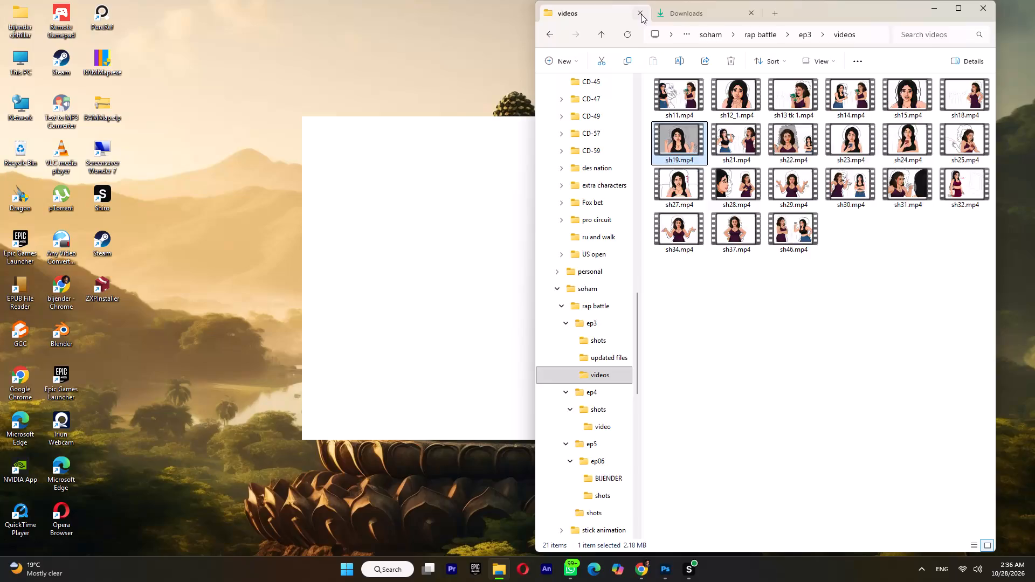
# Close the videos folder view and open the animation file sh01.fla from the Diwali km folder.
pyautogui.click(641, 14)
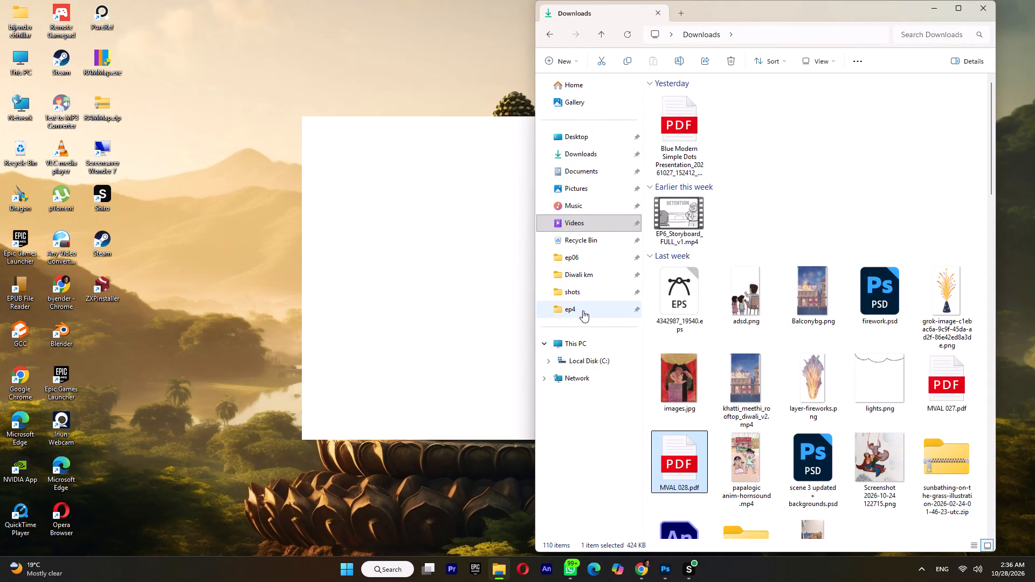
pyautogui.click(584, 279)
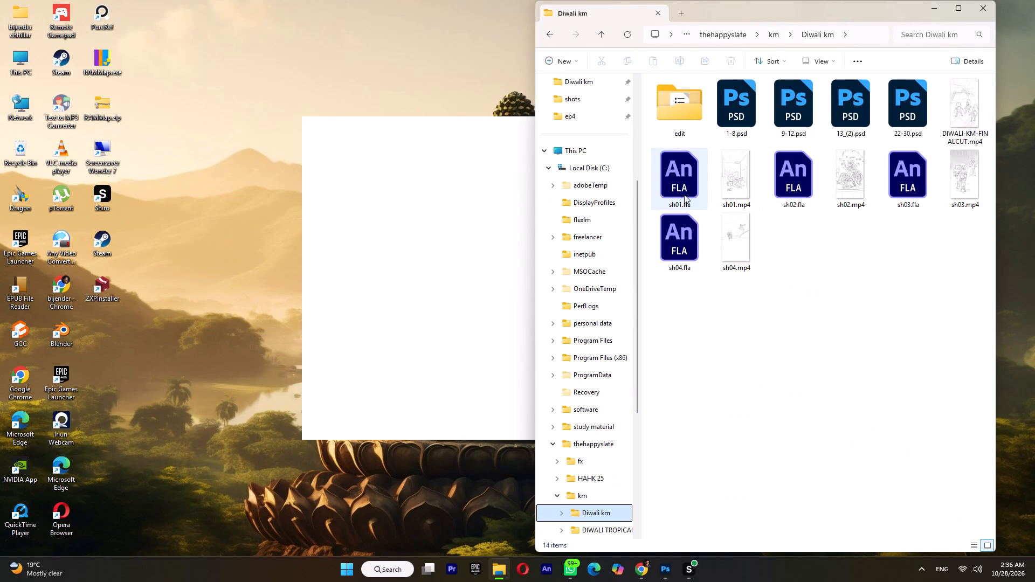
pyautogui.doubleClick(680, 196)
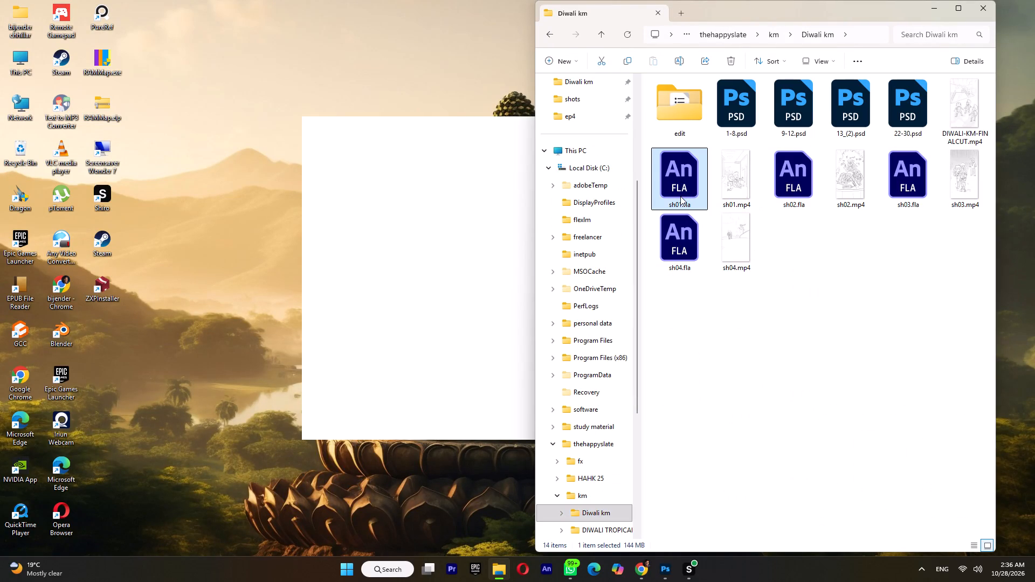
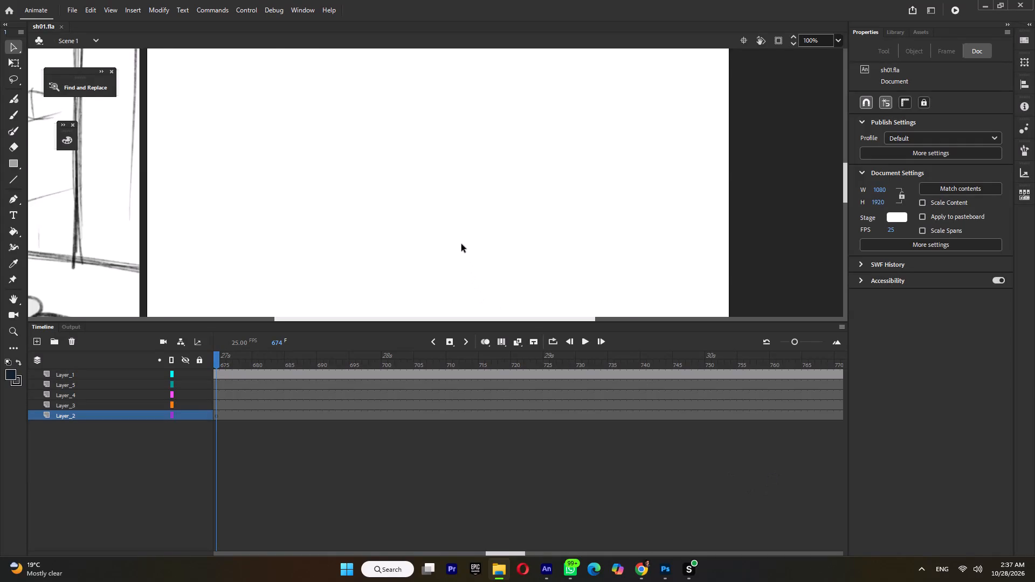
# Return the playhead to the start of the Scene 1 timeline and preview the animation's opening frames.
pyautogui.keyDown('ctrl'); pyautogui.scroll(-6, 461, 243); pyautogui.keyUp('ctrl')
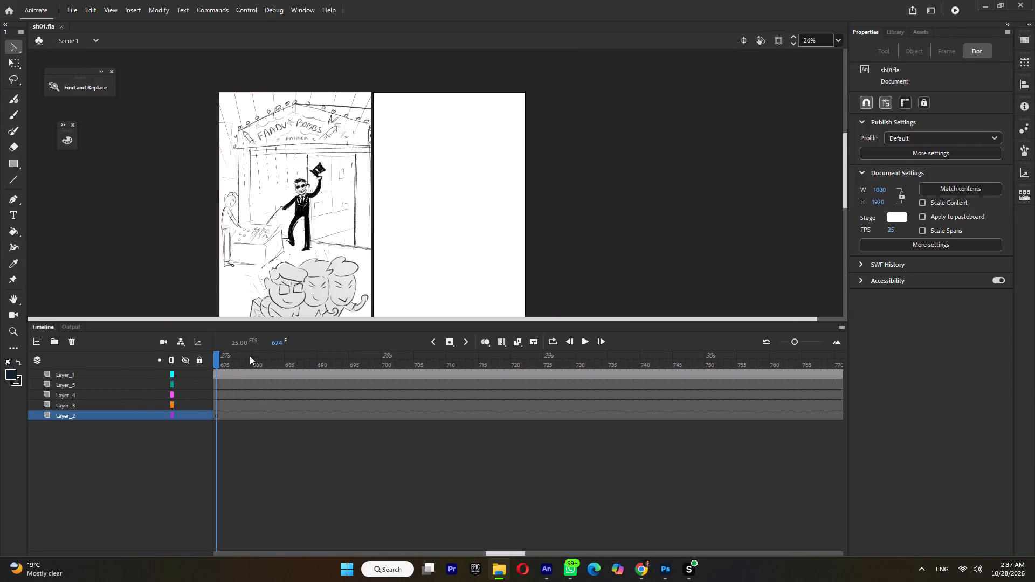
pyautogui.moveTo(249, 356); pyautogui.dragTo(158, 373)
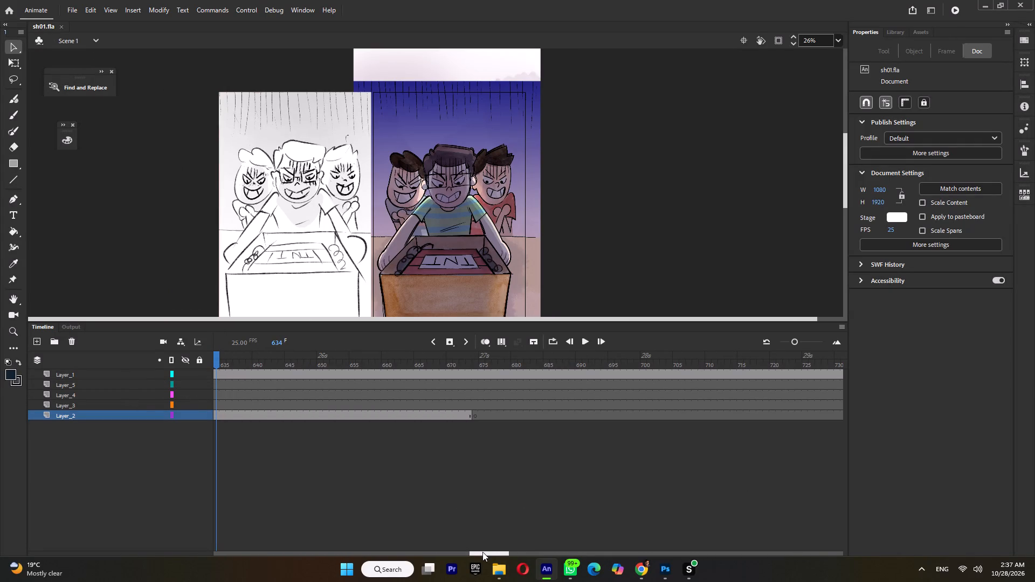
pyautogui.moveTo(482, 554); pyautogui.dragTo(181, 556)
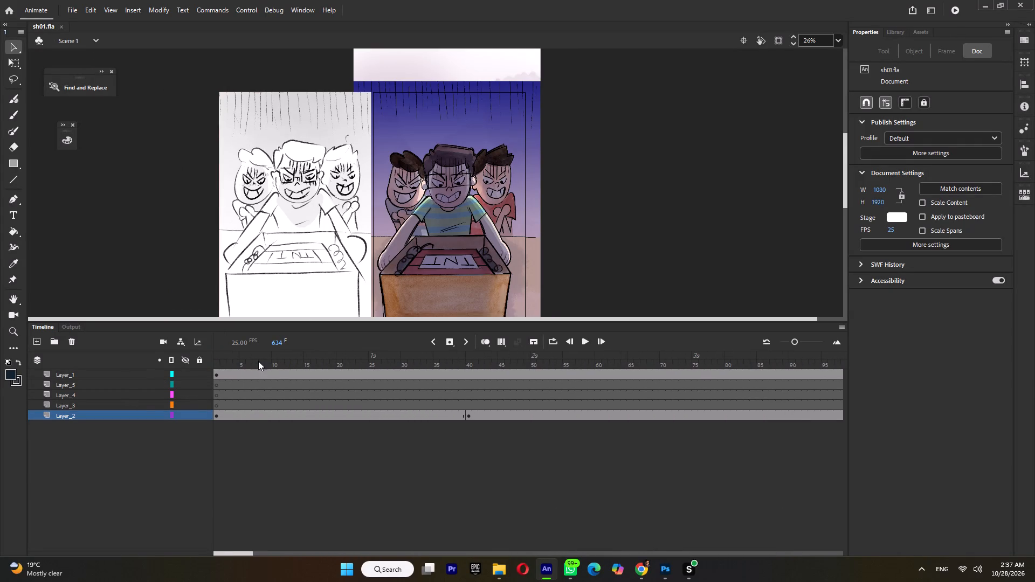
pyautogui.moveTo(258, 361); pyautogui.dragTo(121, 375)
pyautogui.press('Return')
pyautogui.press('Return')
# Open the sparkles graphic Layer 49 inside symbol 01 and extend its timeline to 12 frames.
pyautogui.doubleClick(441, 241)
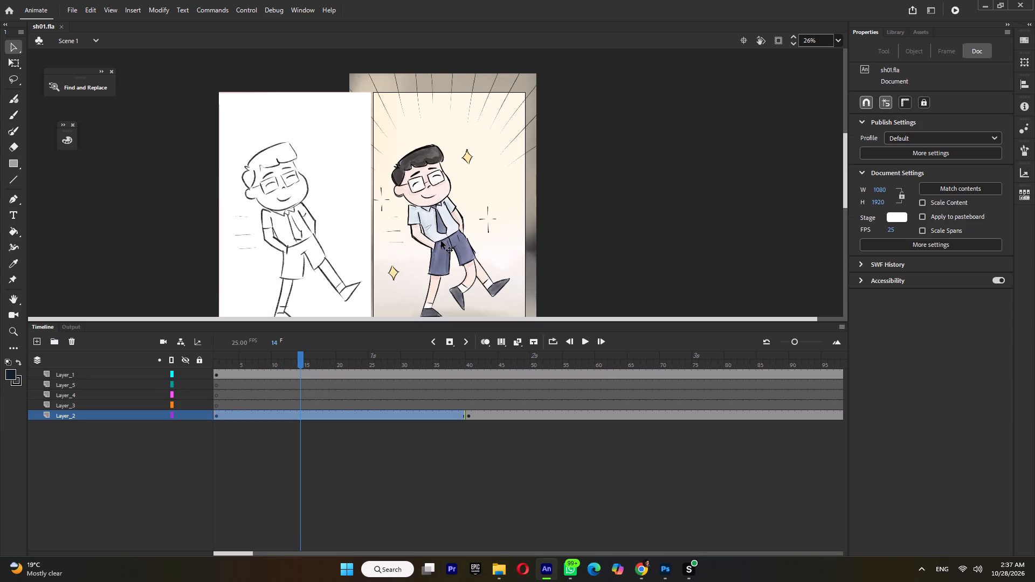
pyautogui.doubleClick(376, 197)
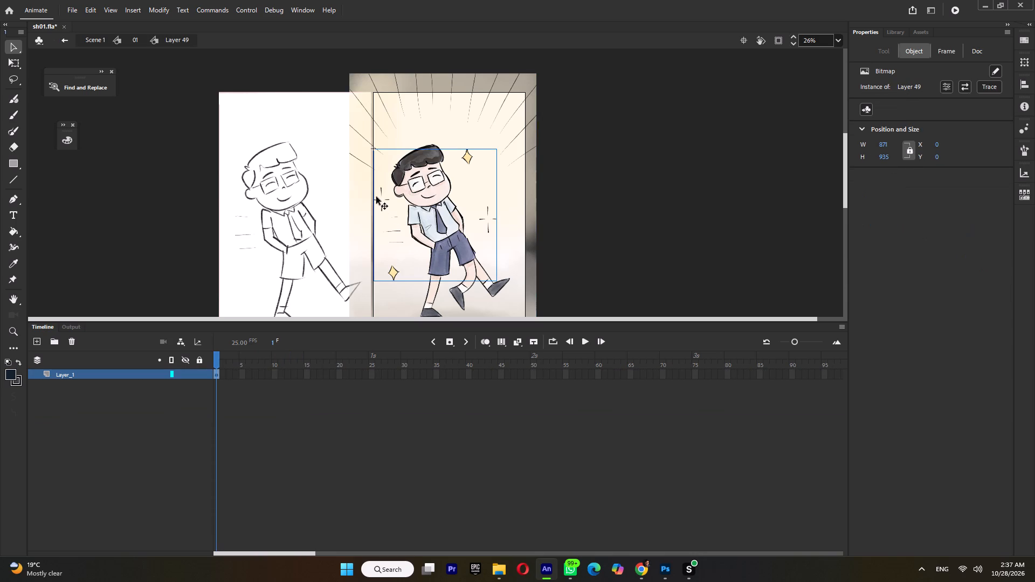
pyautogui.press('F5')
pyautogui.press('F5')
pyautogui.press('F5')
pyautogui.press('F5')
pyautogui.press('F5')
pyautogui.press('F5')
pyautogui.press('F5')
pyautogui.press('F5')
pyautogui.press('F5')
pyautogui.press('F5')
pyautogui.press('F5')
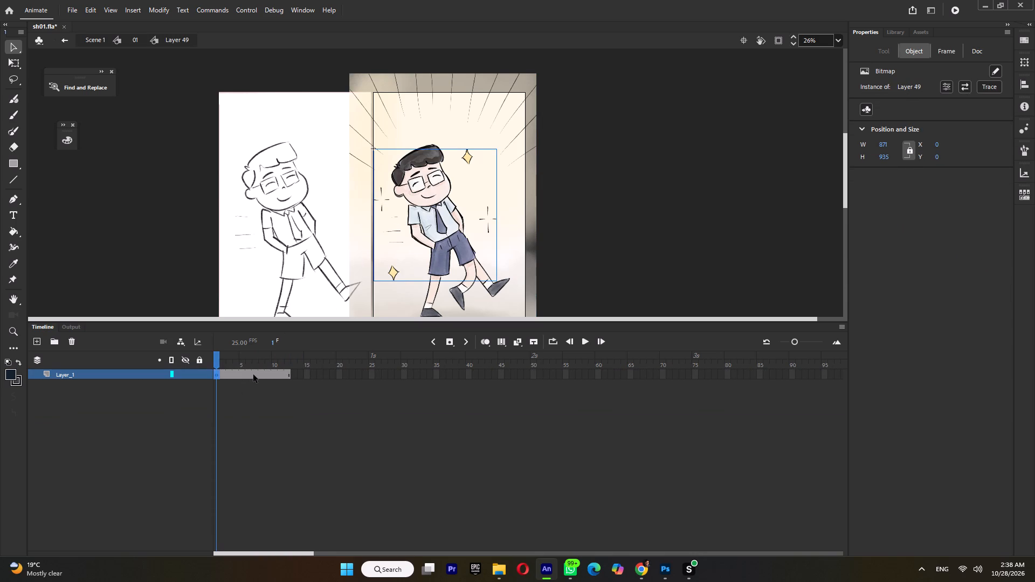
# Insert a keyframe at frame 7 and flip the sparkles bitmap horizontally there.
pyautogui.click(258, 374)
pyautogui.press('F6')
pyautogui.rightClick(382, 205)
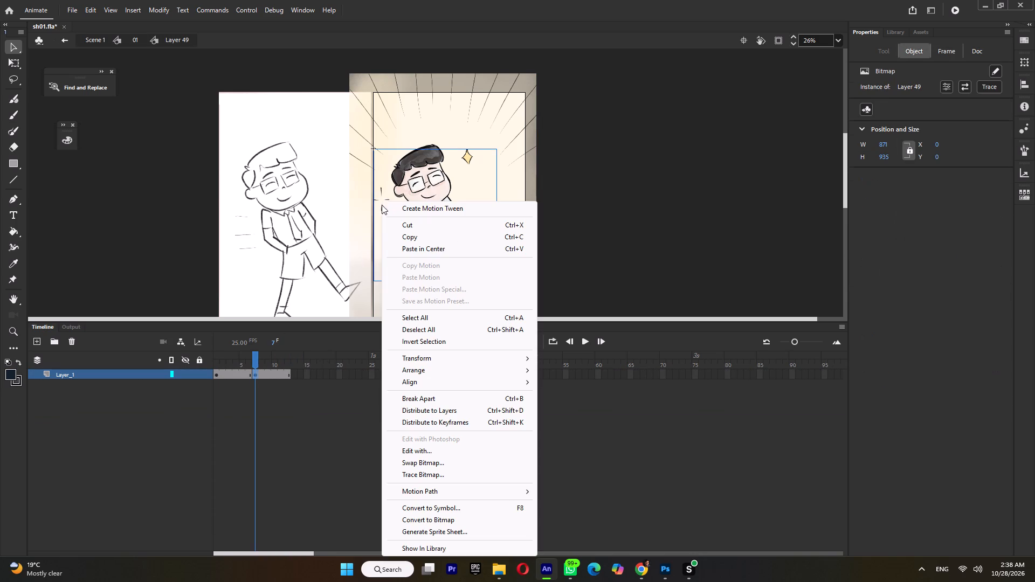
pyautogui.click(444, 359)
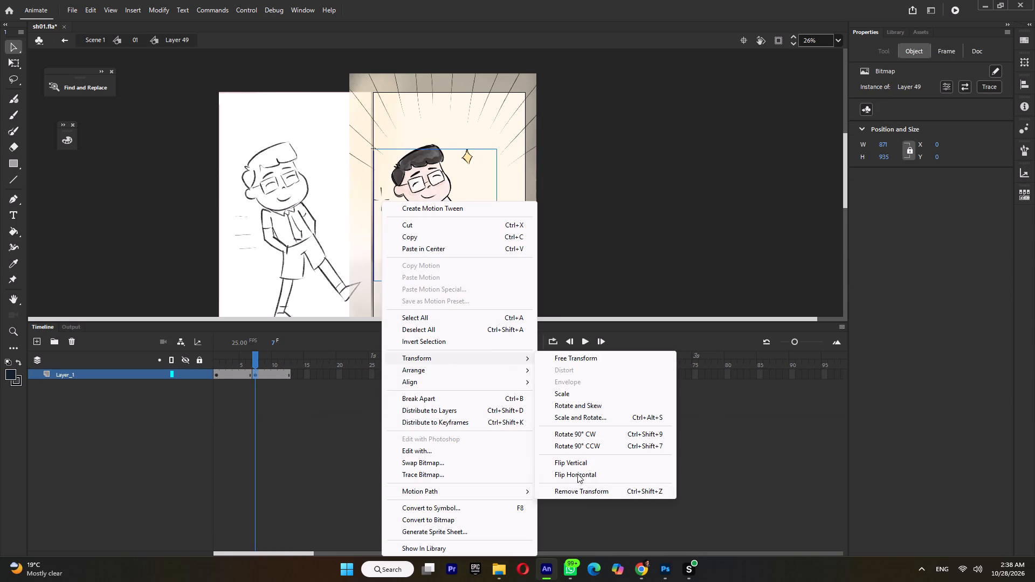
pyautogui.click(577, 474)
pyautogui.click(598, 279)
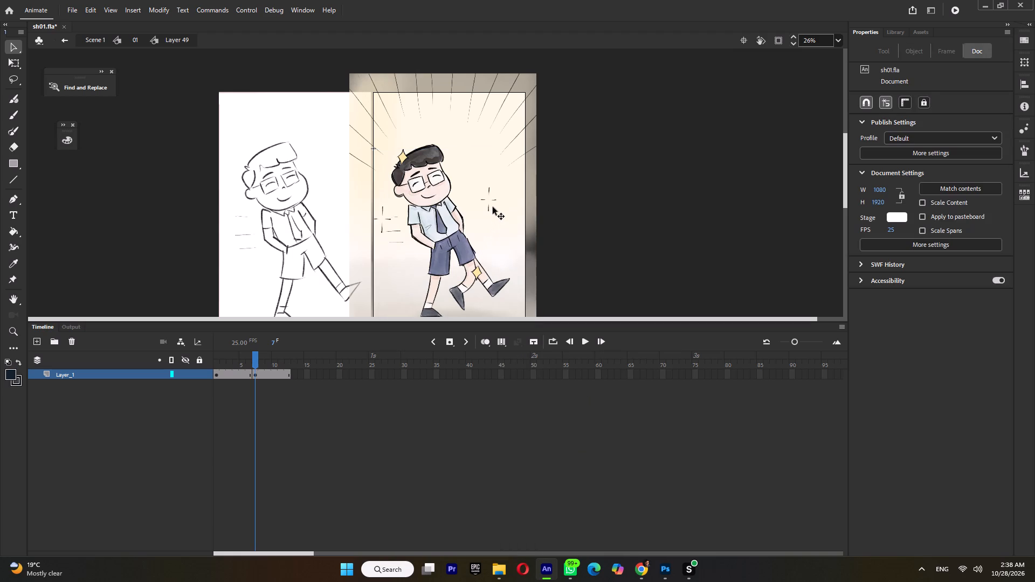
# Rotate the flipped sparkles bitmap slightly counterclockwise with Free Transform and scrub the frames around the keyframe.
pyautogui.click(493, 207)
pyautogui.click(16, 66)
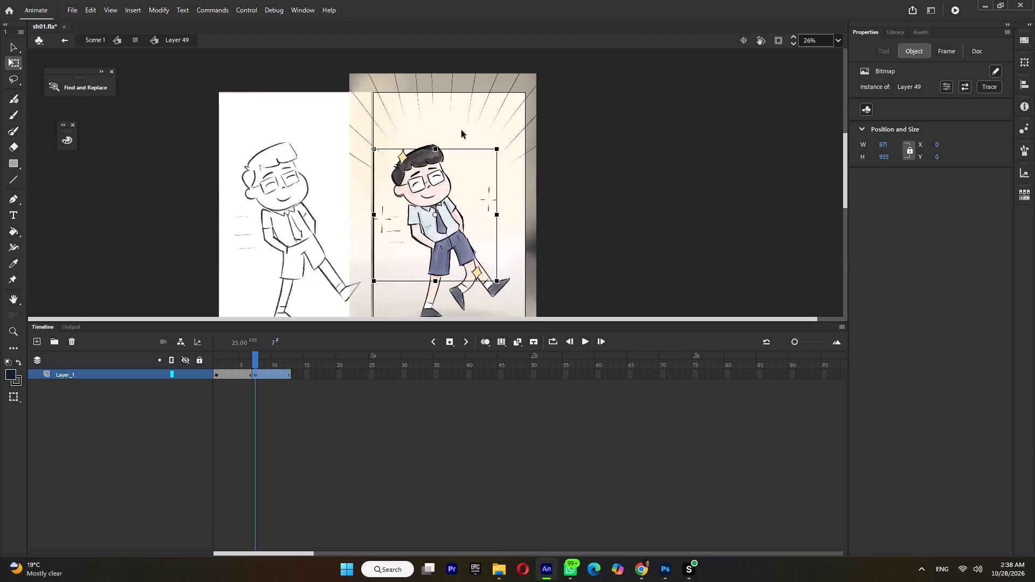
pyautogui.moveTo(503, 150); pyautogui.dragTo(491, 137)
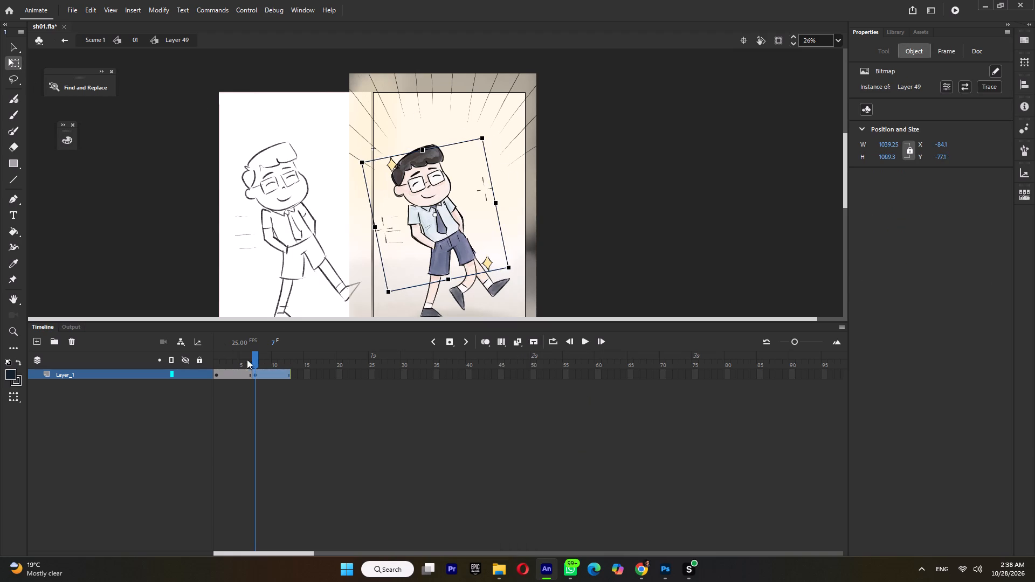
pyautogui.moveTo(251, 363); pyautogui.dragTo(257, 371)
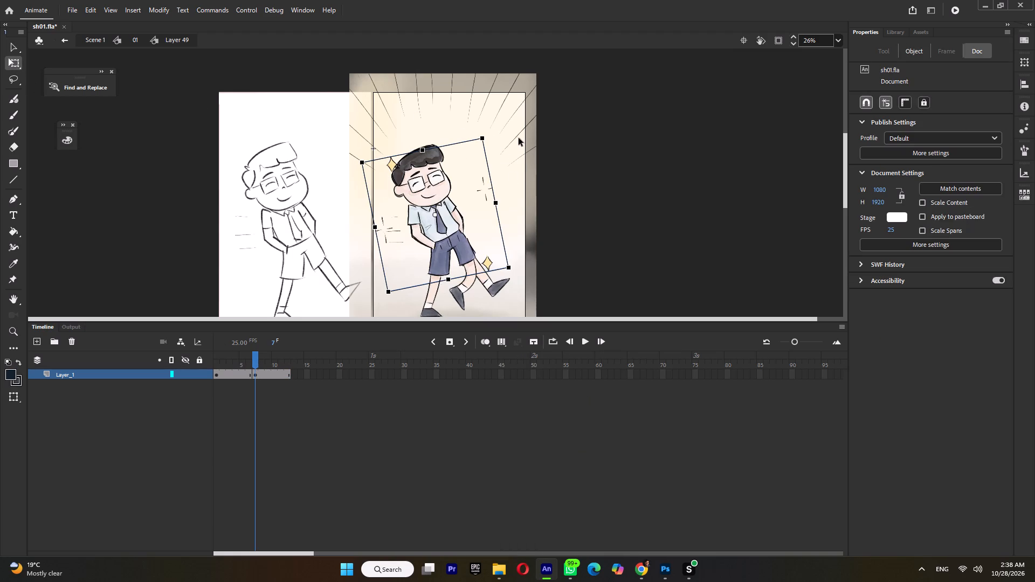
# Open the burst-lines graphic Layer 48_1, extend it to 10 frames, and insert a keyframe at frame 6.
pyautogui.tripleClick(518, 135)
pyautogui.doubleClick(521, 132)
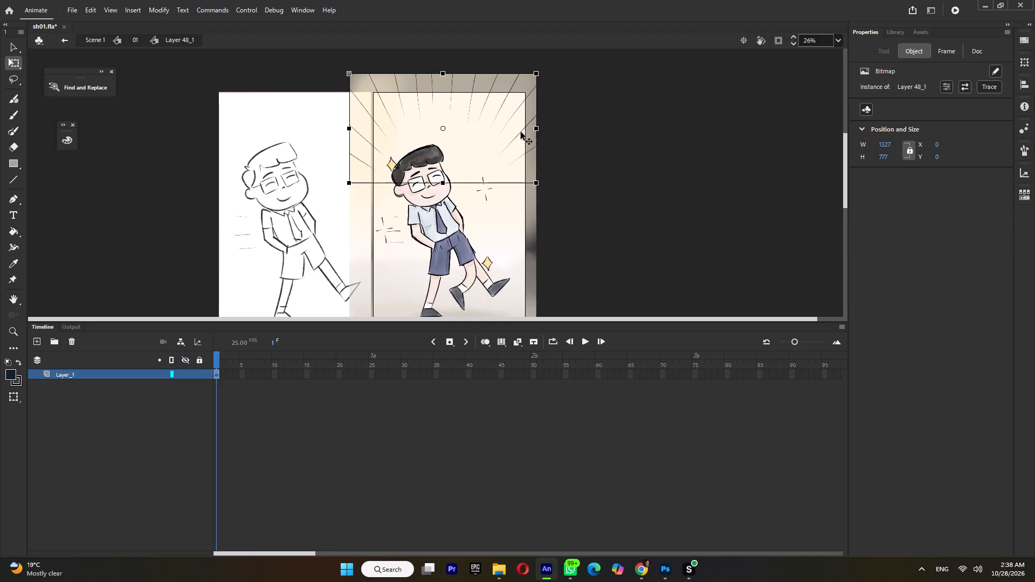
pyautogui.click(268, 374)
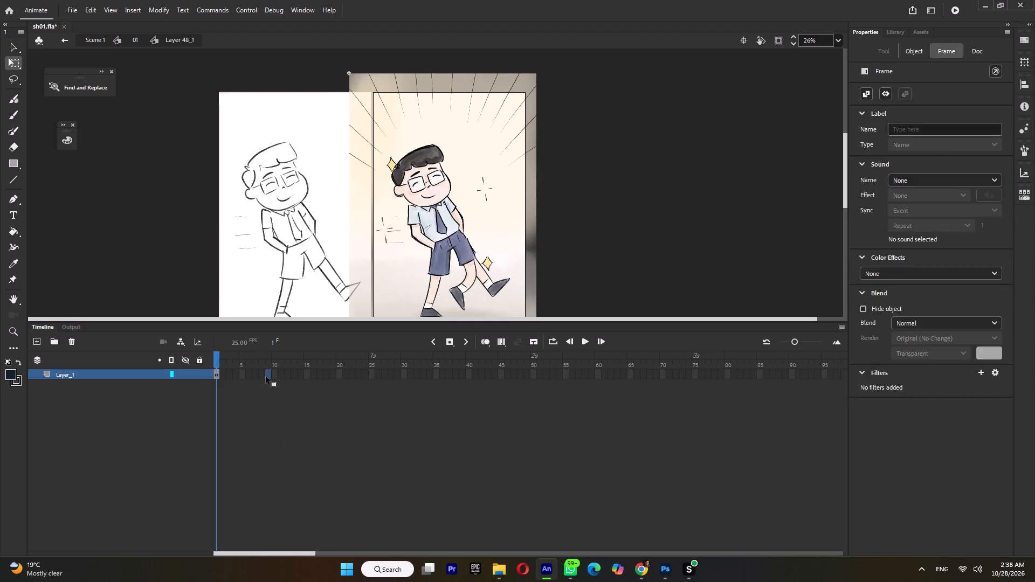
pyautogui.press('F5')
pyautogui.click(244, 376)
pyautogui.click(247, 374)
pyautogui.press('F6')
pyautogui.press('F5')
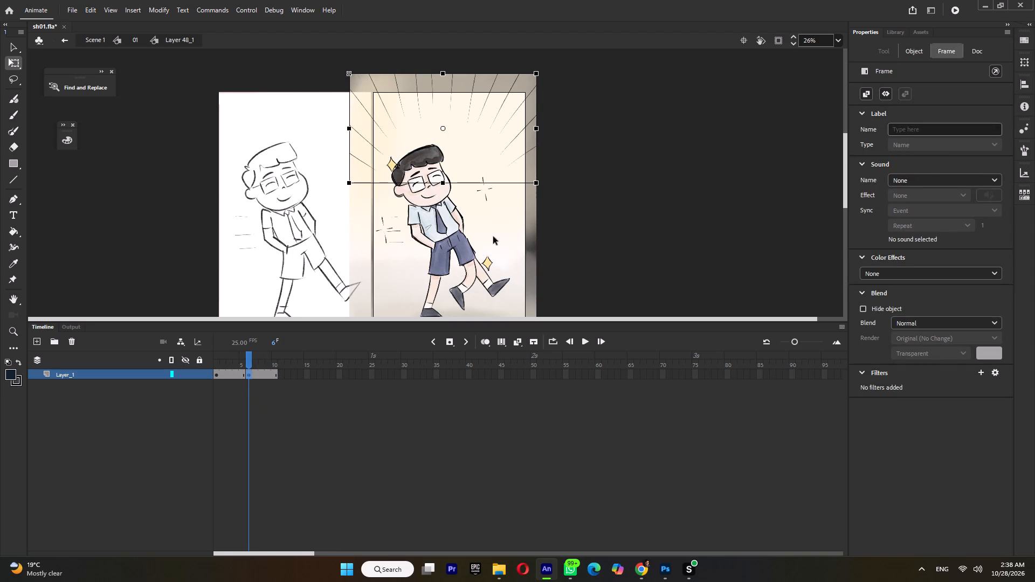
# Enlarge the burst-lines bitmap at frame 6 to about 1442 by 844, shift it slightly upward, and return to symbol 01.
pyautogui.keyDown('shift'); pyautogui.moveTo(535, 73); pyautogui.dragTo(544, 66); pyautogui.keyUp('shift')
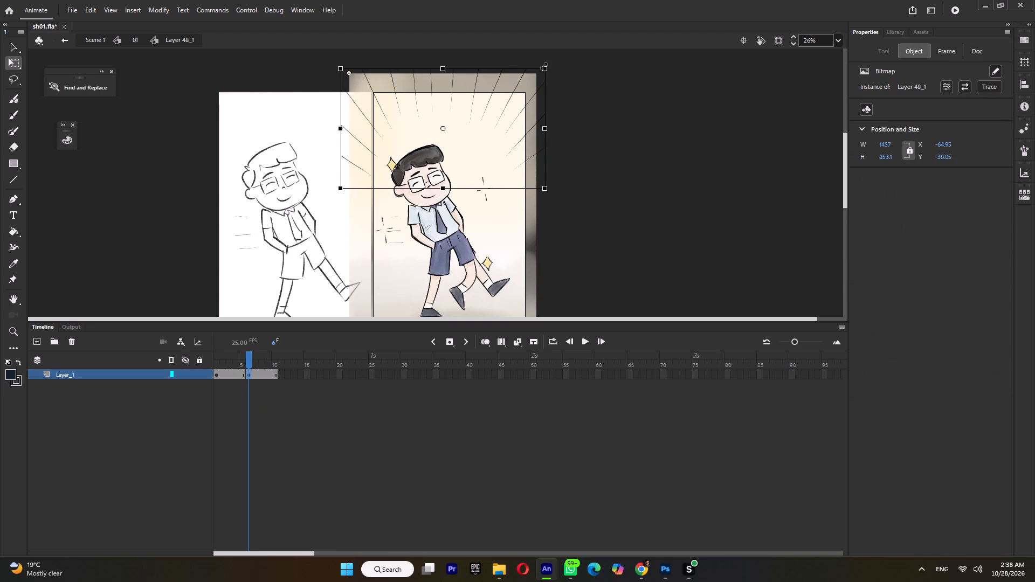
pyautogui.keyDown('shift'); pyautogui.moveTo(544, 66); pyautogui.dragTo(543, 66); pyautogui.keyUp('shift')
pyautogui.moveTo(505, 102); pyautogui.dragTo(505, 96)
pyautogui.doubleClick(574, 119)
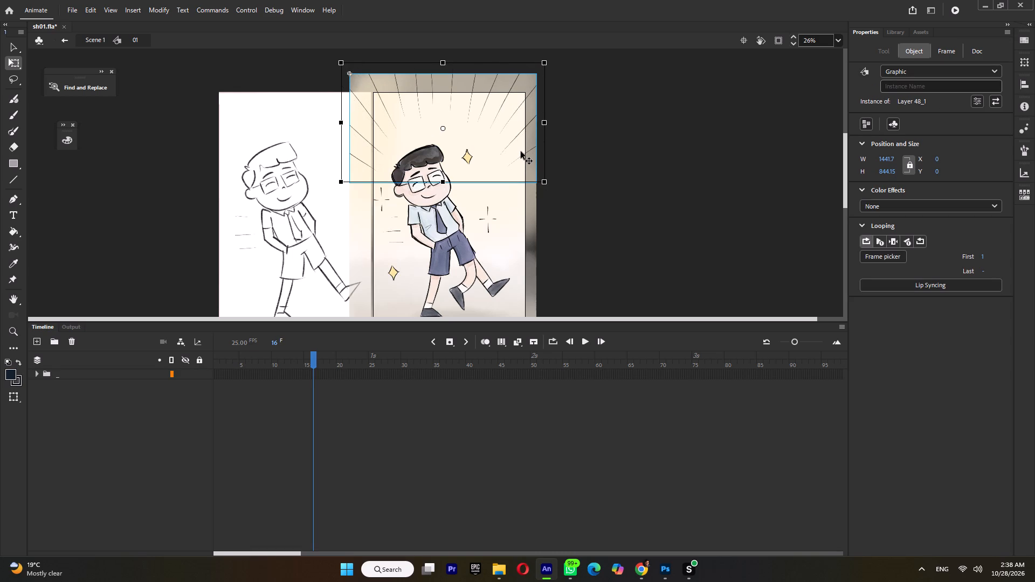
# Expand the layer folder in symbol 01 and hide the sparkles layer, Layer_49.
pyautogui.click(463, 254)
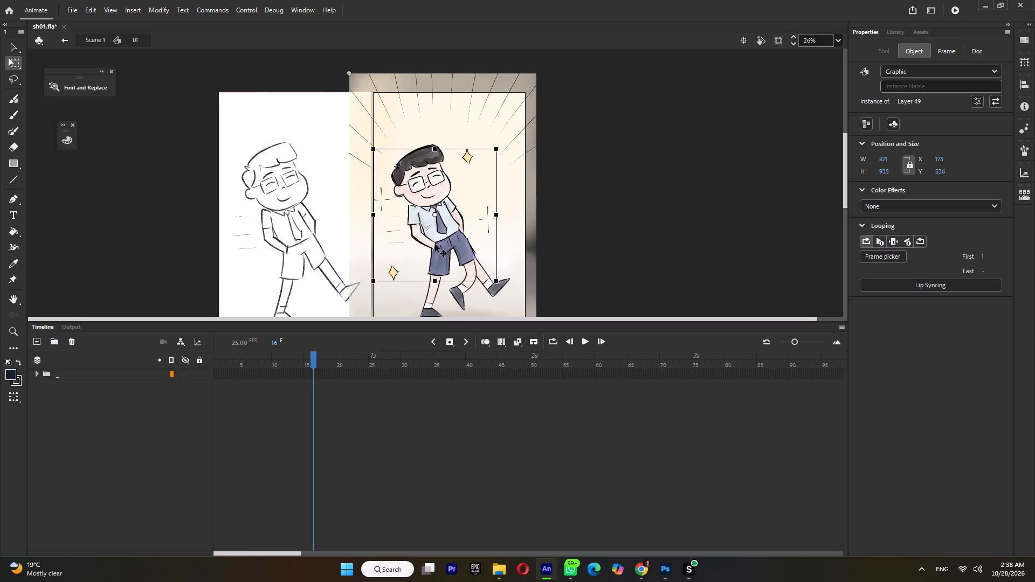
pyautogui.click(35, 377)
pyautogui.click(73, 389)
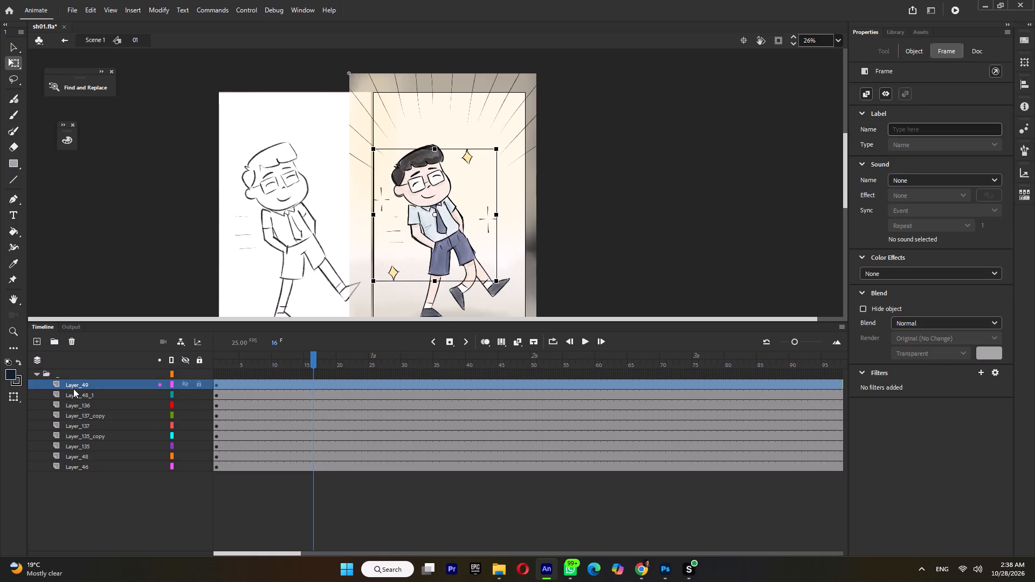
pyautogui.click(187, 384)
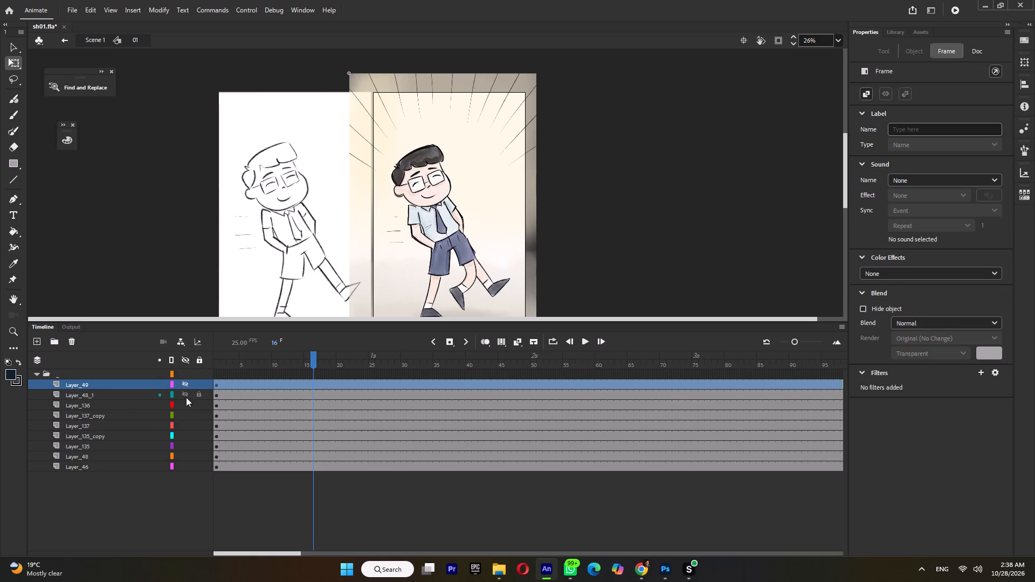
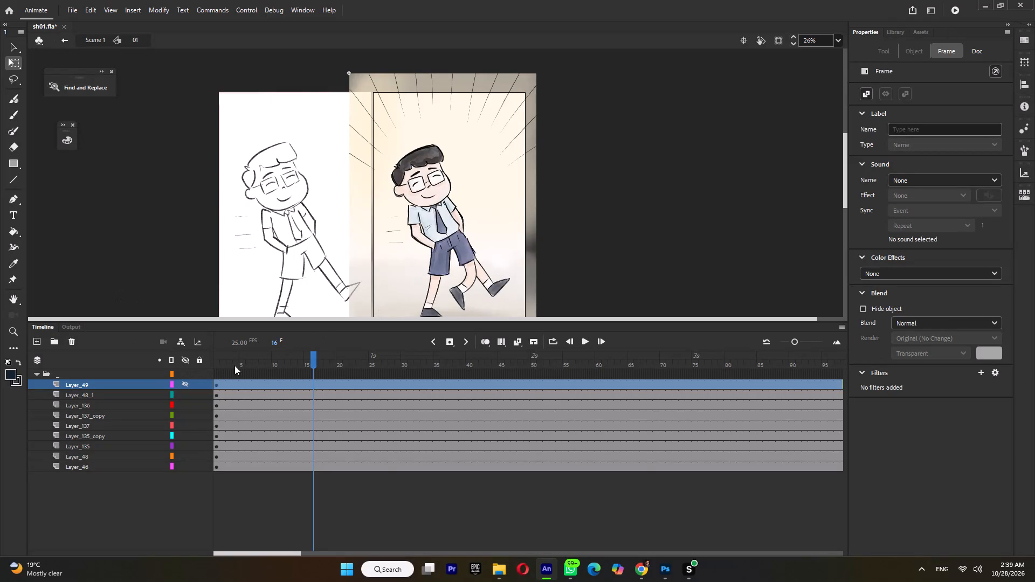
# Go back to frame 1 and hide the burst-lines layer, Layer_48_1.
pyautogui.moveTo(236, 360); pyautogui.dragTo(175, 375)
pyautogui.click(185, 390)
pyautogui.click(185, 393)
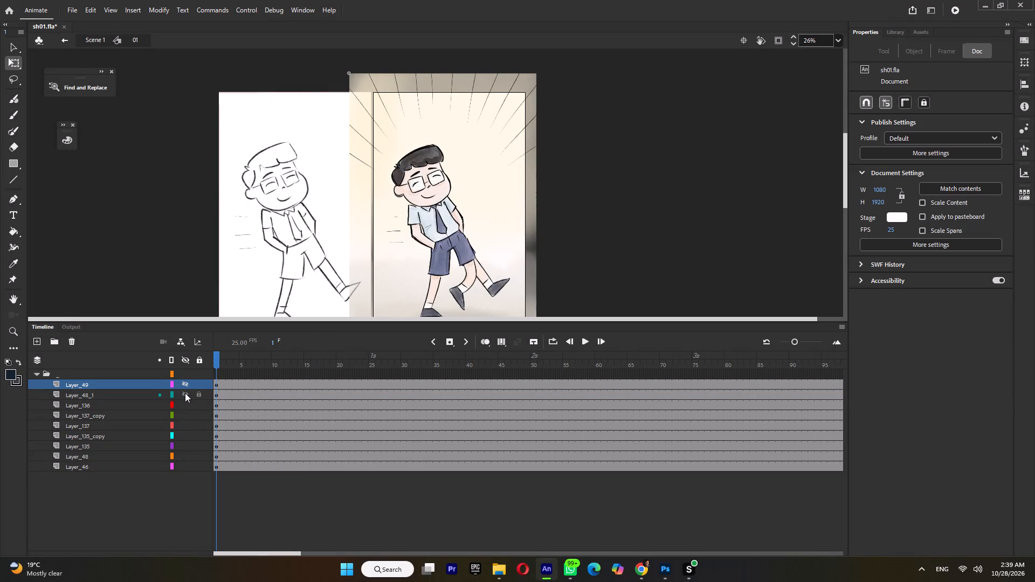
pyautogui.click(185, 394)
# Examine which part of the character each layer from Layer_136 down to Layer_48 holds, using visibility and selection.
pyautogui.click(184, 405)
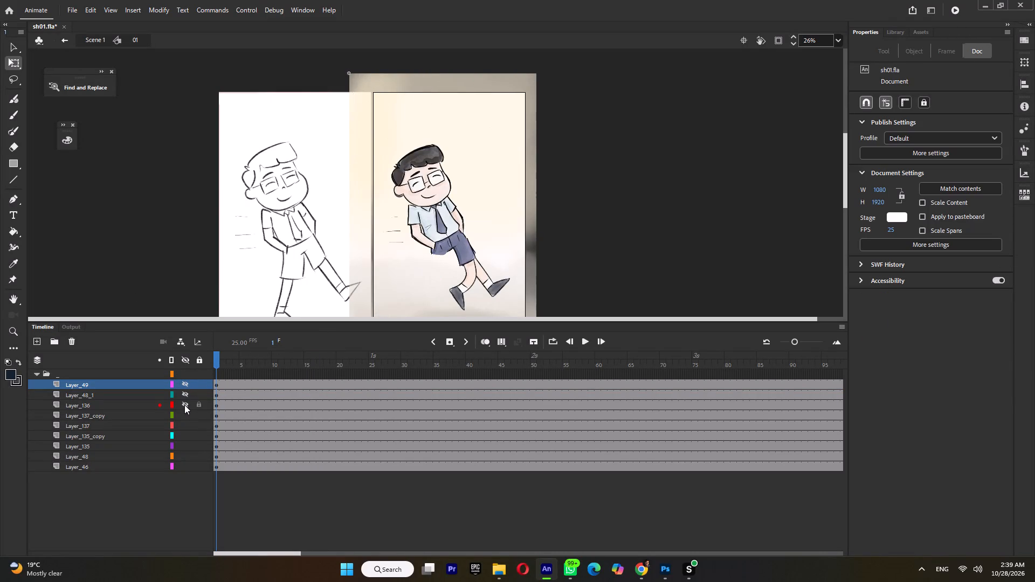
pyautogui.click(184, 405)
pyautogui.click(184, 405)
pyautogui.click(184, 405)
pyautogui.click(185, 403)
pyautogui.scroll(-2, 461, 198)
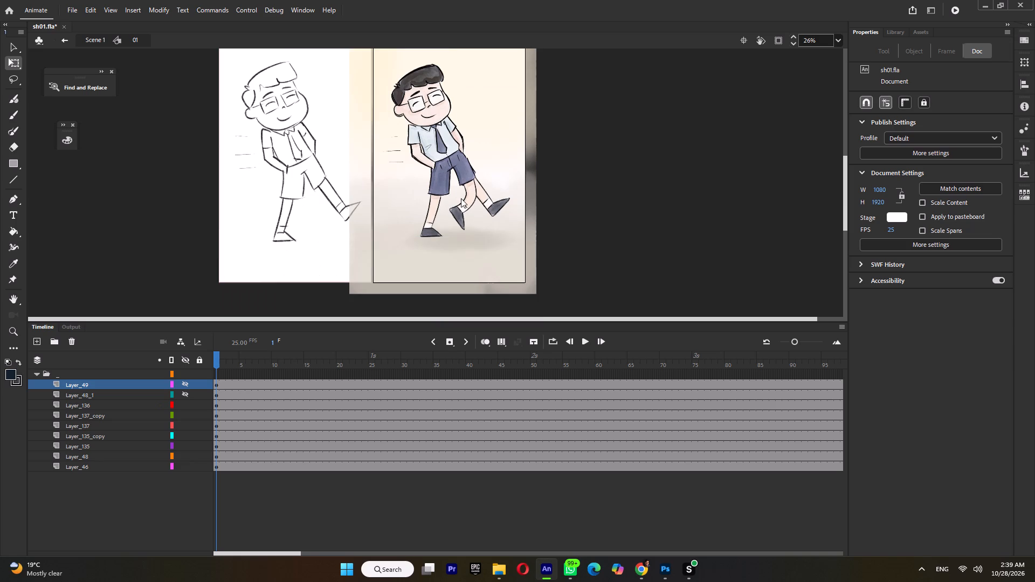
pyautogui.click(114, 416)
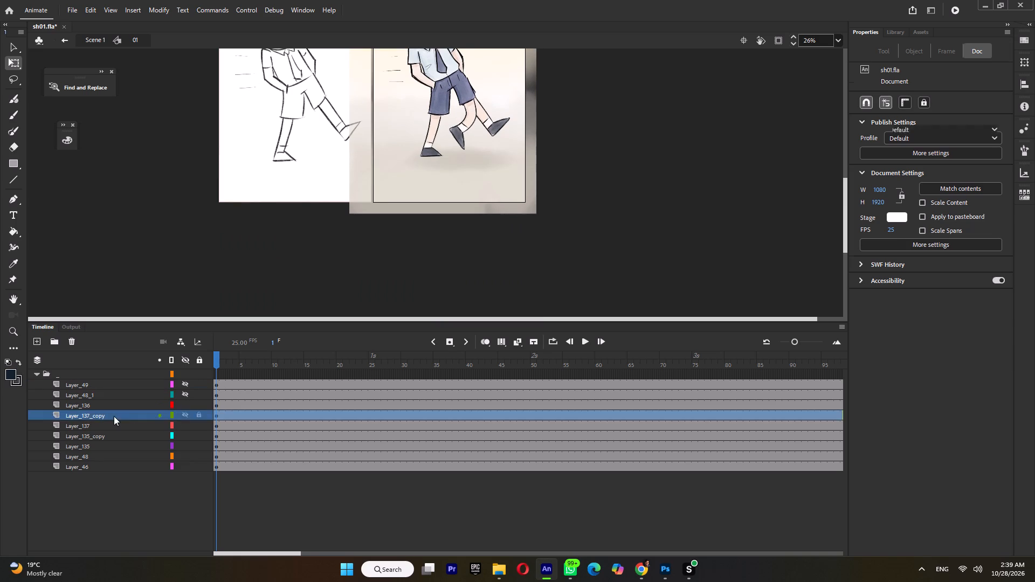
pyautogui.click(107, 427)
pyautogui.click(107, 438)
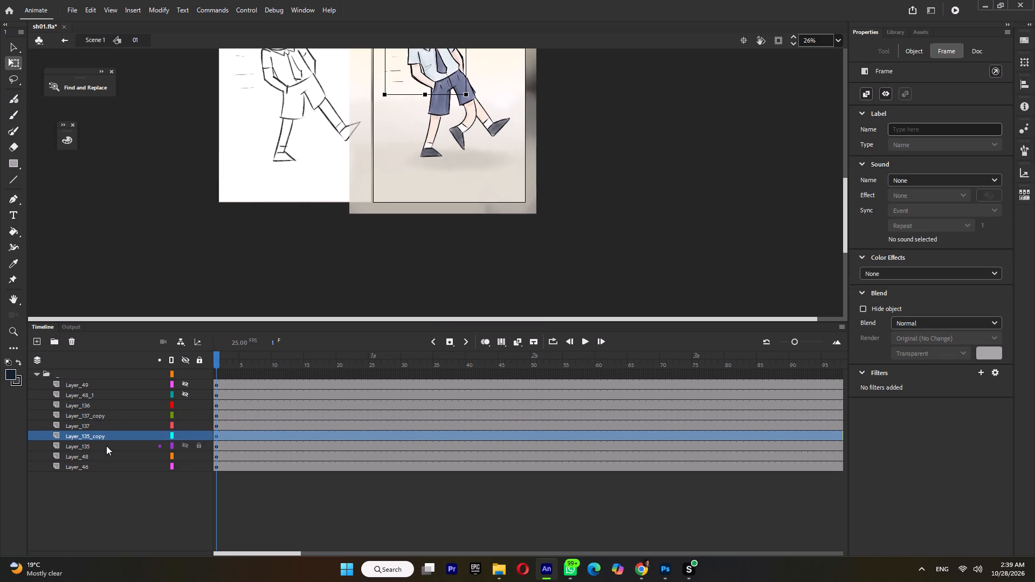
pyautogui.click(106, 446)
pyautogui.click(98, 459)
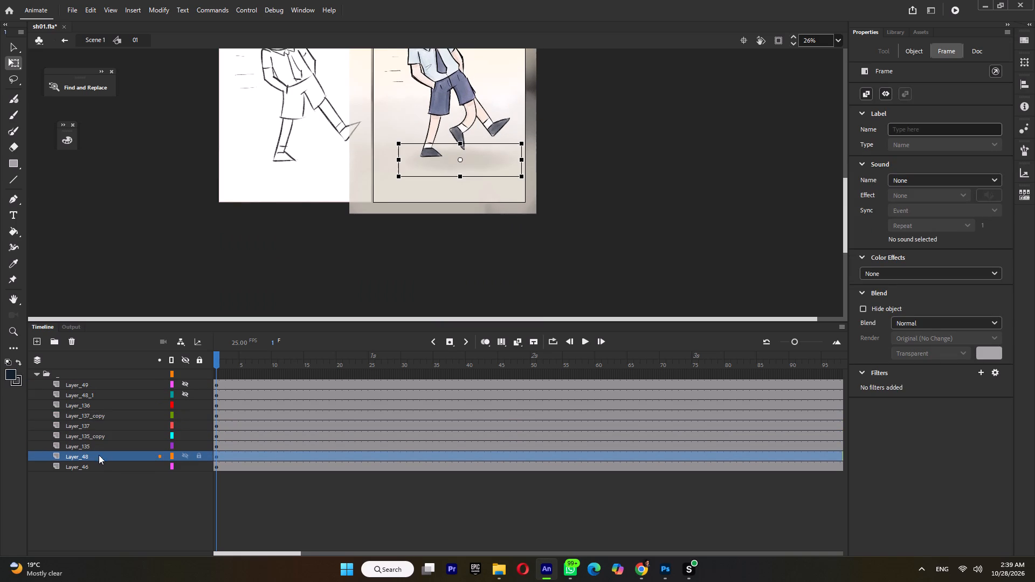
# Convert the five character layers, Layer_136 through Layer_135, into a single graphic symbol.
pyautogui.click(100, 448)
pyautogui.keyDown('ctrl'); pyautogui.scroll(-3, 408, 247); pyautogui.keyUp('ctrl')
pyautogui.keyDown('shift'); pyautogui.click(91, 436); pyautogui.keyUp('shift')
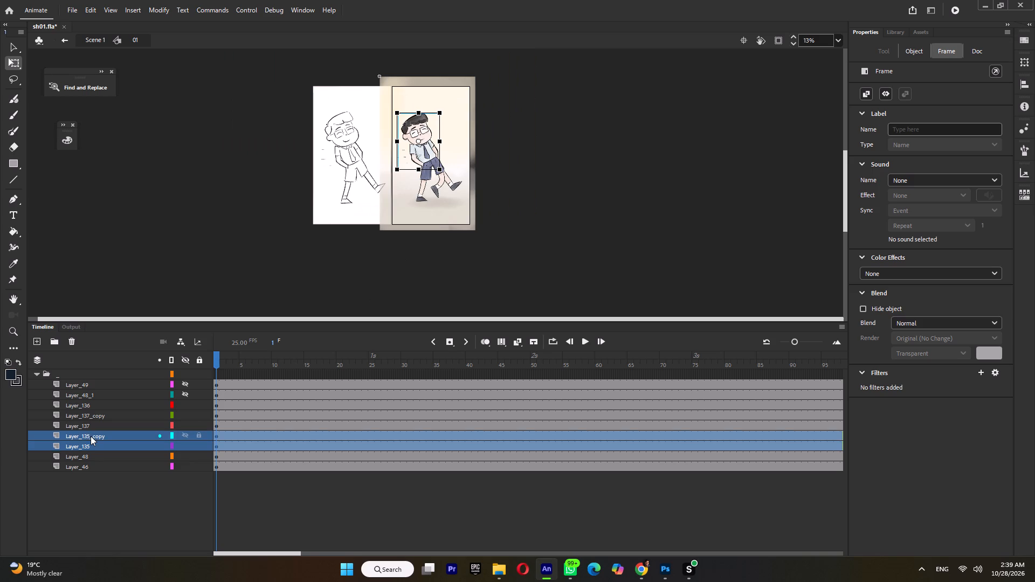
pyautogui.rightClick(91, 436)
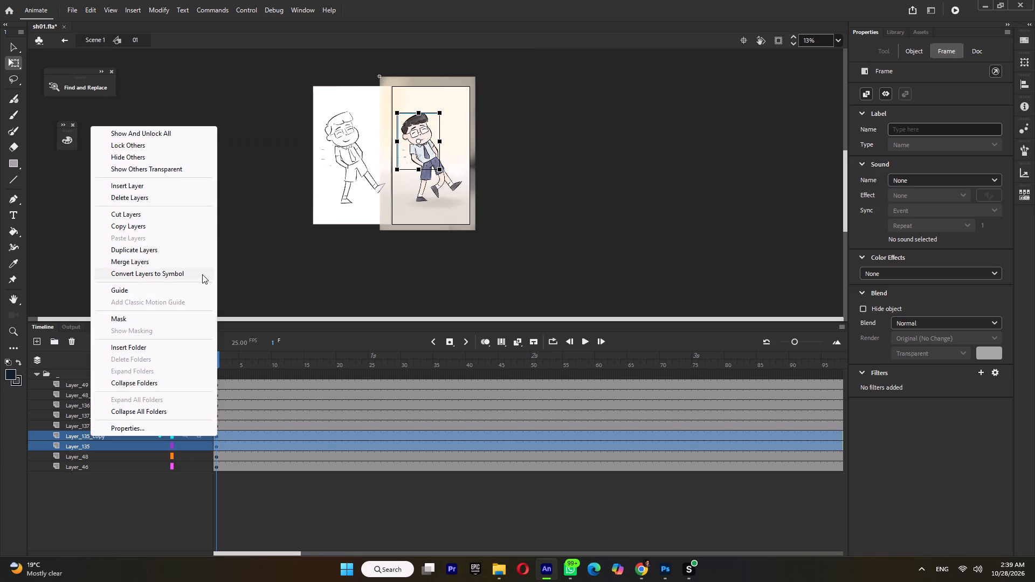
pyautogui.click(84, 454)
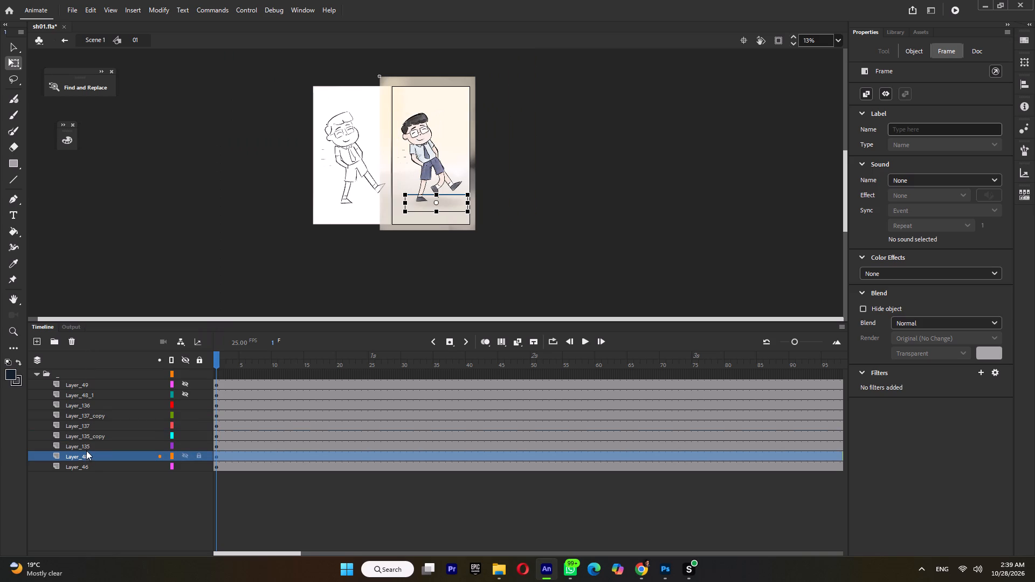
pyautogui.click(87, 448)
pyautogui.keyDown('shift'); pyautogui.click(96, 406); pyautogui.keyUp('shift')
pyautogui.rightClick(96, 406)
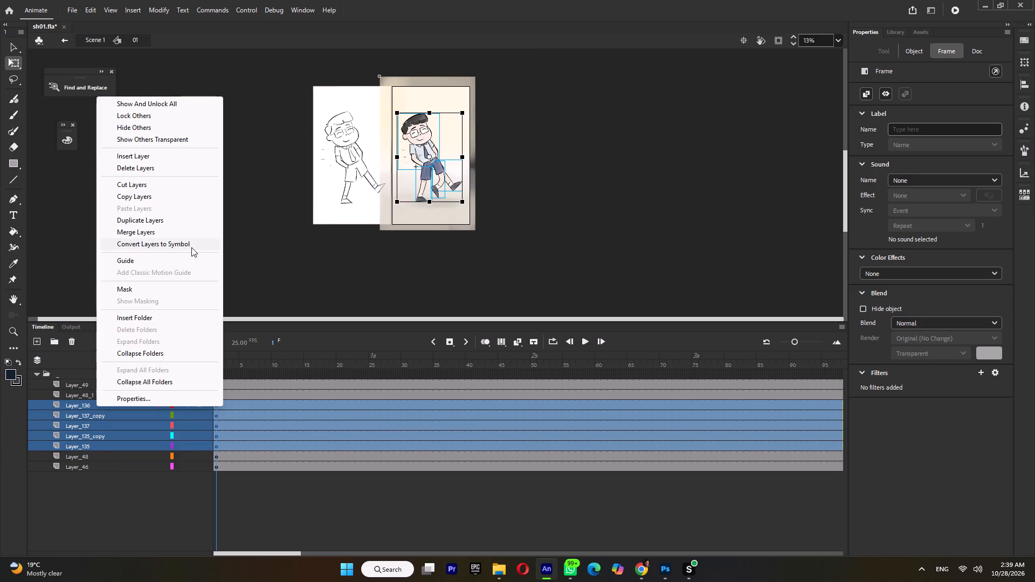
pyautogui.click(191, 247)
pyautogui.click(563, 141)
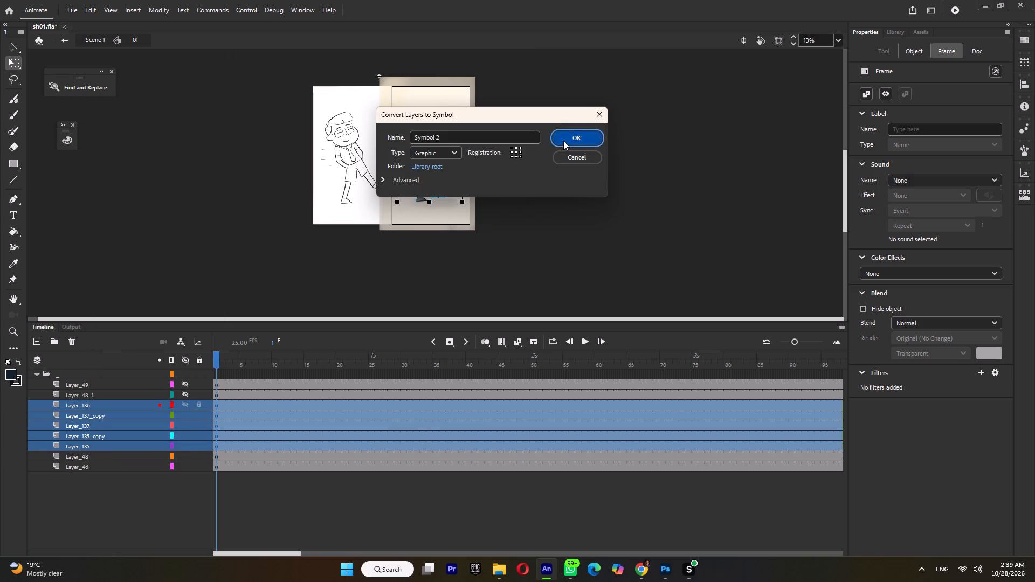
# Open the new character symbol and insert keyframes on all five layers at frames 6, 11 and 16.
pyautogui.doubleClick(427, 168)
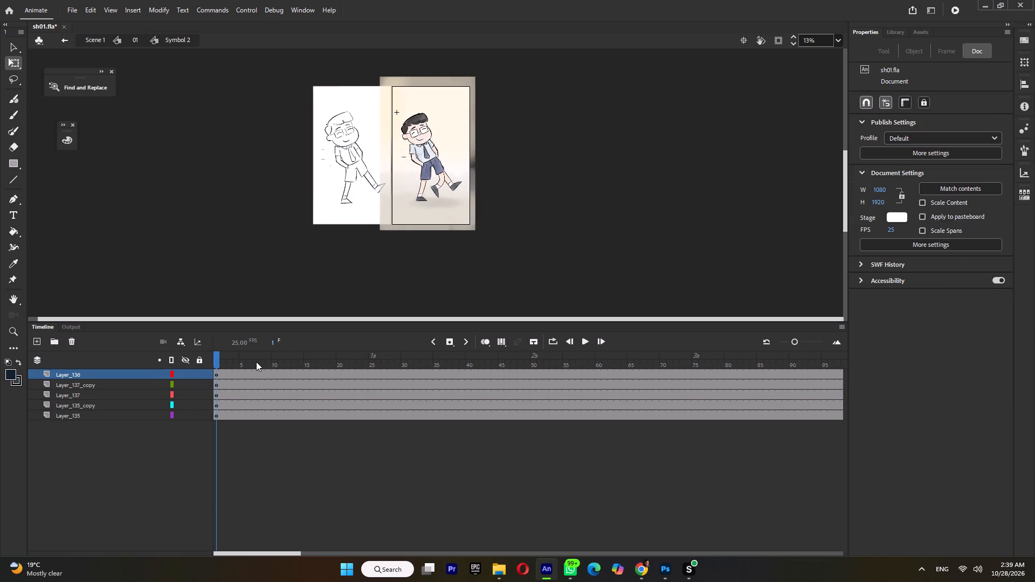
pyautogui.doubleClick(247, 366)
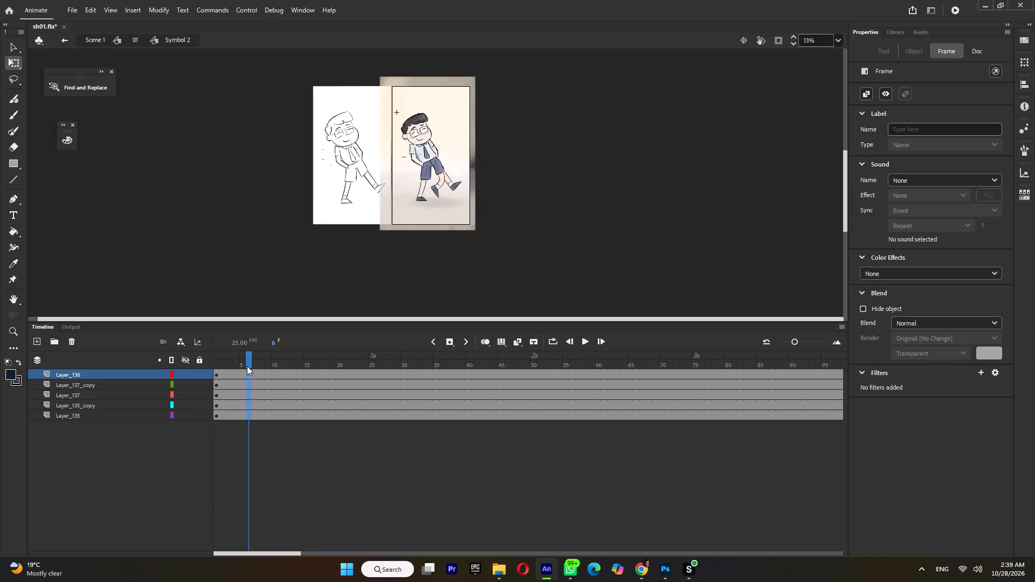
pyautogui.press('F6')
pyautogui.click(287, 365)
pyautogui.doubleClick(282, 362)
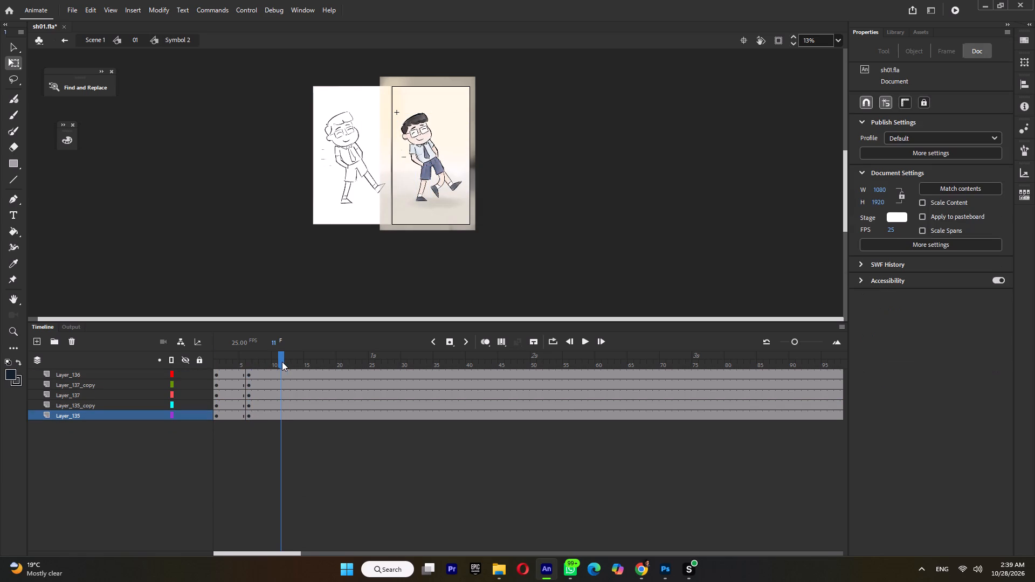
pyautogui.press('F6')
pyautogui.click(307, 361)
pyautogui.doubleClick(312, 361)
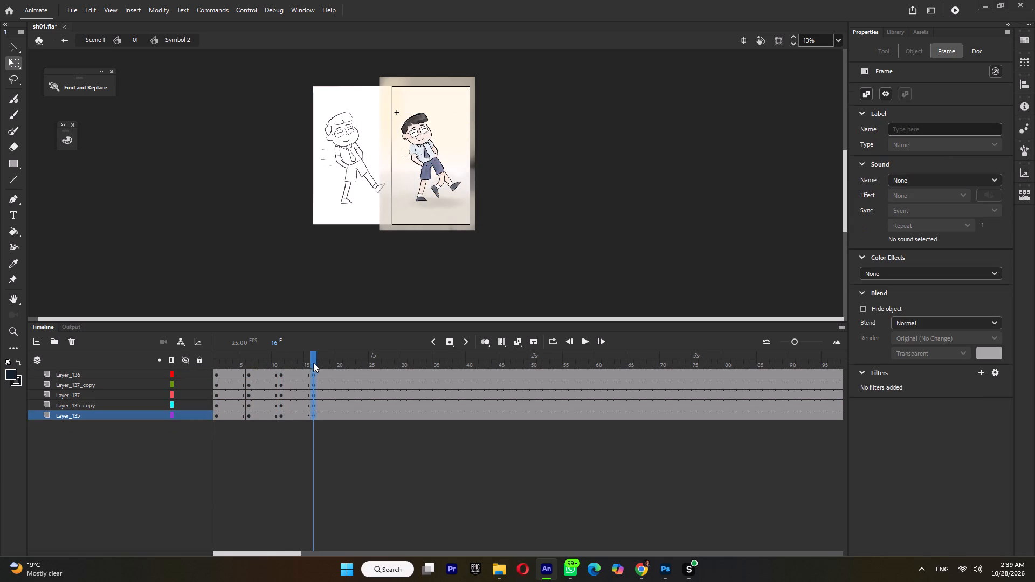
pyautogui.press('F6')
# Remove the excess frames from all five layers so the character symbol ends at frame 20.
pyautogui.moveTo(344, 370); pyautogui.dragTo(409, 466)
pyautogui.hotkey('shift', 'F5')
pyautogui.hotkey('shift', 'F5')
pyautogui.hotkey('shift', 'F5')
pyautogui.hotkey('shift', 'F5')
pyautogui.hotkey('shift', 'F5')
pyautogui.hotkey('shift', 'F5')
pyautogui.hotkey('shift', 'F5')
pyautogui.hotkey('shift', 'F5')
pyautogui.hotkey('shift', 'F5')
pyautogui.hotkey('shift', 'F5')
pyautogui.hotkey('shift', 'F5')
pyautogui.hotkey('shift', 'F5')
pyautogui.hotkey('shift', 'F5')
pyautogui.hotkey('shift', 'F5')
pyautogui.hotkey('shift', 'F5')
pyautogui.hotkey('shift', 'F5')
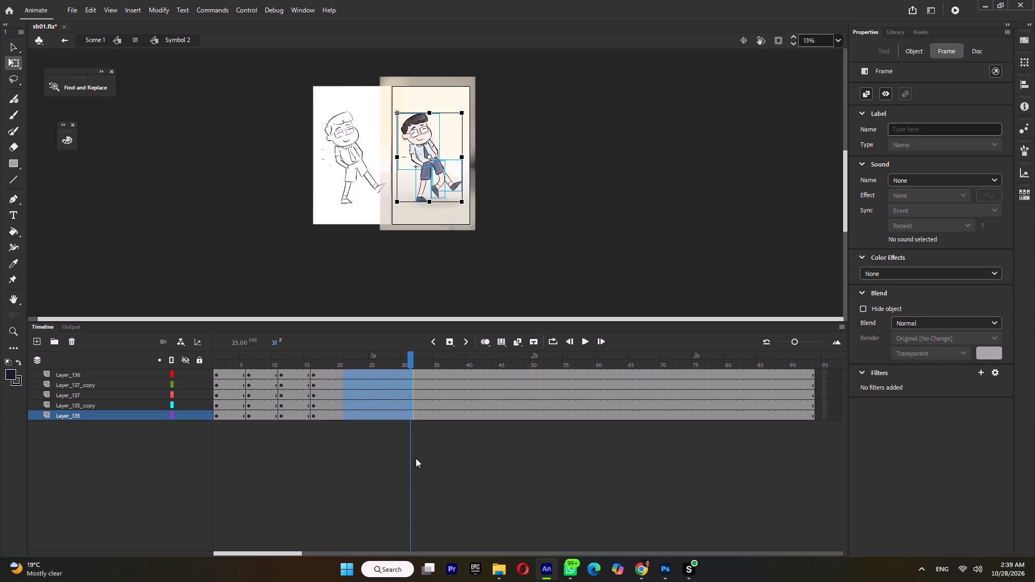
# In the first pose, frames 1 to 5, delete the bent leg on Layer_137_copy and the artwork on Layer_135_copy.
pyautogui.click(232, 358)
pyautogui.keyDown('ctrl'); pyautogui.scroll(4, 436, 189); pyautogui.keyUp('ctrl')
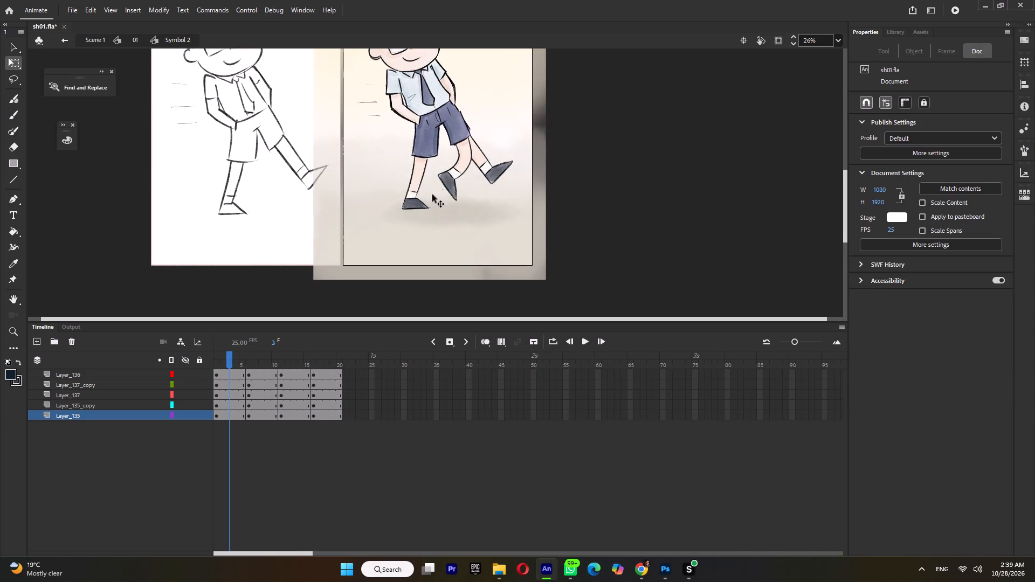
pyautogui.click(446, 182)
pyautogui.press('Delete')
pyautogui.click(220, 356)
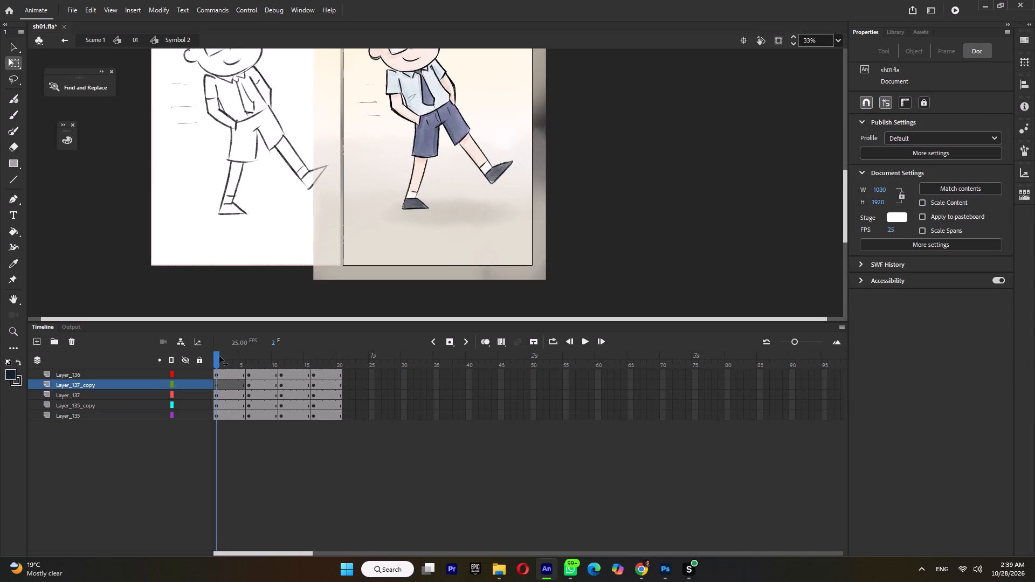
pyautogui.click(227, 404)
pyautogui.press('Delete')
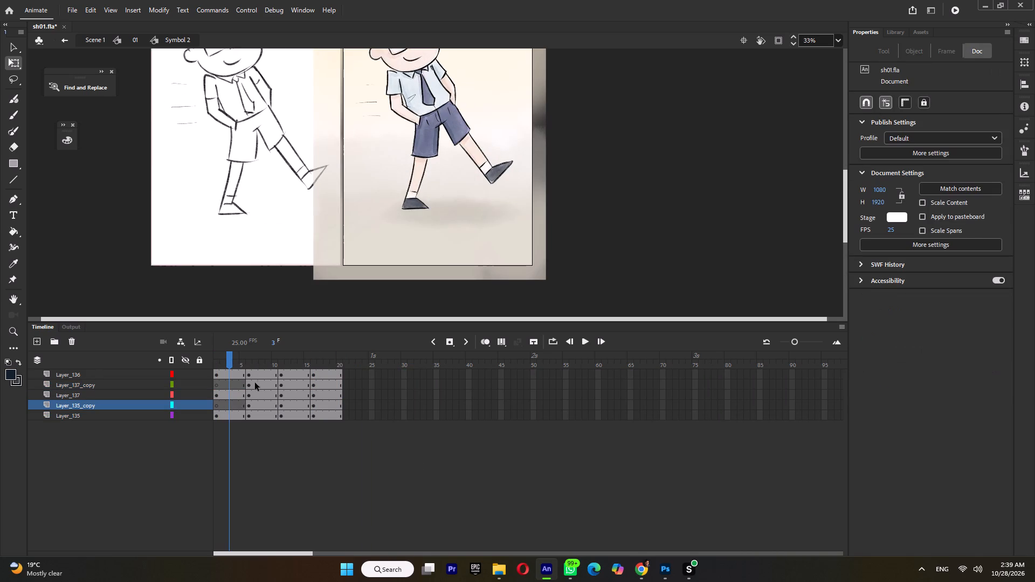
# In the pose starting at frame 6, delete the Layer_135 artwork and the straight standing leg on Layer_136.
pyautogui.click(260, 359)
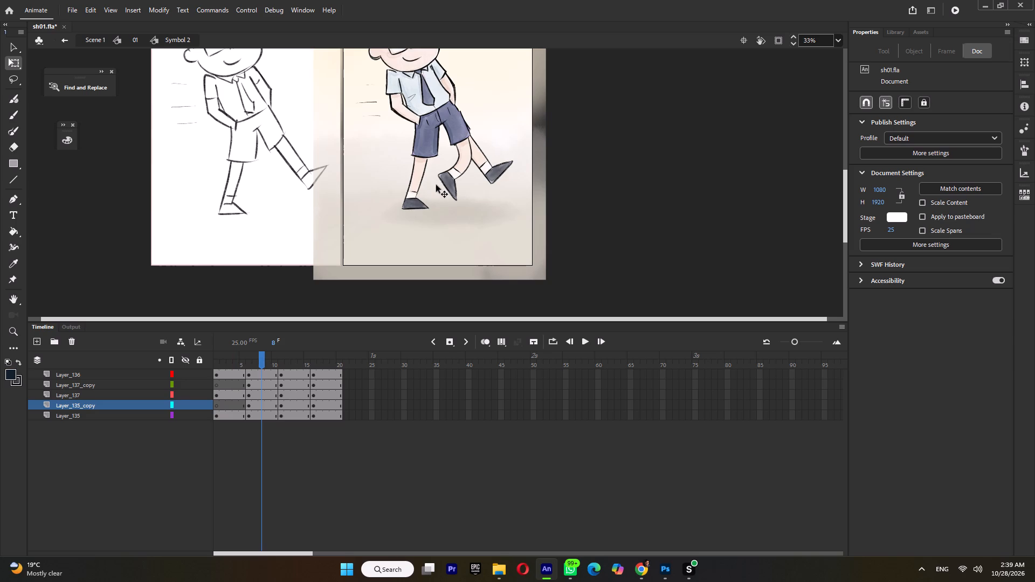
pyautogui.click(260, 418)
pyautogui.press('Delete')
pyautogui.keyDown('ctrl'); pyautogui.scroll(-4, 405, 255); pyautogui.keyUp('ctrl')
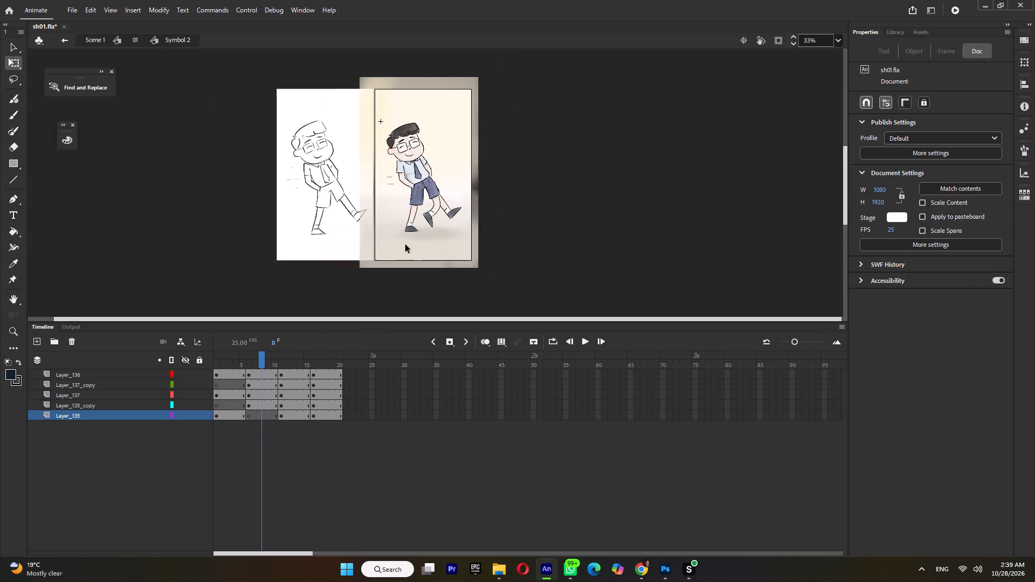
pyautogui.keyDown('ctrl'); pyautogui.scroll(4, 417, 161); pyautogui.keyUp('ctrl')
pyautogui.click(466, 270)
pyautogui.scroll(-2, 466, 233)
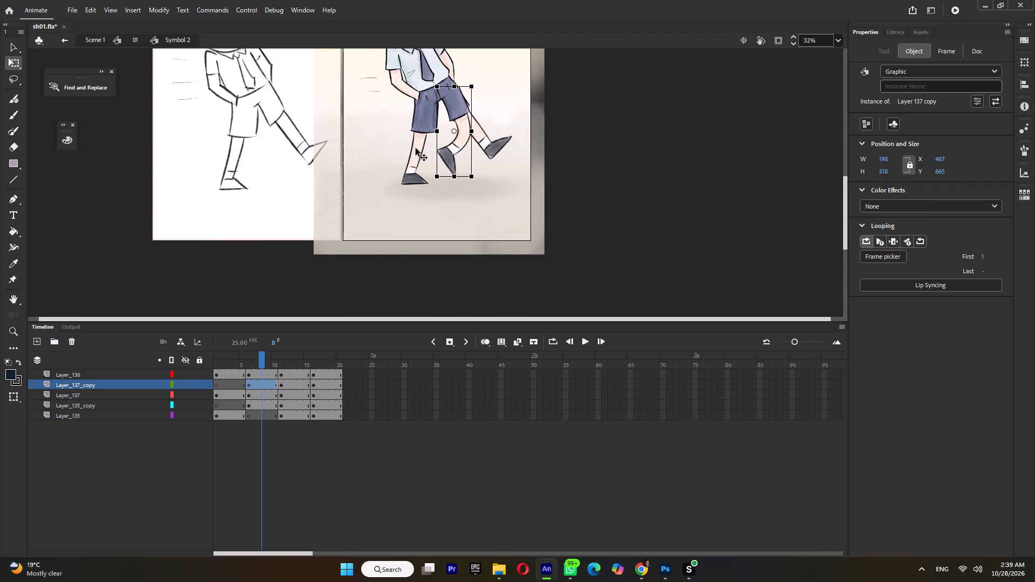
pyautogui.click(416, 148)
pyautogui.press('Delete')
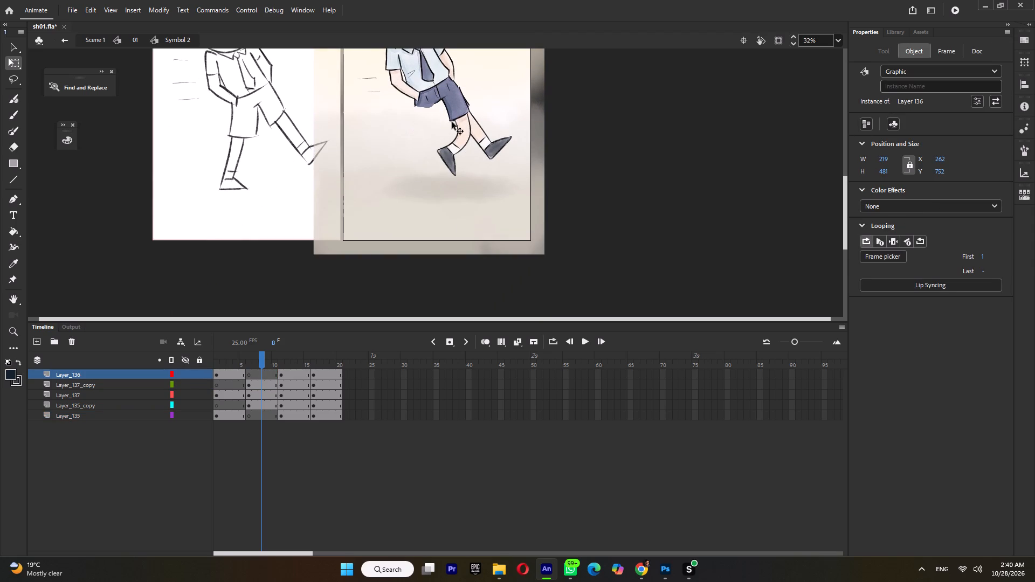
# Move the bent leg on Layer_137_copy into the standing leg's place and rotate it clockwise.
pyautogui.moveTo(459, 111); pyautogui.dragTo(433, 120)
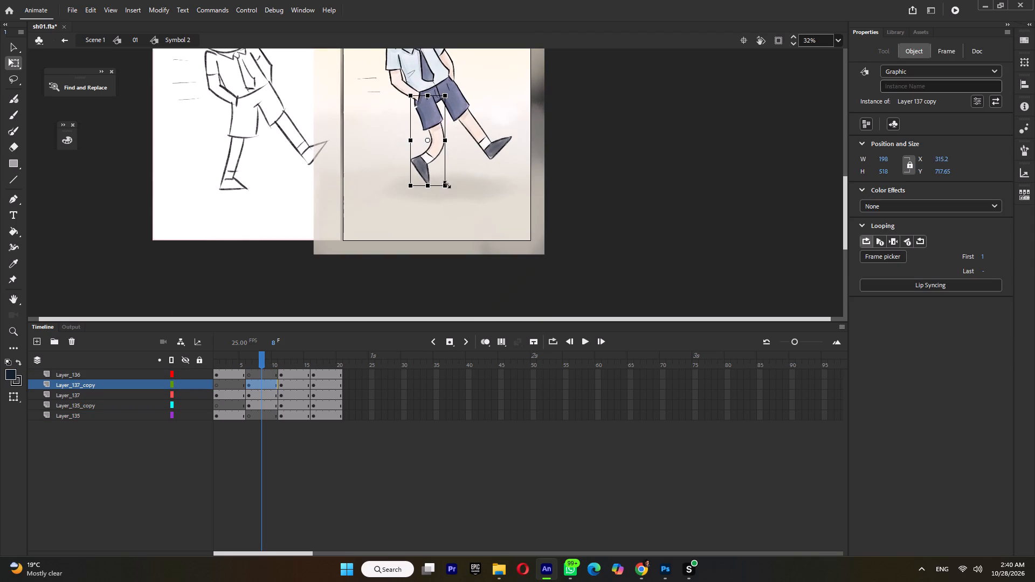
pyautogui.moveTo(451, 187); pyautogui.dragTo(444, 202)
# Rotate the raised leg on Layer_137 clockwise about the hip toward the ground, and move Layer_137 to the bottom of the stack.
pyautogui.click(487, 137)
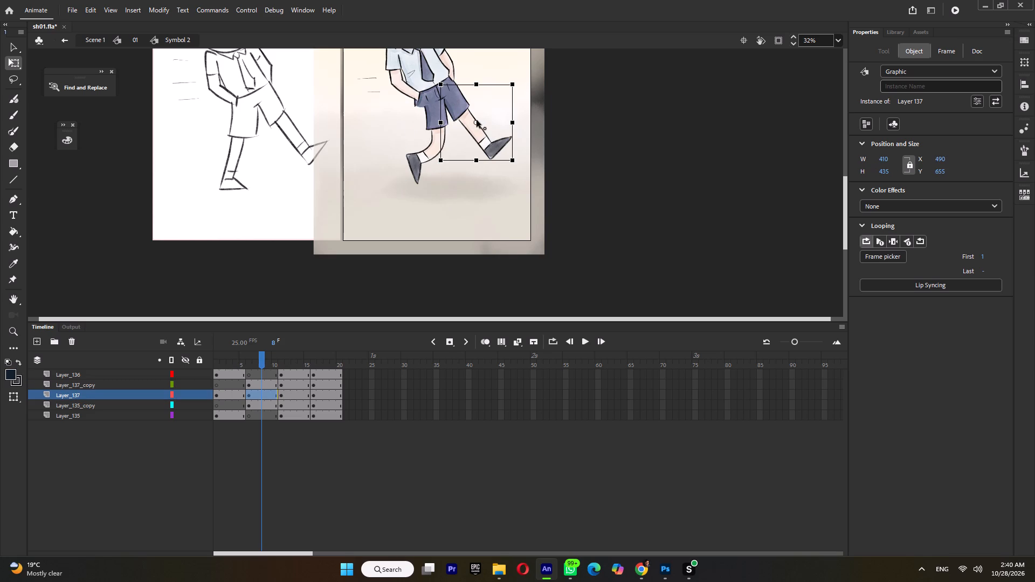
pyautogui.moveTo(477, 122); pyautogui.dragTo(452, 85)
pyautogui.moveTo(514, 167); pyautogui.dragTo(468, 220)
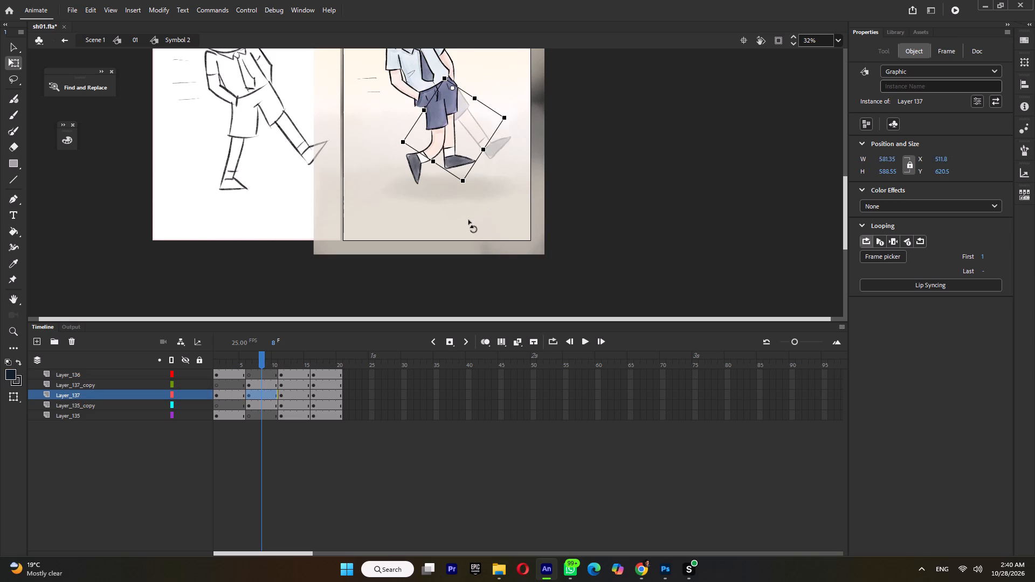
pyautogui.moveTo(468, 220); pyautogui.dragTo(484, 228)
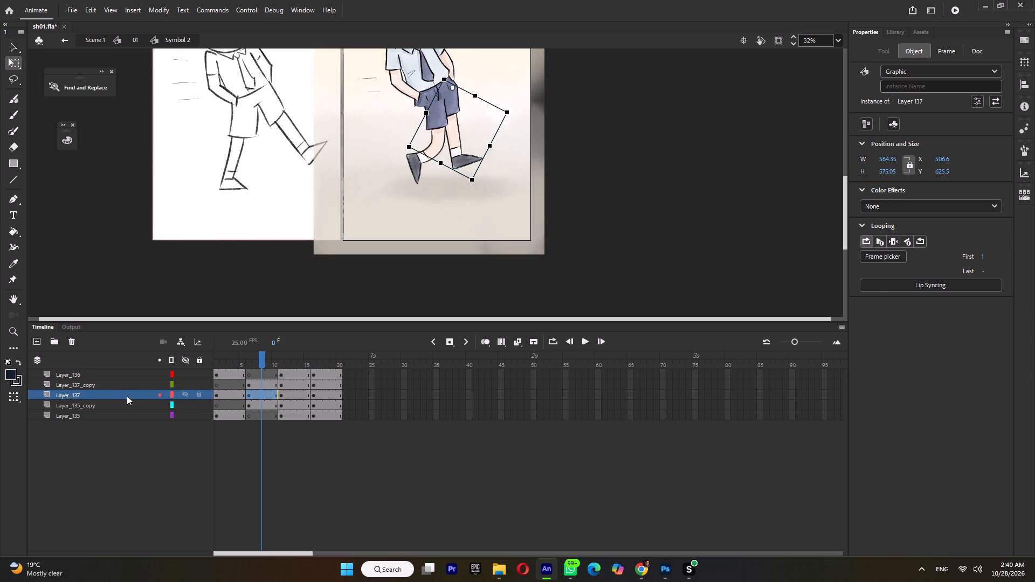
pyautogui.moveTo(114, 396); pyautogui.dragTo(112, 420)
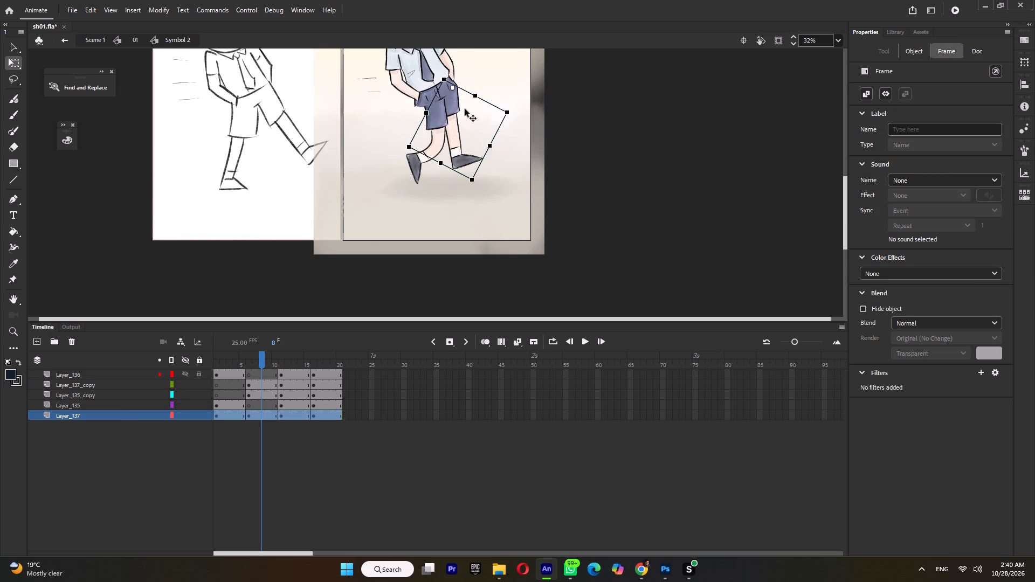
# Shift the bent leg slightly toward the back so it lines up with the shorts, at about X 328.
pyautogui.keyDown('ctrl'); pyautogui.scroll(3, 461, 105); pyautogui.keyUp('ctrl')
pyautogui.click(412, 153)
pyautogui.moveTo(417, 145); pyautogui.dragTo(397, 143)
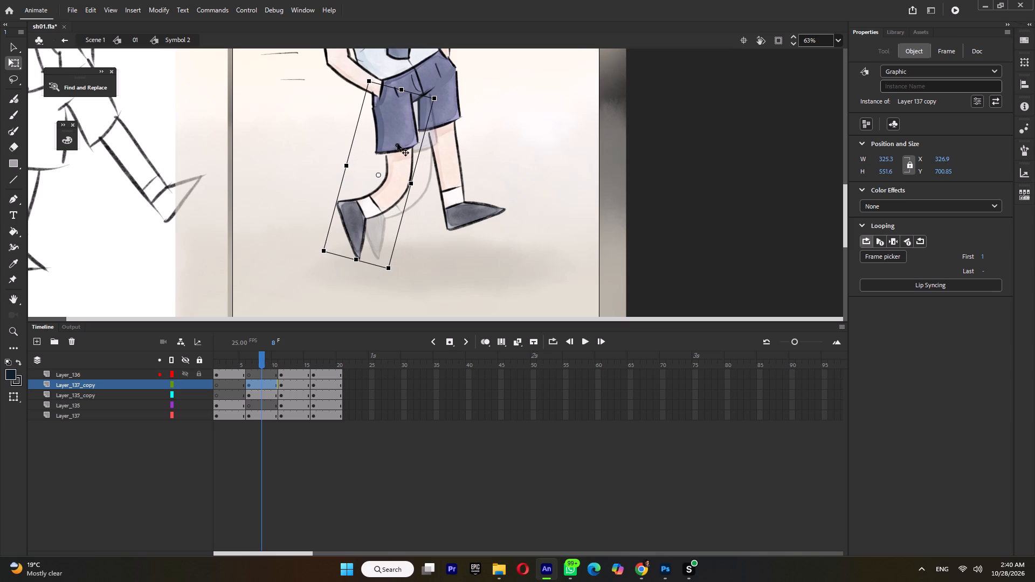
pyautogui.moveTo(397, 143); pyautogui.dragTo(398, 144)
# Skew the Layer_137 leg so its foot sits lower and farther back, and fine-tune its horizontal position with small nudges.
pyautogui.click(456, 186)
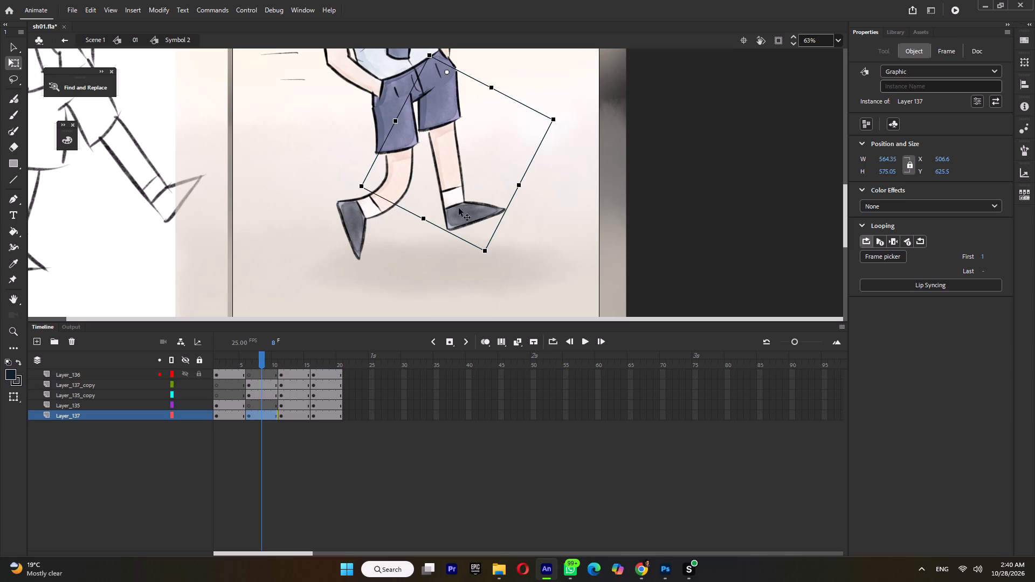
pyautogui.moveTo(499, 223); pyautogui.dragTo(494, 250)
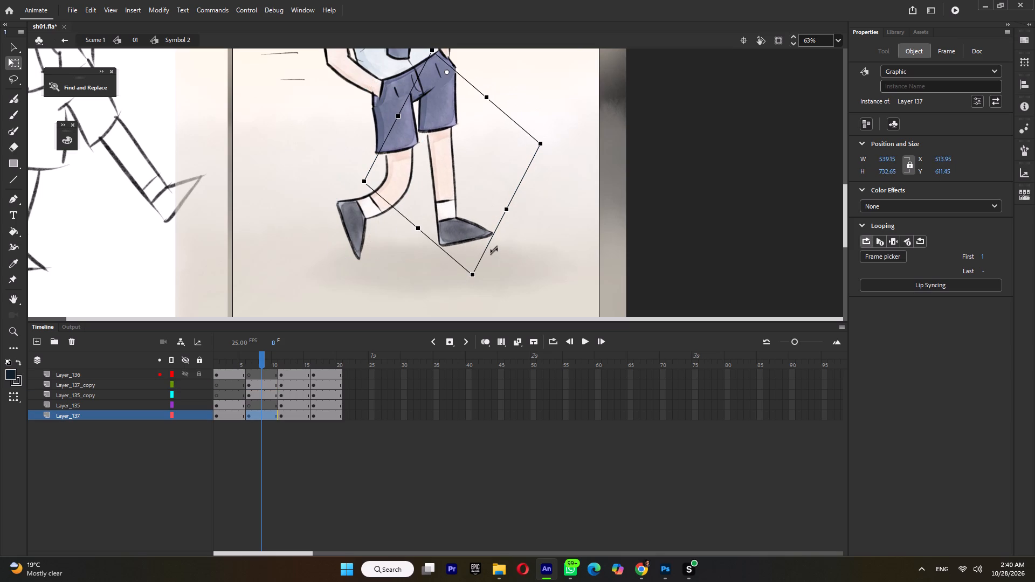
pyautogui.moveTo(494, 250); pyautogui.dragTo(497, 249)
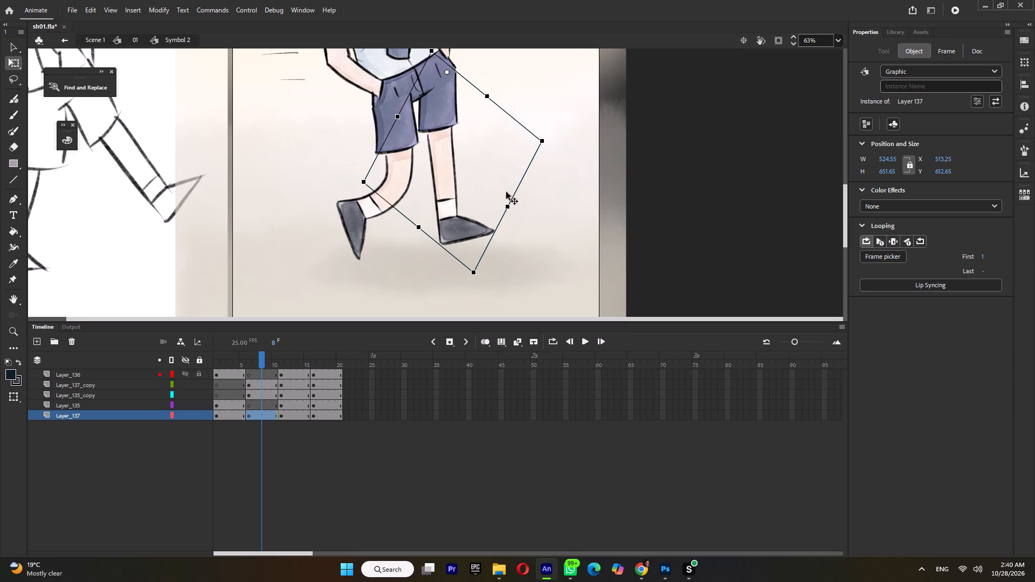
pyautogui.press('Right')
pyautogui.press('Right')
pyautogui.press('Right')
pyautogui.press('Right')
pyautogui.press('Right')
pyautogui.press('Left')
pyautogui.press('Left')
pyautogui.press('Left')
pyautogui.press('Left')
pyautogui.press('Left')
pyautogui.press('Left')
pyautogui.press('Left')
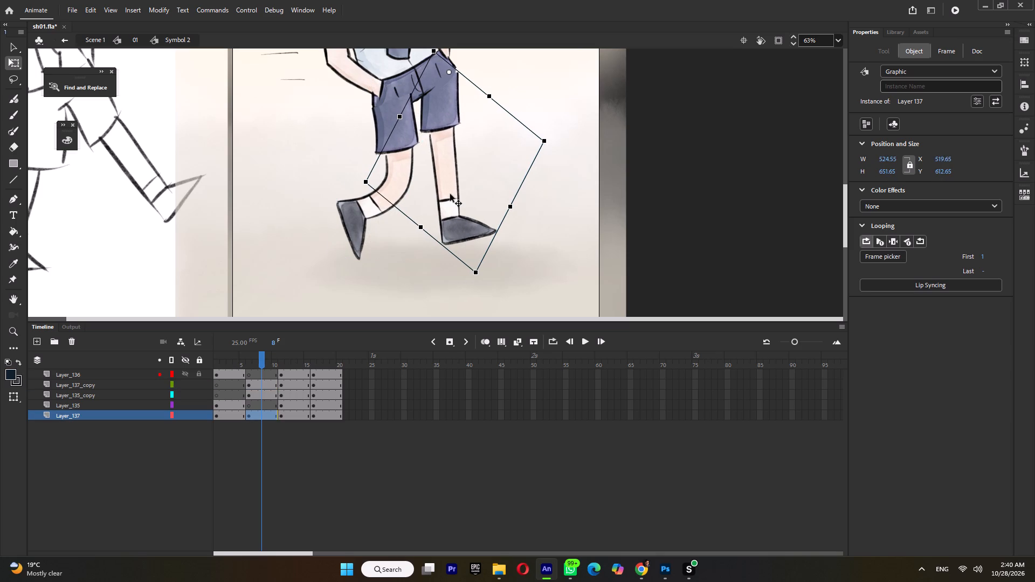
pyautogui.press('Right')
# Move the pivot of the bent leg on Layer_137_copy to the hip and shorten the leg to about 508 px high.
pyautogui.click(388, 210)
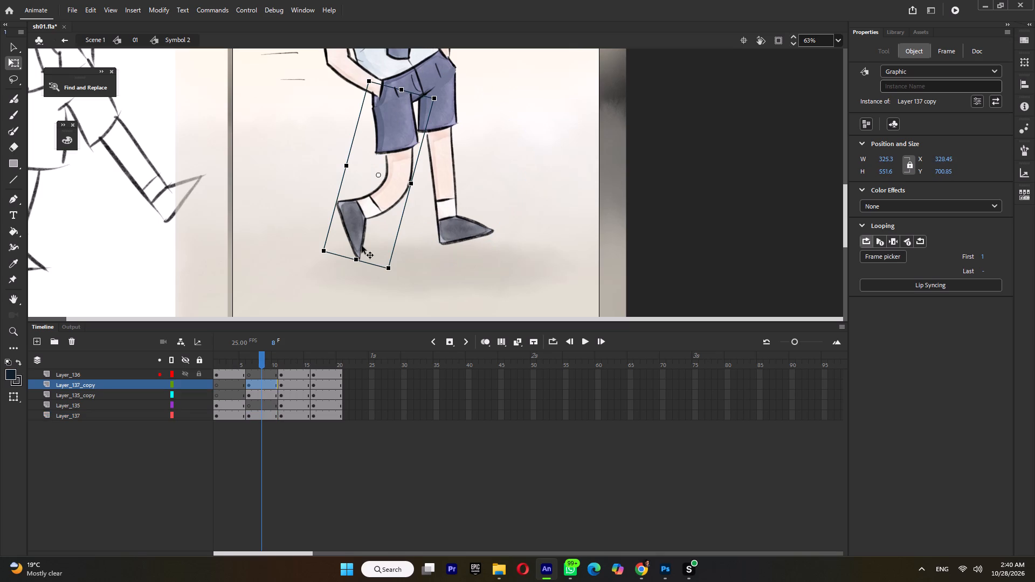
pyautogui.moveTo(377, 176); pyautogui.dragTo(388, 96)
pyautogui.moveTo(356, 262); pyautogui.dragTo(356, 247)
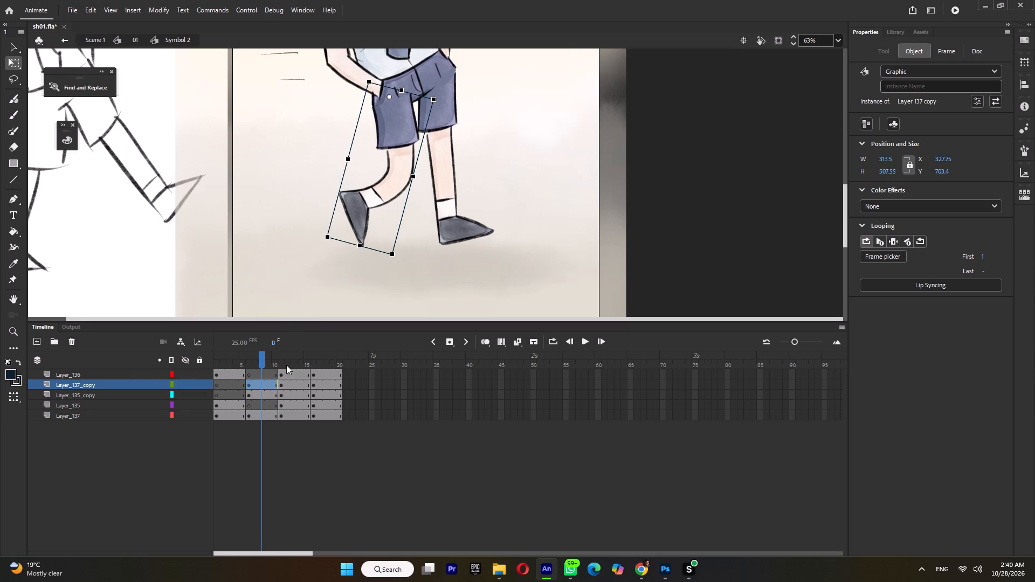
# Delete the extra bent leg on Layer_137_copy in the third pose, frames 11 to 15.
pyautogui.click(291, 363)
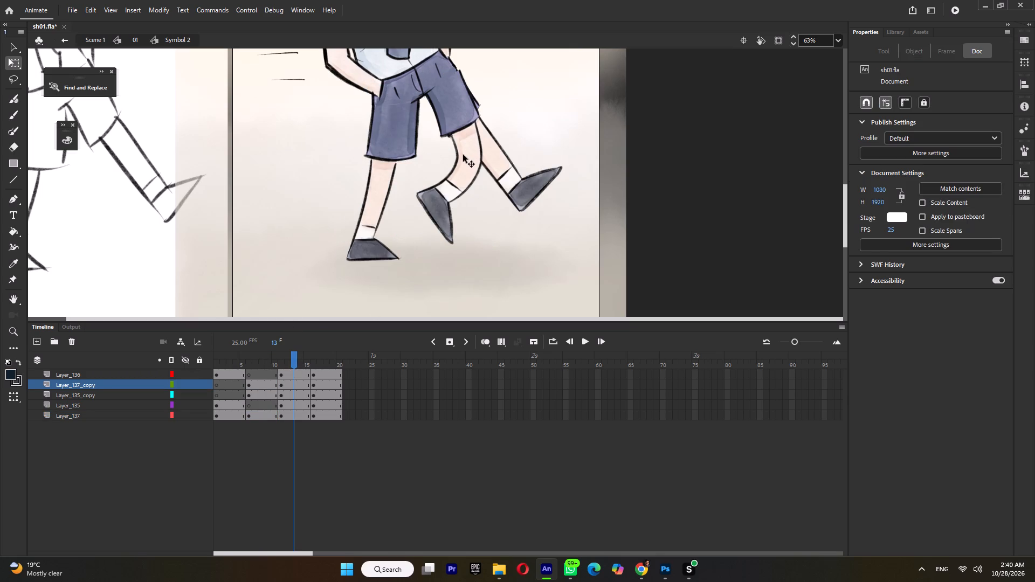
pyautogui.keyDown('ctrl'); pyautogui.scroll(-5, 439, 268); pyautogui.keyUp('ctrl')
pyautogui.keyDown('ctrl'); pyautogui.scroll(4, 443, 235); pyautogui.keyUp('ctrl')
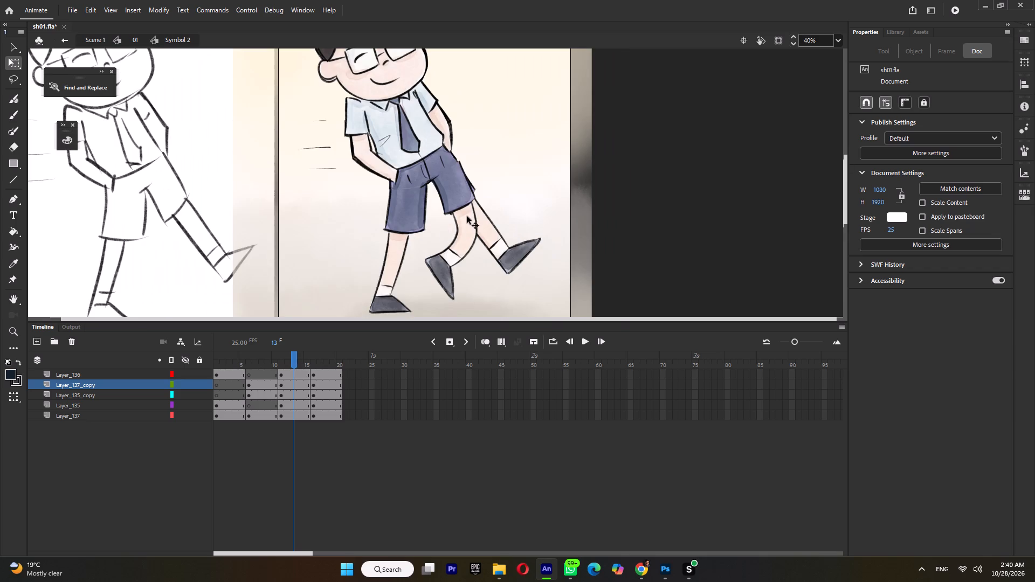
pyautogui.click(402, 230)
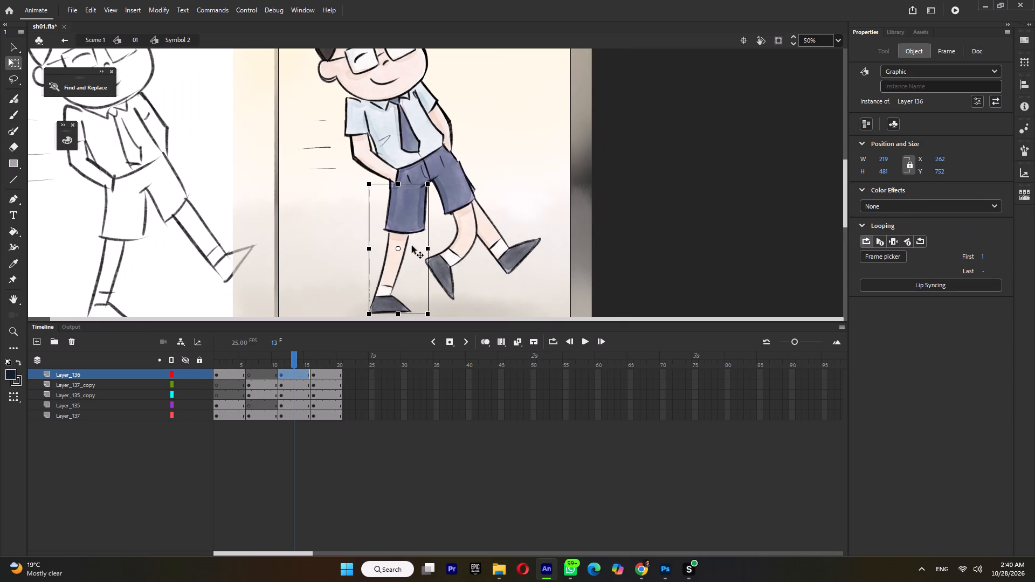
pyautogui.click(459, 198)
pyautogui.press('Delete')
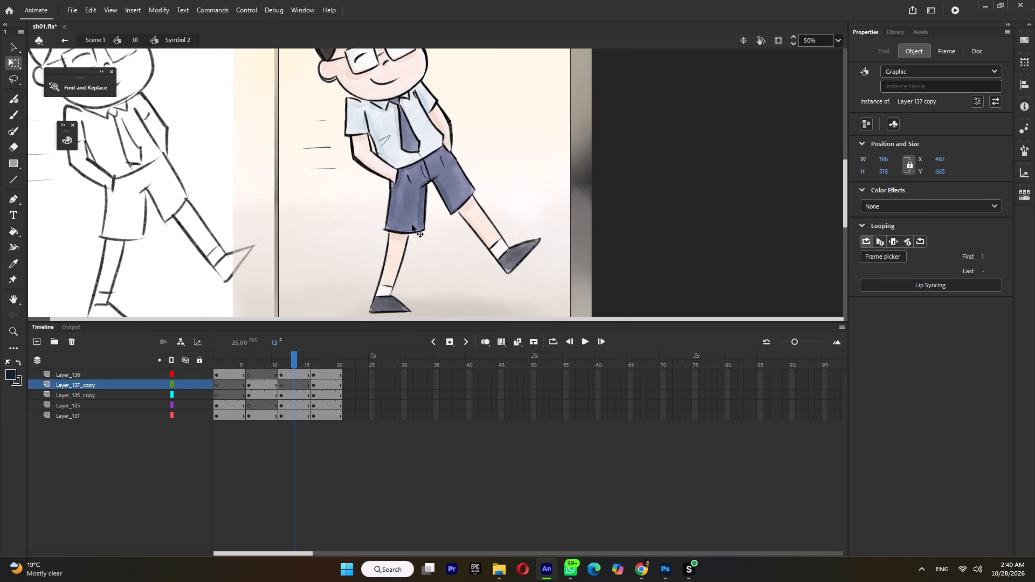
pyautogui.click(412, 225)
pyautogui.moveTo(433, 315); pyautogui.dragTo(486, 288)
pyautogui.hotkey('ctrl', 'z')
# Shift the raised front leg to the rear hip, move the standing leg aside, and transfer the raised leg in place from Layer_137 to Layer_136.
pyautogui.keyDown('ctrl'); pyautogui.click(492, 238); pyautogui.keyUp('ctrl')
pyautogui.moveTo(497, 241); pyautogui.dragTo(457, 247)
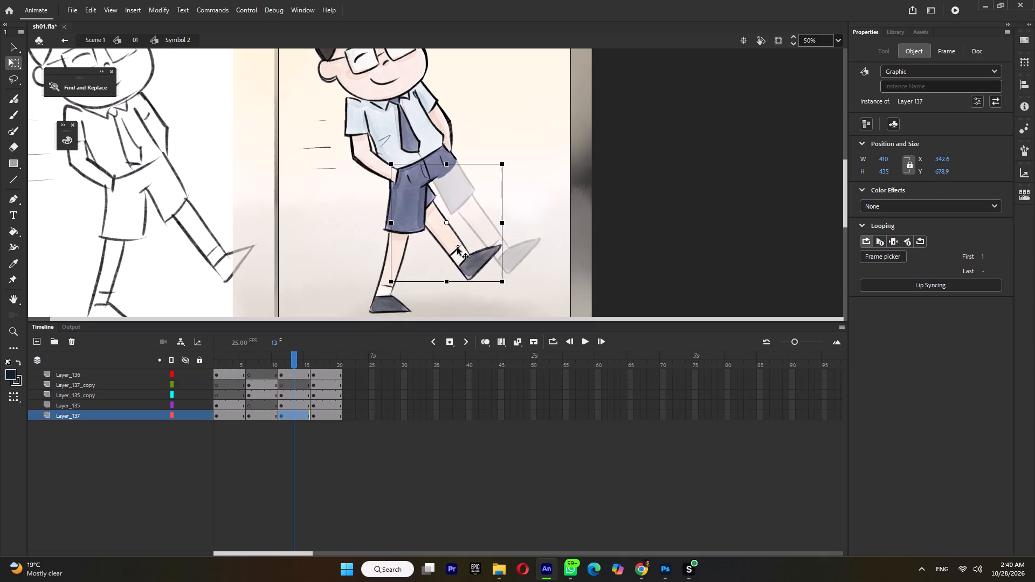
pyautogui.moveTo(457, 247); pyautogui.dragTo(458, 252)
pyautogui.hotkey('ctrl', 'x')
pyautogui.click(426, 246)
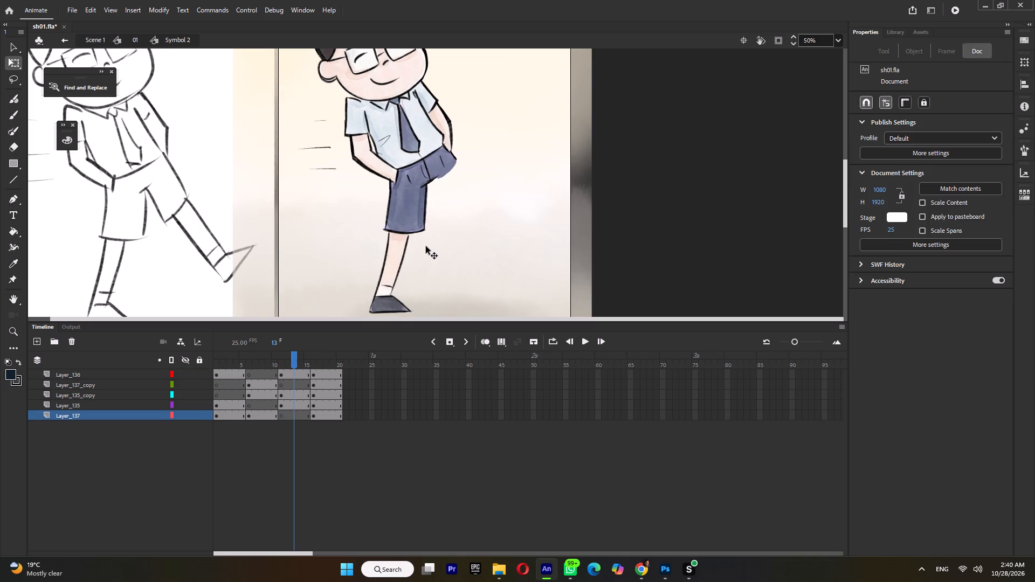
pyautogui.moveTo(395, 254); pyautogui.dragTo(519, 245)
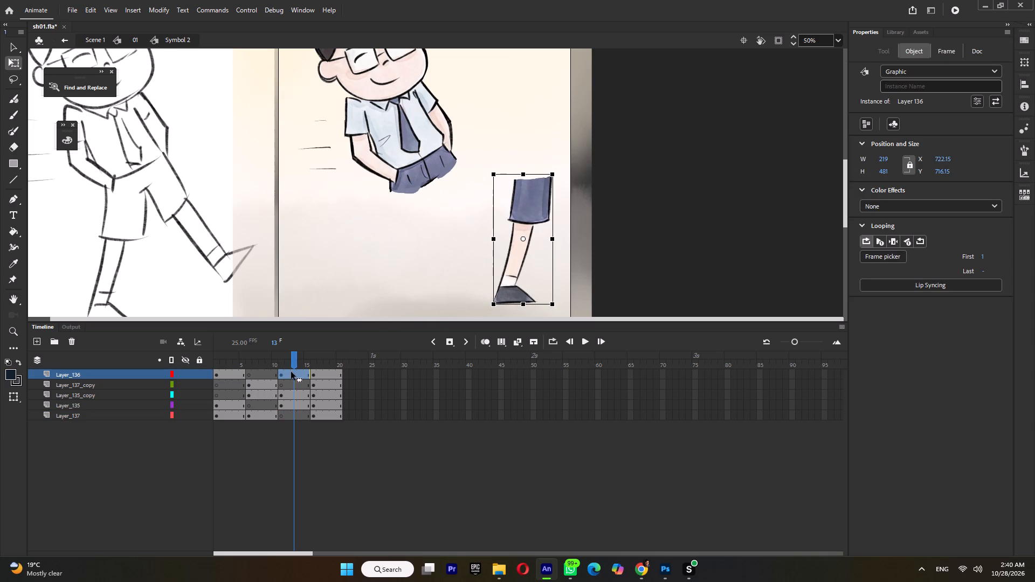
pyautogui.hotkey('ctrl', 'shift', 'v')
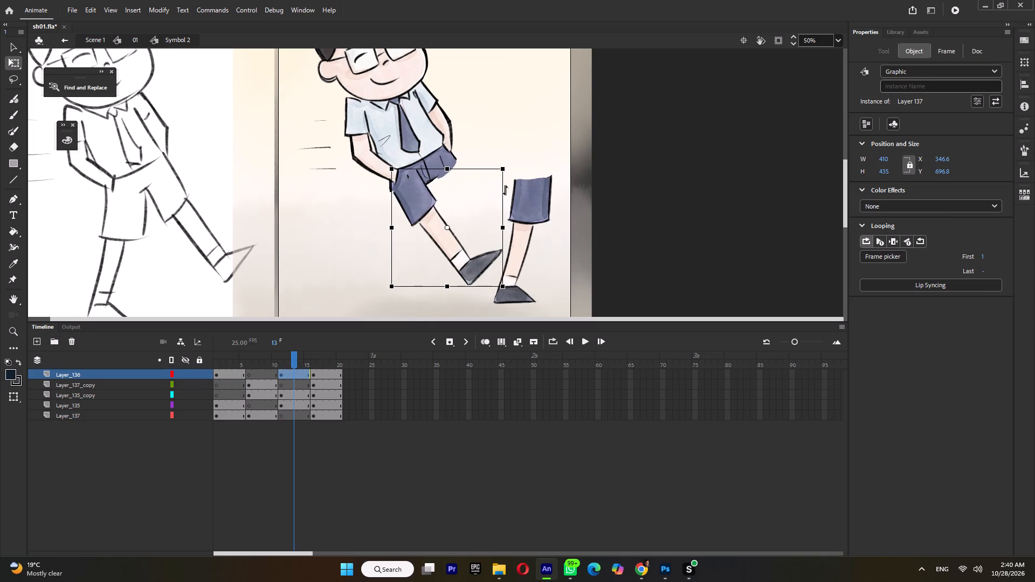
# Rotate the transferred leg on Layer_136 clockwise toward the ground and align its shorts with the rear hip, at about X 360, Y 691.
pyautogui.moveTo(508, 175); pyautogui.dragTo(510, 193)
pyautogui.moveTo(422, 196); pyautogui.dragTo(409, 207)
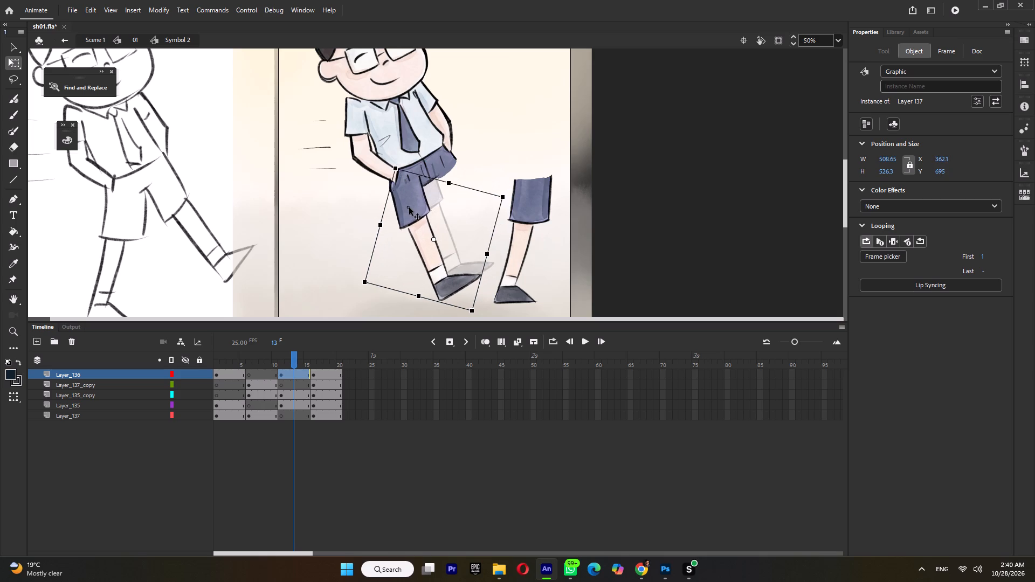
pyautogui.moveTo(409, 207); pyautogui.dragTo(409, 206)
# Place the set-aside standing leg under the front hip and transfer it in place from Layer_136 to Layer_137 at frame 11.
pyautogui.click(520, 207)
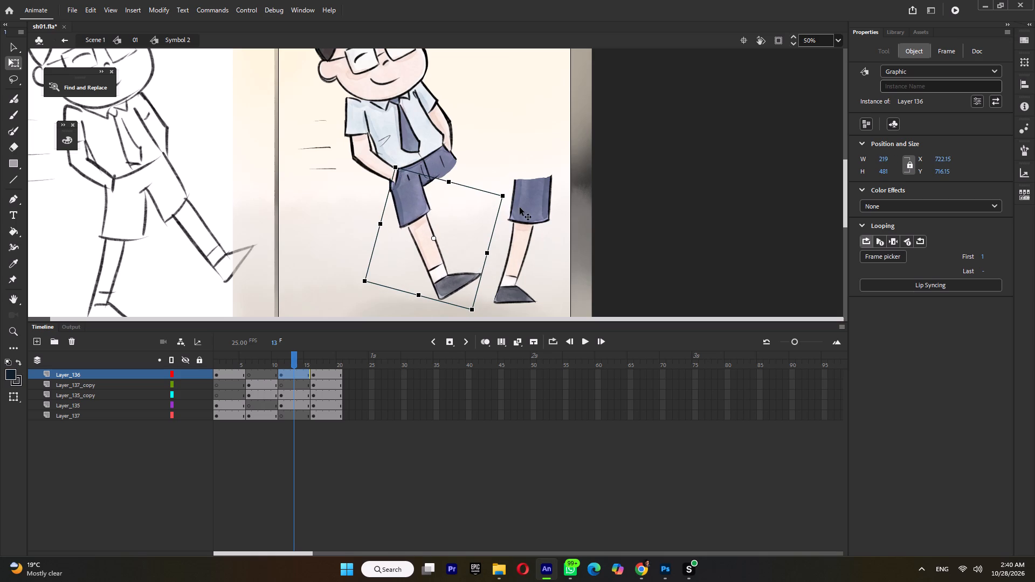
pyautogui.moveTo(530, 218); pyautogui.dragTo(438, 204)
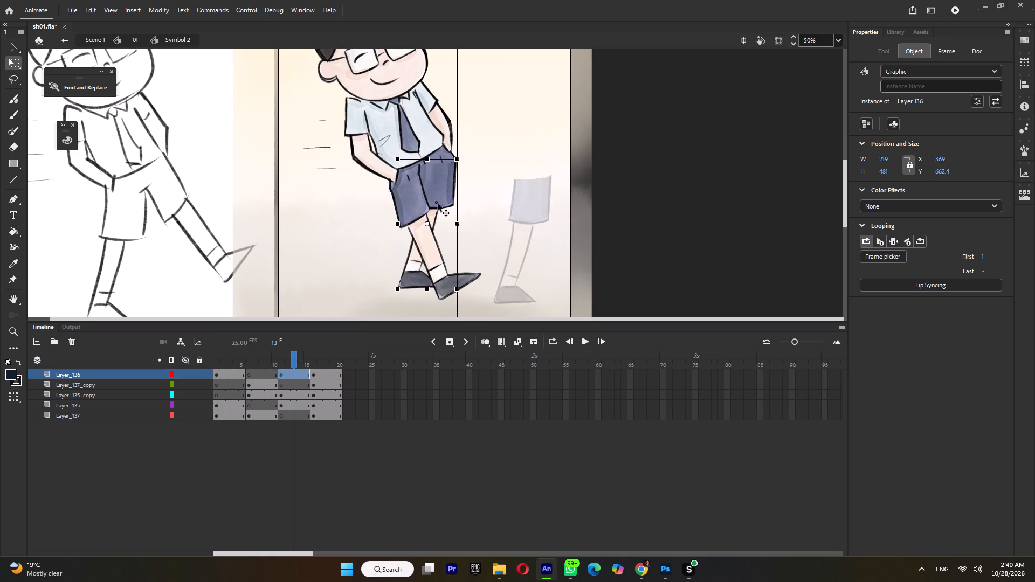
pyautogui.moveTo(438, 204); pyautogui.dragTo(437, 204)
pyautogui.hotkey('ctrl', 'x')
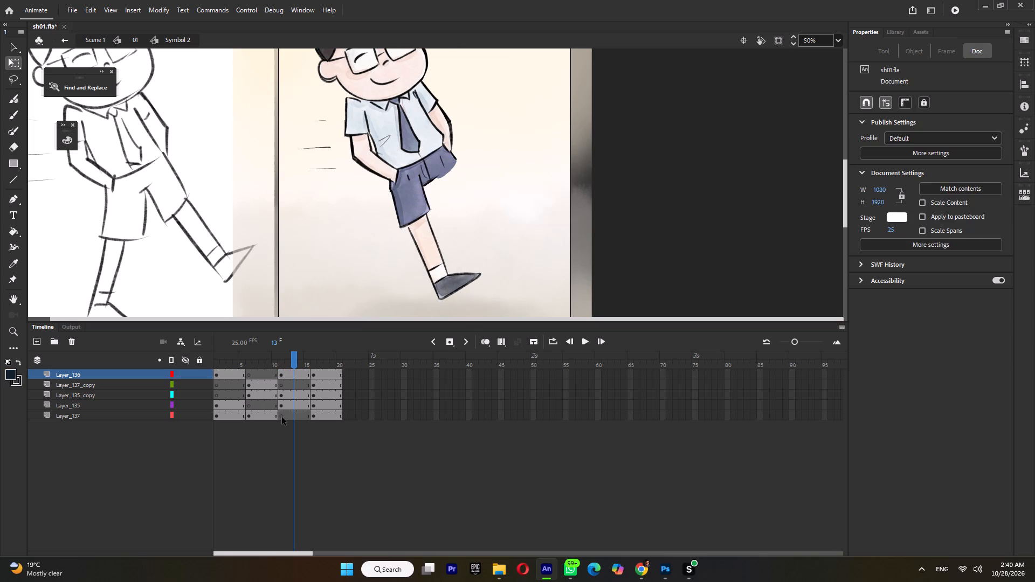
pyautogui.click(282, 417)
pyautogui.hotkey('ctrl', 'shift', 'v')
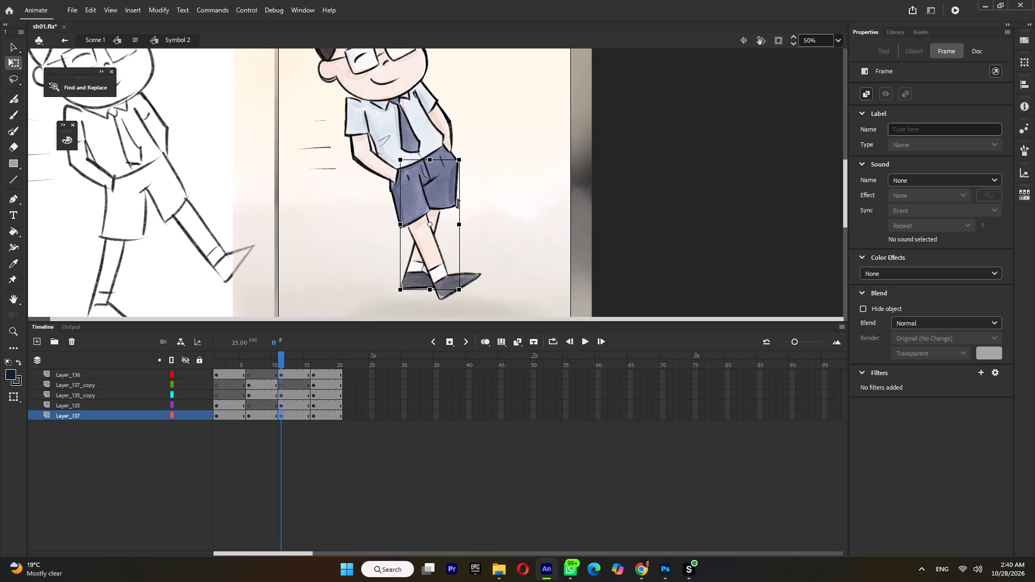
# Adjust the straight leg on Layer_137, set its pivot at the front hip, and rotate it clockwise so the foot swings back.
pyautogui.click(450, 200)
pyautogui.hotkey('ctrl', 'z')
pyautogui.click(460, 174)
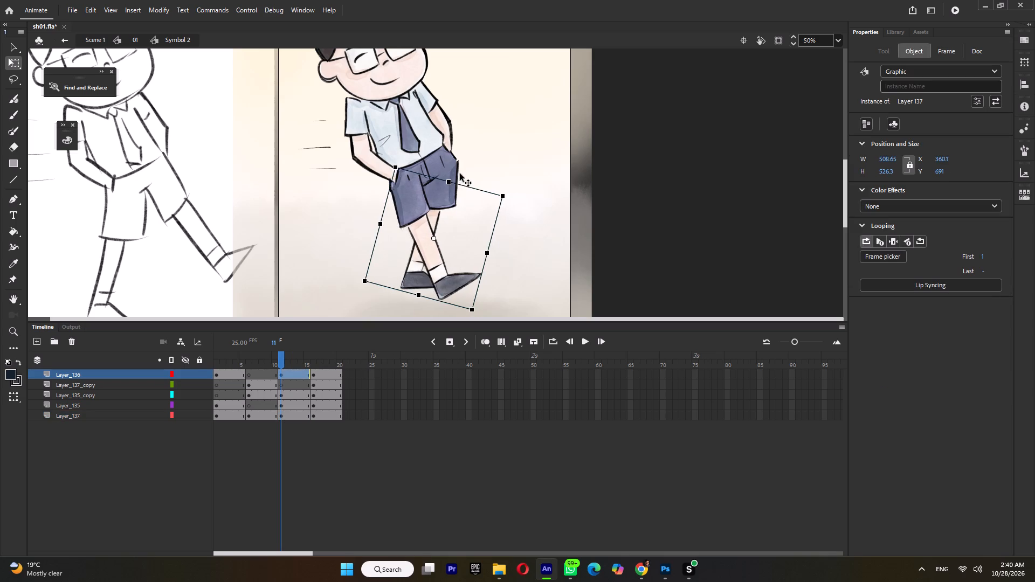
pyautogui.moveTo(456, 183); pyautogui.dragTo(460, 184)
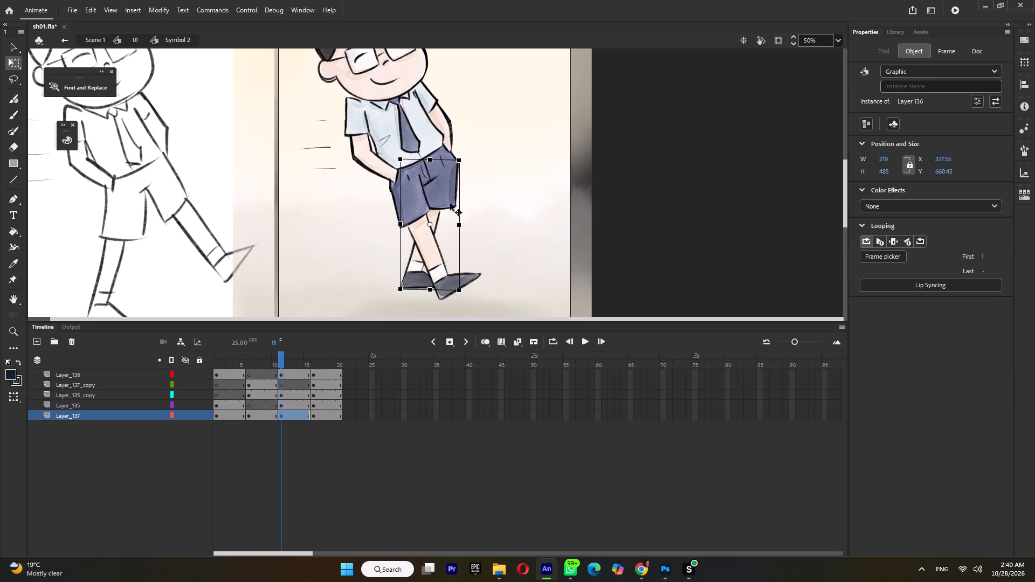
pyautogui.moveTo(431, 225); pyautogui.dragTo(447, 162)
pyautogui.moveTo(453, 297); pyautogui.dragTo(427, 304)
# Set the pivot of the Layer_136 leg at the rear hip and rotate it slightly counterclockwise to raise the forward foot.
pyautogui.click(425, 254)
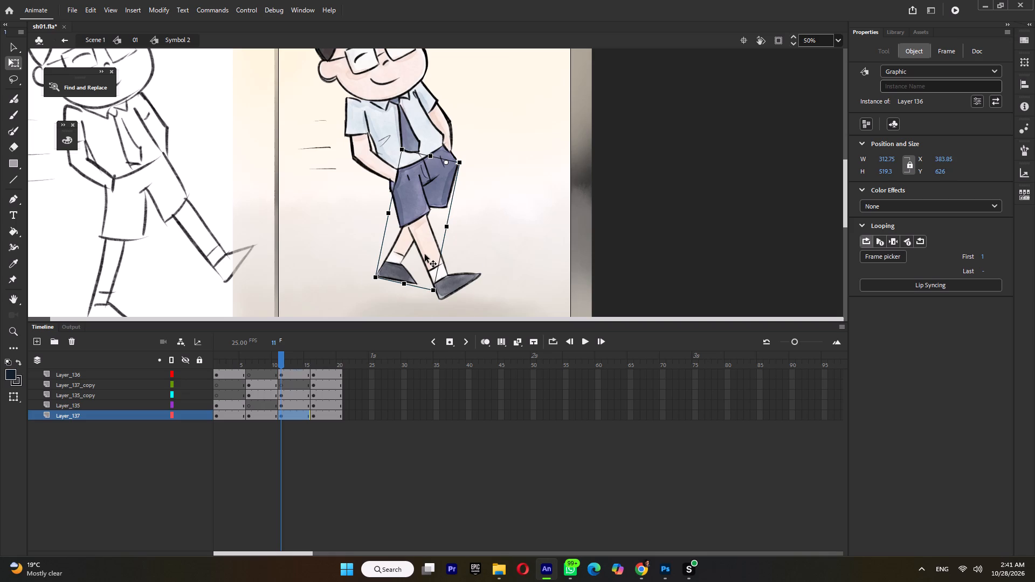
pyautogui.moveTo(435, 239); pyautogui.dragTo(402, 182)
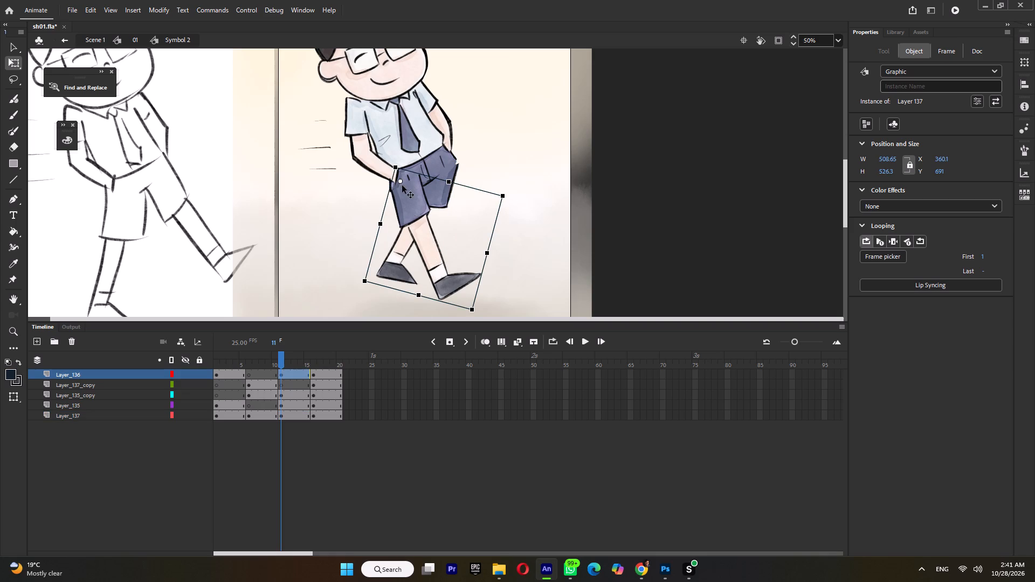
pyautogui.moveTo(470, 316); pyautogui.dragTo(505, 304)
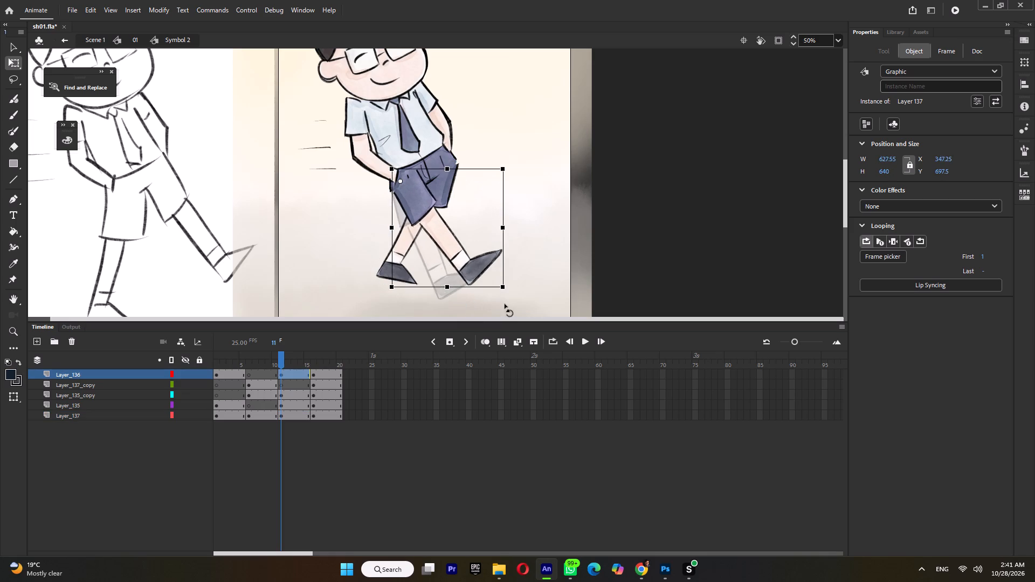
pyautogui.moveTo(505, 304); pyautogui.dragTo(498, 314)
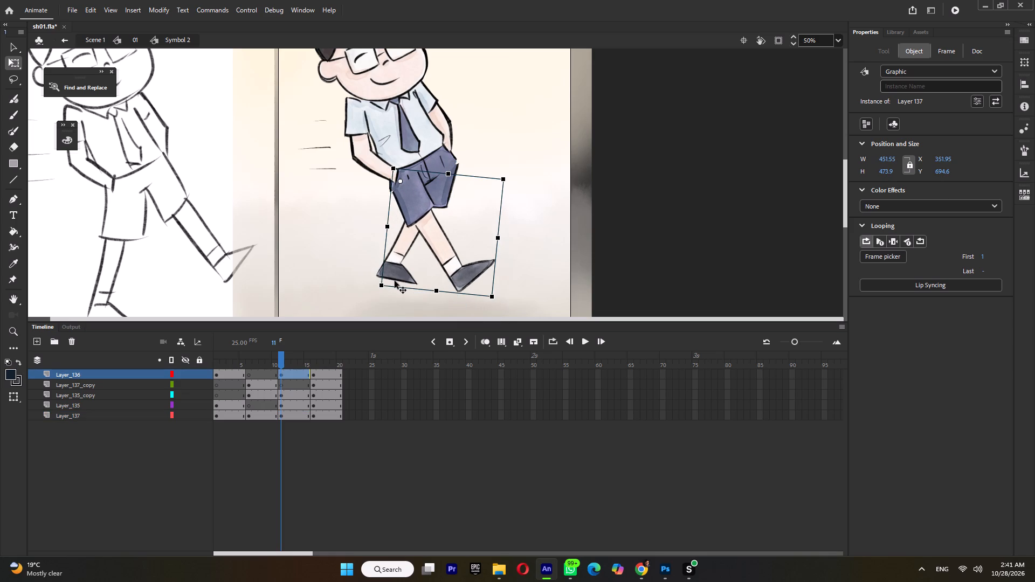
# Replace the leg on Layer_137 with an in-place copy of the Layer_136 leg and rotate it clockwise about the hip.
pyautogui.hotkey('ctrl', 'c')
pyautogui.click(285, 416)
pyautogui.press('Delete')
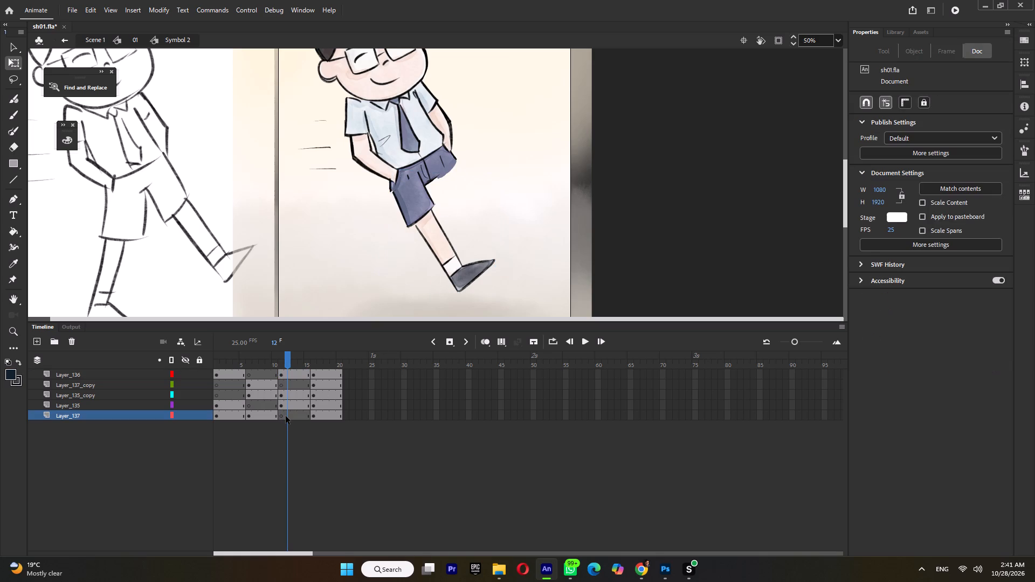
pyautogui.hotkey('ctrl', 'shift', 'v')
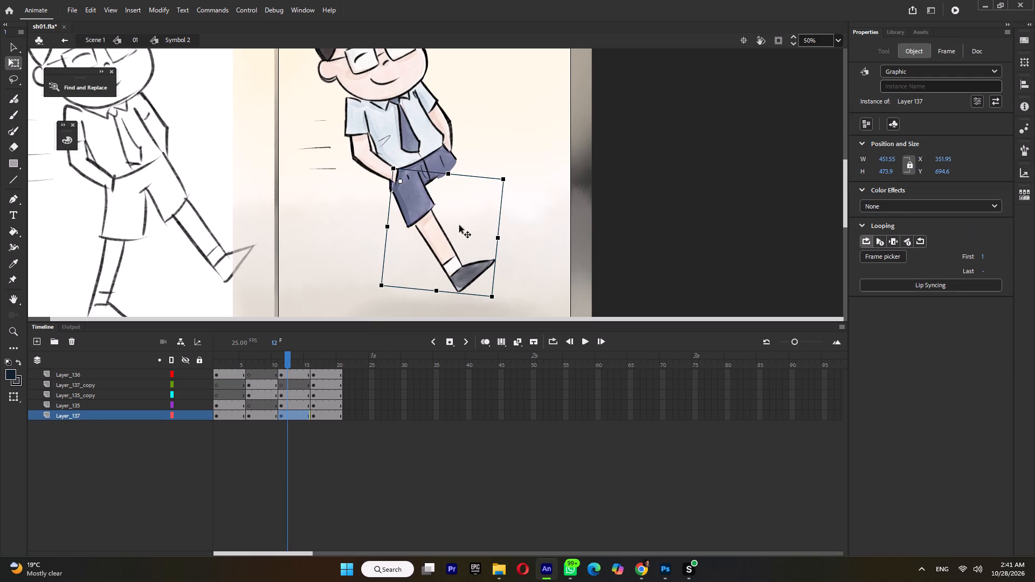
pyautogui.moveTo(501, 297); pyautogui.dragTo(390, 340)
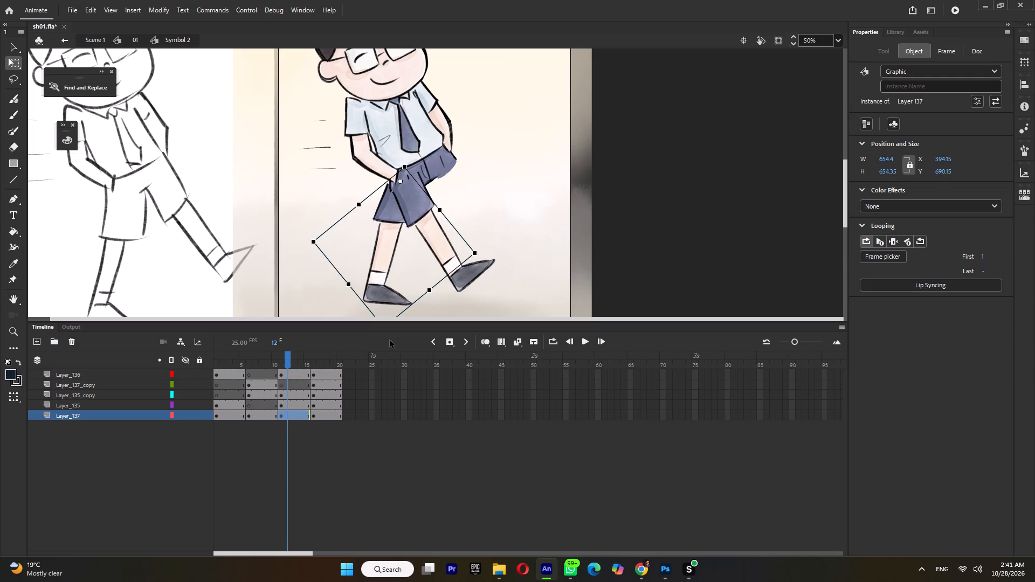
# Nudge the copied leg on Layer_137 forward and up until it meets the front hip, at about X 532, Y 590.
pyautogui.hotkey('shift', 'Right')
pyautogui.hotkey('shift', 'Right')
pyautogui.hotkey('shift', 'Right')
pyautogui.hotkey('shift', 'Right')
pyautogui.hotkey('shift', 'Right')
pyautogui.hotkey('shift', 'Right')
pyautogui.hotkey('shift', 'Right')
pyautogui.hotkey('shift', 'Right')
pyautogui.hotkey('shift', 'Up')
pyautogui.hotkey('shift', 'Up')
pyautogui.hotkey('shift', 'Up')
pyautogui.hotkey('shift', 'Up')
pyautogui.hotkey('shift', 'Up')
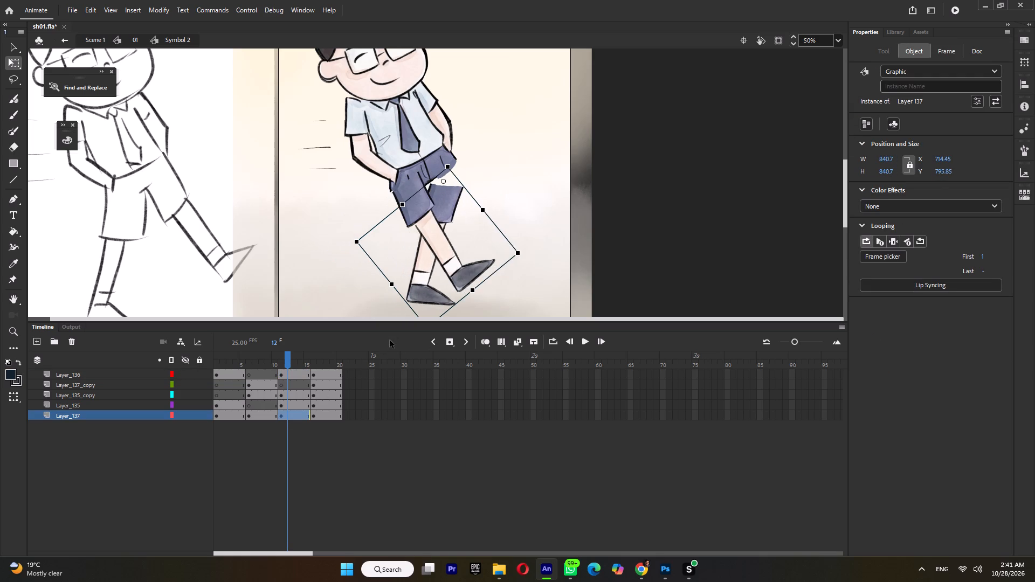
pyautogui.hotkey('shift', 'Left')
pyautogui.press('Left')
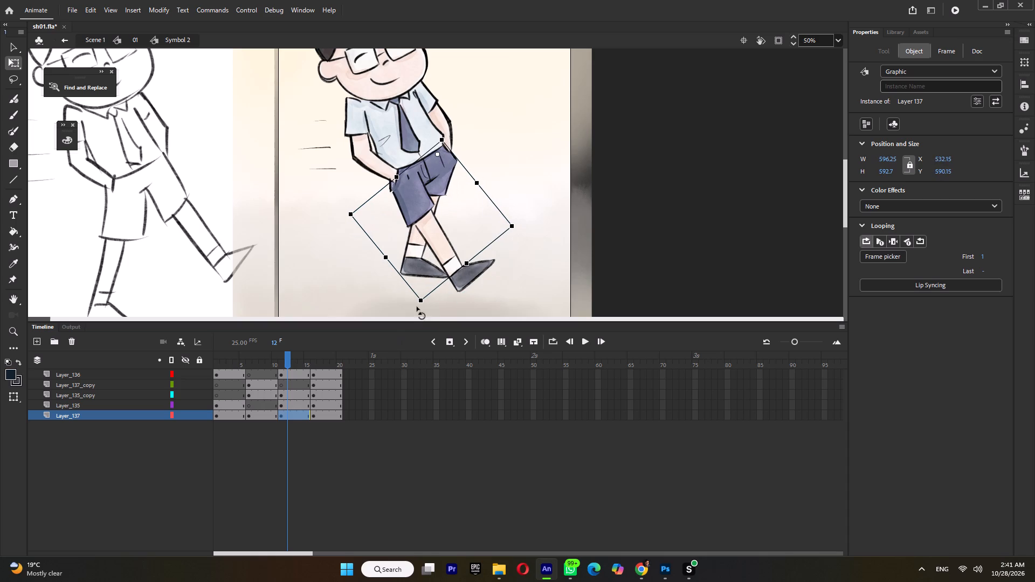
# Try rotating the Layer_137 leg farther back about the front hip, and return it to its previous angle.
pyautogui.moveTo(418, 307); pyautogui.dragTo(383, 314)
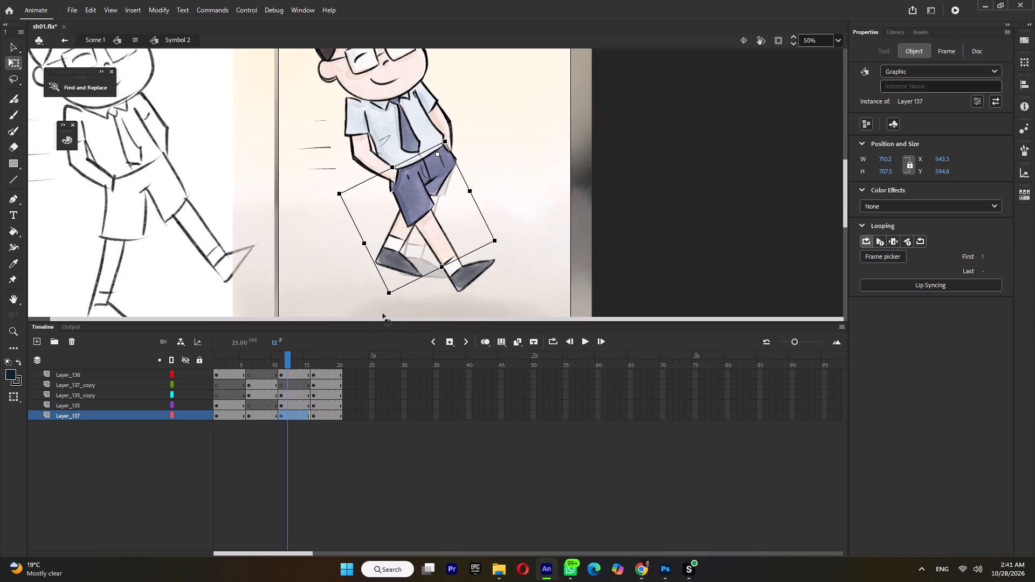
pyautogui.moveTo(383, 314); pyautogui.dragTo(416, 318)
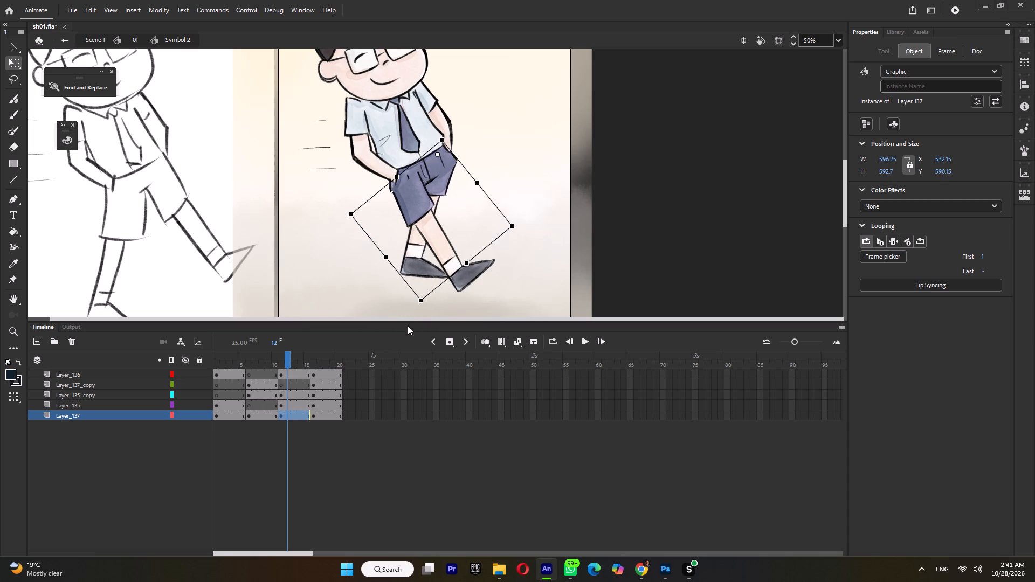
# Replace the standing leg on Layer_136 in the fourth pose with an in-place copy of the third pose's Layer_136 leg at frame 16.
pyautogui.click(320, 358)
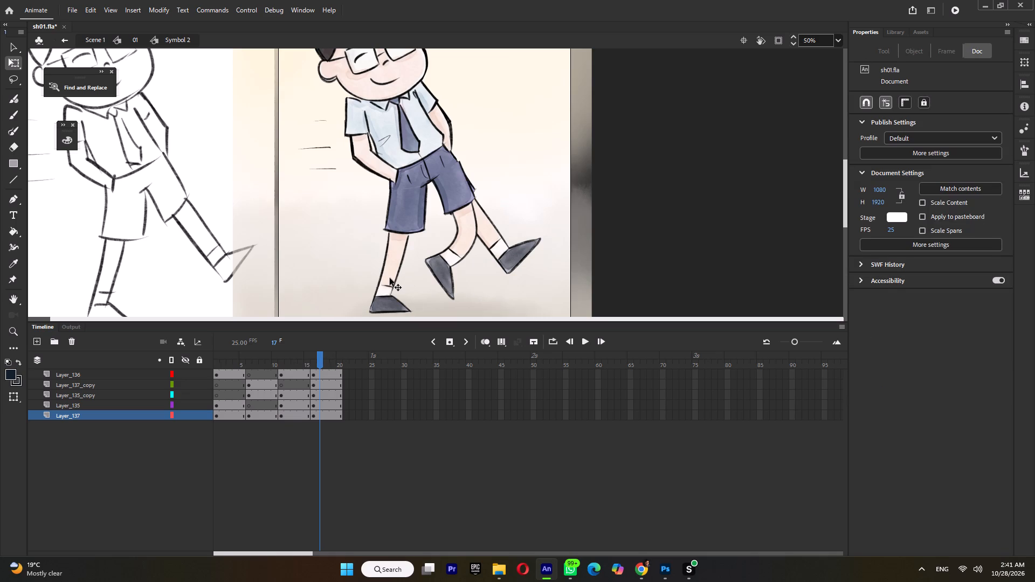
pyautogui.click(390, 278)
pyautogui.press('Delete')
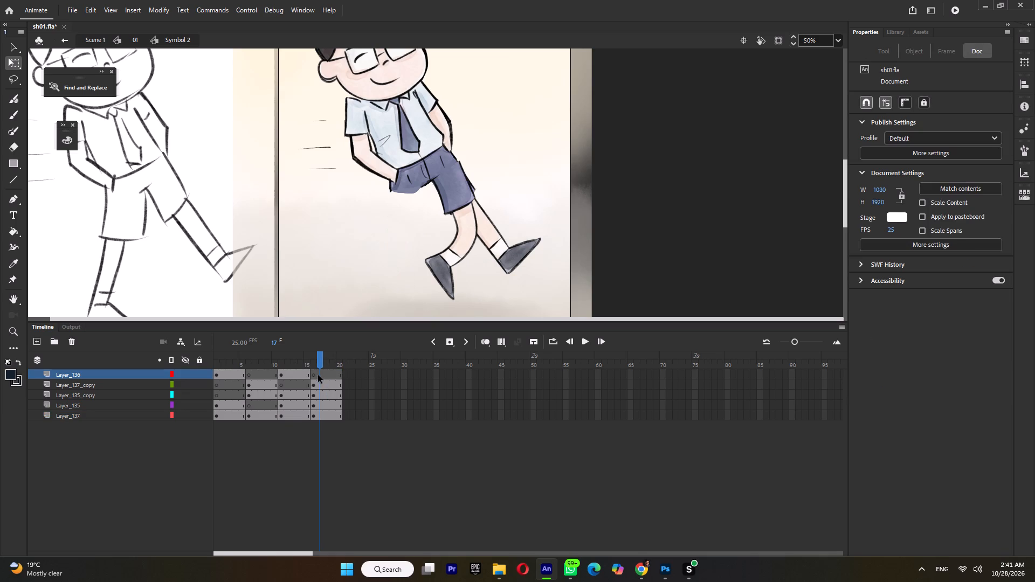
pyautogui.click(308, 374)
pyautogui.click(428, 217)
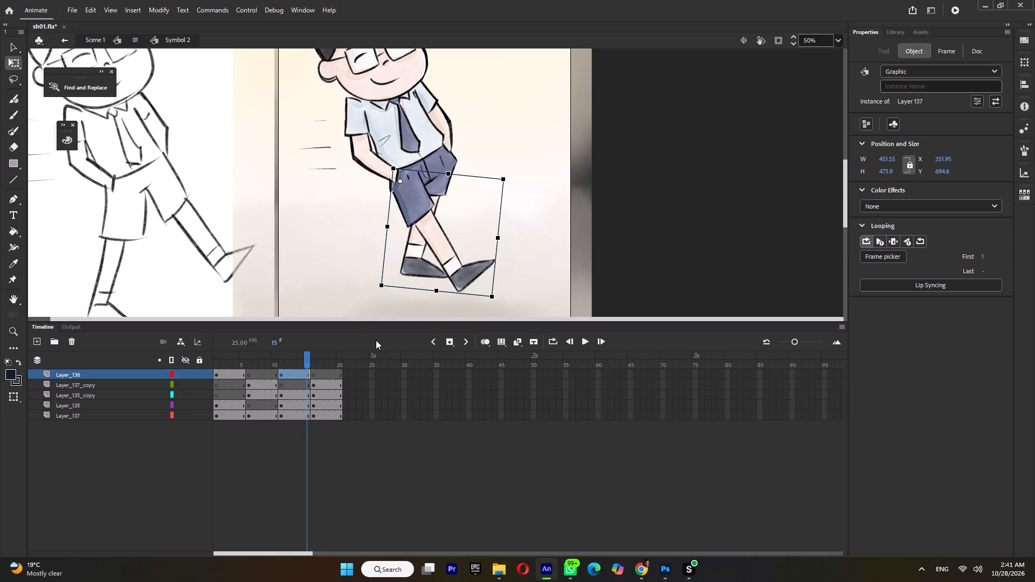
pyautogui.hotkey('ctrl', 'c')
pyautogui.click(313, 375)
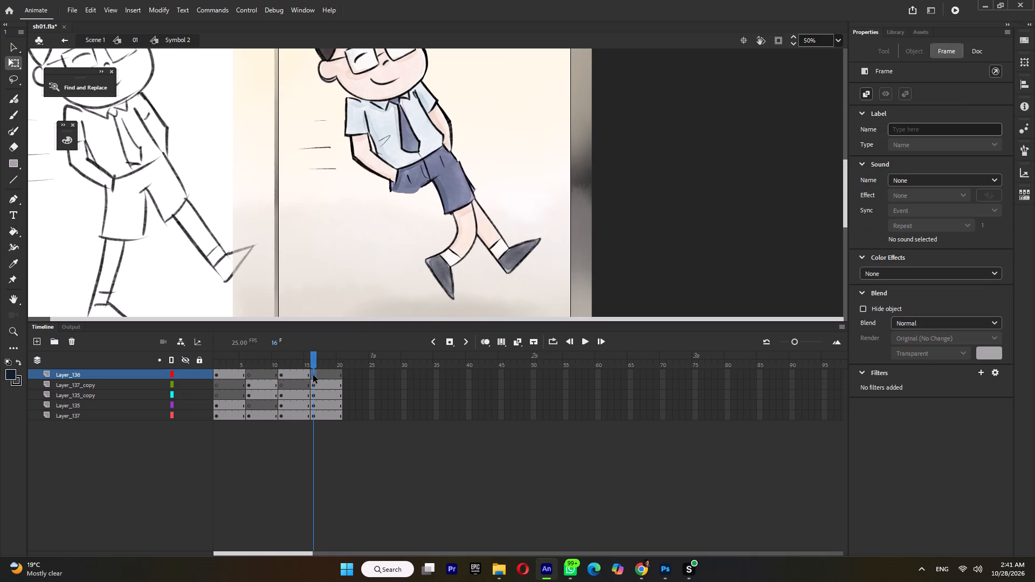
pyautogui.hotkey('ctrl', 'shift', 'v')
# Rotate the copied Layer_136 leg clockwise about the hip until it stands upright in the fourth pose, and nudge it slightly forward.
pyautogui.moveTo(498, 299); pyautogui.dragTo(431, 349)
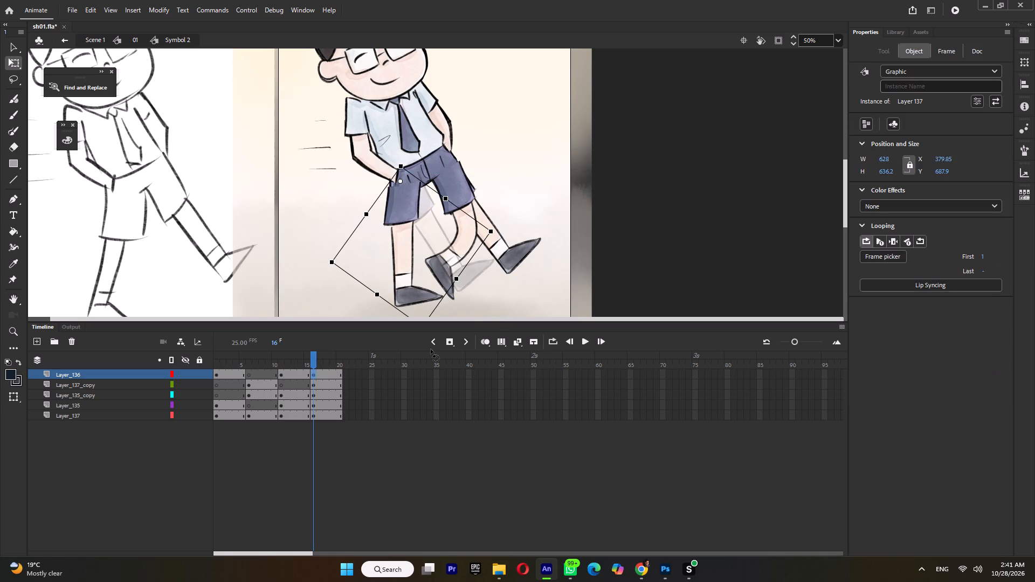
pyautogui.moveTo(431, 349); pyautogui.dragTo(432, 355)
pyautogui.press('Right')
pyautogui.press('Right')
pyautogui.press('Right')
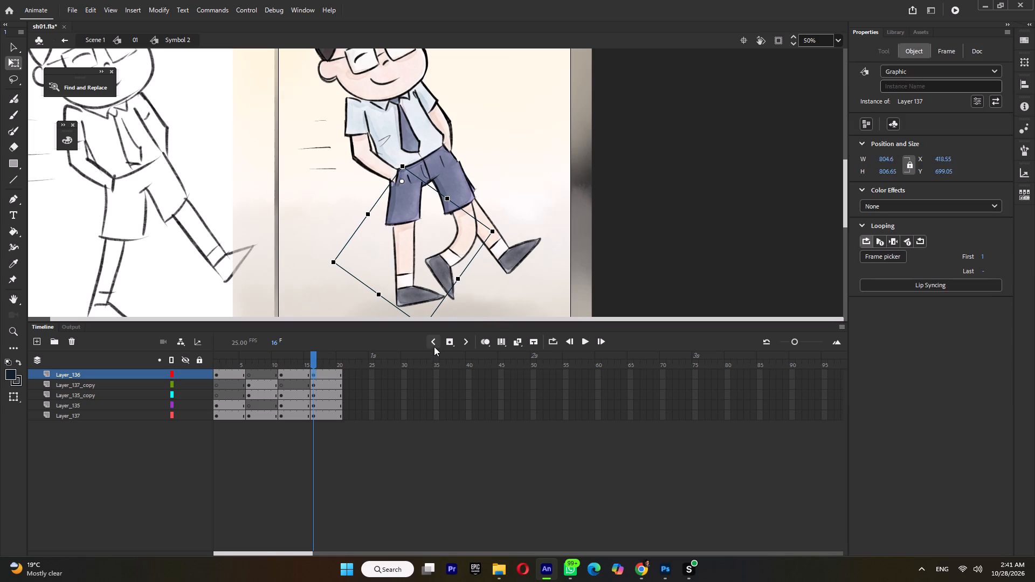
# Delete the extra forward leg on Layer_137 from the fourth pose.
pyautogui.click(532, 252)
pyautogui.press('Delete')
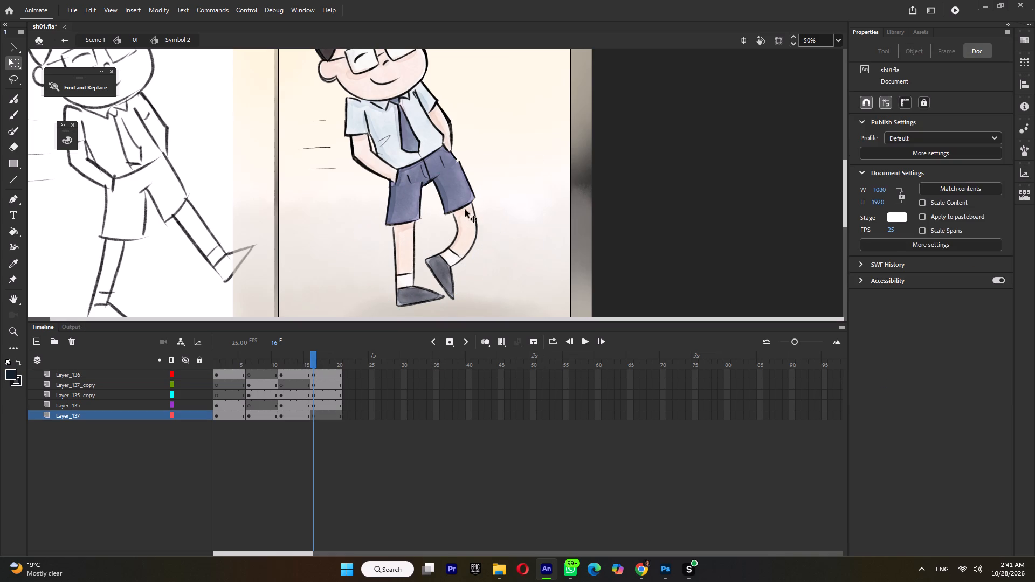
# Inspect the bent leg on Layer_137_copy in the fourth pose and play back the walk cycle from the start.
pyautogui.click(463, 209)
pyautogui.click(466, 217)
pyautogui.click(464, 182)
pyautogui.click(470, 198)
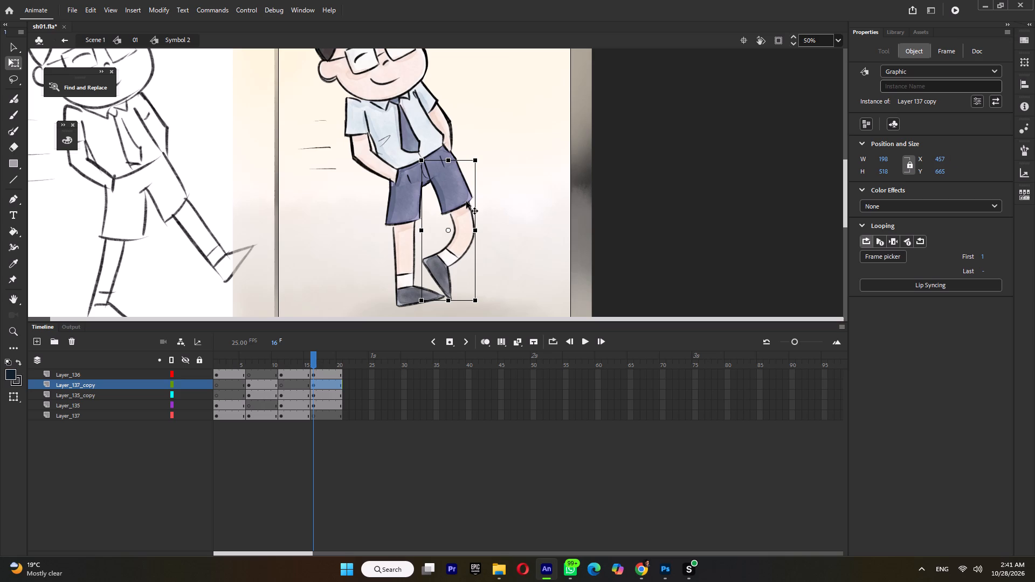
pyautogui.keyDown('ctrl'); pyautogui.scroll(-5, 467, 203); pyautogui.keyUp('ctrl')
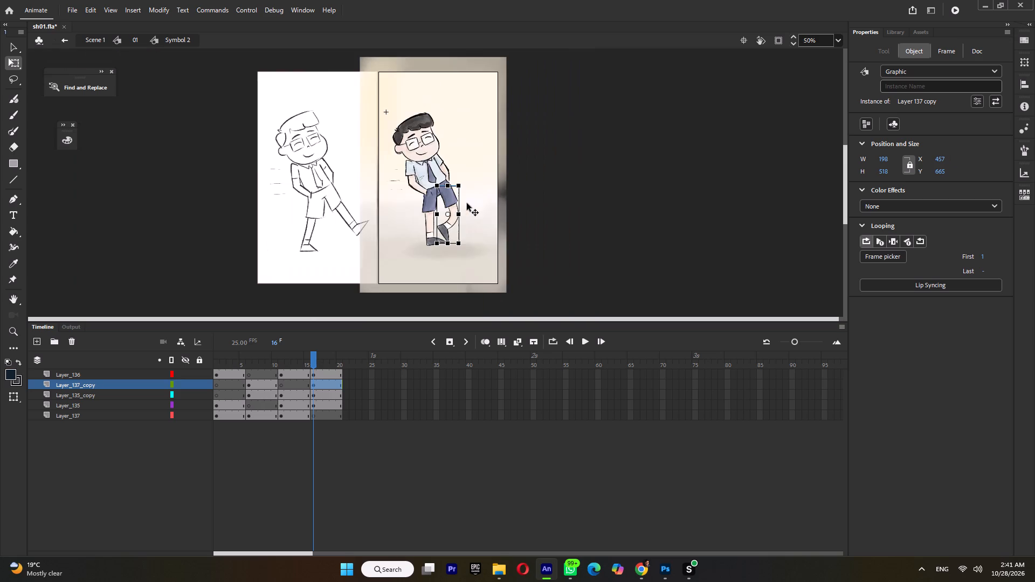
pyautogui.moveTo(284, 357); pyautogui.dragTo(180, 384)
pyautogui.press('Return')
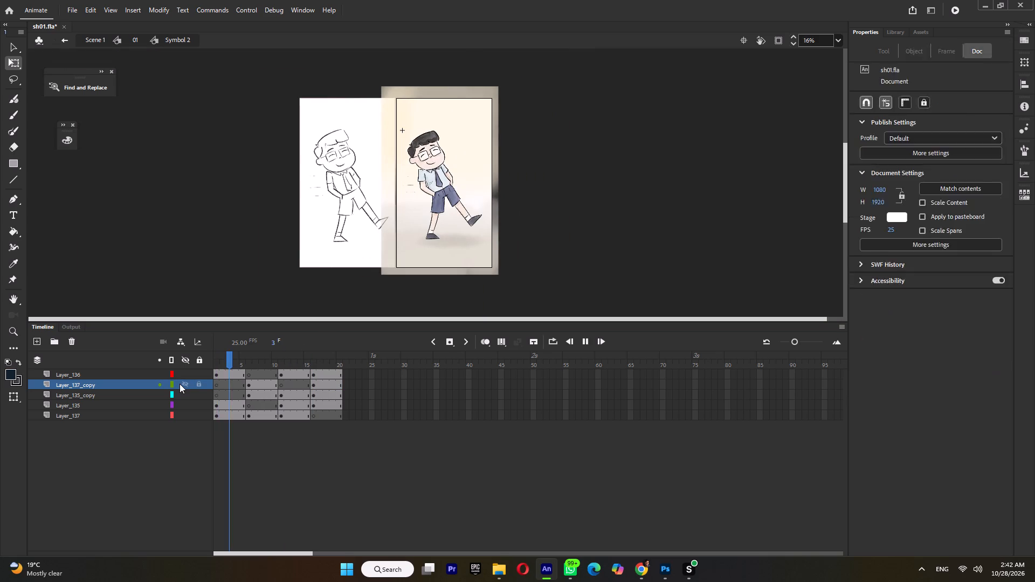
pyautogui.press('Return')
pyautogui.press('Return')
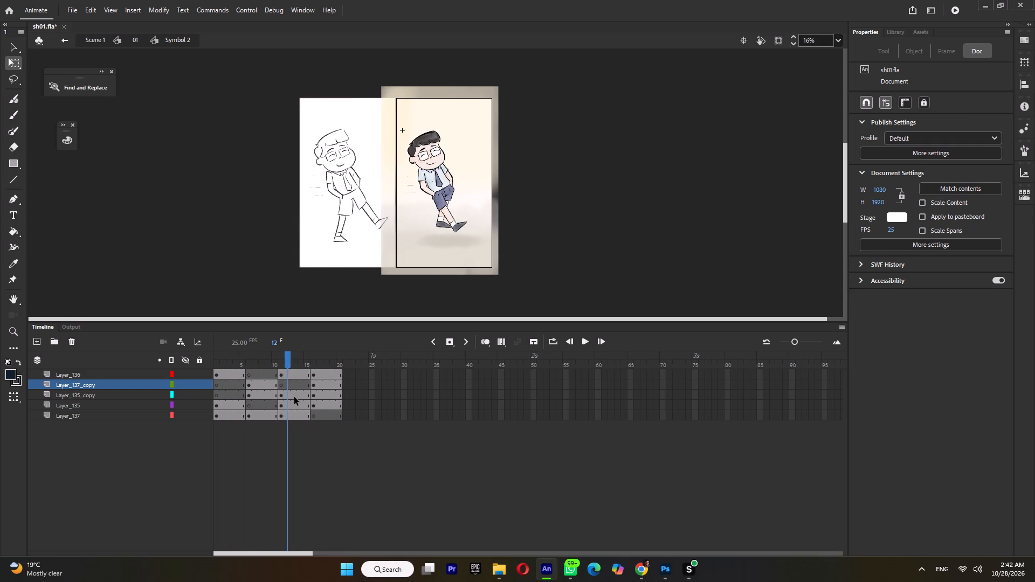
# Delete the duplicate upper bodies: Layer_135_copy in the third pose and Layer_135 in the fourth pose.
pyautogui.click(294, 397)
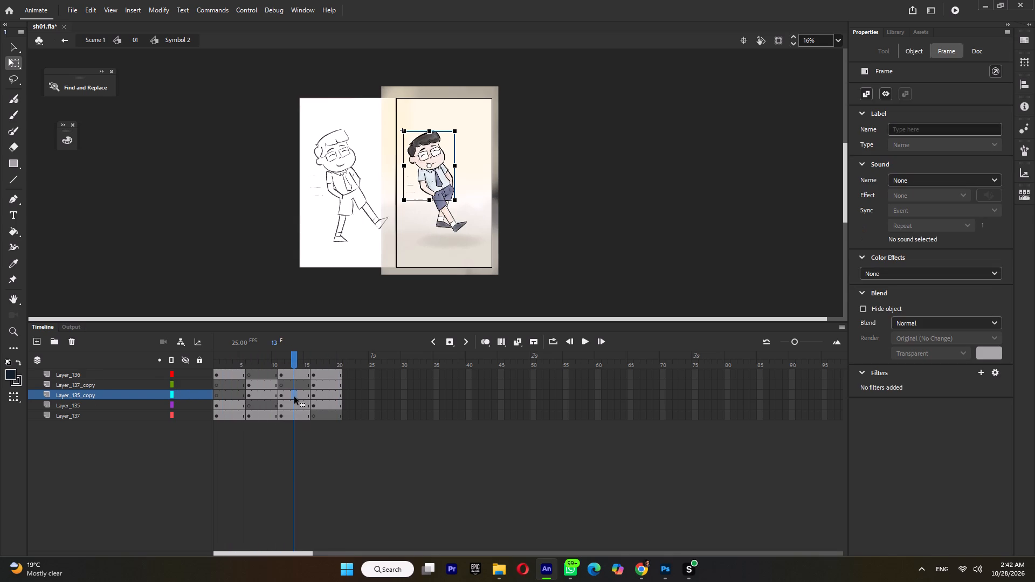
pyautogui.press('Delete')
pyautogui.click(322, 406)
pyautogui.press('Delete')
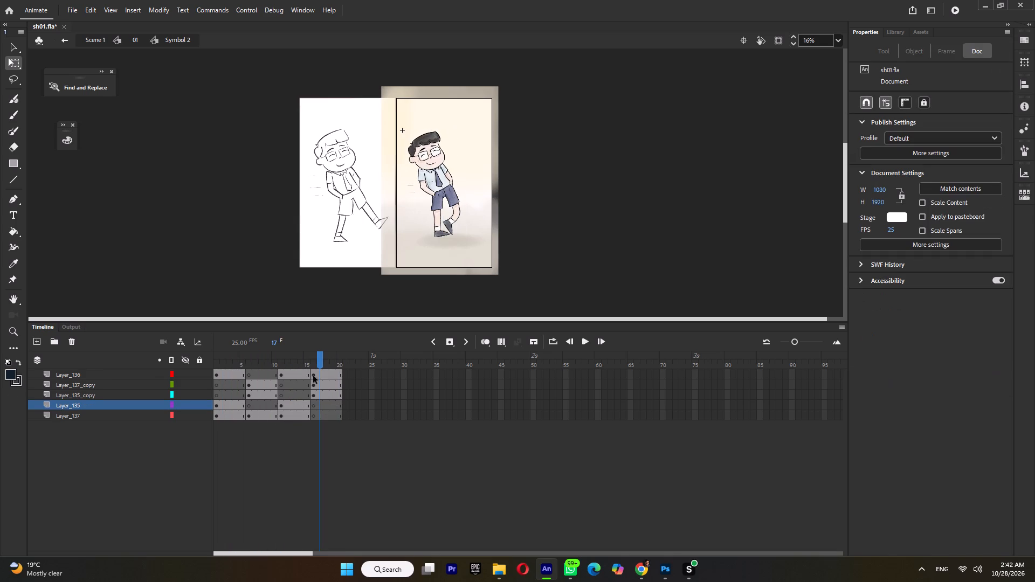
# Compare the poses, and nudge the boy's whole second pose up, body and both legs together, bringing the body to Y -15.5.
pyautogui.moveTo(306, 349); pyautogui.dragTo(301, 356)
pyautogui.click(299, 357)
pyautogui.click(315, 357)
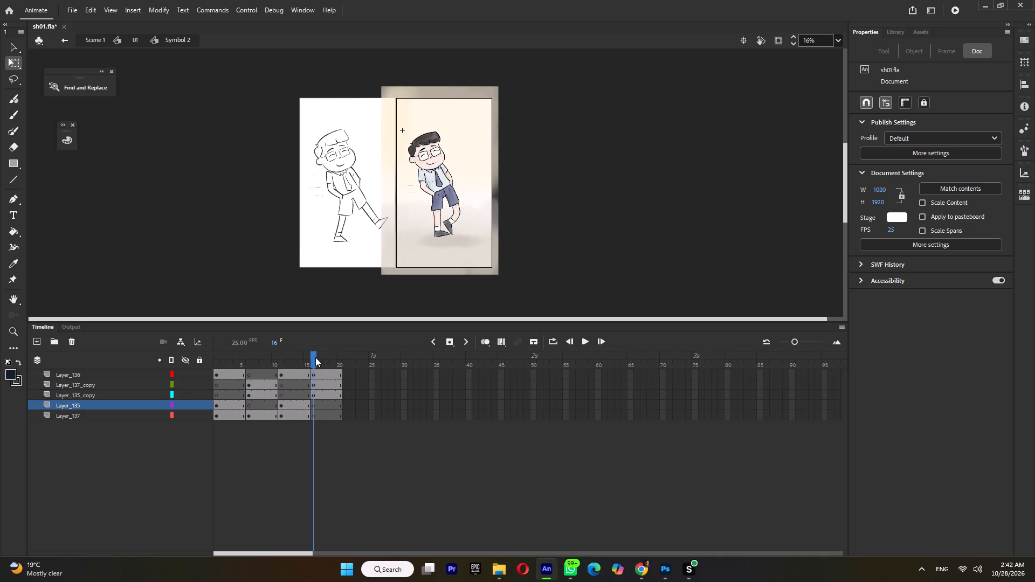
pyautogui.keyDown('ctrl'); pyautogui.scroll(5, 422, 173); pyautogui.keyUp('ctrl')
pyautogui.keyDown('ctrl'); pyautogui.scroll(-4, 409, 188); pyautogui.keyUp('ctrl')
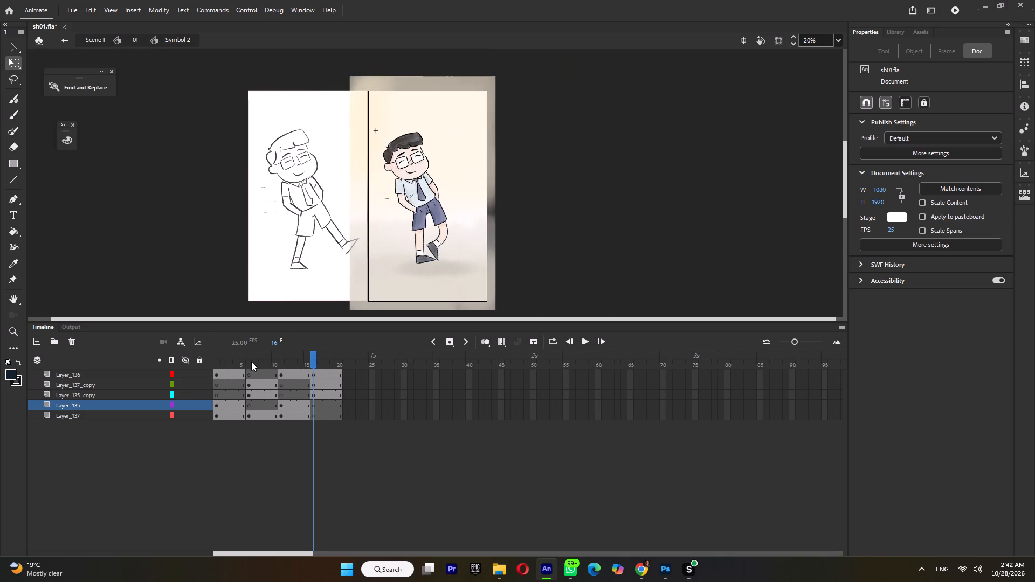
pyautogui.click(234, 365)
pyautogui.click(255, 365)
pyautogui.moveTo(482, 130); pyautogui.dragTo(325, 321)
pyautogui.press('Up')
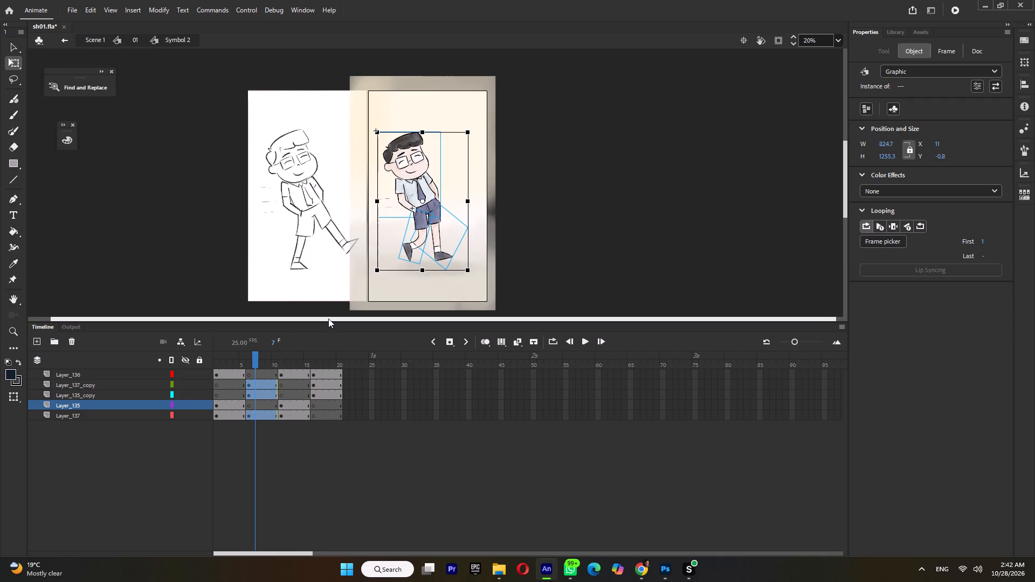
pyautogui.press('Up')
pyautogui.press('Up')
pyautogui.press('Up')
pyautogui.press('Up')
# Move the second-pose upper body's pivot to the waist and rotate the body slightly clockwise, to about X 46.5, Y -37.85.
pyautogui.click(232, 359)
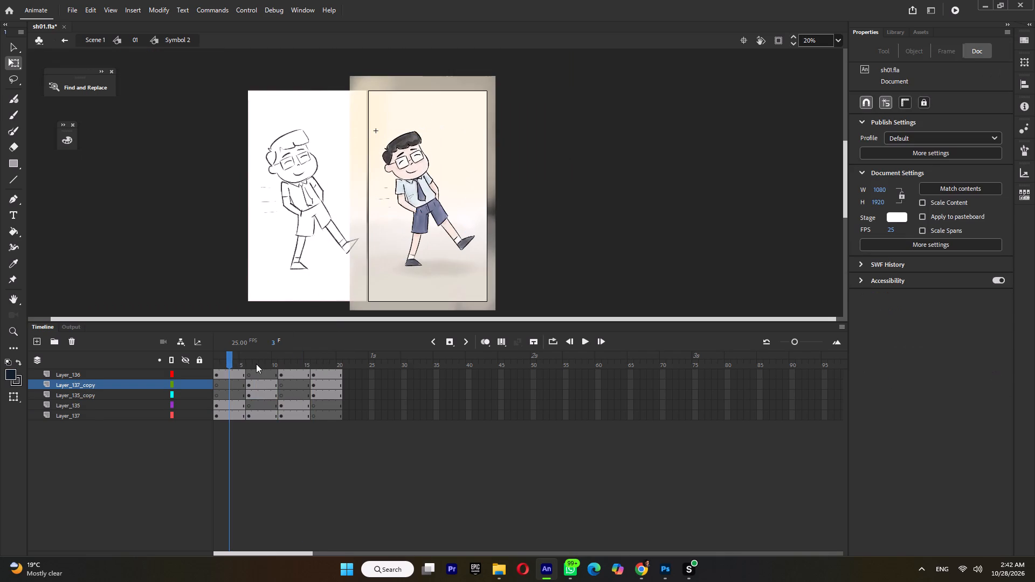
pyautogui.click(257, 363)
pyautogui.click(403, 188)
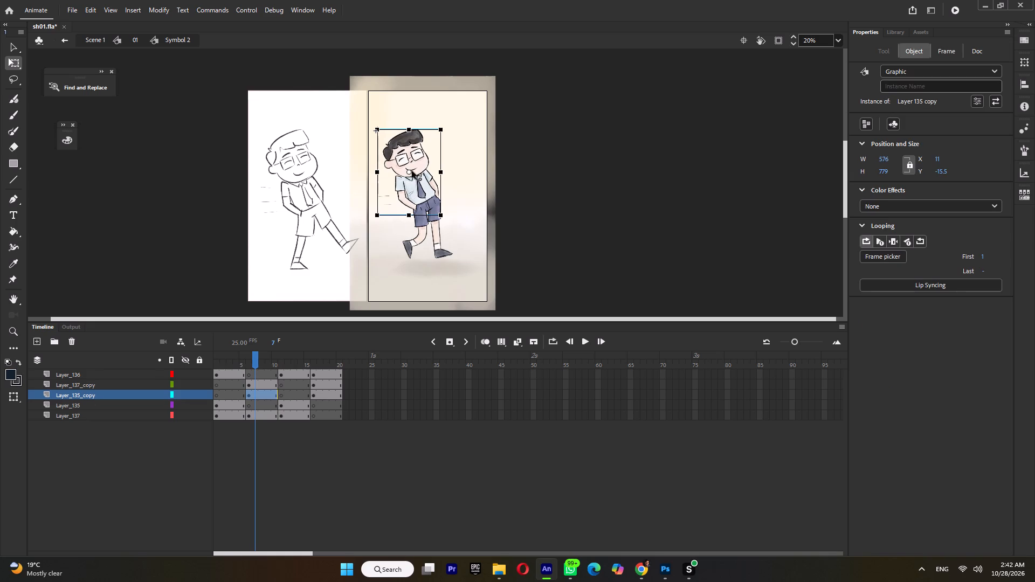
pyautogui.moveTo(410, 173); pyautogui.dragTo(429, 203)
pyautogui.keyDown('ctrl'); pyautogui.scroll(3, 405, 139); pyautogui.keyUp('ctrl')
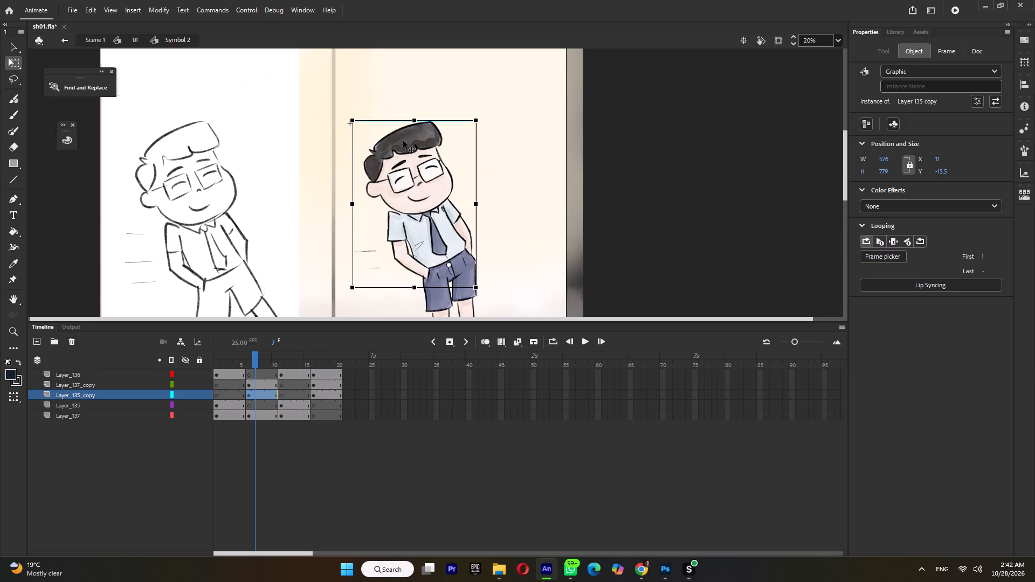
pyautogui.moveTo(346, 122); pyautogui.dragTo(367, 120)
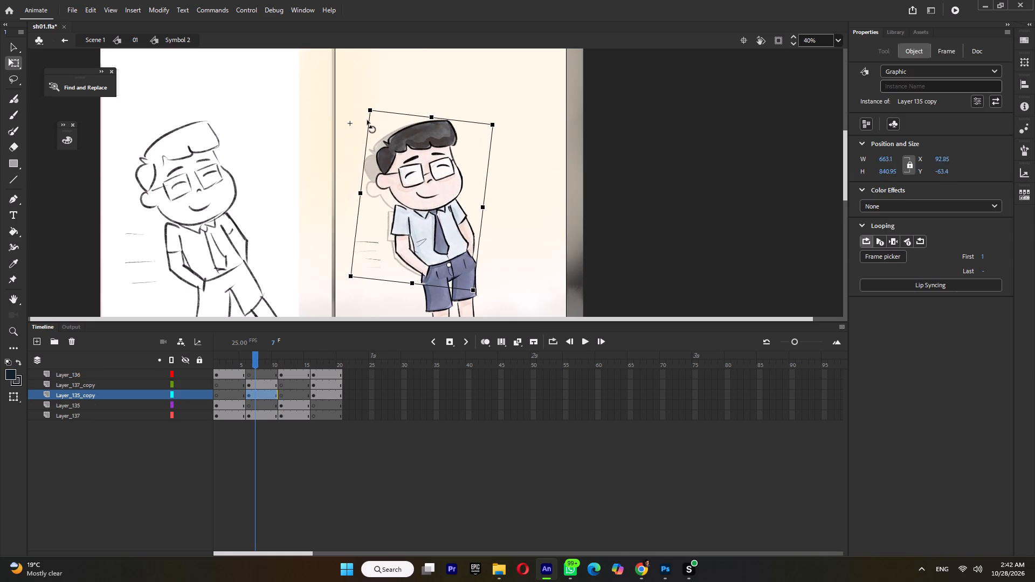
pyautogui.moveTo(367, 120); pyautogui.dragTo(358, 126)
# Nudge the second pose's back leg on Layer_137_copy slightly backward under the tilted body, at about X 325.
pyautogui.click(443, 307)
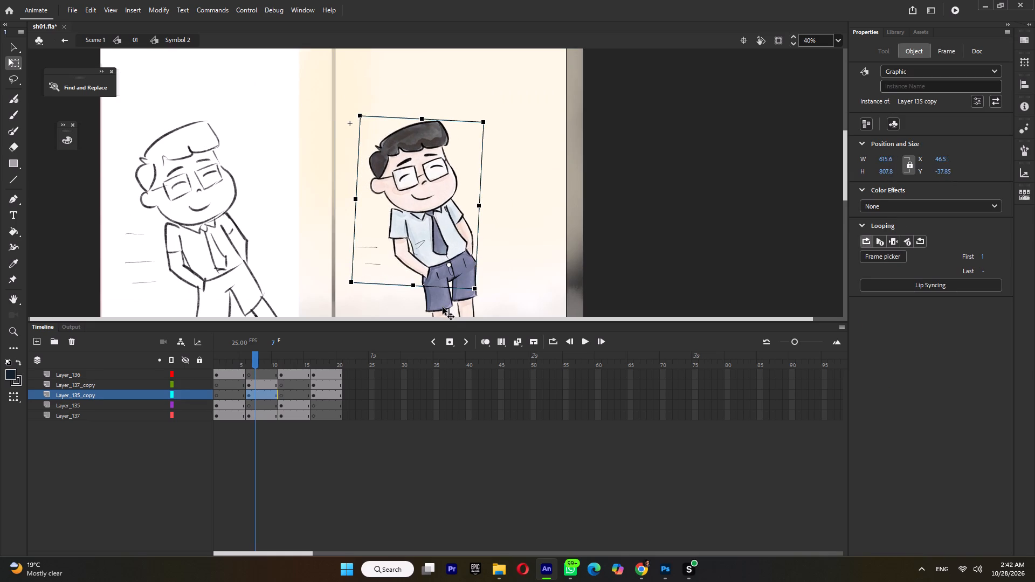
pyautogui.press('Left')
pyautogui.press('Left')
pyautogui.press('Right')
pyautogui.click(233, 358)
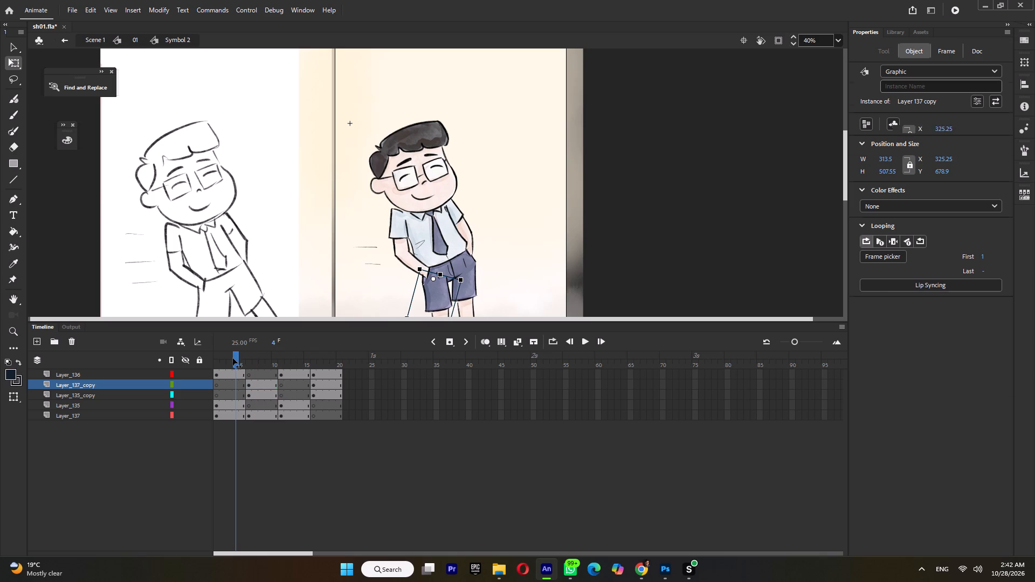
# Copy the tilted upper-body keyframe on Layer_135_copy from the second pose onto the fourth pose at frame 16.
pyautogui.click(254, 363)
pyautogui.click(261, 384)
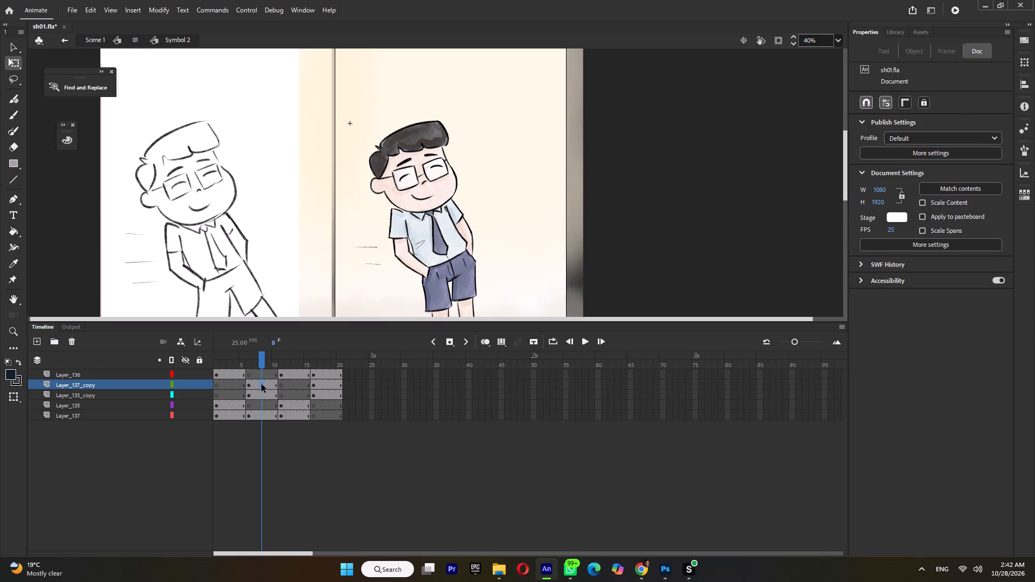
pyautogui.click(422, 176)
pyautogui.click(264, 392)
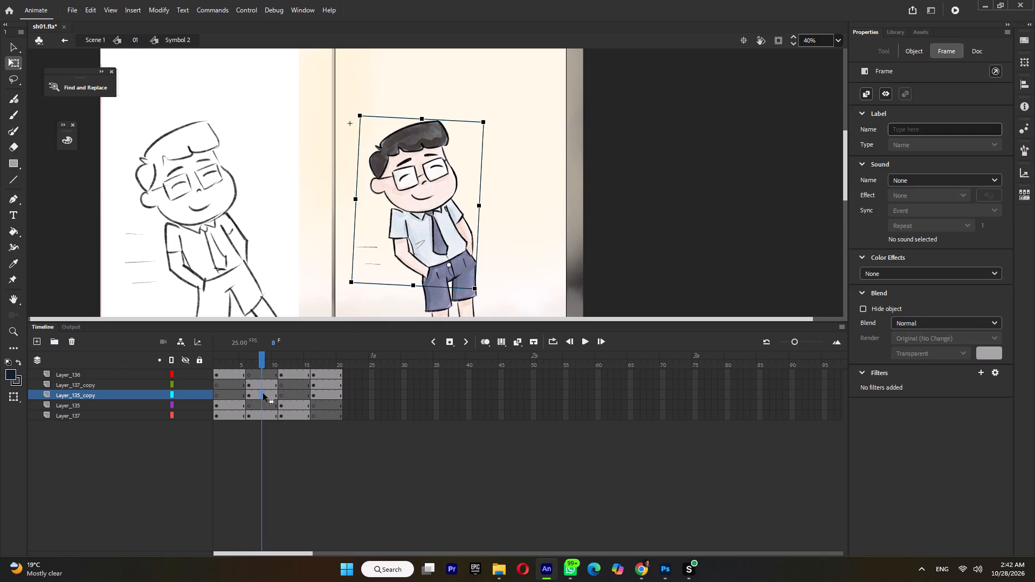
pyautogui.moveTo(263, 394); pyautogui.dragTo(312, 396)
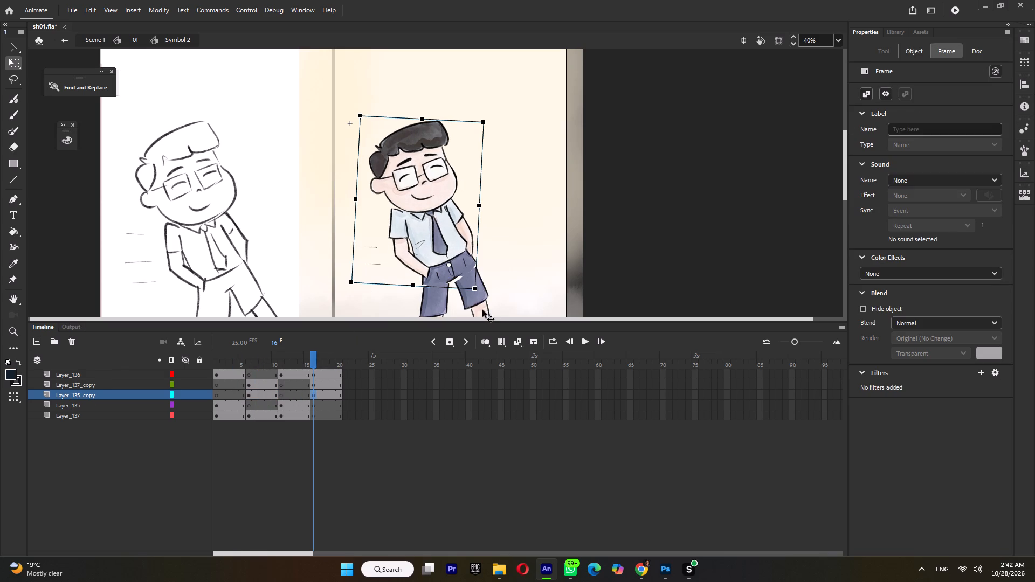
# Raise the fourth pose's legs to meet the body: Layer_136 to about Y 671 and Layer_137_copy to about Y 637.
pyautogui.click(478, 304)
pyautogui.scroll(-2, 471, 219)
pyautogui.keyDown('ctrl'); pyautogui.scroll(3, 440, 140); pyautogui.keyUp('ctrl')
pyautogui.moveTo(413, 163); pyautogui.dragTo(415, 158)
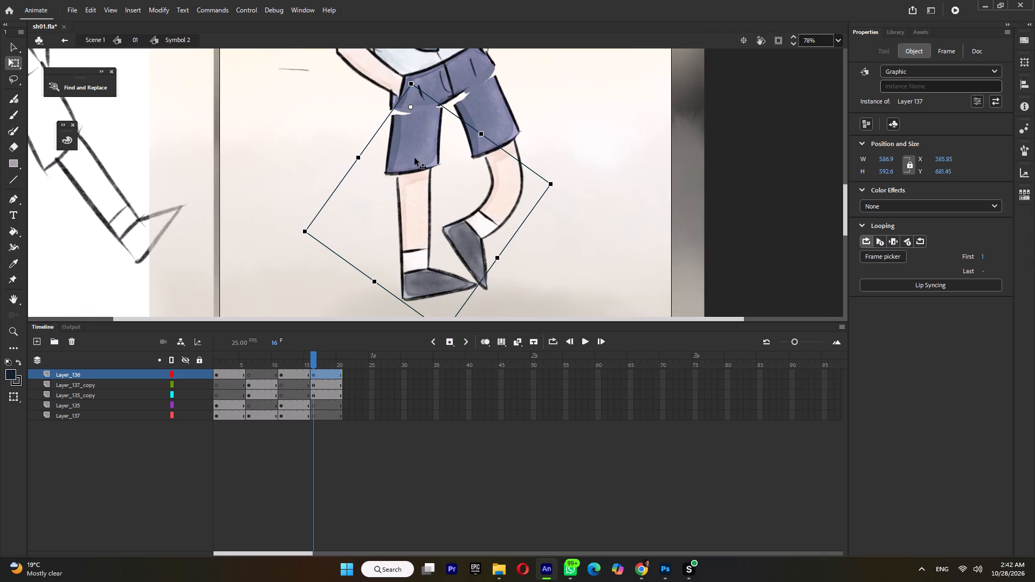
pyautogui.moveTo(415, 158); pyautogui.dragTo(416, 156)
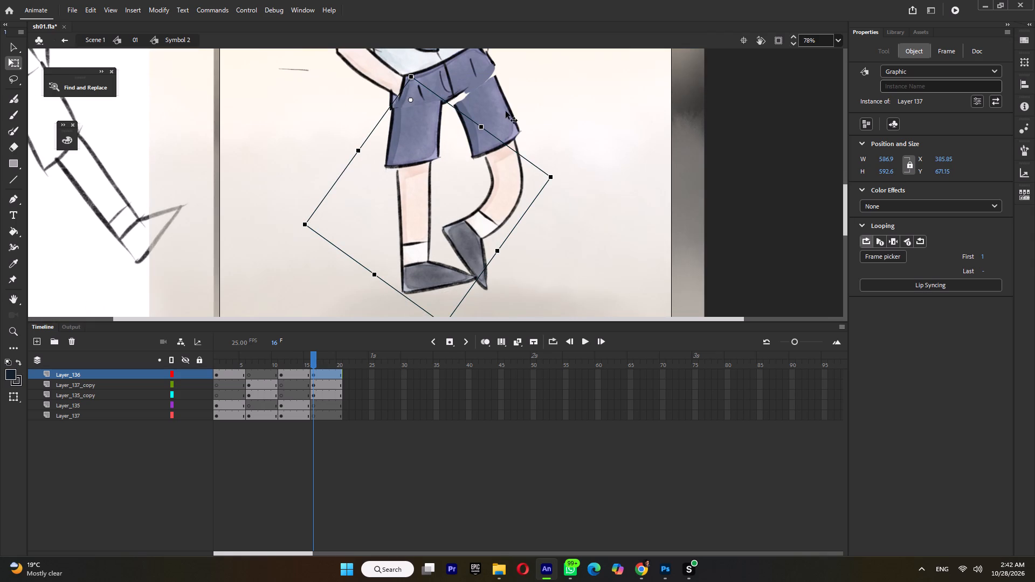
pyautogui.click(506, 111)
pyautogui.moveTo(509, 126); pyautogui.dragTo(505, 114)
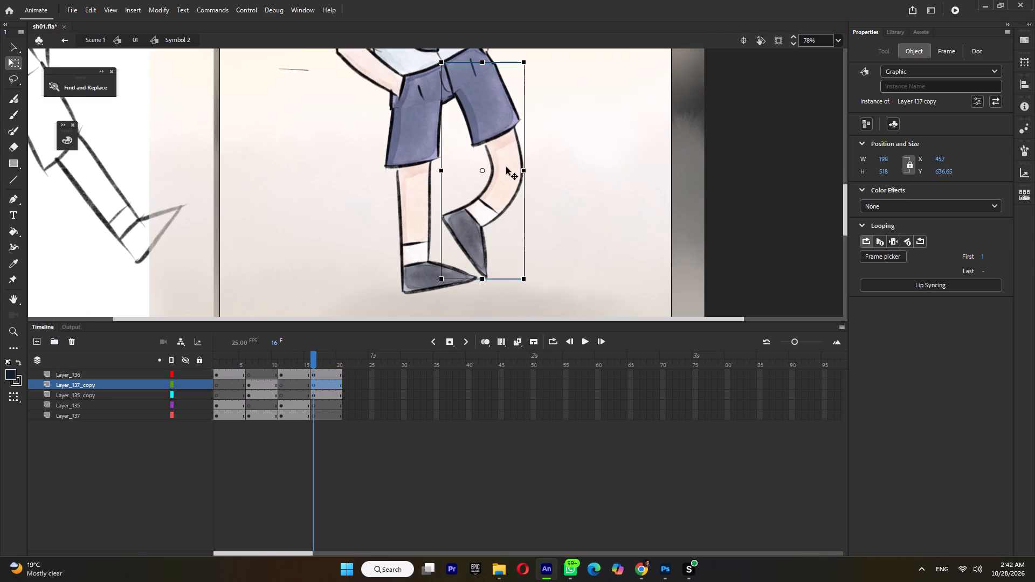
# Play back the walk cycle inside Symbol 2 and again in the parent symbol 01.
pyautogui.keyDown('ctrl'); pyautogui.scroll(-7, 506, 174); pyautogui.keyUp('ctrl')
pyautogui.moveTo(256, 364); pyautogui.dragTo(135, 375)
pyautogui.press('Return')
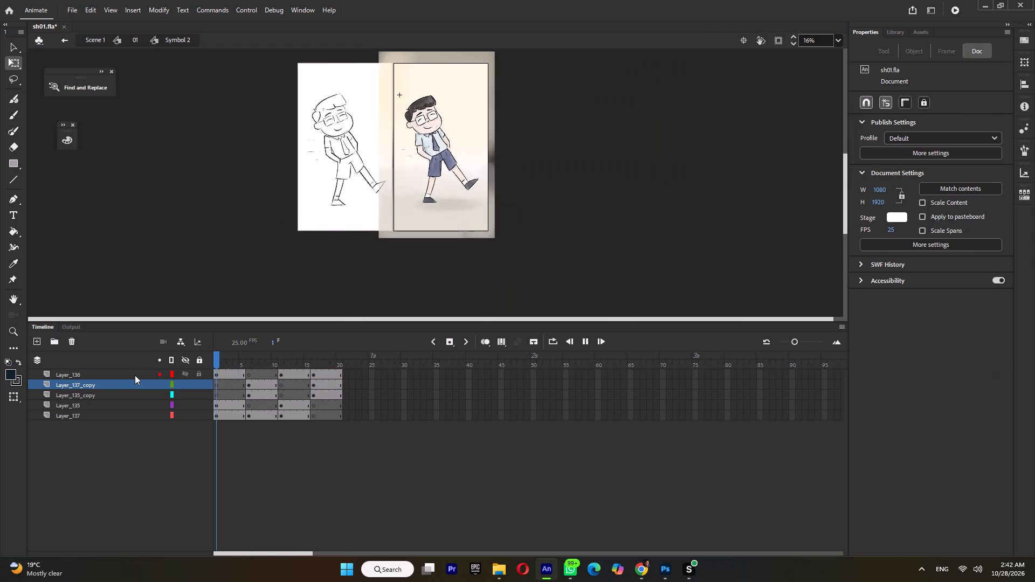
pyautogui.press('Return')
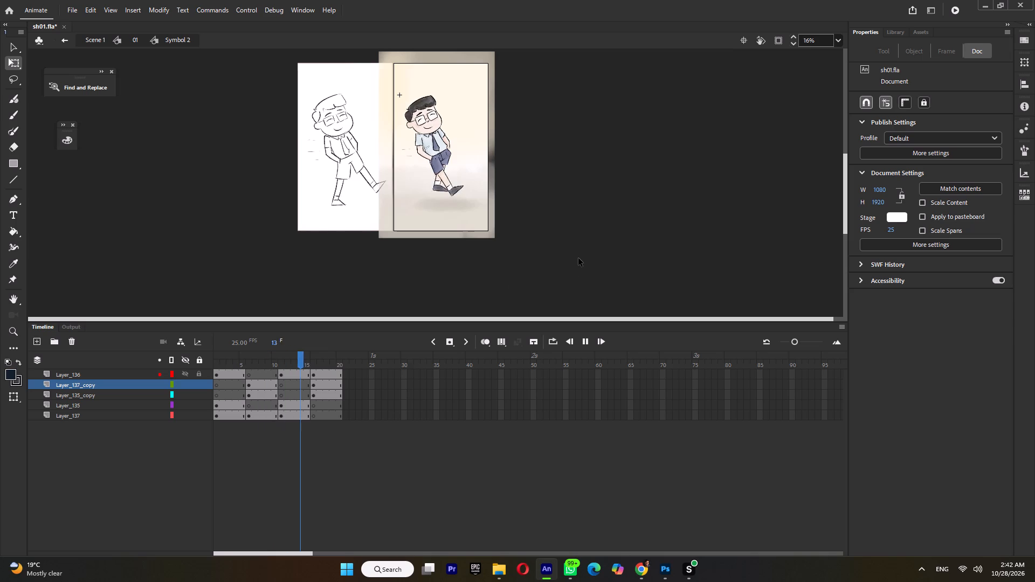
pyautogui.doubleClick(578, 258)
pyautogui.press('Return')
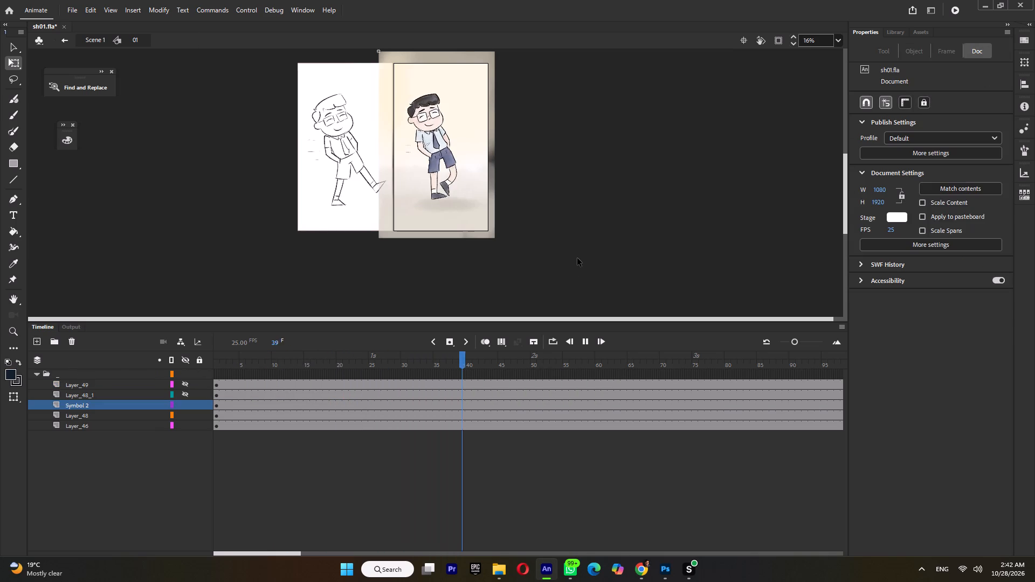
pyautogui.press('Return')
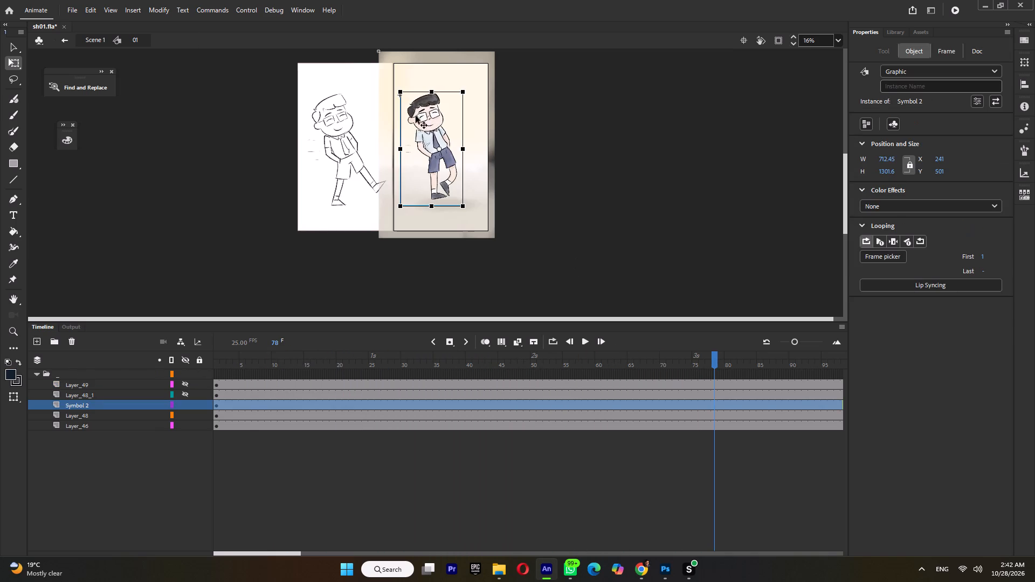
# Reopen Symbol 2 and rotate the second pose's upper body slightly counterclockwise about the waist, to about X 38, Y -32.65.
pyautogui.doubleClick(424, 116)
pyautogui.click(229, 365)
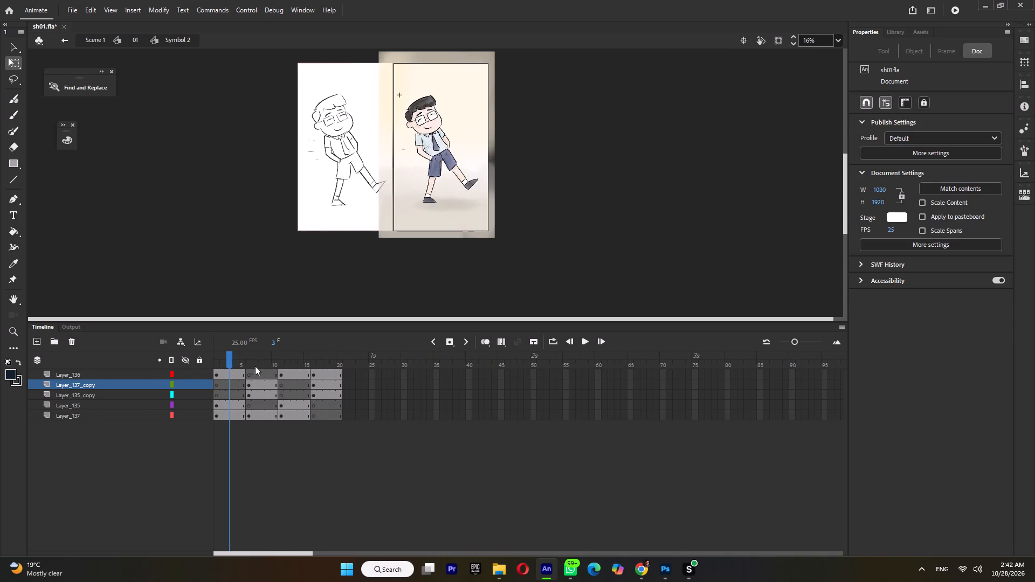
pyautogui.click(256, 366)
pyautogui.click(425, 121)
pyautogui.keyDown('ctrl'); pyautogui.scroll(4, 445, 130); pyautogui.keyUp('ctrl')
pyautogui.keyDown('ctrl'); pyautogui.scroll(2, 466, 53); pyautogui.keyUp('ctrl')
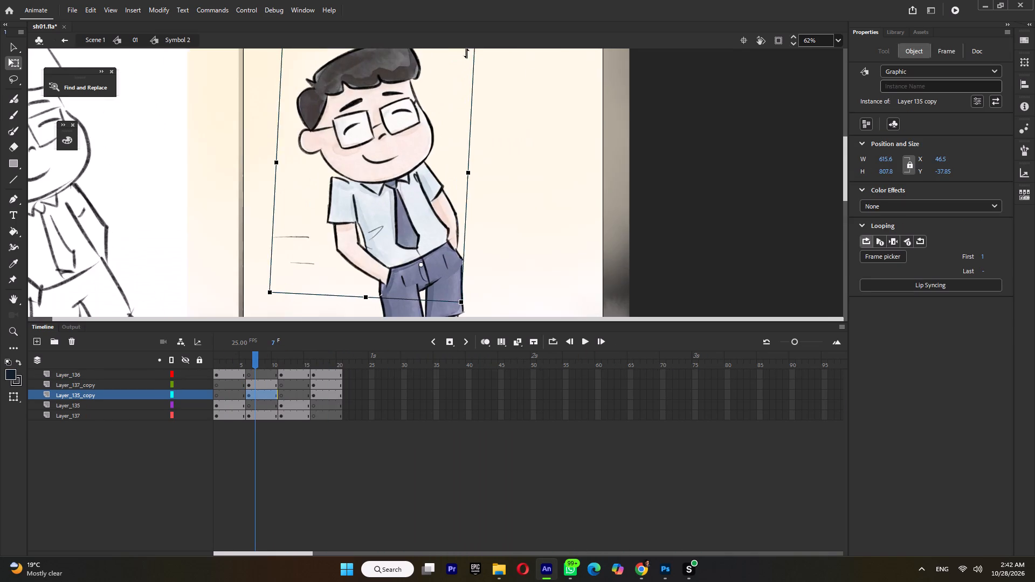
pyautogui.scroll(1, 479, 143)
pyautogui.keyDown('ctrl'); pyautogui.scroll(4, 479, 121); pyautogui.keyUp('ctrl')
pyautogui.moveTo(478, 126); pyautogui.dragTo(473, 123)
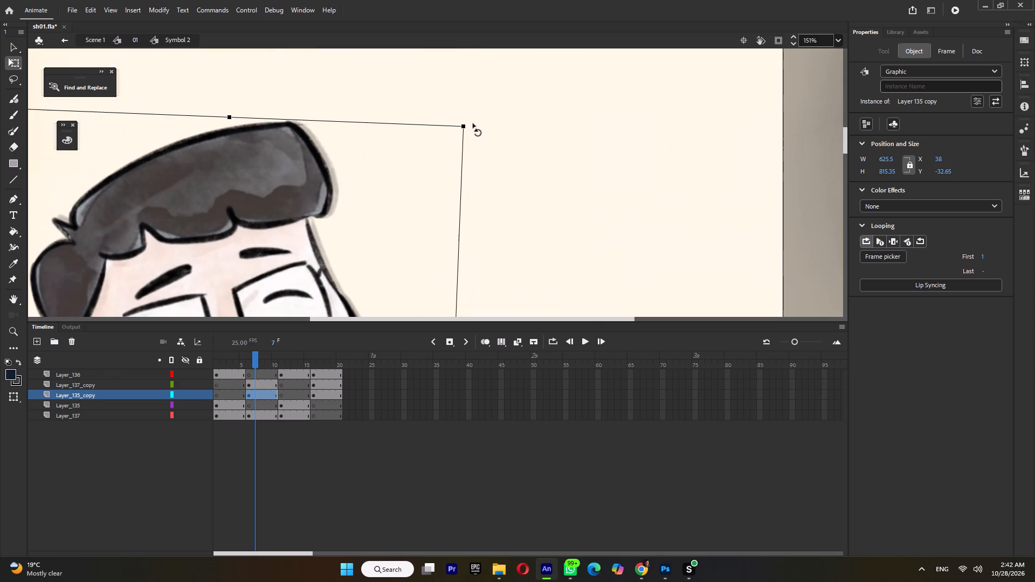
pyautogui.moveTo(473, 123); pyautogui.dragTo(472, 123)
# Replace the fourth pose's upper body at frame 16 with a copy of the second pose's Layer_135_copy keyframe.
pyautogui.click(262, 394)
pyautogui.moveTo(261, 394); pyautogui.dragTo(312, 393)
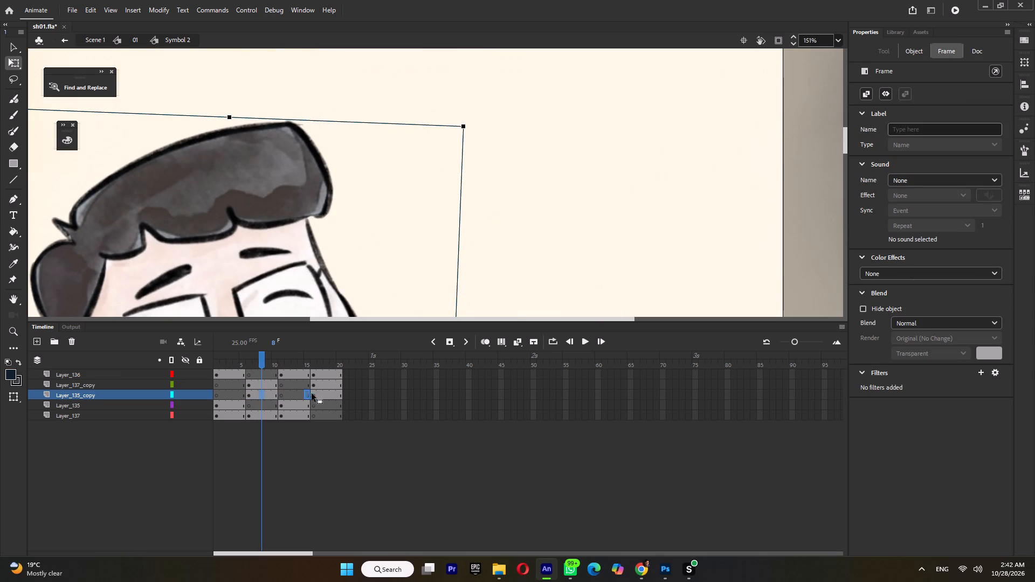
pyautogui.moveTo(312, 393); pyautogui.dragTo(314, 392)
# Play back the walk cycle in Symbol 2 to check the body motion across the four poses.
pyautogui.keyDown('ctrl'); pyautogui.scroll(-10, 445, 220); pyautogui.keyUp('ctrl')
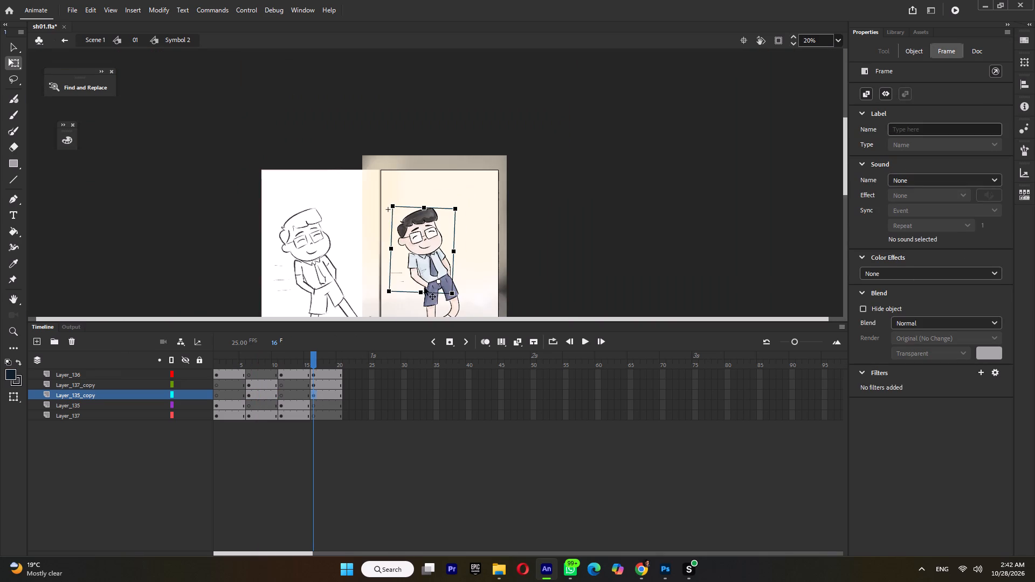
pyautogui.press('Return')
pyautogui.press('Return')
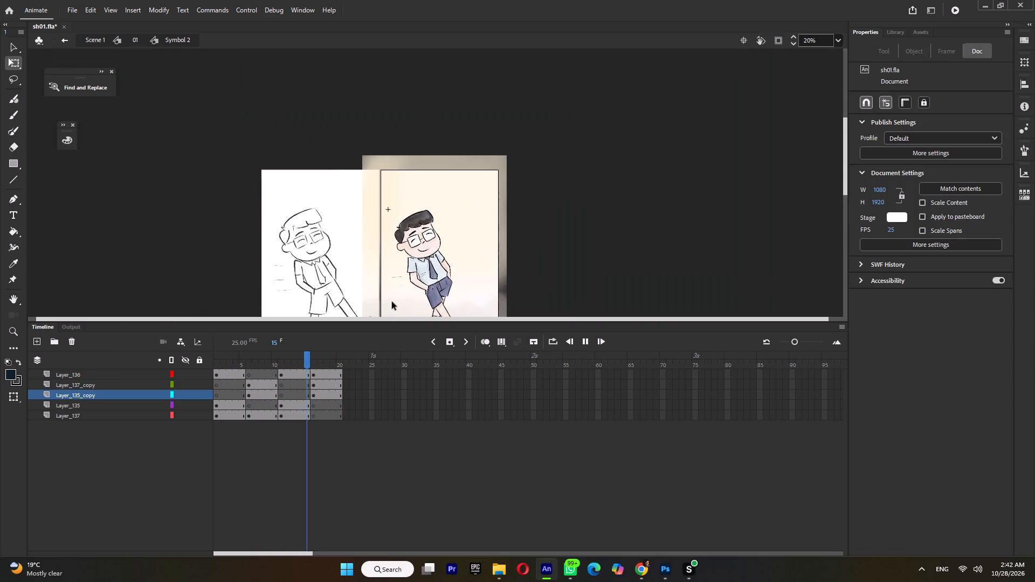
pyautogui.press('Return')
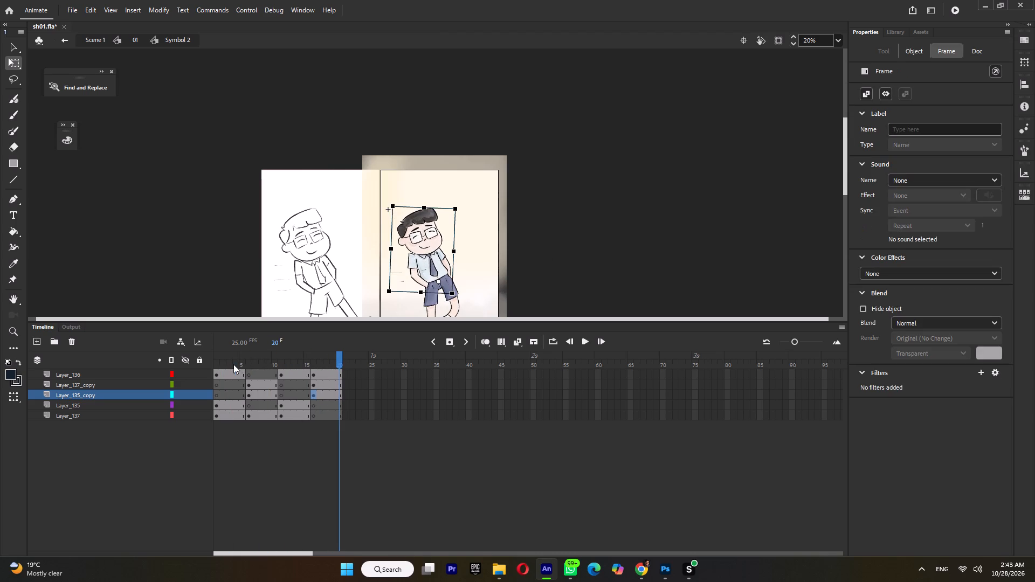
# Play back the walk cycle inside Symbol 2 and again in the parent symbol 01, comparing the first two poses.
pyautogui.click(233, 364)
pyautogui.click(255, 364)
pyautogui.click(439, 250)
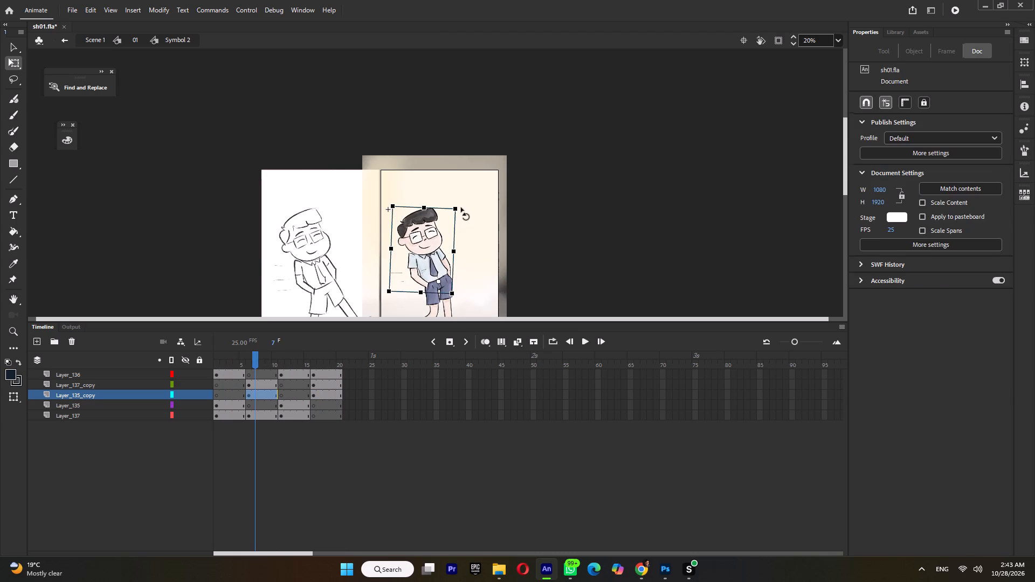
pyautogui.press('Return')
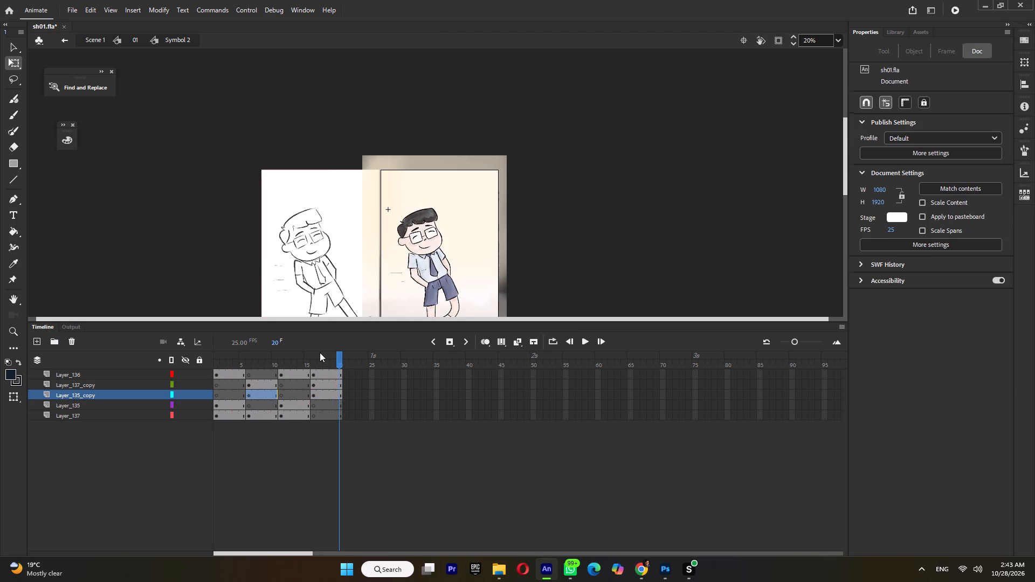
pyautogui.doubleClick(515, 270)
pyautogui.keyDown('ctrl'); pyautogui.scroll(-2, 507, 154); pyautogui.keyUp('ctrl')
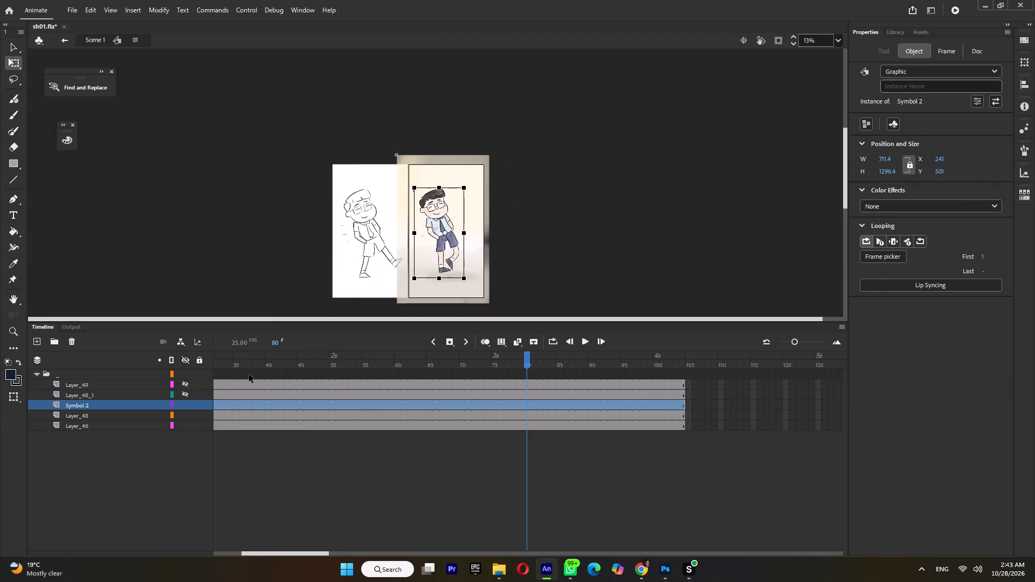
pyautogui.moveTo(253, 363); pyautogui.dragTo(50, 384)
pyautogui.press('Return')
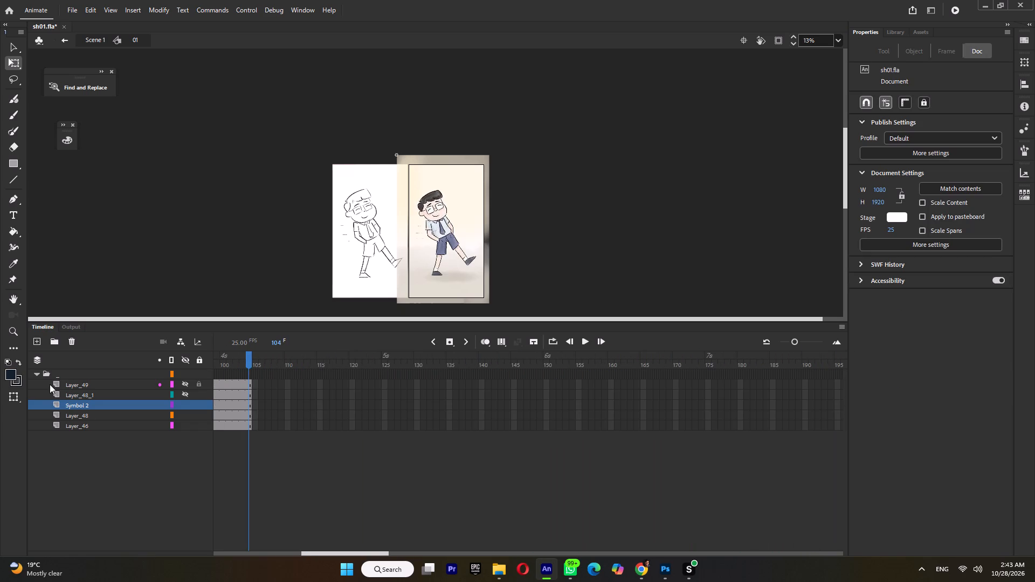
pyautogui.press('Return')
pyautogui.press('Return')
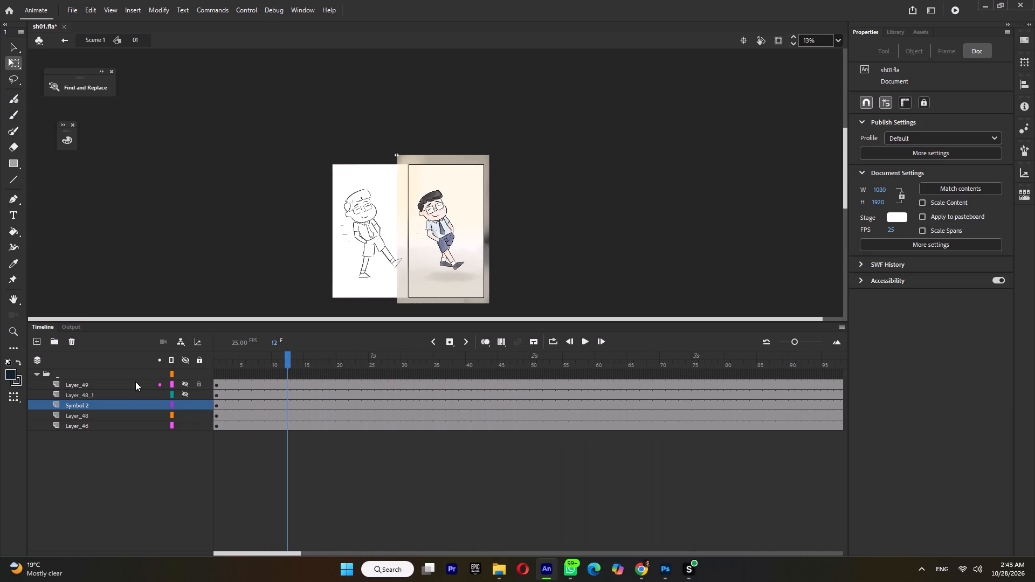
pyautogui.moveTo(230, 366); pyautogui.dragTo(224, 389)
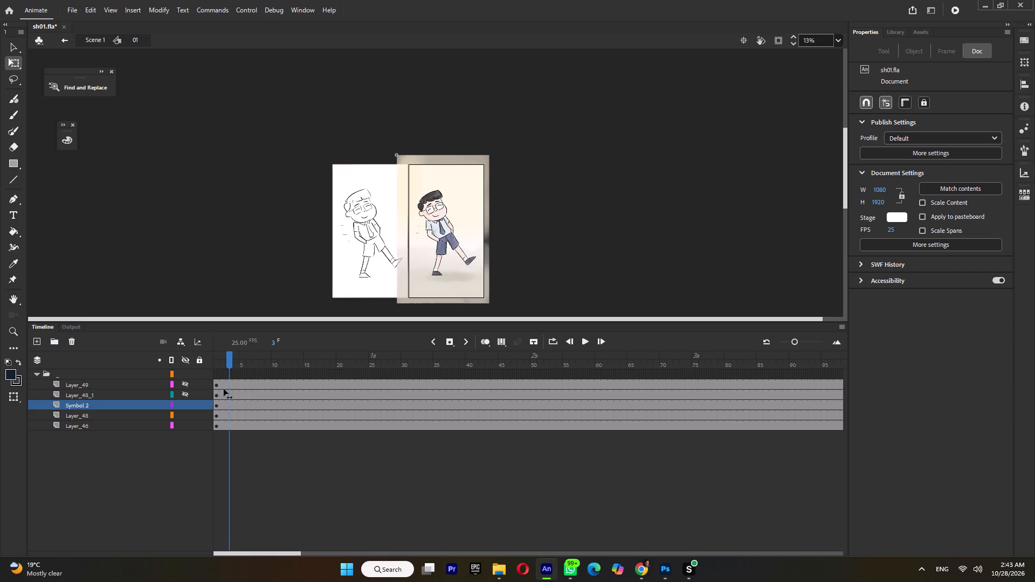
pyautogui.moveTo(224, 389); pyautogui.dragTo(252, 394)
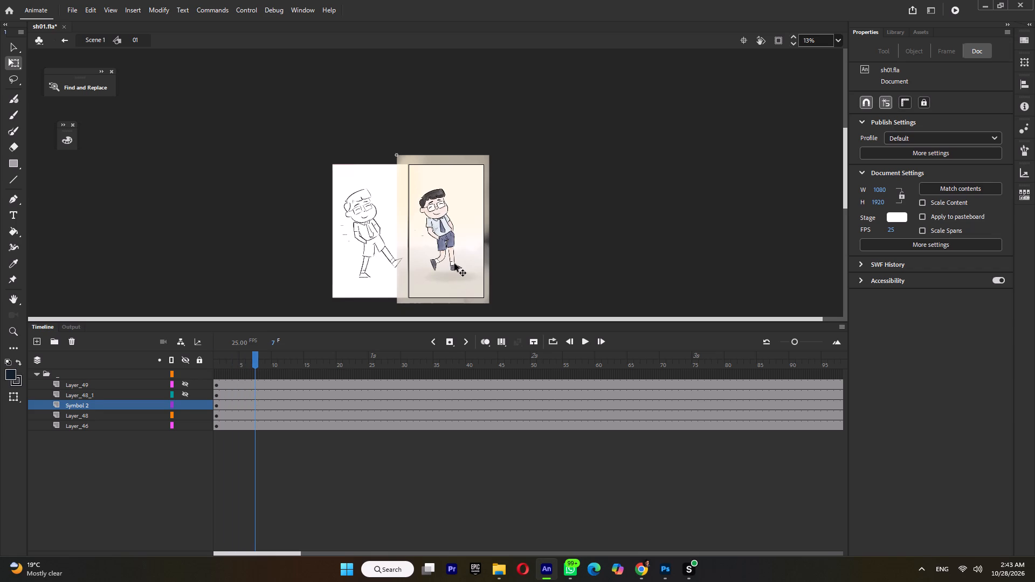
# Reopen Symbol 2 and skew the second pose's straight leg on Layer_137 slightly downward, to about X 514.45, Y 582.8.
pyautogui.doubleClick(454, 264)
pyautogui.keyDown('ctrl'); pyautogui.scroll(4, 454, 264); pyautogui.keyUp('ctrl')
pyautogui.click(454, 264)
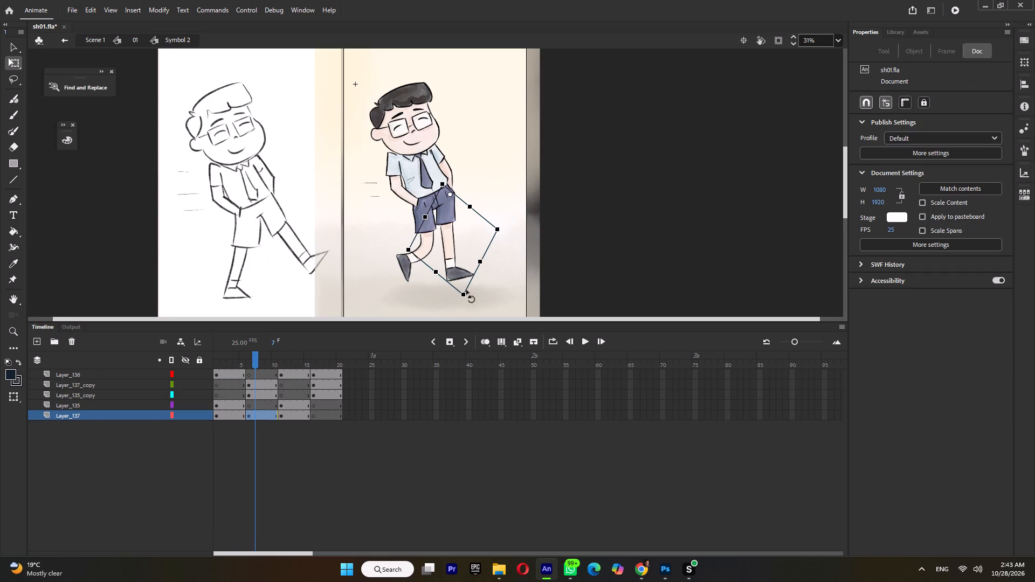
pyautogui.click(468, 283)
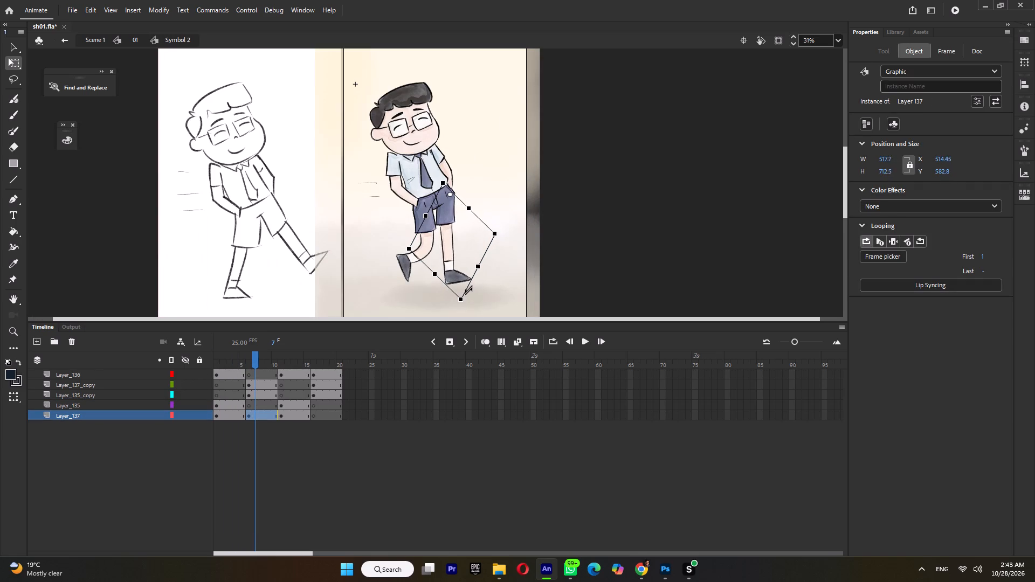
# Skew the third pose's front leg on Layer_136 slightly downward, to about X 352.4, Y 690.1.
pyautogui.click(237, 362)
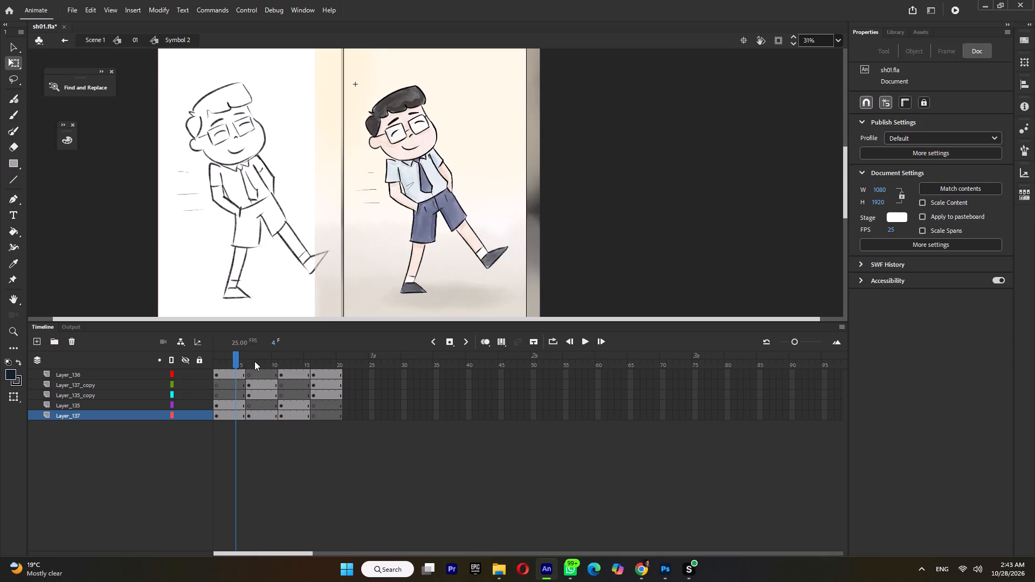
pyautogui.click(254, 361)
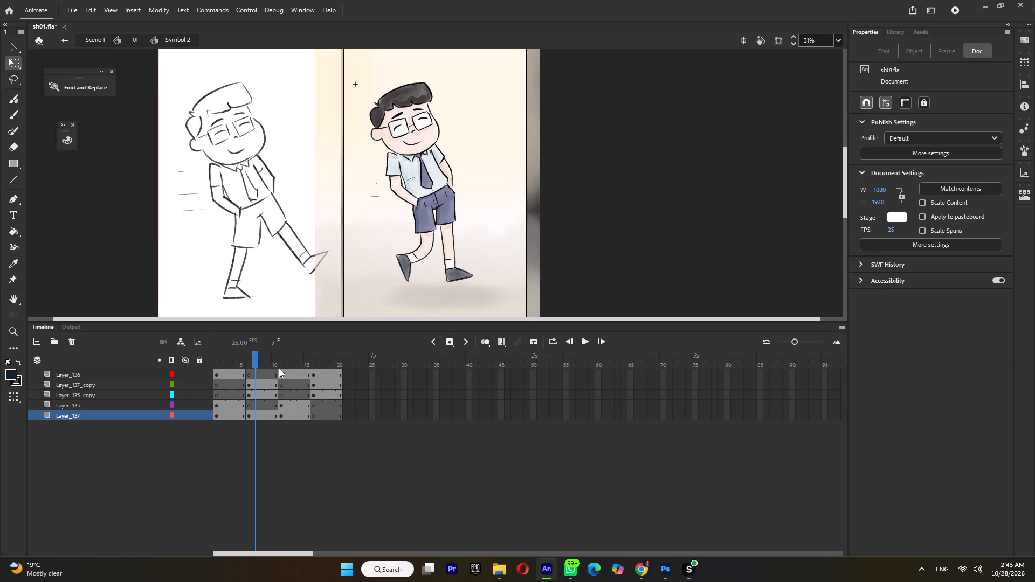
pyautogui.click(285, 359)
pyautogui.click(463, 264)
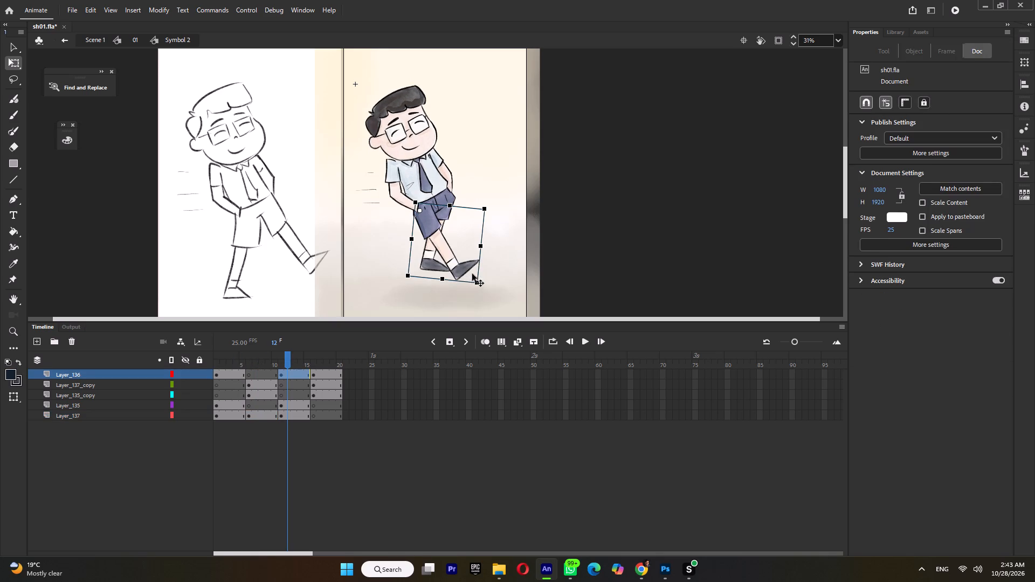
pyautogui.moveTo(479, 267); pyautogui.dragTo(485, 277)
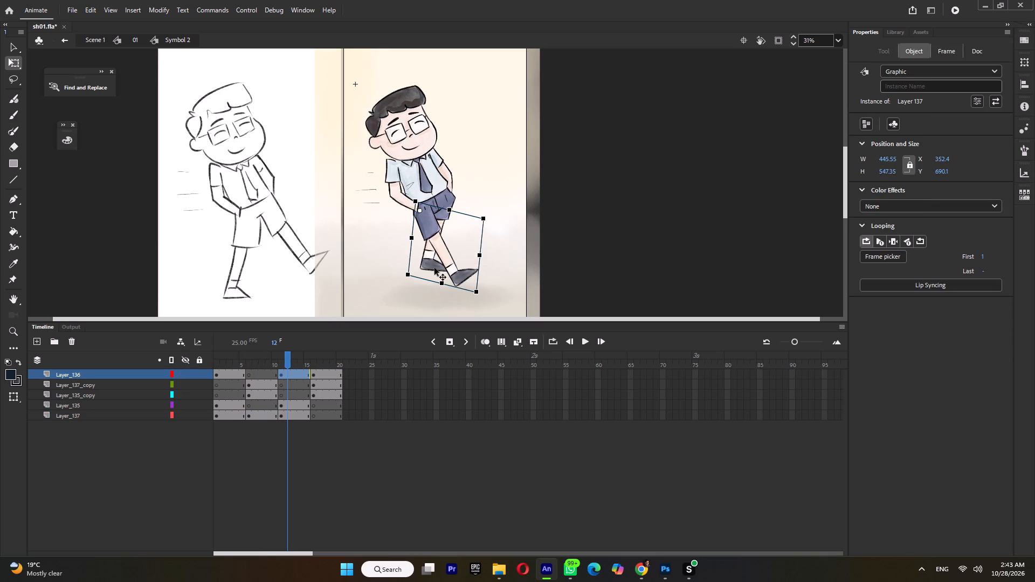
# Transform the third pose's rear leg on Layer_137 so its foot sits slightly lower and farther back, about X 535.6, Y 587.3.
pyautogui.click(288, 415)
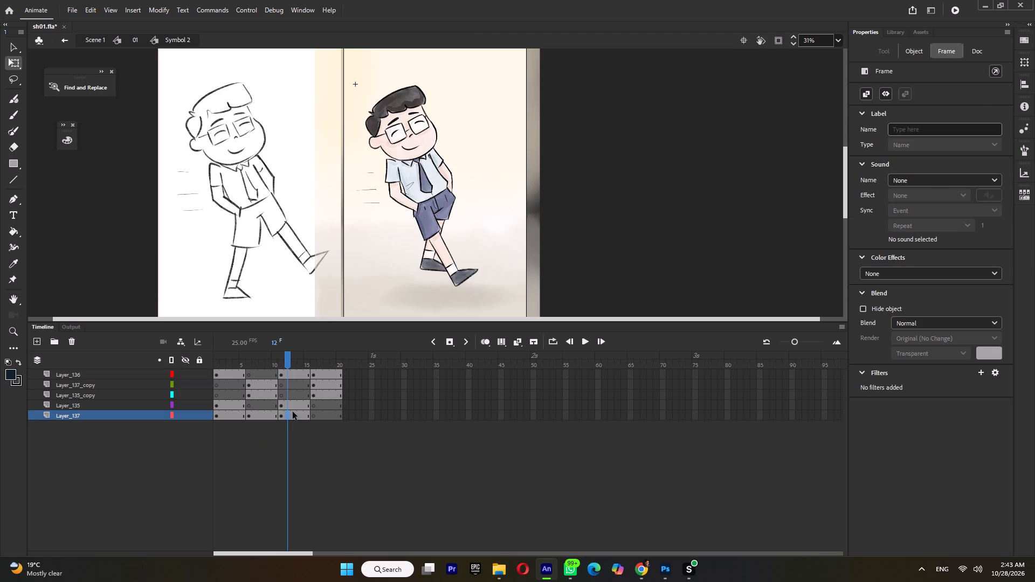
pyautogui.moveTo(410, 256); pyautogui.dragTo(406, 266)
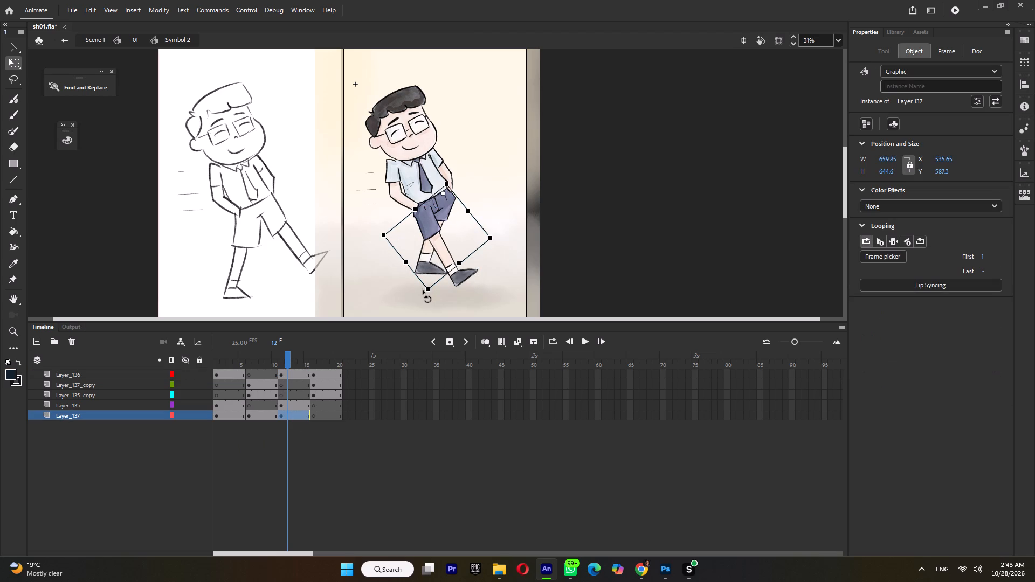
pyautogui.moveTo(423, 292); pyautogui.dragTo(424, 298)
# Lower the fourth pose's straight leg on Layer_136, compare it with the other poses, and nudge its foot slightly forward.
pyautogui.click(319, 358)
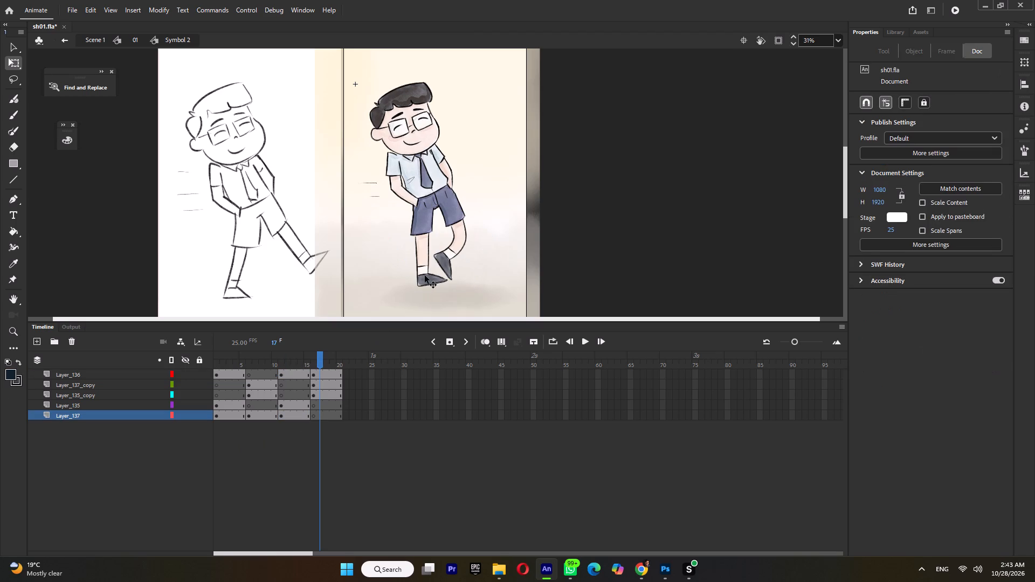
pyautogui.click(425, 275)
pyautogui.moveTo(446, 283); pyautogui.dragTo(445, 294)
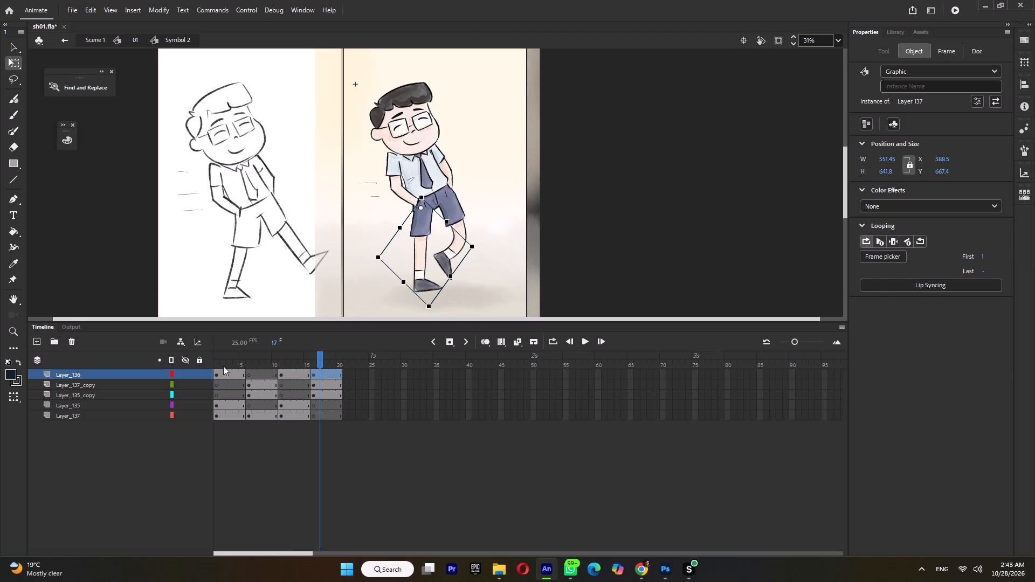
pyautogui.click(226, 356)
pyautogui.click(320, 356)
pyautogui.keyDown('ctrl'); pyautogui.scroll(-3, 408, 280); pyautogui.keyUp('ctrl')
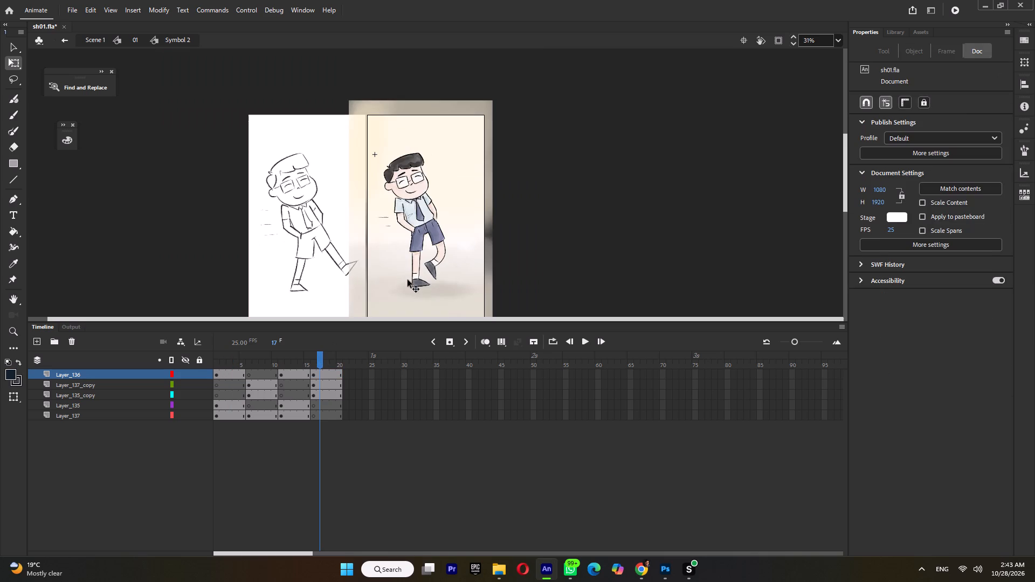
pyautogui.click(229, 362)
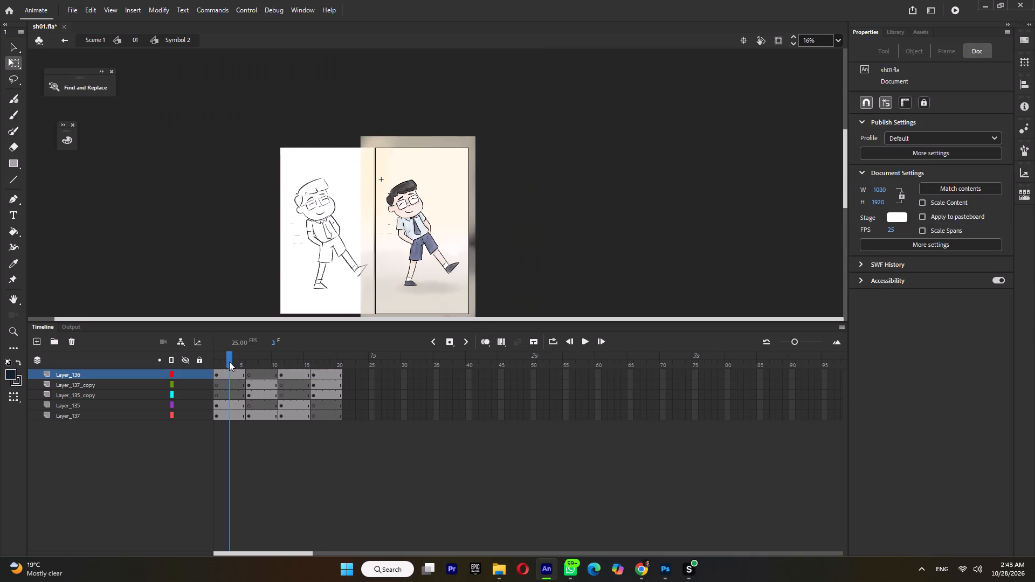
pyautogui.click(268, 361)
pyautogui.click(294, 364)
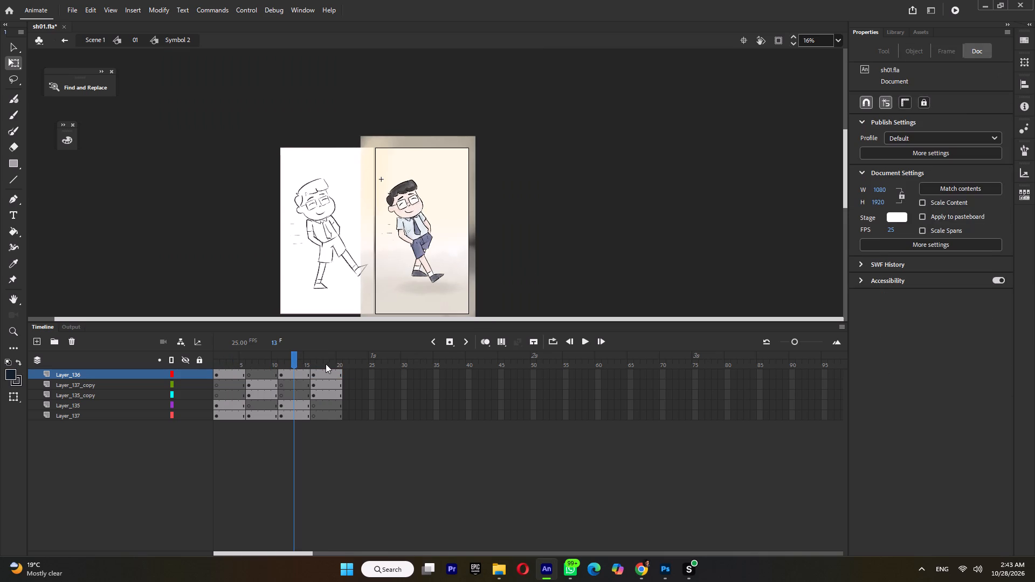
pyautogui.click(328, 364)
pyautogui.click(411, 285)
pyautogui.moveTo(416, 299); pyautogui.dragTo(422, 303)
# Play back the adjusted walk in symbol 01 and in Scene 1 to check the leg motion and timing.
pyautogui.doubleClick(496, 276)
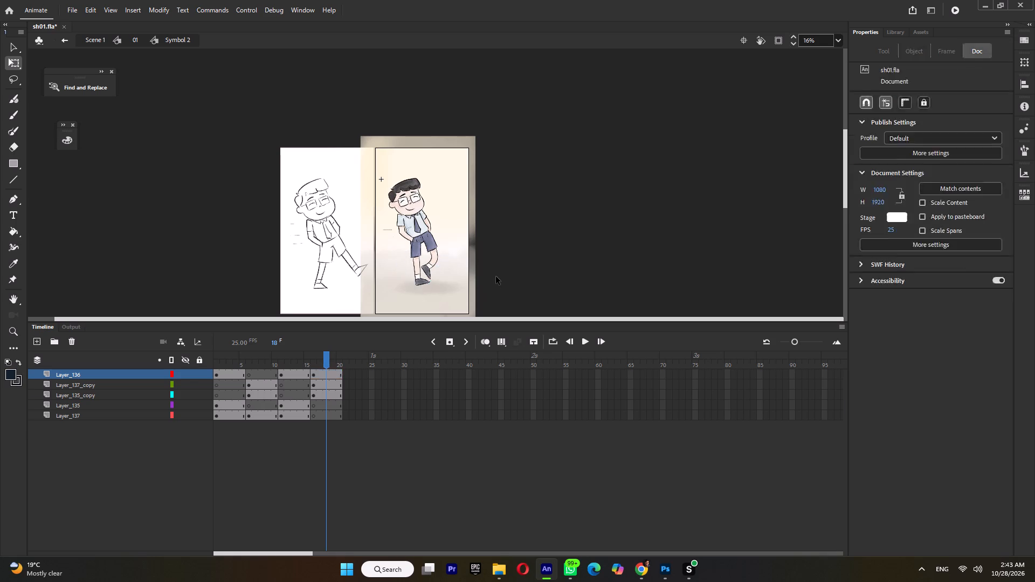
pyautogui.press('Return')
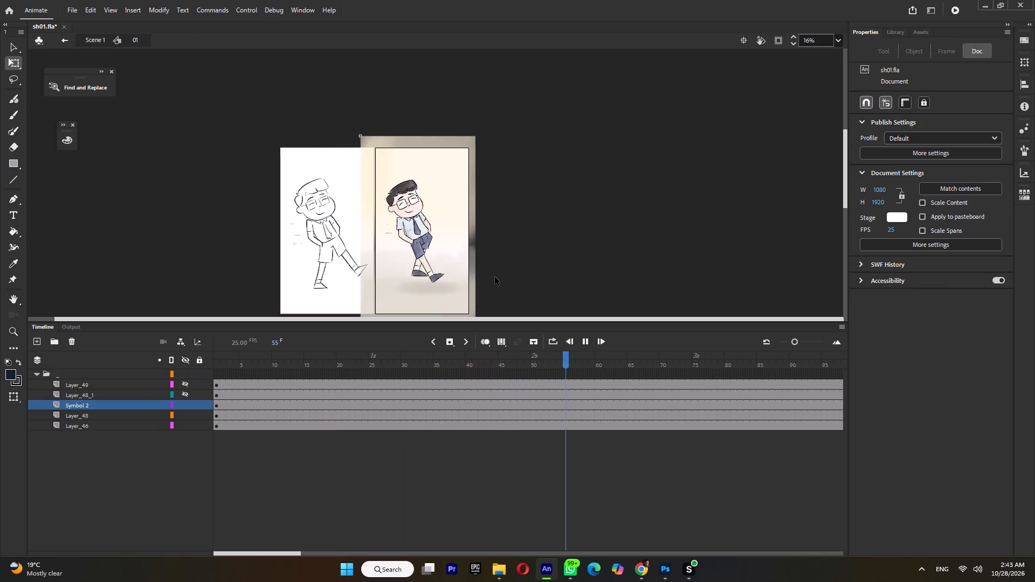
pyautogui.click(537, 266)
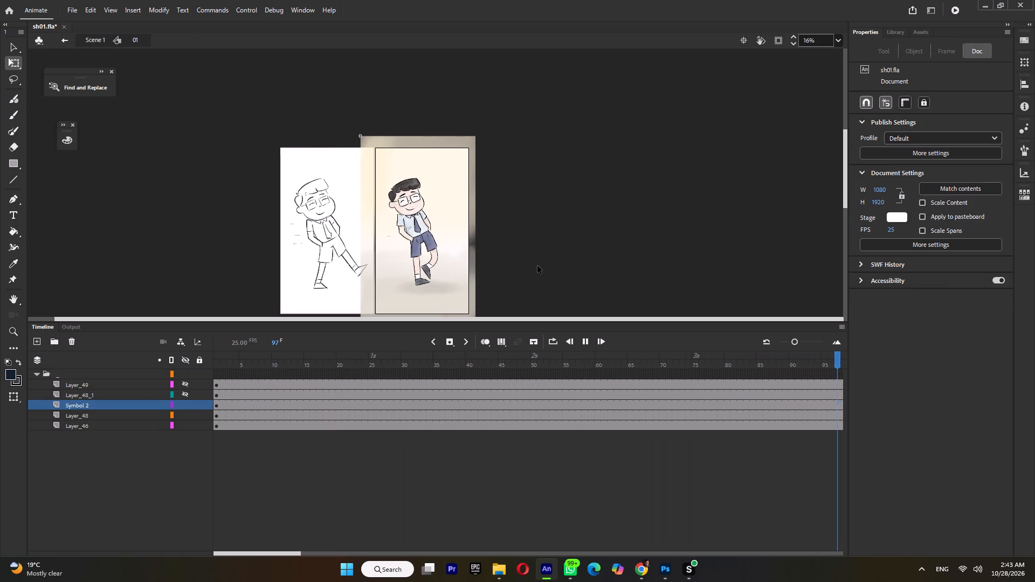
pyautogui.press('Return')
pyautogui.doubleClick(537, 266)
pyautogui.moveTo(236, 353); pyautogui.dragTo(155, 368)
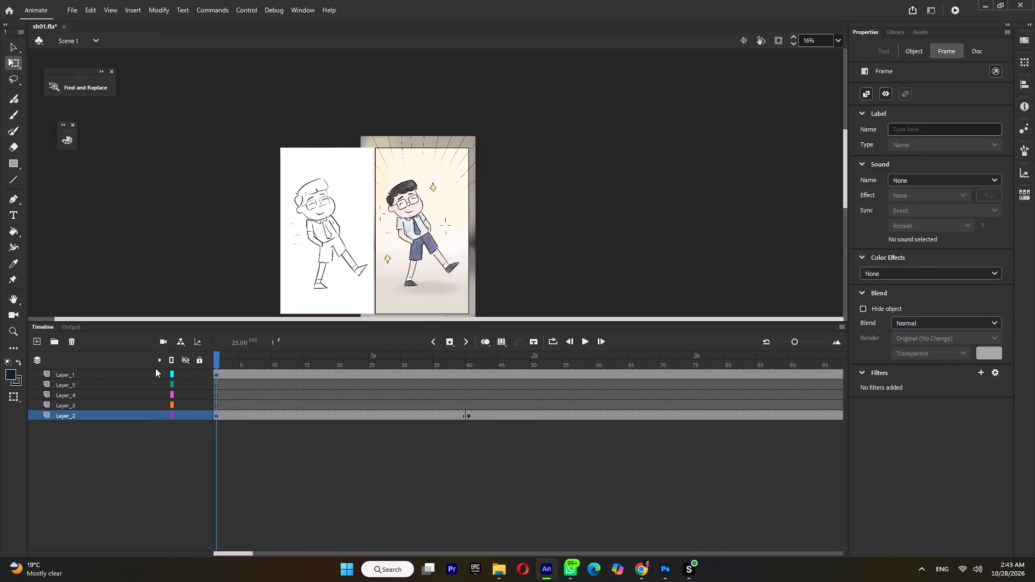
pyautogui.press('Return')
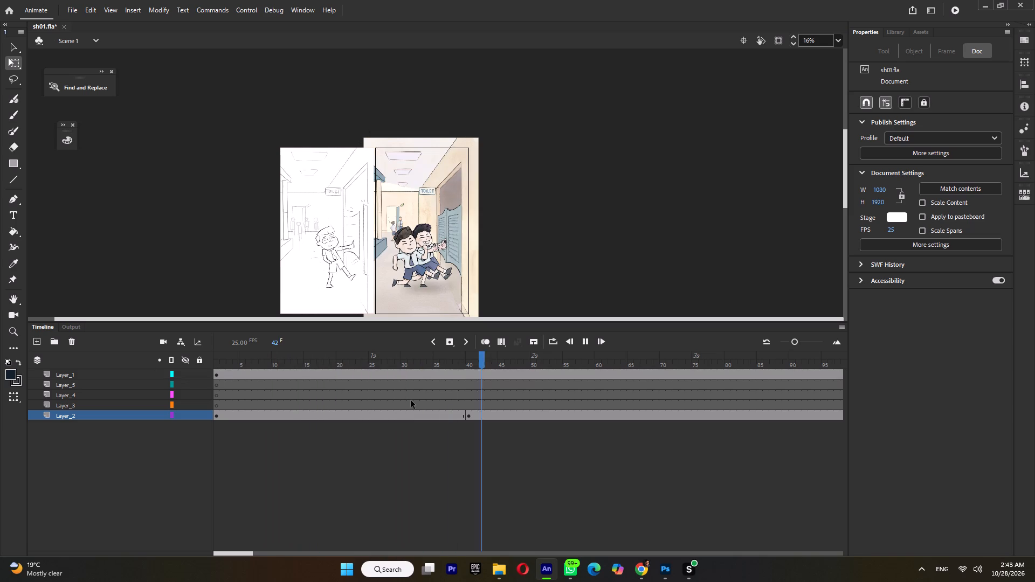
pyautogui.press('Return')
# Reopen Symbol 2 and extend the walk poses by one frame each across all layers, working from the first pose onward.
pyautogui.click(429, 360)
pyautogui.doubleClick(419, 238)
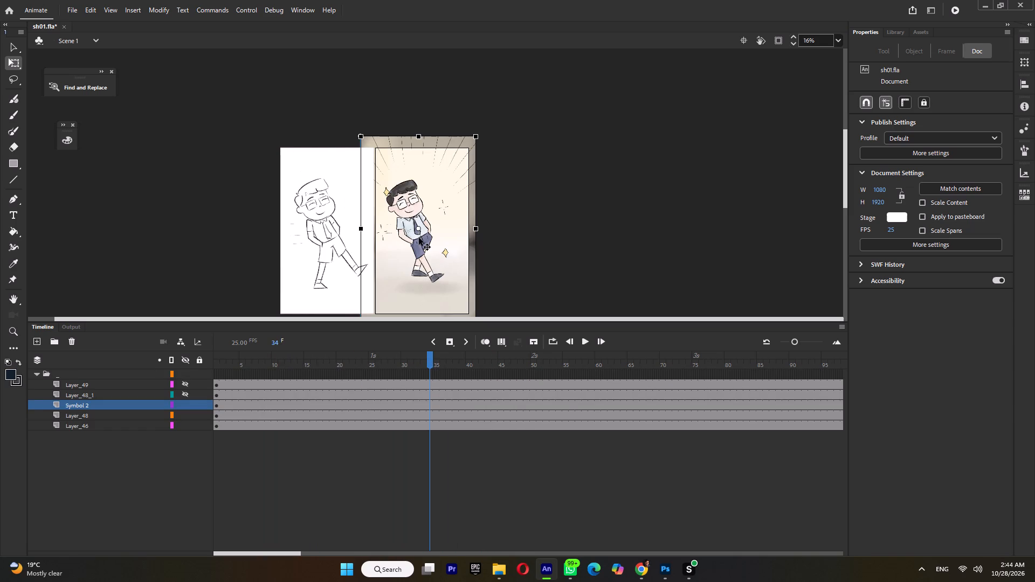
pyautogui.doubleClick(419, 238)
pyautogui.doubleClick(230, 361)
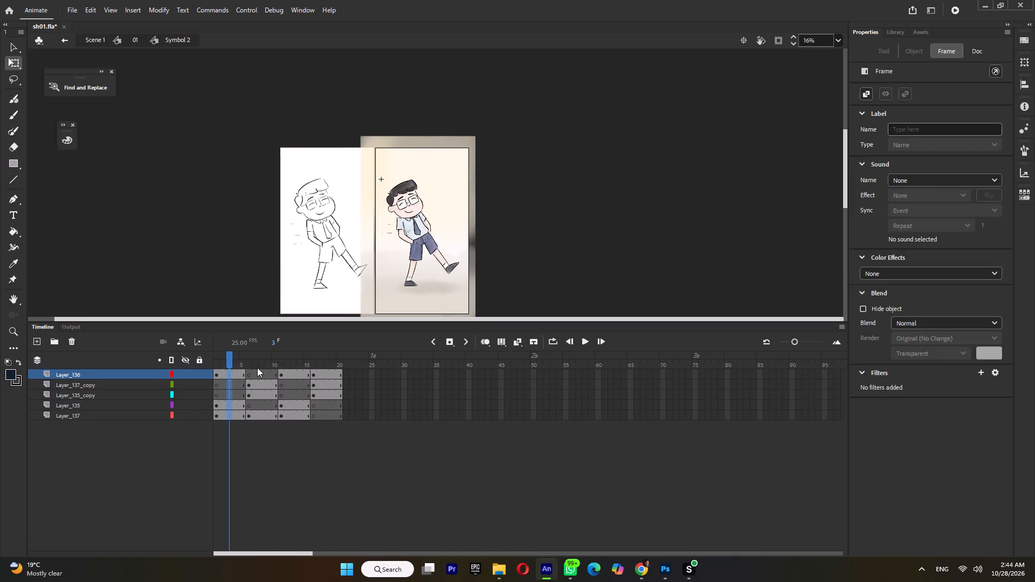
pyautogui.press('F4')
pyautogui.press('F4')
pyautogui.press('F5')
pyautogui.doubleClick(268, 362)
pyautogui.press('F5')
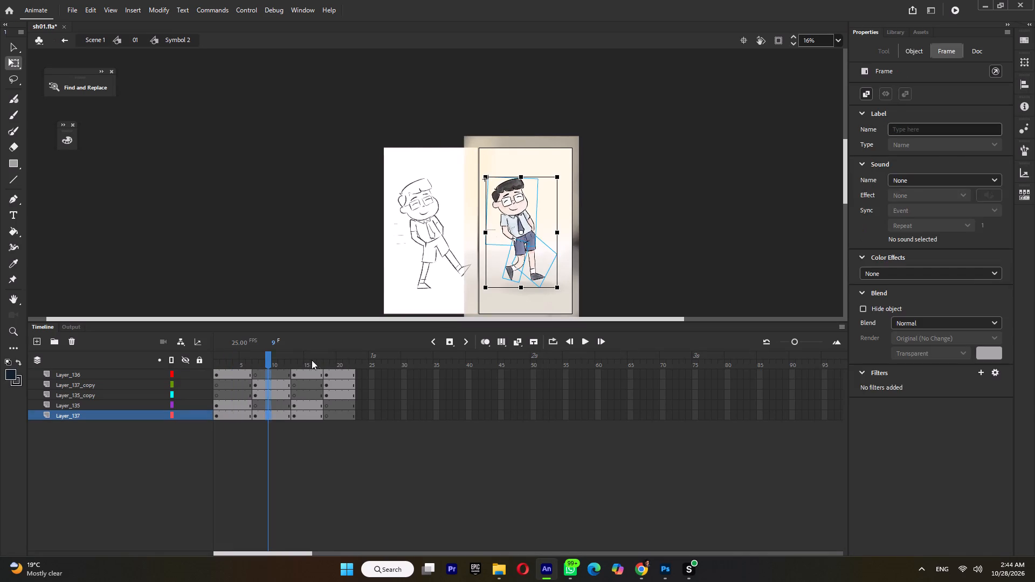
pyautogui.doubleClick(312, 360)
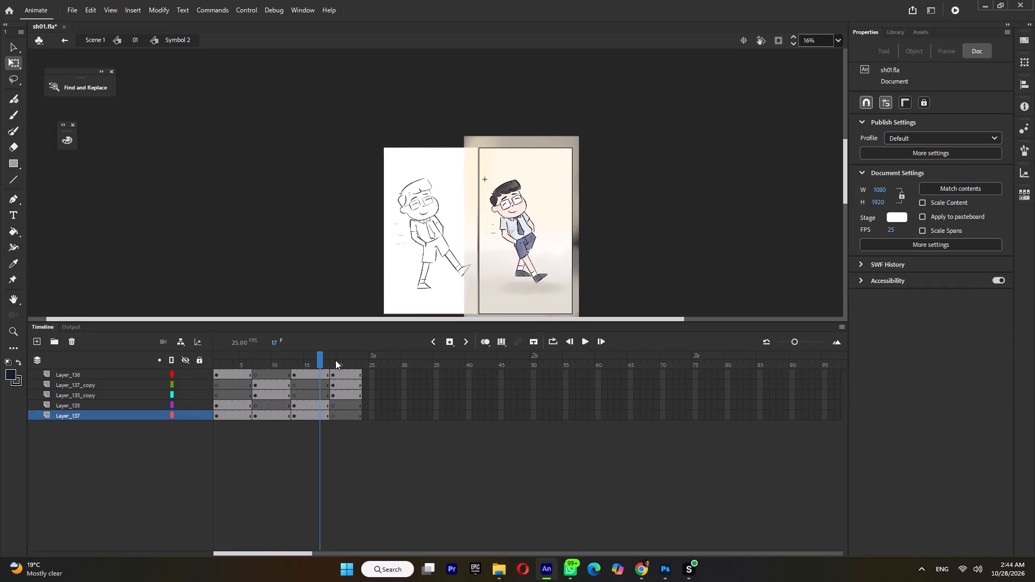
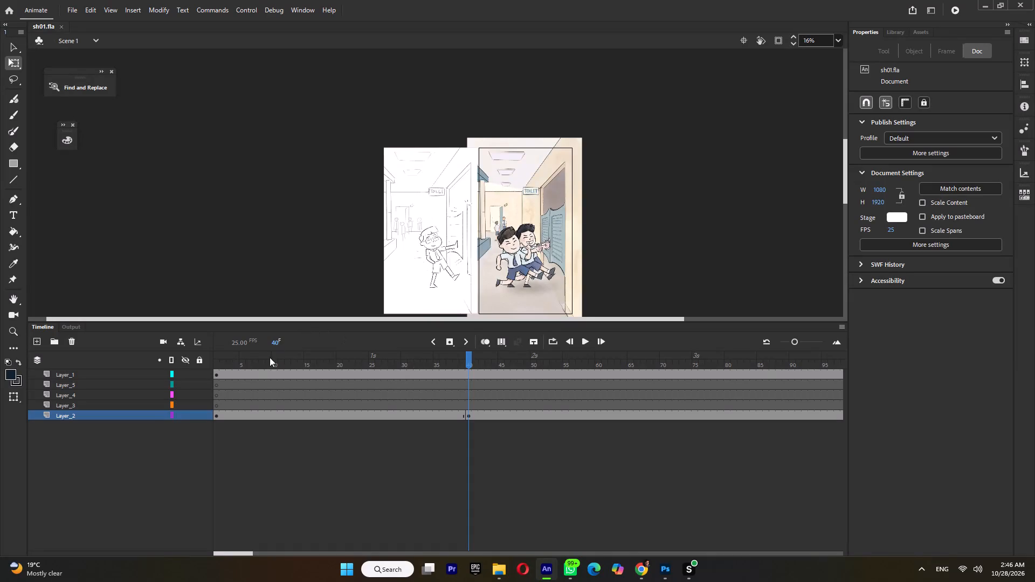
# Play Scene 1 from the start and scrub to about frame 177, comparing the explosion's timing in the sketch and coloured versions.
pyautogui.moveTo(259, 368); pyautogui.dragTo(168, 407)
pyautogui.press('Return')
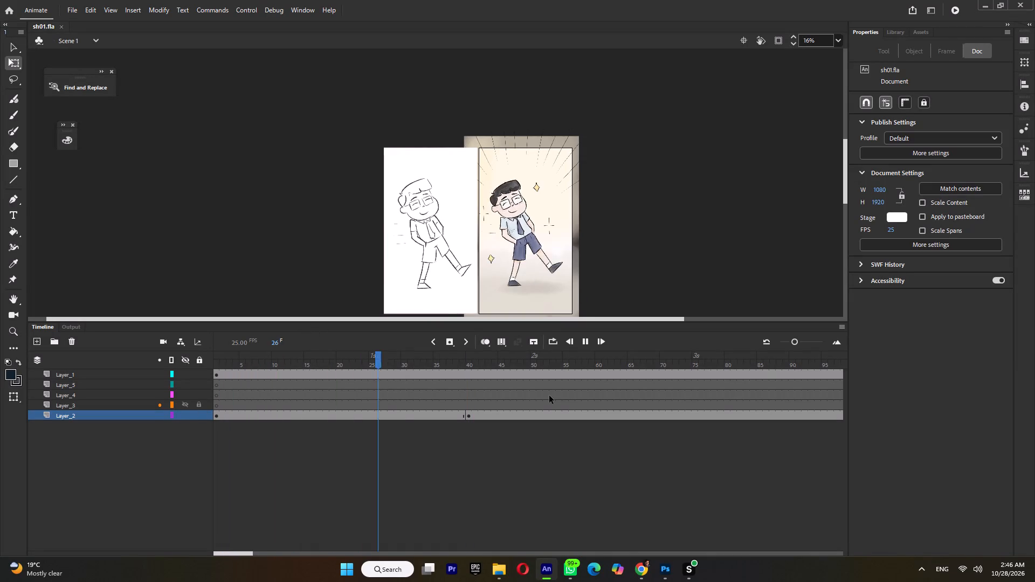
pyautogui.press('Return')
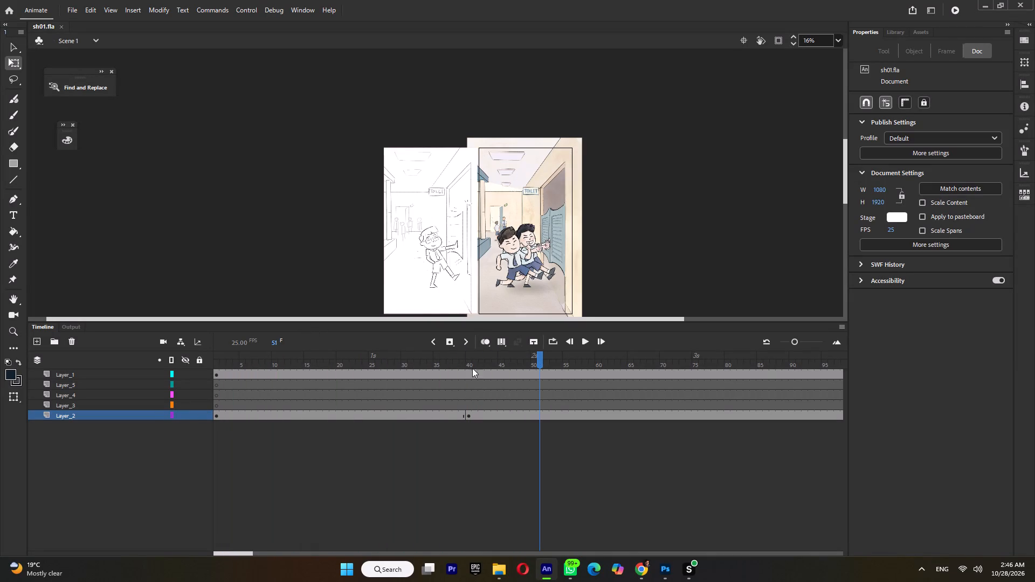
pyautogui.click(472, 358)
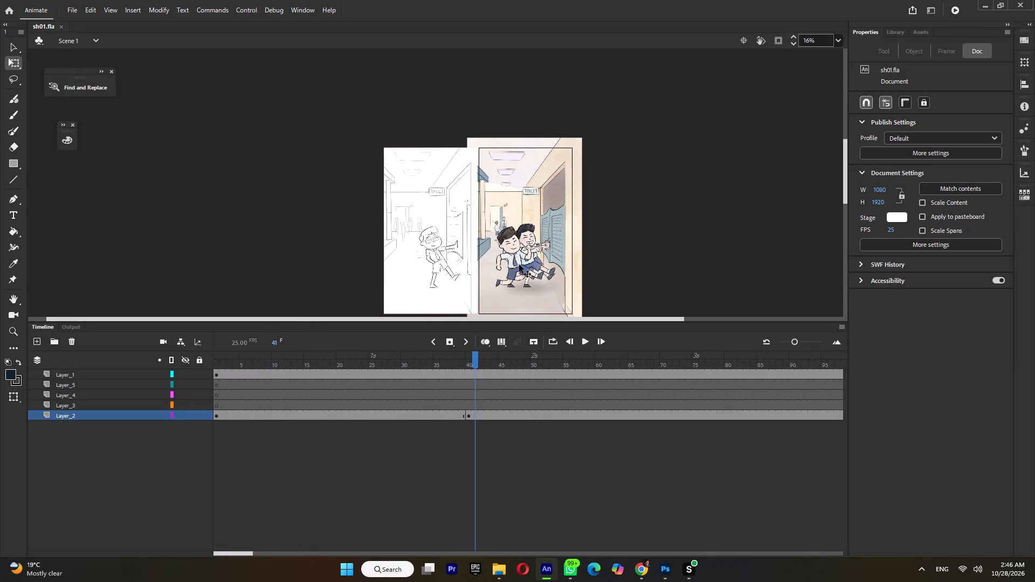
pyautogui.moveTo(499, 363); pyautogui.dragTo(682, 382)
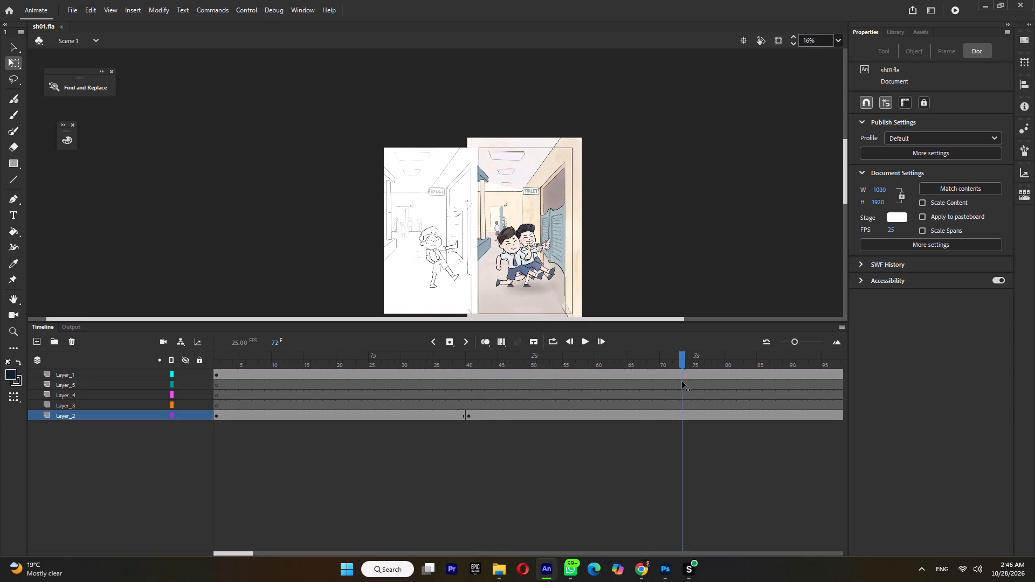
pyautogui.moveTo(682, 382); pyautogui.dragTo(778, 427)
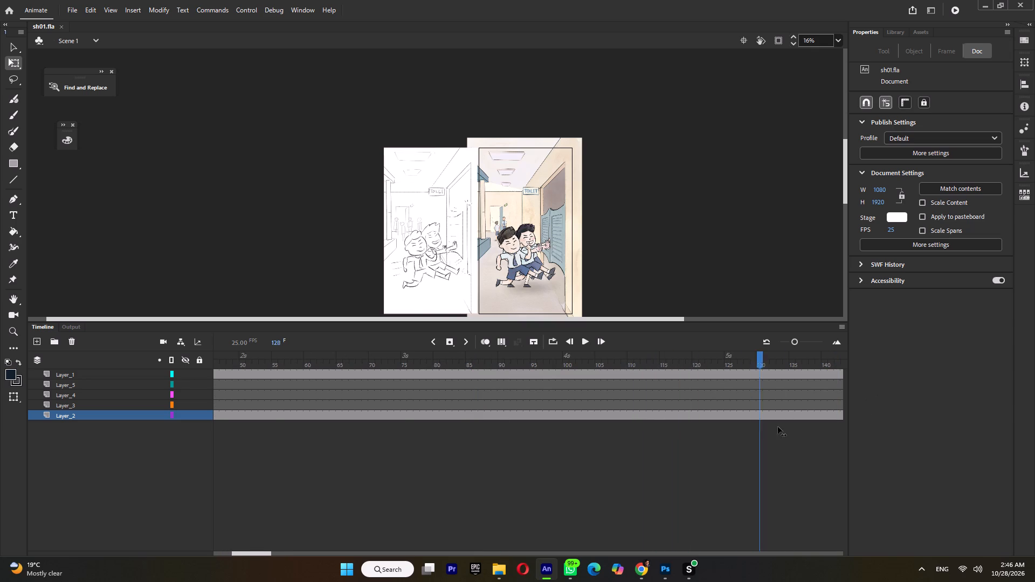
pyautogui.moveTo(778, 427); pyautogui.dragTo(622, 440)
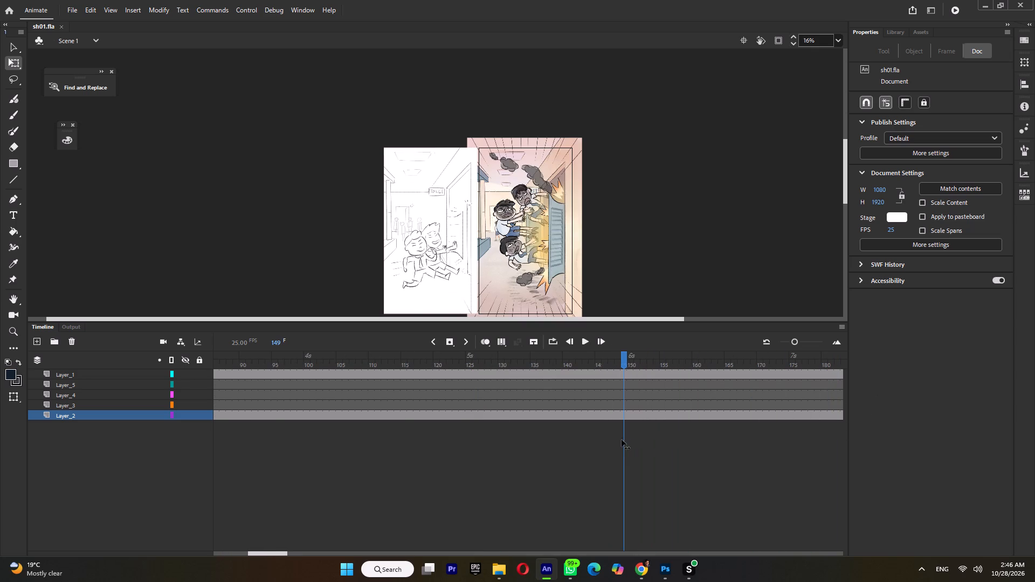
pyautogui.moveTo(622, 440); pyautogui.dragTo(780, 443)
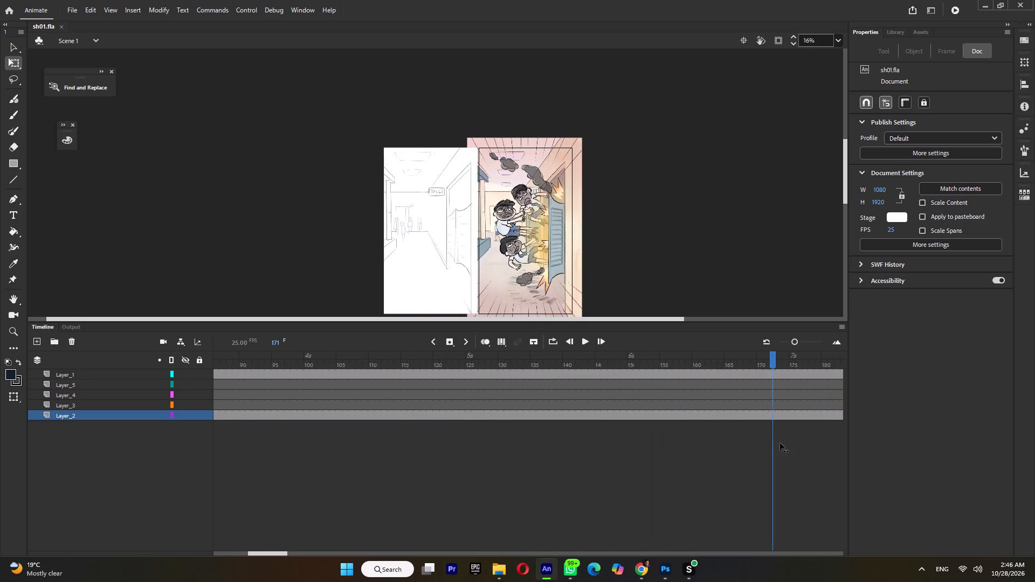
pyautogui.moveTo(780, 443); pyautogui.dragTo(797, 458)
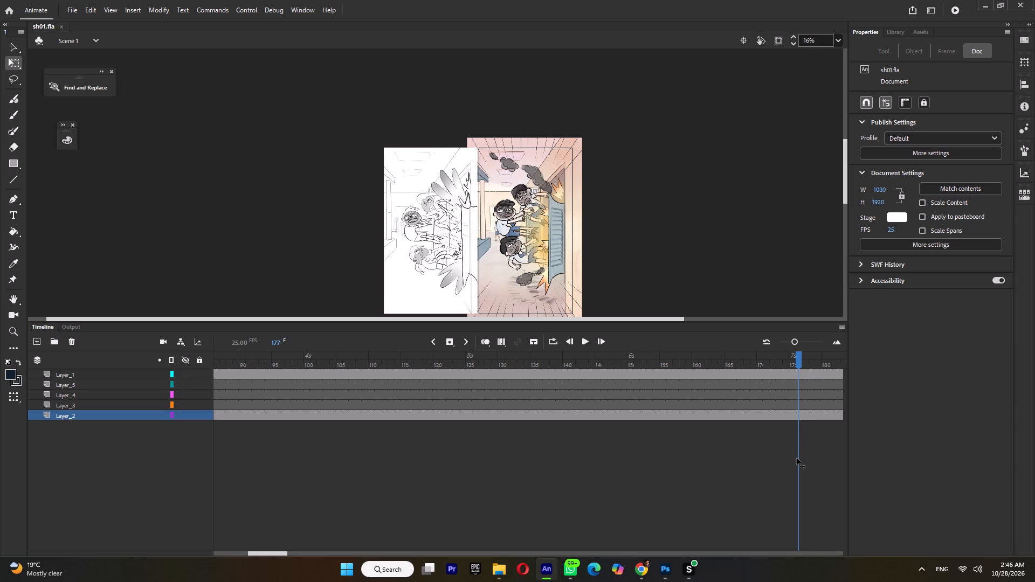
pyautogui.moveTo(797, 458); pyautogui.dragTo(803, 459)
# In Symbol 1, extend the corridor picture's hold on layer __5 so the explosion picture starts at frame 138.
pyautogui.doubleClick(576, 266)
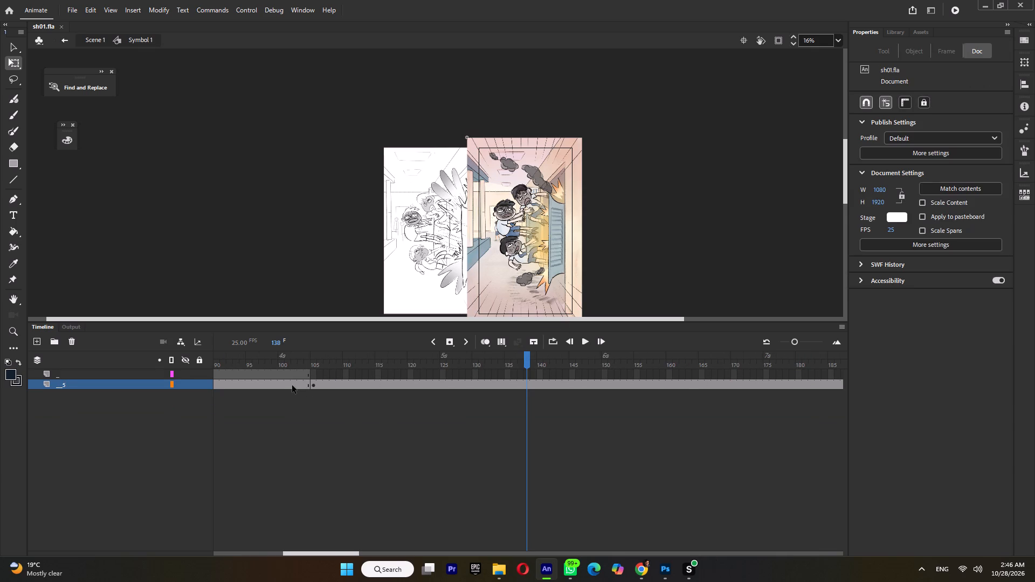
pyautogui.click(292, 385)
pyautogui.press('F5')
pyautogui.press('F5')
pyautogui.press('F5')
pyautogui.press('F5')
pyautogui.press('F5')
pyautogui.press('F5')
pyautogui.press('F5')
pyautogui.press('F5')
pyautogui.press('F5')
pyautogui.press('F5')
pyautogui.press('F5')
pyautogui.press('F5')
pyautogui.press('F5')
pyautogui.press('F5')
pyautogui.press('F5')
pyautogui.press('F5')
pyautogui.press('F5')
pyautogui.press('F5')
pyautogui.press('F5')
pyautogui.press('F5')
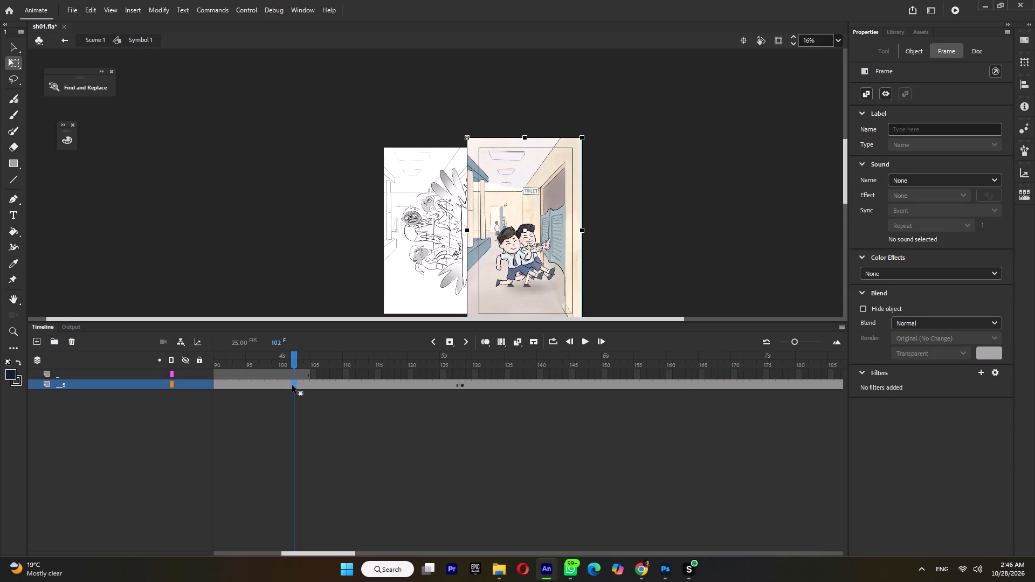
pyautogui.press('F5')
pyautogui.press('F5')
pyautogui.press('F5')
pyautogui.press('F5')
pyautogui.press('F5')
pyautogui.press('F5')
pyautogui.press('F5')
pyautogui.press('F5')
pyautogui.press('F5')
pyautogui.press('F5')
pyautogui.press('F5')
pyautogui.click(532, 367)
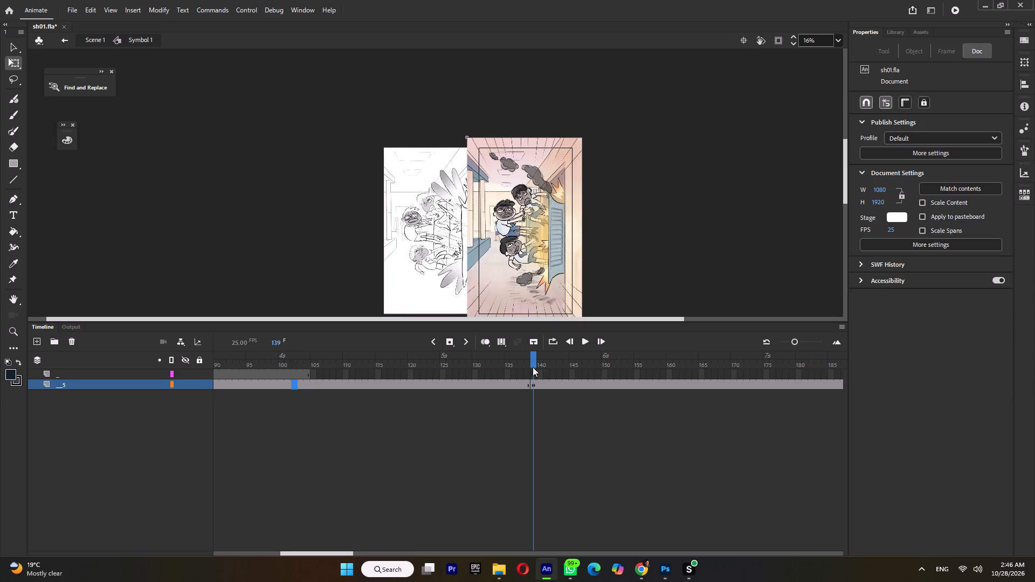
pyautogui.doubleClick(530, 366)
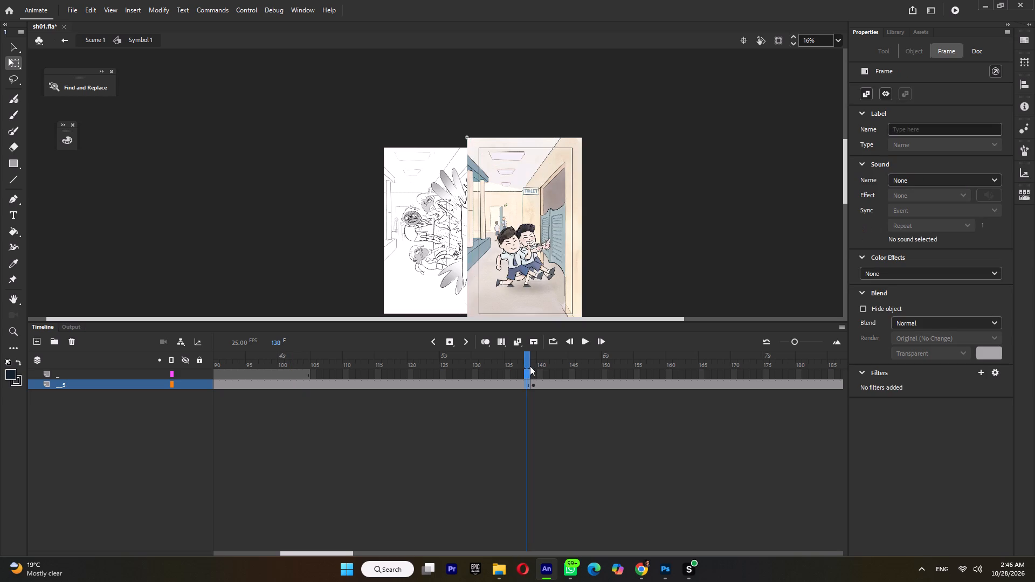
pyautogui.hotkey('shift', 'F5')
pyautogui.click(643, 257)
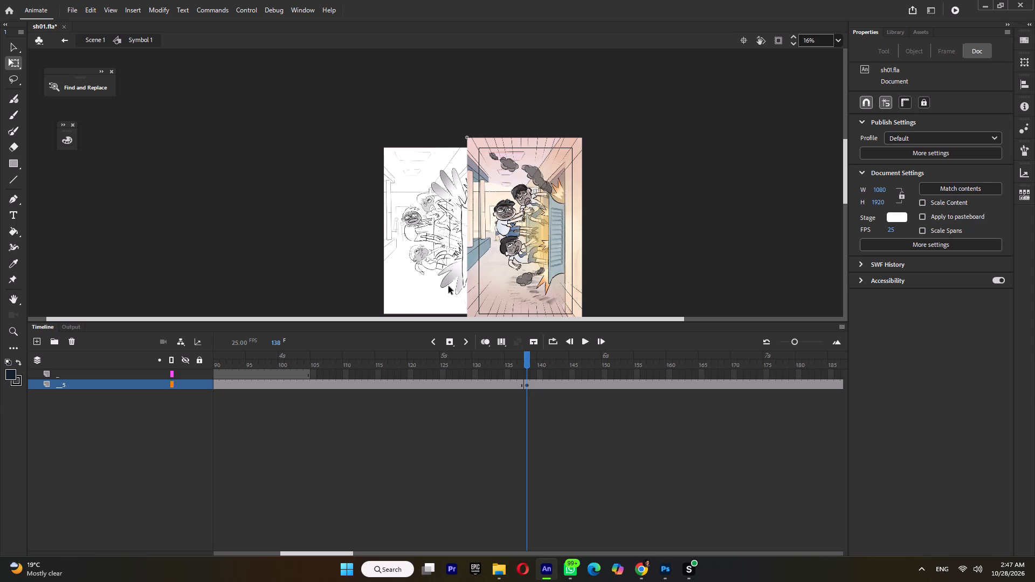
# Scrub back through Symbol 1, return to Scene 1, and examine where the boys enter and leave in the sketch, around frames 47 to 94.
pyautogui.moveTo(487, 358); pyautogui.dragTo(270, 417)
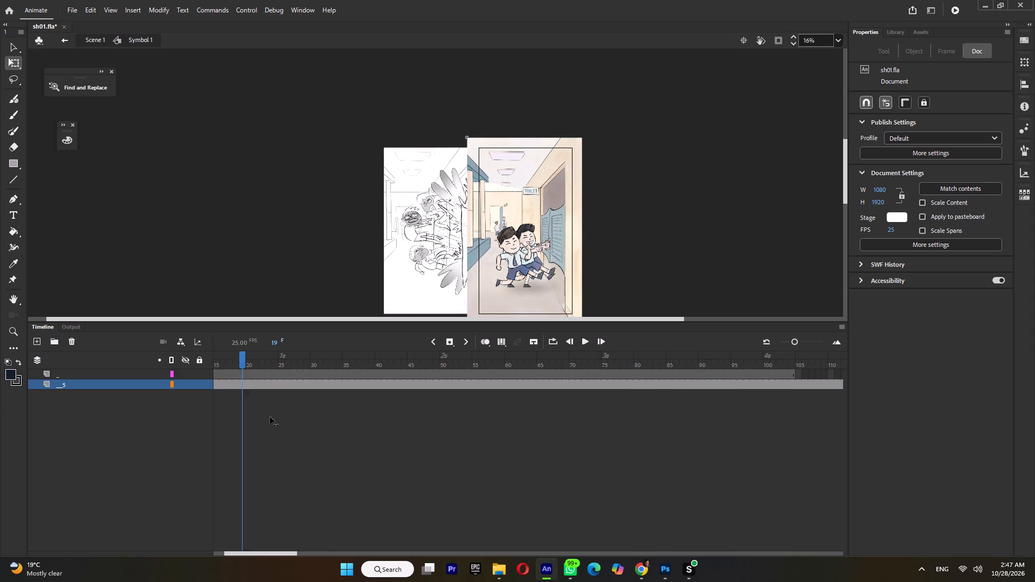
pyautogui.moveTo(270, 417); pyautogui.dragTo(118, 425)
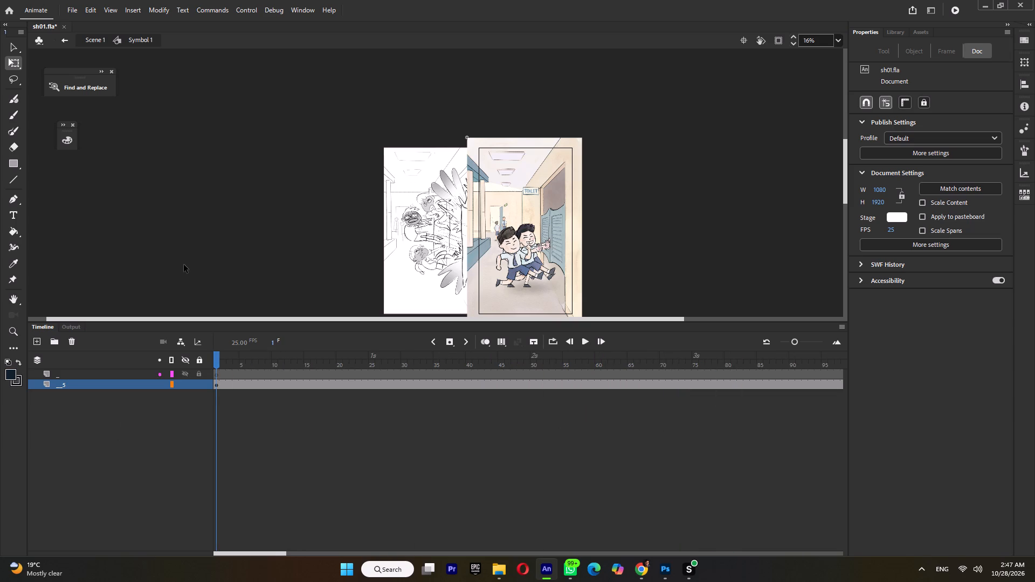
pyautogui.doubleClick(184, 265)
pyautogui.moveTo(483, 358); pyautogui.dragTo(730, 399)
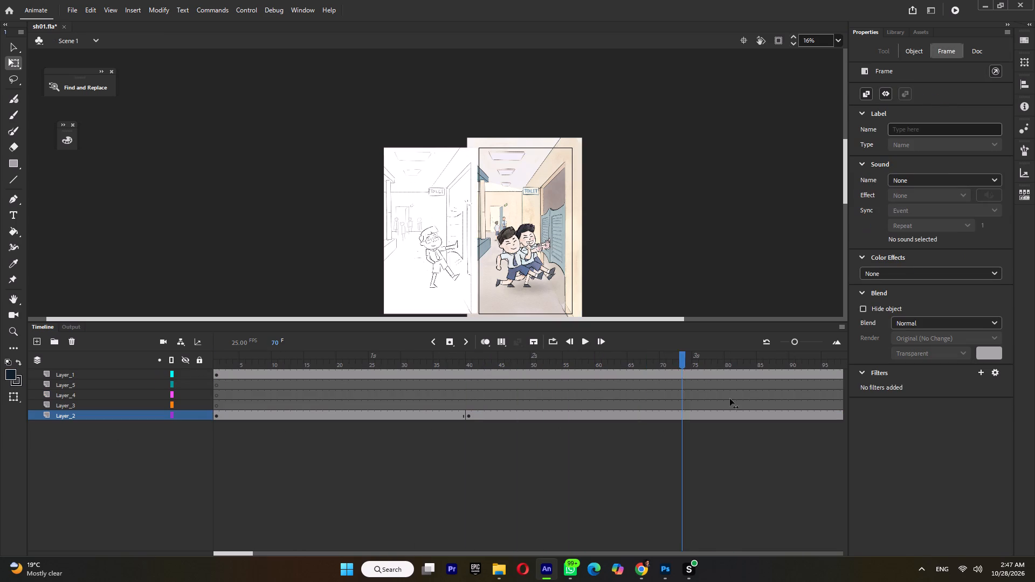
pyautogui.moveTo(730, 399); pyautogui.dragTo(433, 436)
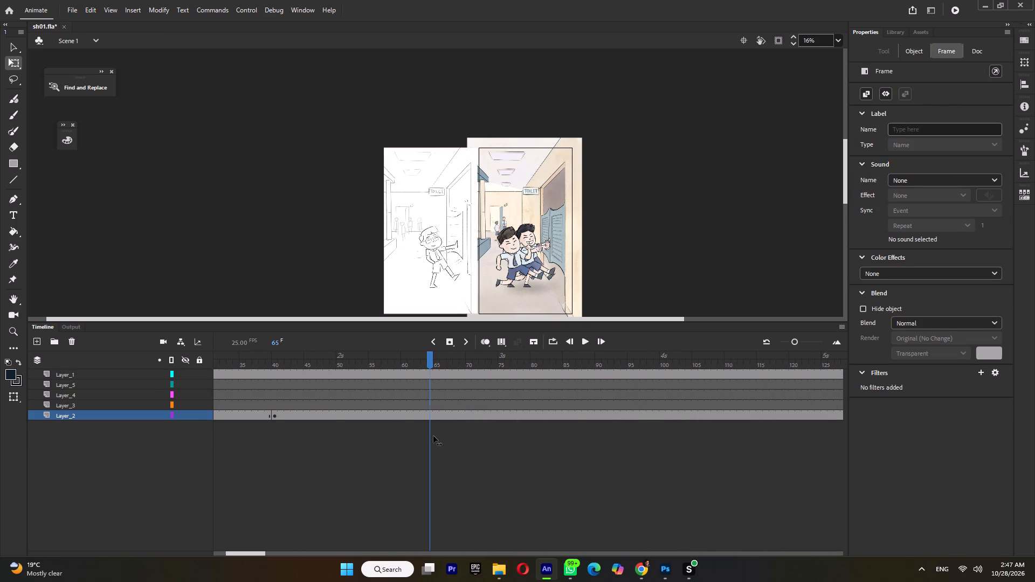
pyautogui.moveTo(433, 436); pyautogui.dragTo(329, 444)
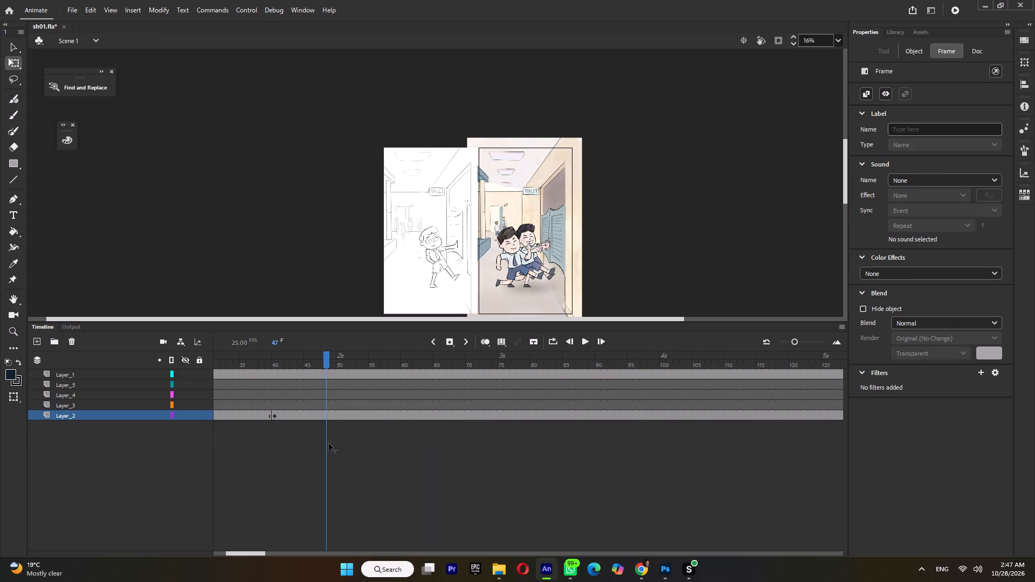
pyautogui.moveTo(329, 444); pyautogui.dragTo(620, 475)
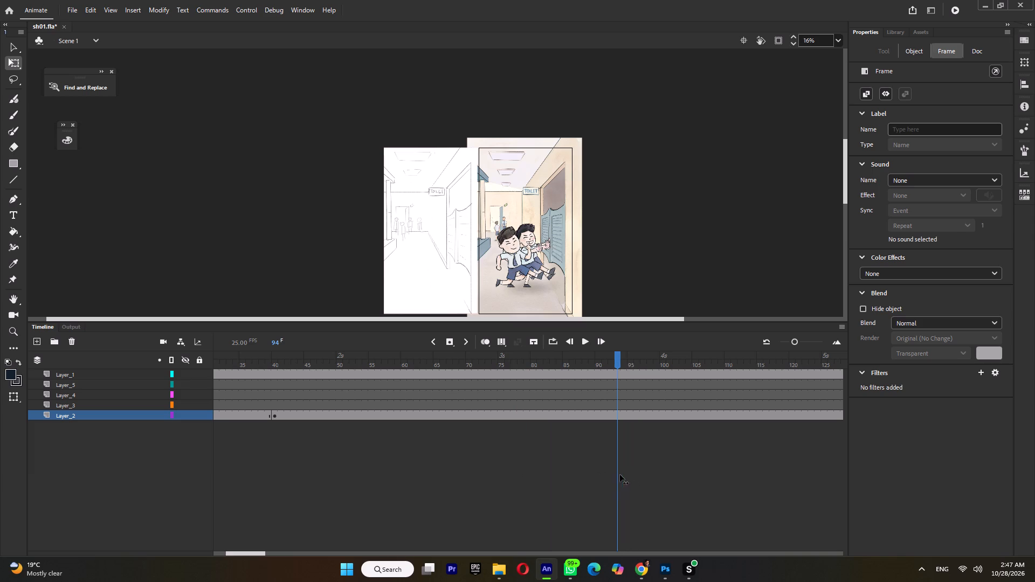
pyautogui.moveTo(620, 475); pyautogui.dragTo(613, 478)
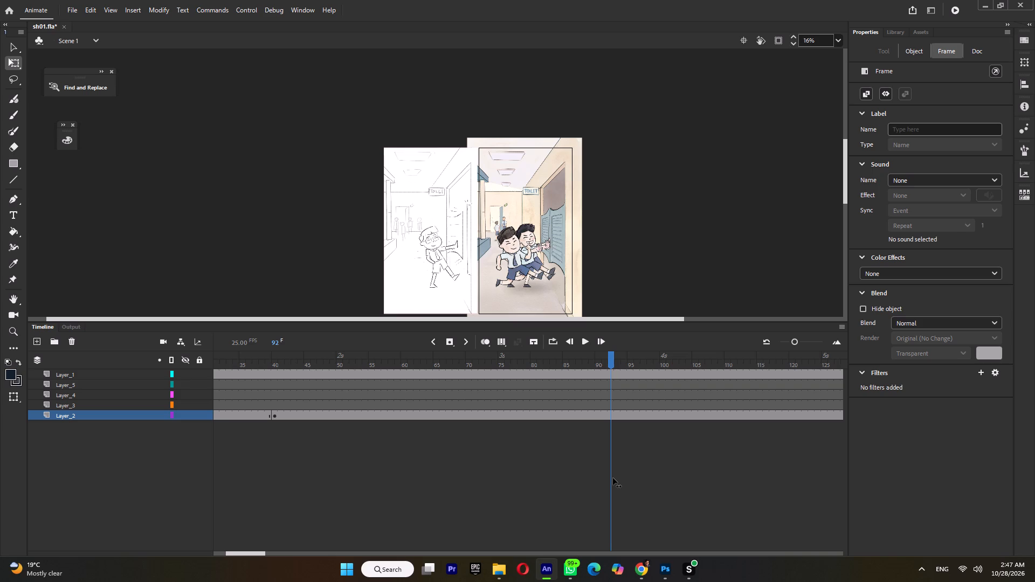
pyautogui.moveTo(613, 478); pyautogui.dragTo(480, 484)
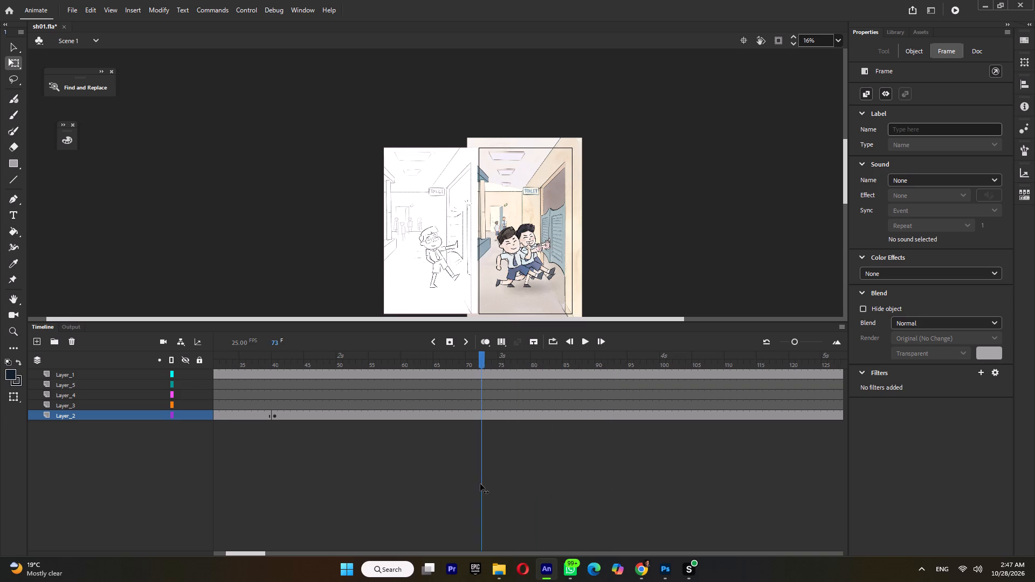
pyautogui.moveTo(480, 484); pyautogui.dragTo(597, 496)
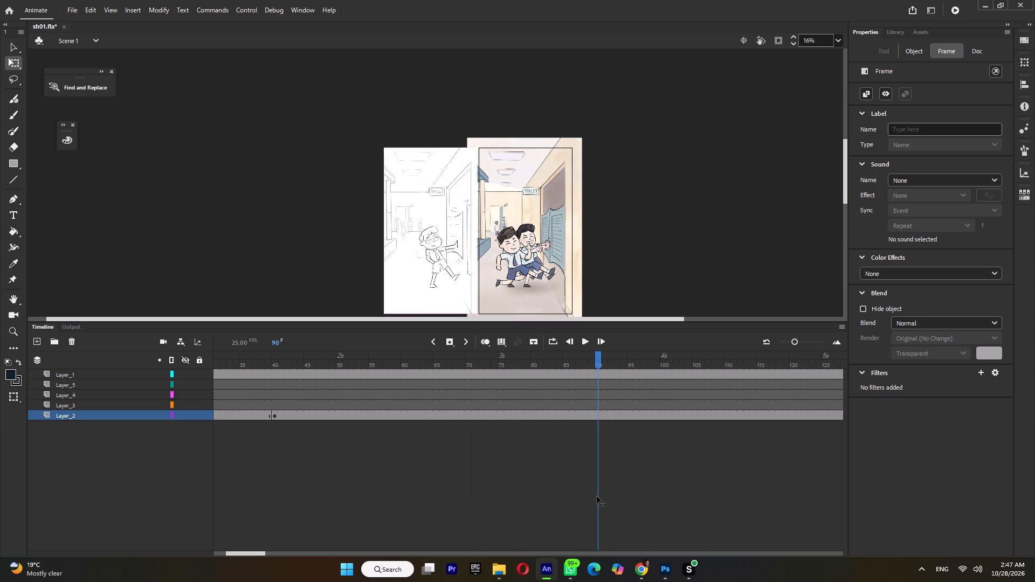
pyautogui.moveTo(597, 496); pyautogui.dragTo(625, 497)
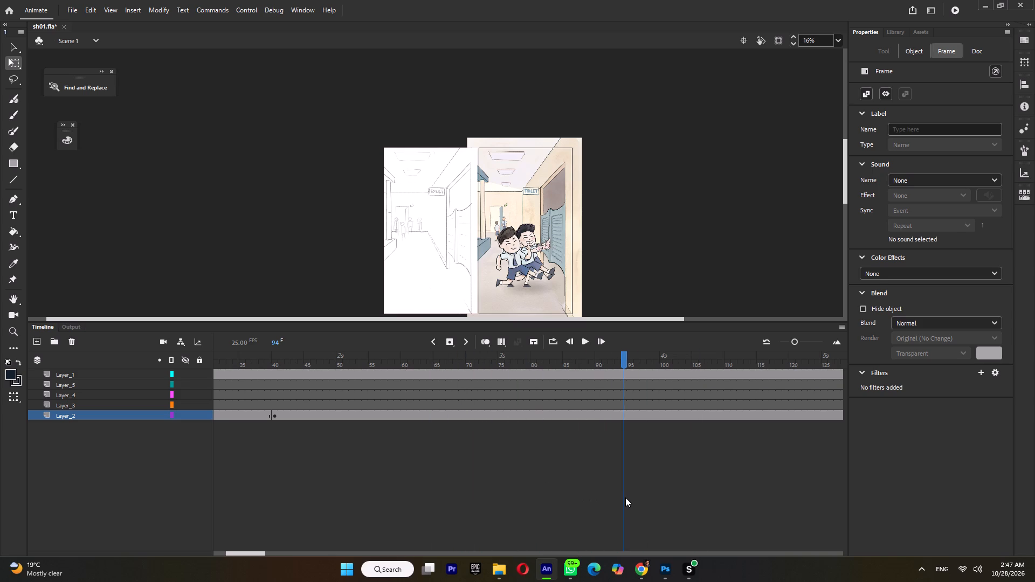
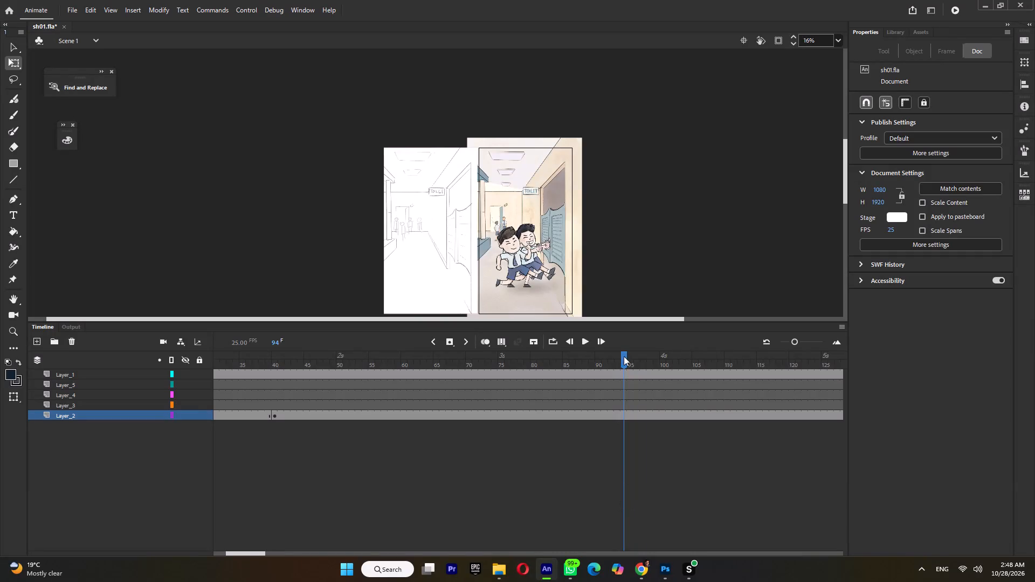
# Open the coloured boys' picture 2-5 inside Symbol 1 and lengthen its __5 layer folder by inserting frames at frame 91.
pyautogui.moveTo(624, 361); pyautogui.dragTo(637, 429)
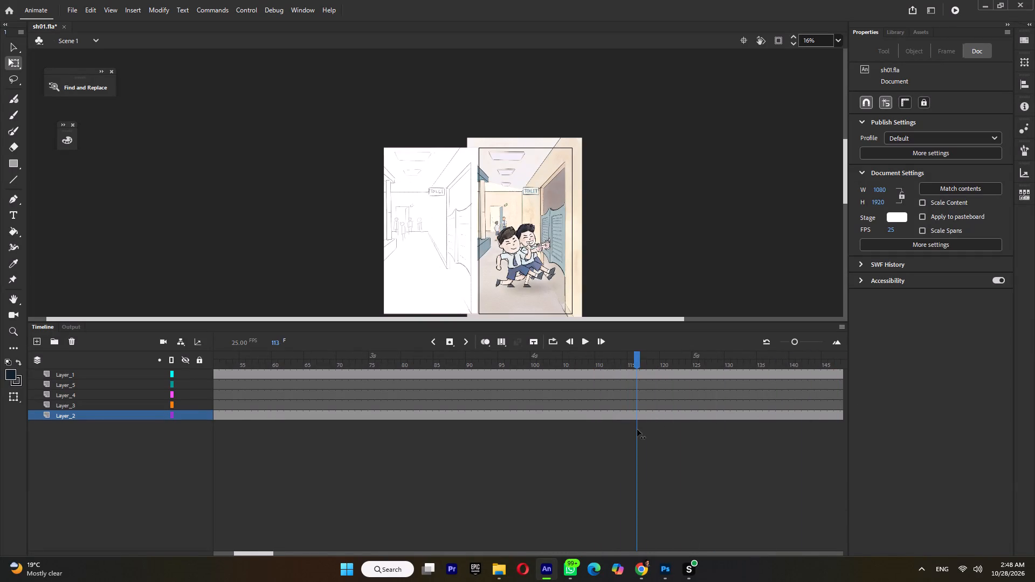
pyautogui.moveTo(637, 429); pyautogui.dragTo(610, 436)
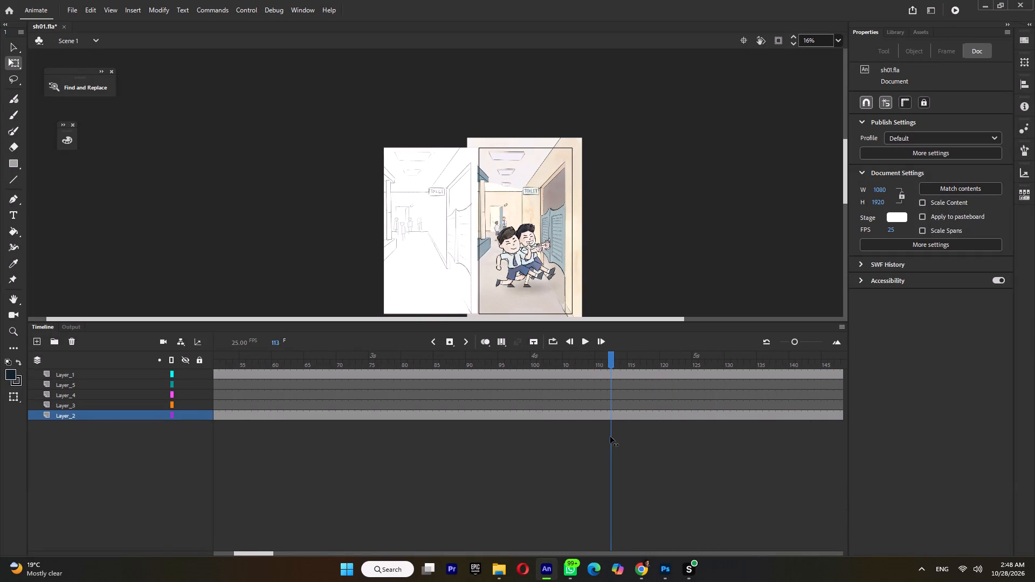
pyautogui.moveTo(610, 436); pyautogui.dragTo(424, 460)
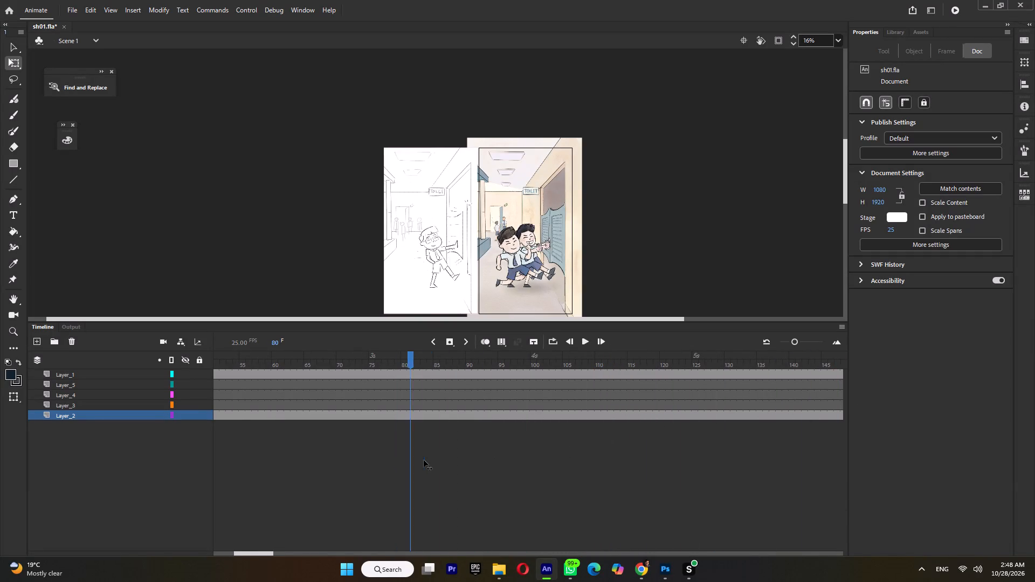
pyautogui.moveTo(424, 460); pyautogui.dragTo(503, 460)
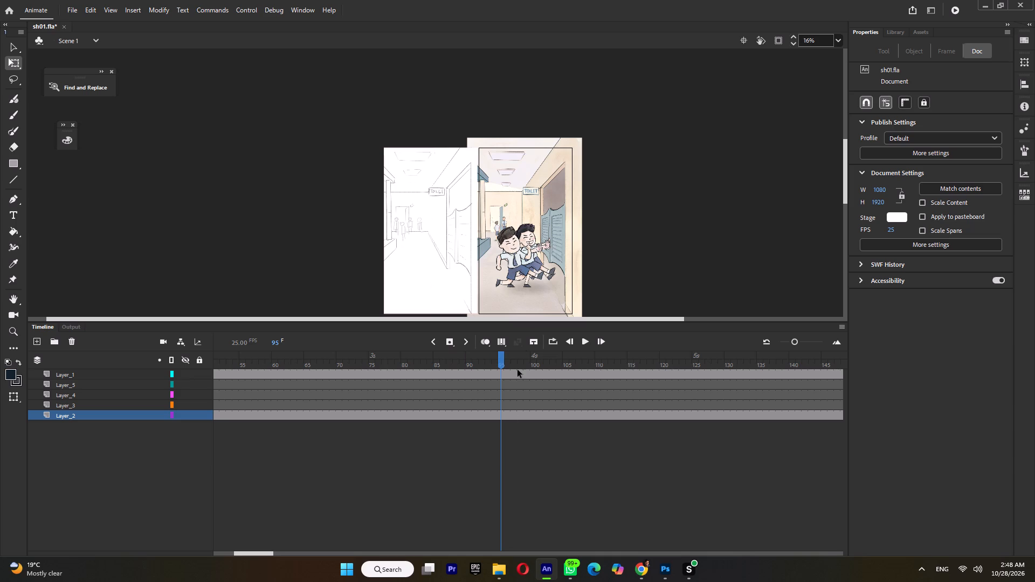
pyautogui.doubleClick(518, 273)
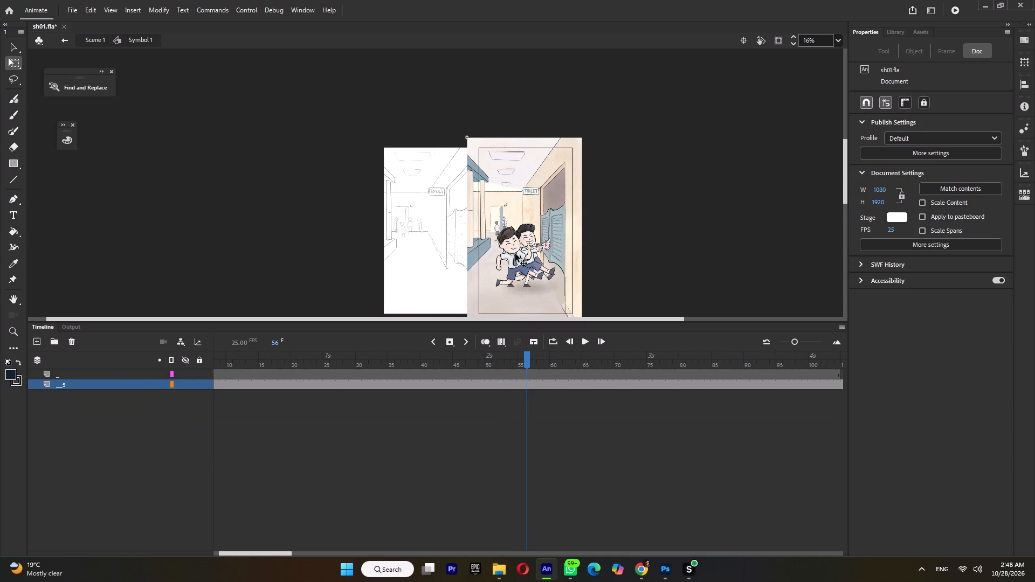
pyautogui.doubleClick(517, 254)
pyautogui.doubleClick(752, 357)
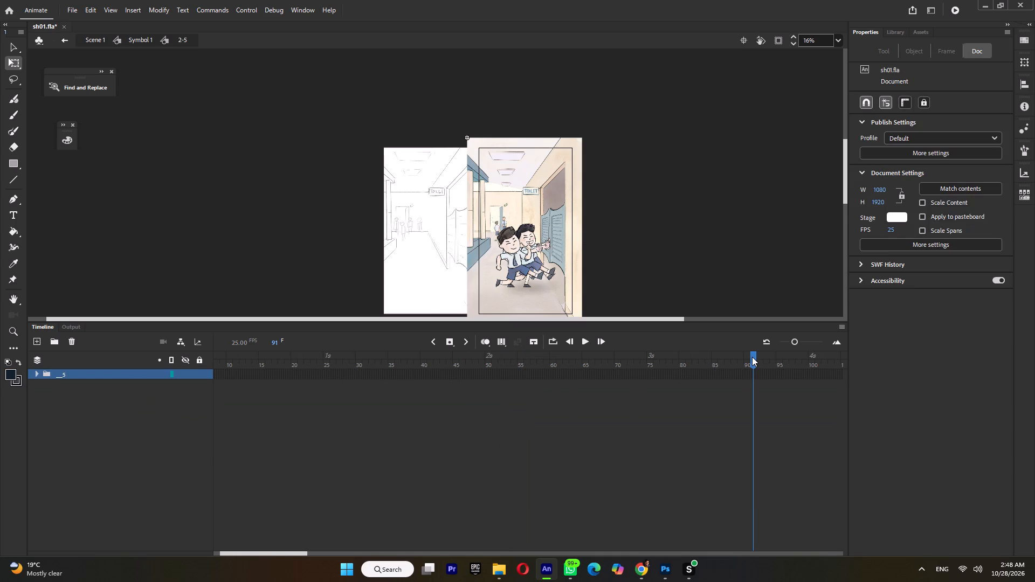
pyautogui.press('F5')
pyautogui.press('F5')
pyautogui.press('F5')
pyautogui.press('F5')
pyautogui.press('F5')
pyautogui.press('F5')
pyautogui.press('F5')
pyautogui.press('F5')
pyautogui.press('F5')
pyautogui.press('F5')
pyautogui.press('F5')
pyautogui.press('F5')
pyautogui.press('F5')
pyautogui.press('F5')
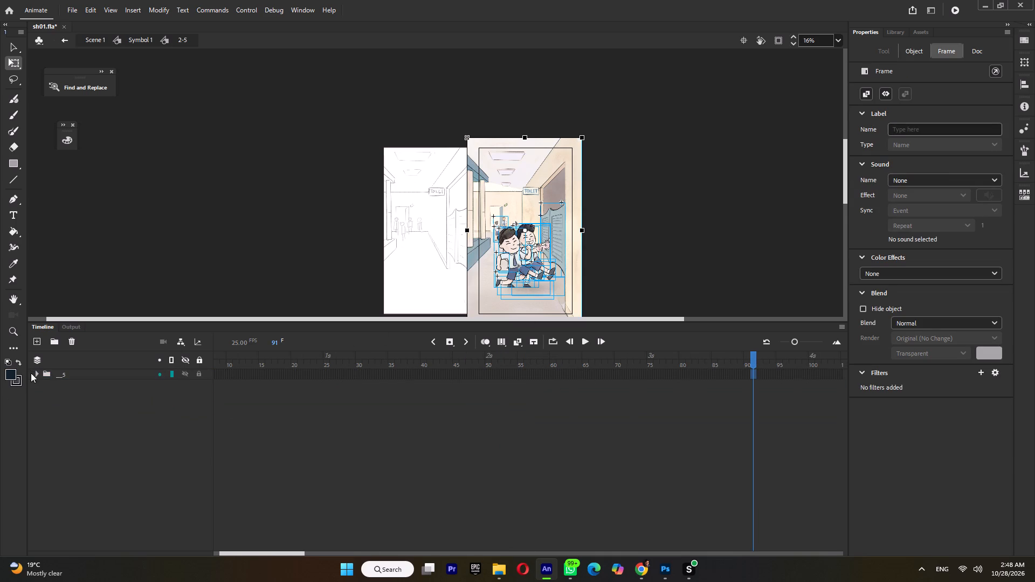
# Expand __5 and its friends folder at frame 1 and hide the two boys' character subfolders, leaving the sh shadow layer shown.
pyautogui.click(36, 373)
pyautogui.moveTo(294, 359); pyautogui.dragTo(81, 391)
pyautogui.click(67, 384)
pyautogui.keyDown('ctrl'); pyautogui.scroll(4, 523, 268); pyautogui.keyUp('ctrl')
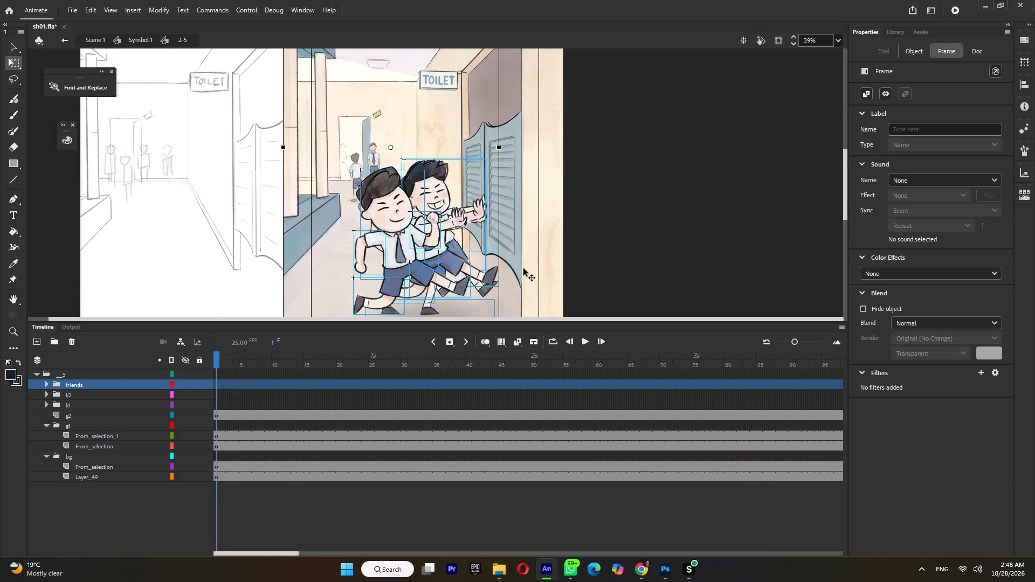
pyautogui.click(46, 385)
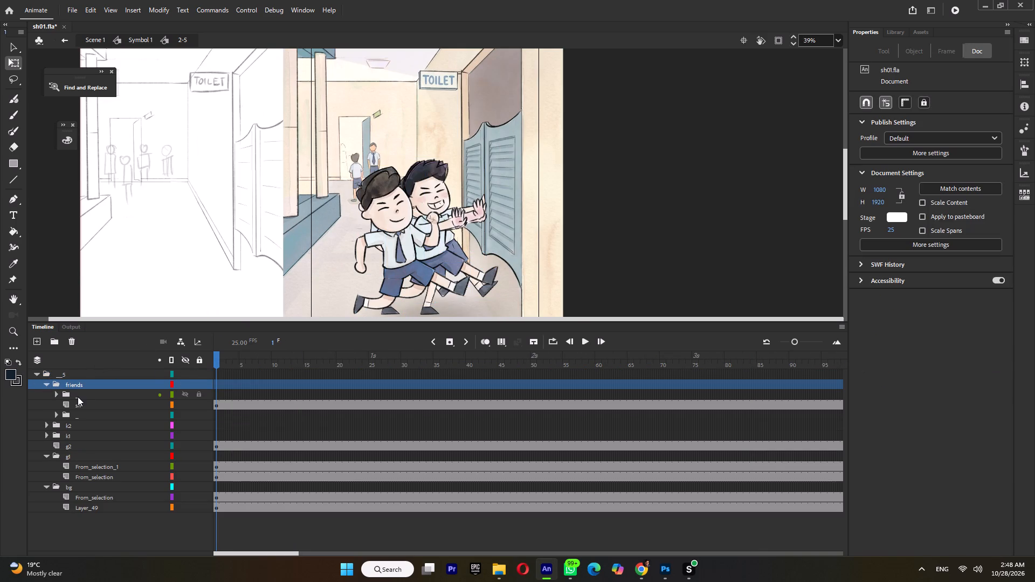
pyautogui.click(75, 396)
pyautogui.click(188, 397)
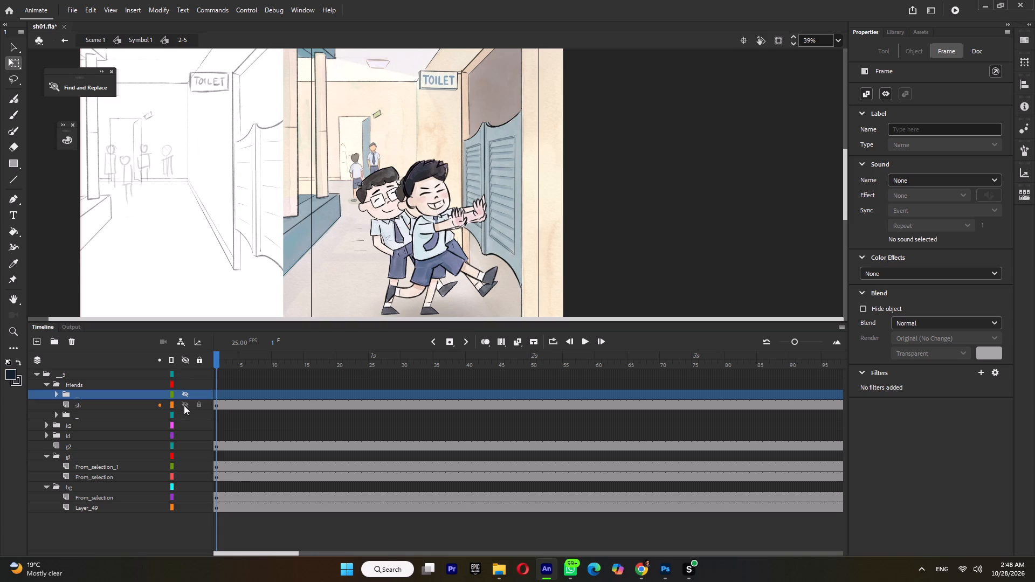
pyautogui.click(184, 405)
pyautogui.click(184, 407)
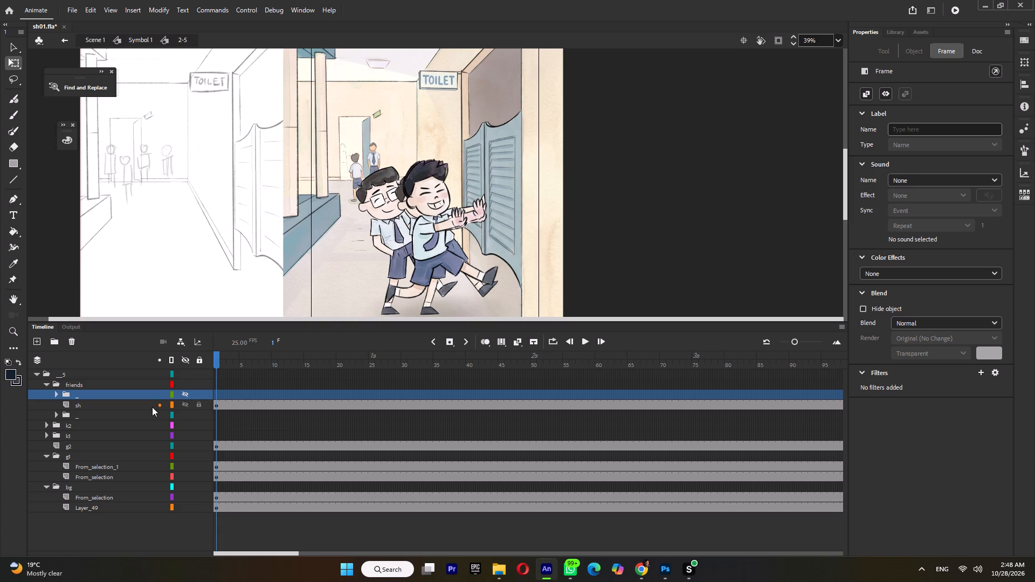
pyautogui.click(148, 407)
pyautogui.click(184, 416)
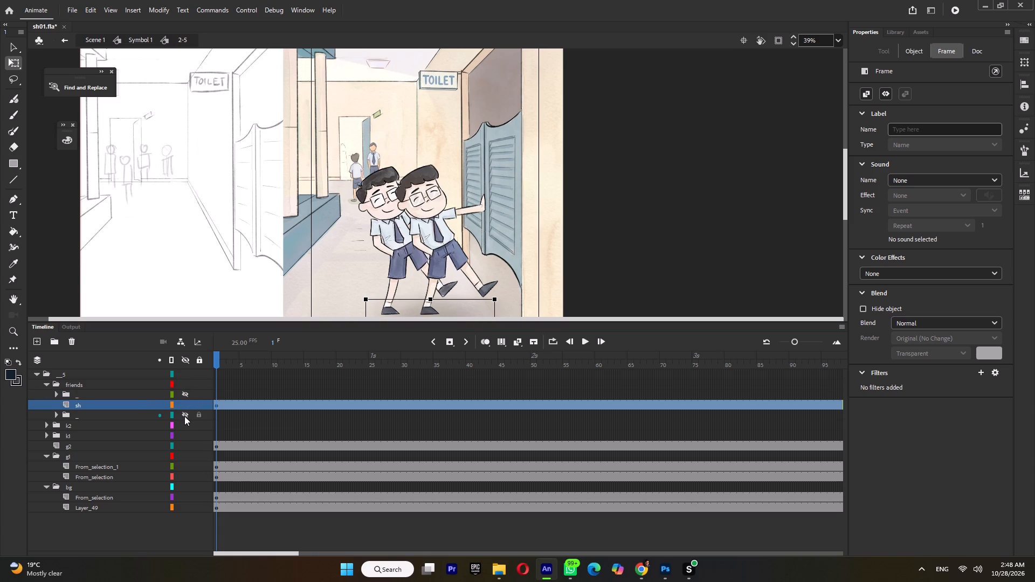
# Select the k2 and k1 folders in turn to check which glasses-wearing boy each one holds.
pyautogui.click(73, 428)
pyautogui.click(73, 439)
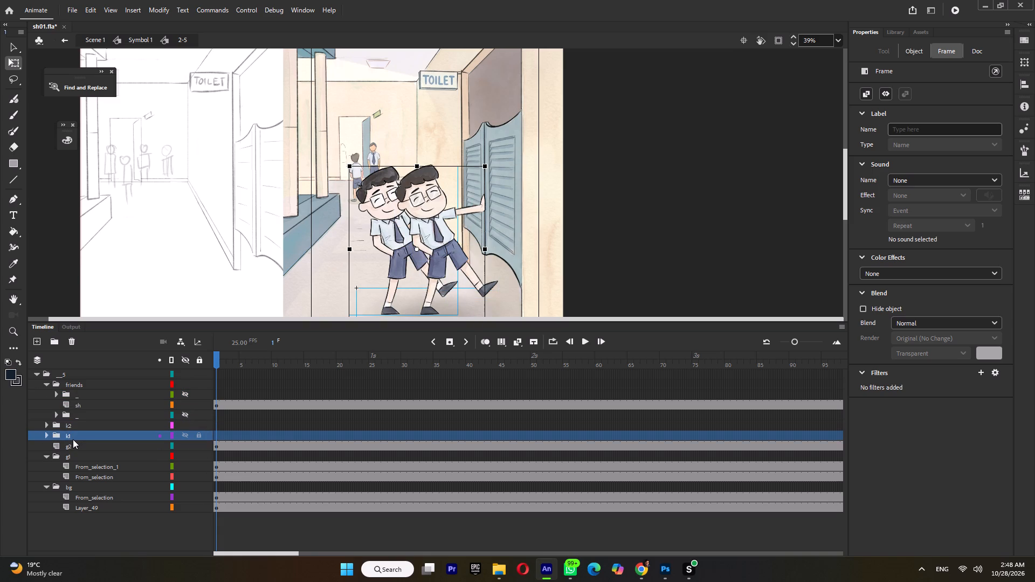
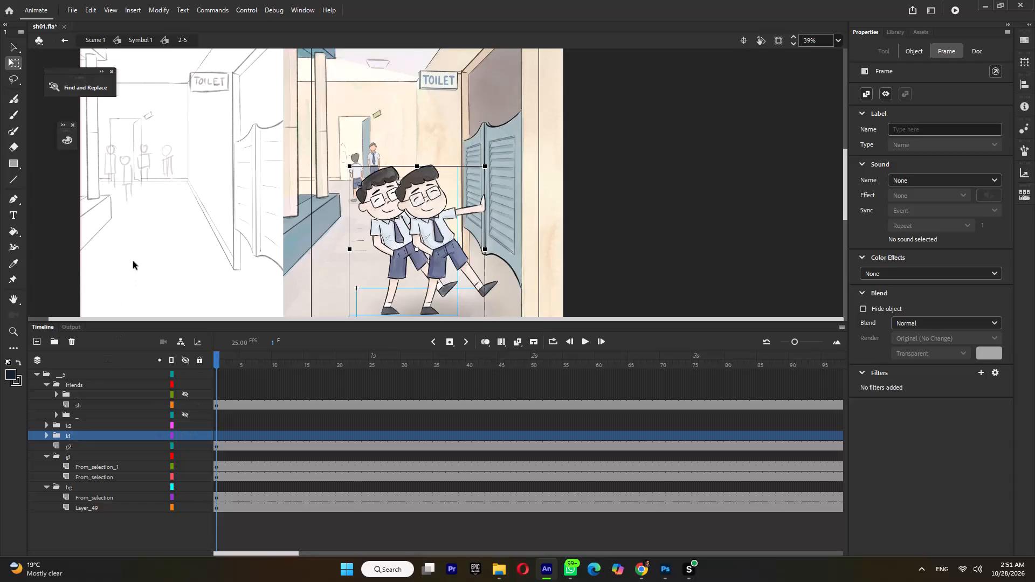
# Hide the k1 folder so that only the k2 boy at the toilet door stays shown, and select k2.
pyautogui.click(184, 426)
pyautogui.click(185, 434)
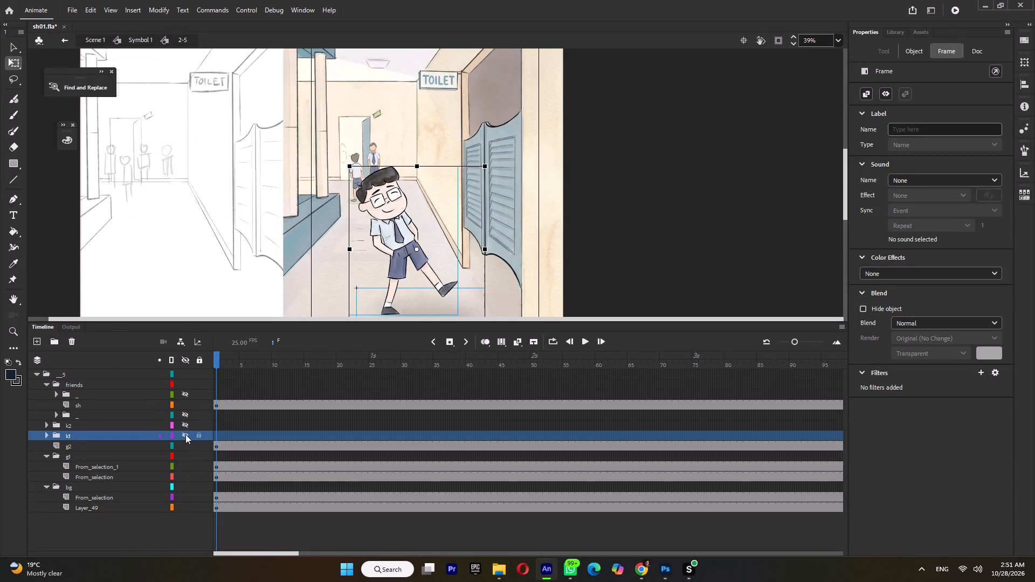
pyautogui.click(187, 436)
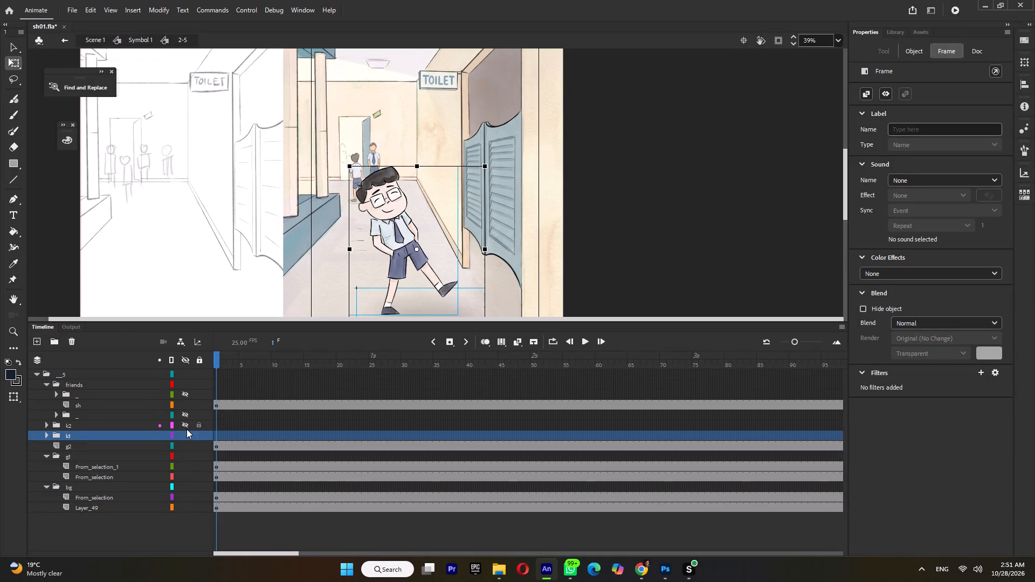
pyautogui.click(187, 437)
pyautogui.click(186, 427)
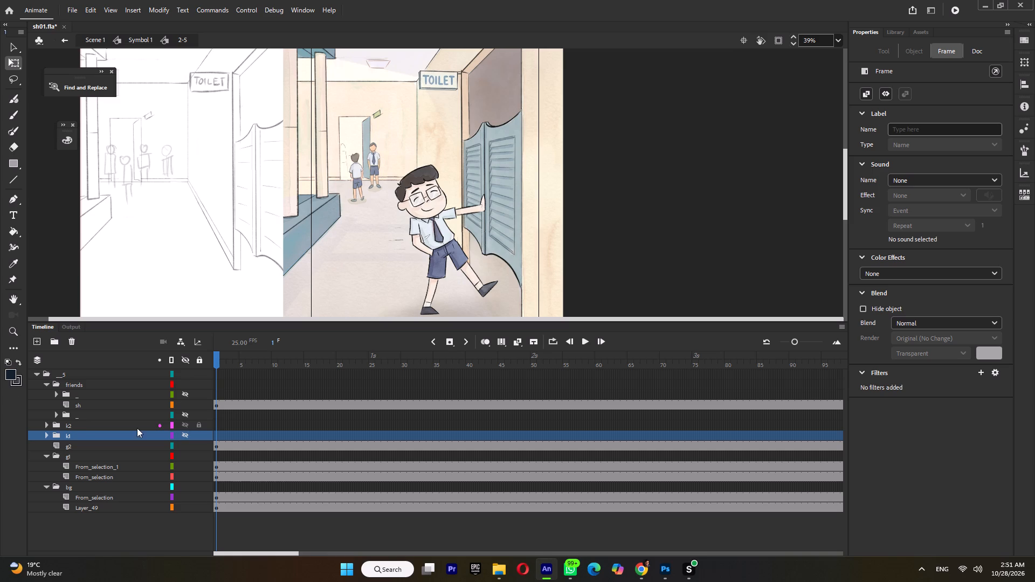
pyautogui.click(81, 427)
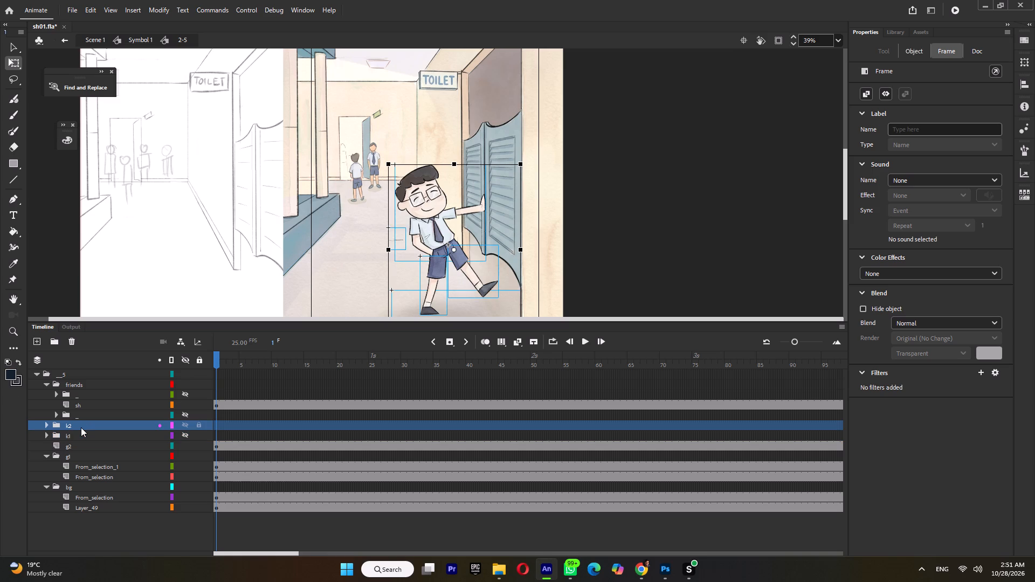
# Create a new 1920 × 1080 document at 25 FPS.
pyautogui.click(71, 7)
pyautogui.click(91, 21)
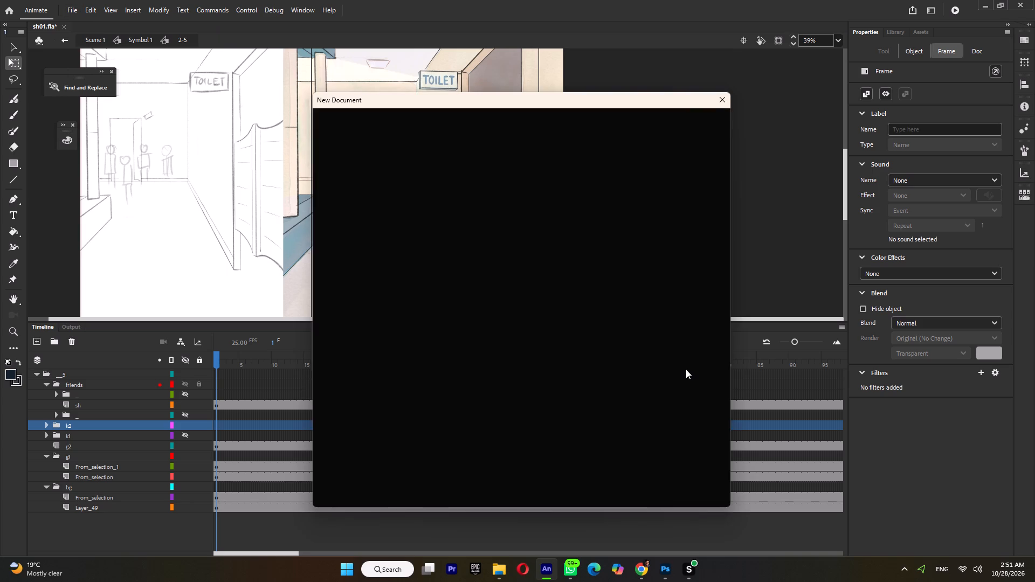
pyautogui.click(696, 394)
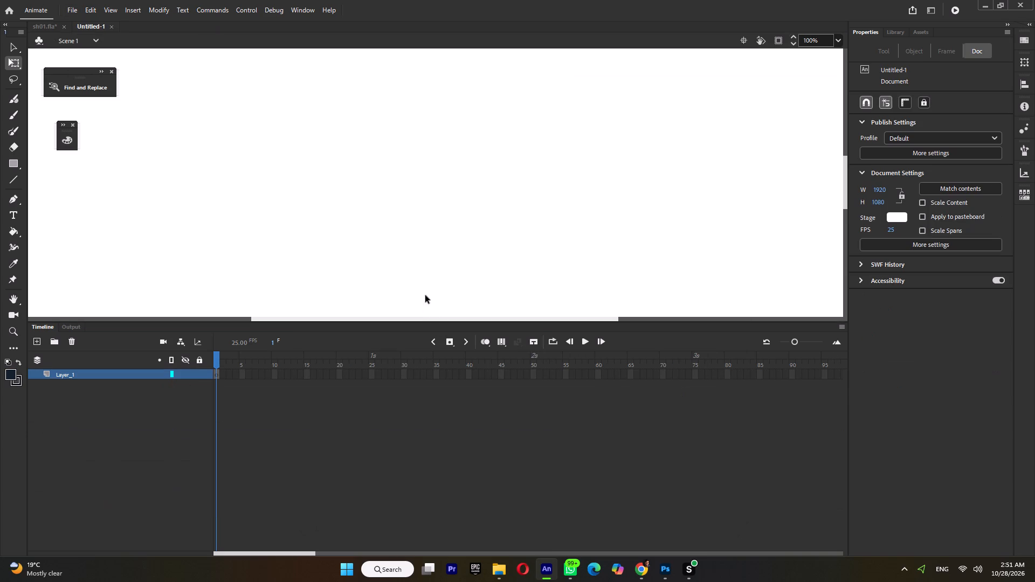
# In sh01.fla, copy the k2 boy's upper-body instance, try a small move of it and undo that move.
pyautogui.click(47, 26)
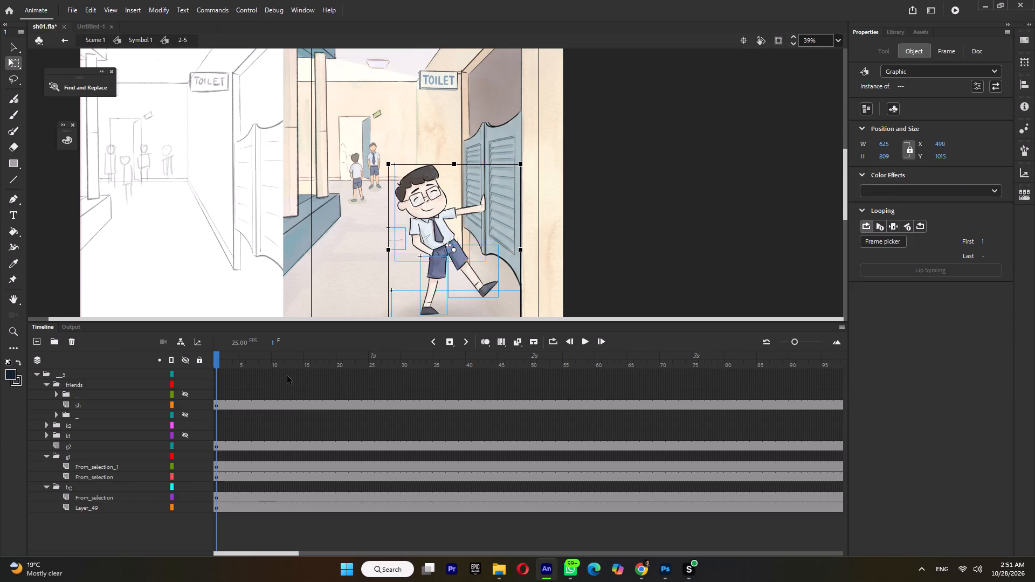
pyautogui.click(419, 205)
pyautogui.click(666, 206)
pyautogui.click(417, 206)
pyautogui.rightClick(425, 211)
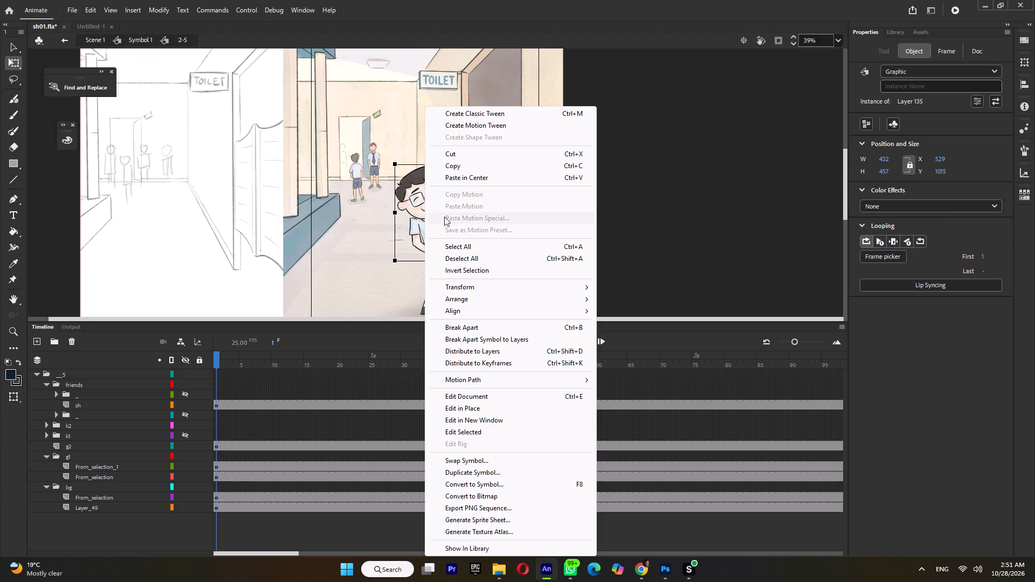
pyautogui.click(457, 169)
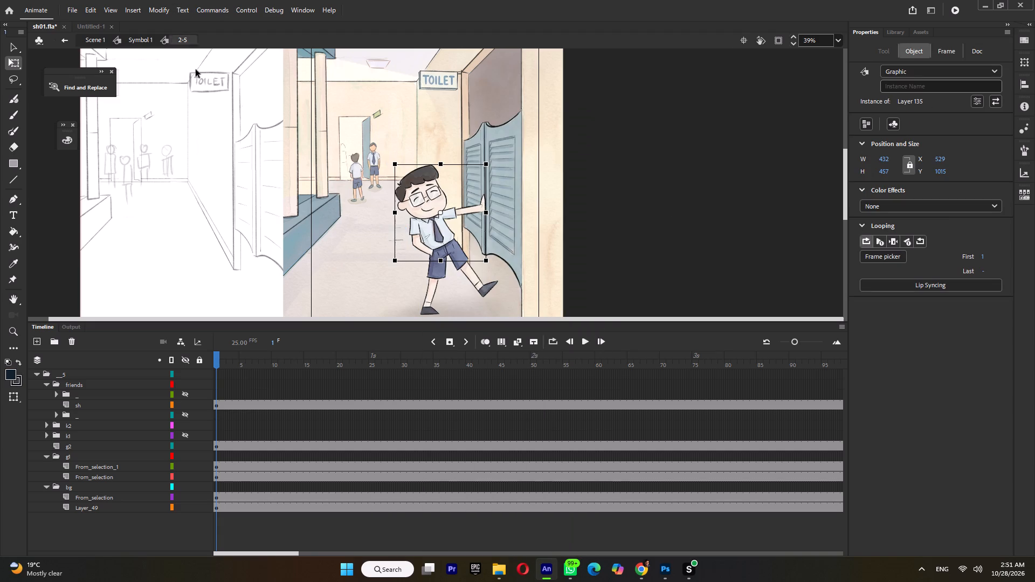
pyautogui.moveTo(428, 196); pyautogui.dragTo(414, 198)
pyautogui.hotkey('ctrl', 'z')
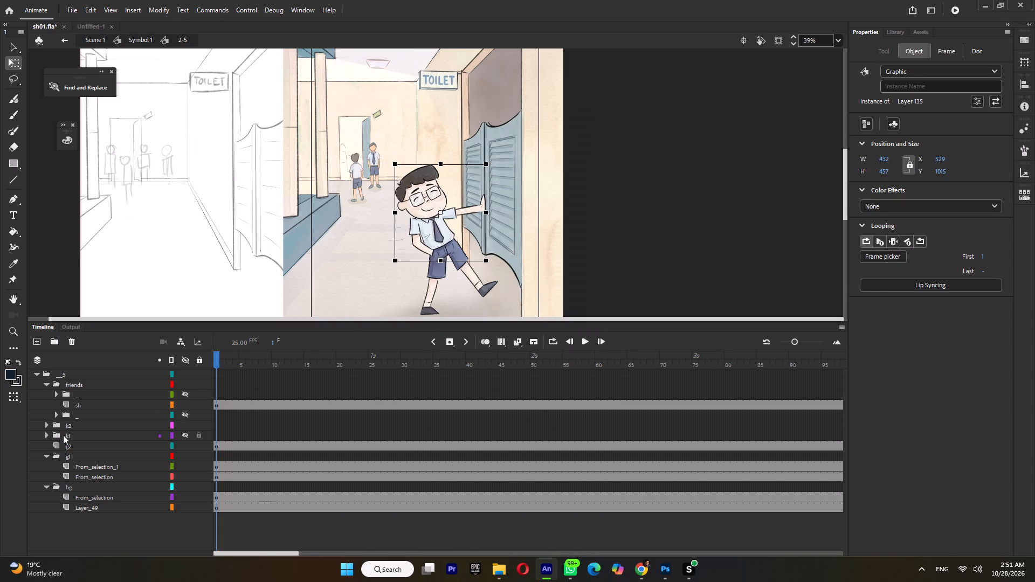
# Expand the k2 folder and select its layers one by one to check which body part each holds.
pyautogui.click(72, 429)
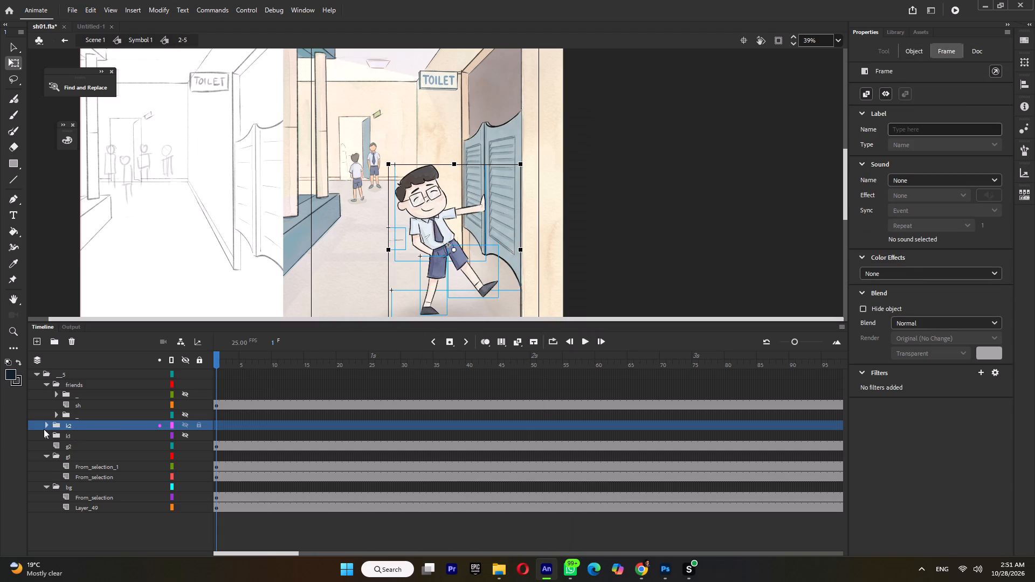
pyautogui.click(45, 426)
pyautogui.click(80, 435)
pyautogui.click(82, 448)
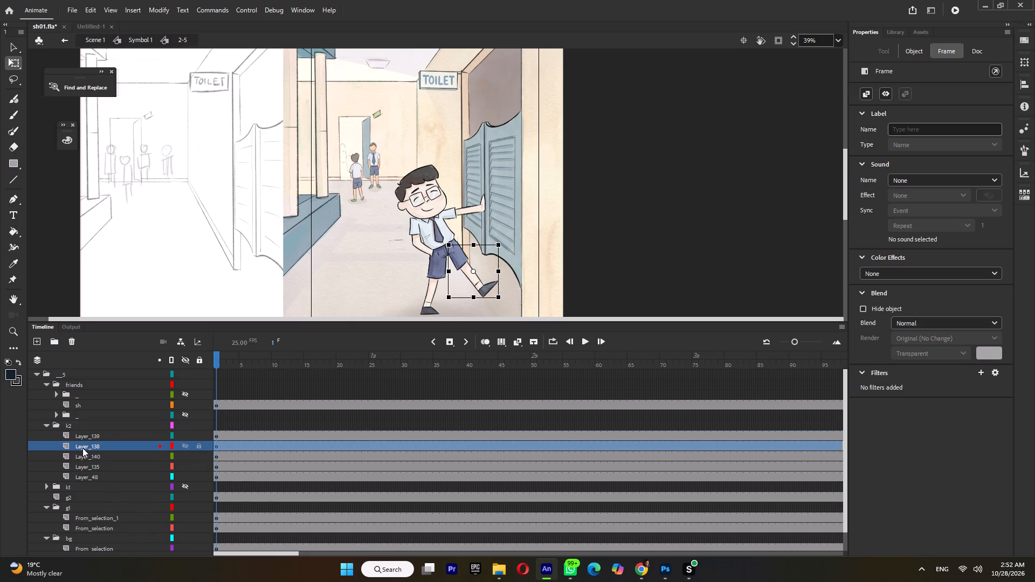
pyautogui.click(88, 456)
pyautogui.click(90, 466)
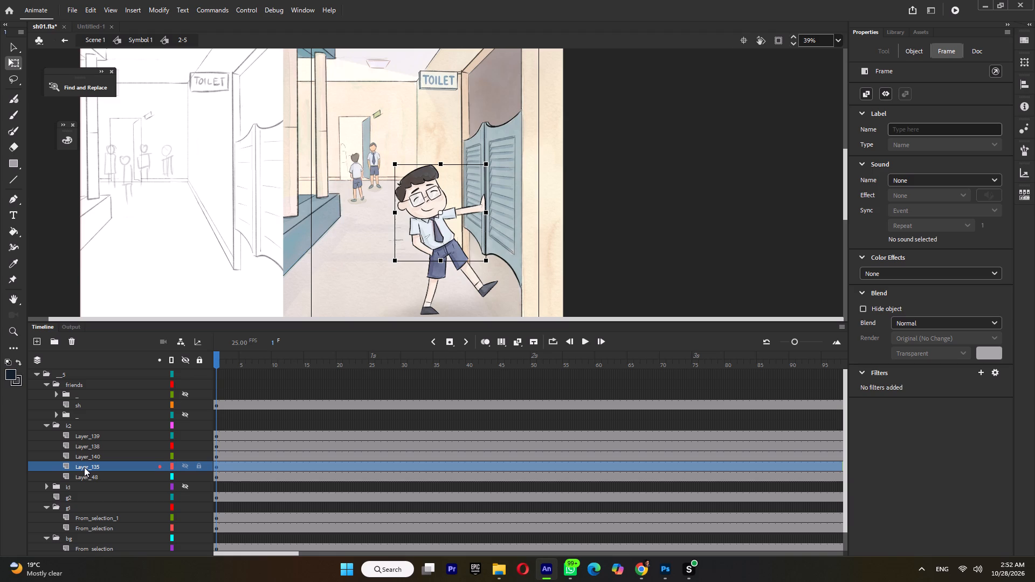
pyautogui.click(87, 476)
pyautogui.click(91, 468)
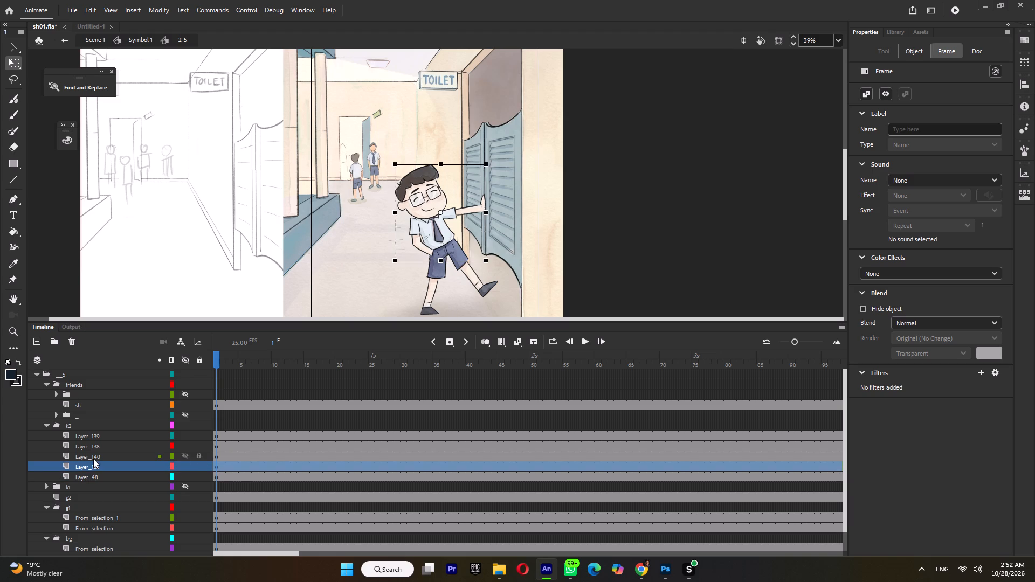
pyautogui.click(93, 459)
pyautogui.click(94, 455)
pyautogui.click(98, 447)
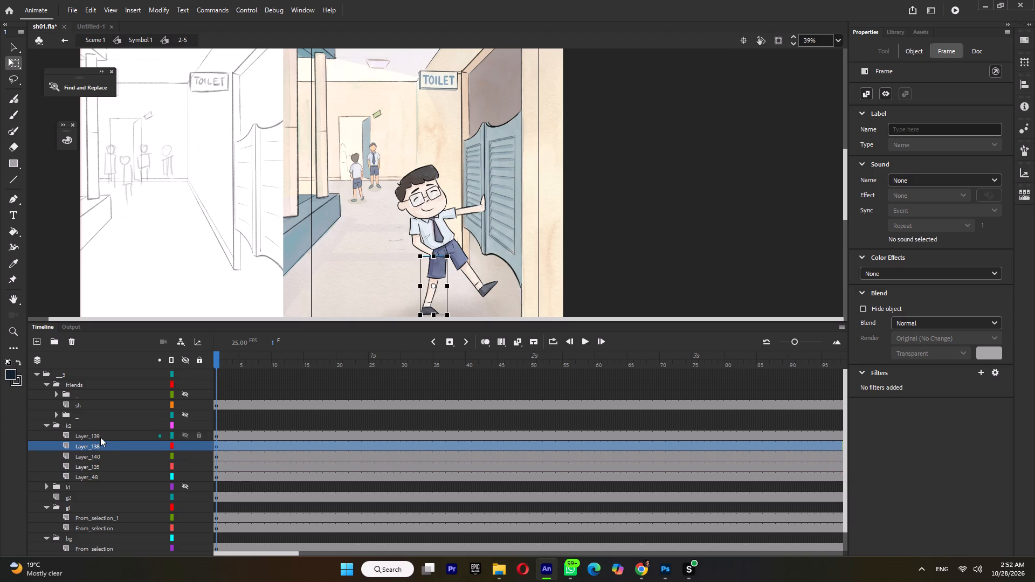
pyautogui.click(100, 437)
pyautogui.click(96, 445)
# Copy the k2 boy's Layer_135 and Layer_140 instances into Untitled-1, pasted in place and moved up onto the stage.
pyautogui.click(96, 462)
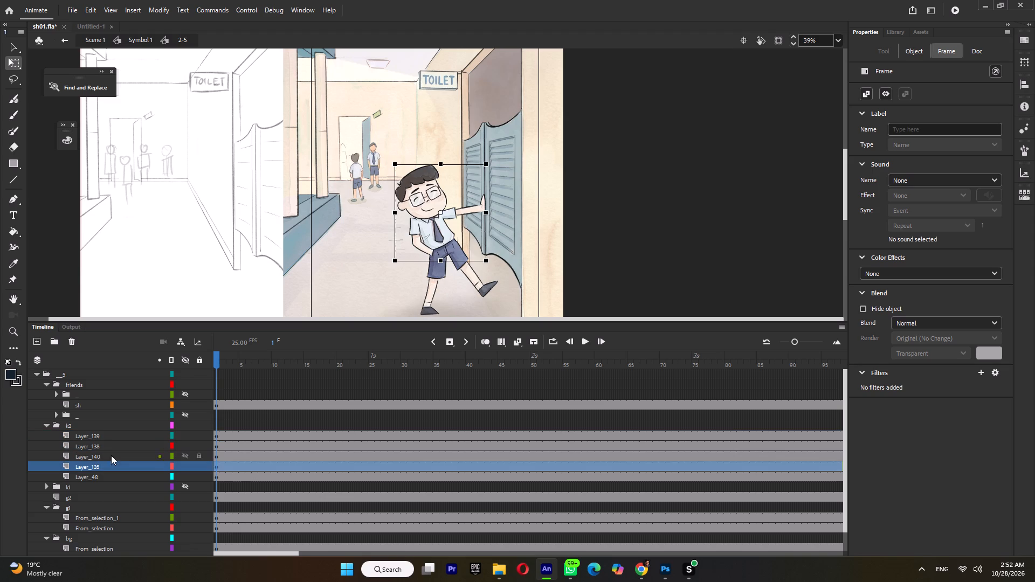
pyautogui.keyDown('shift'); pyautogui.click(387, 239); pyautogui.keyUp('shift')
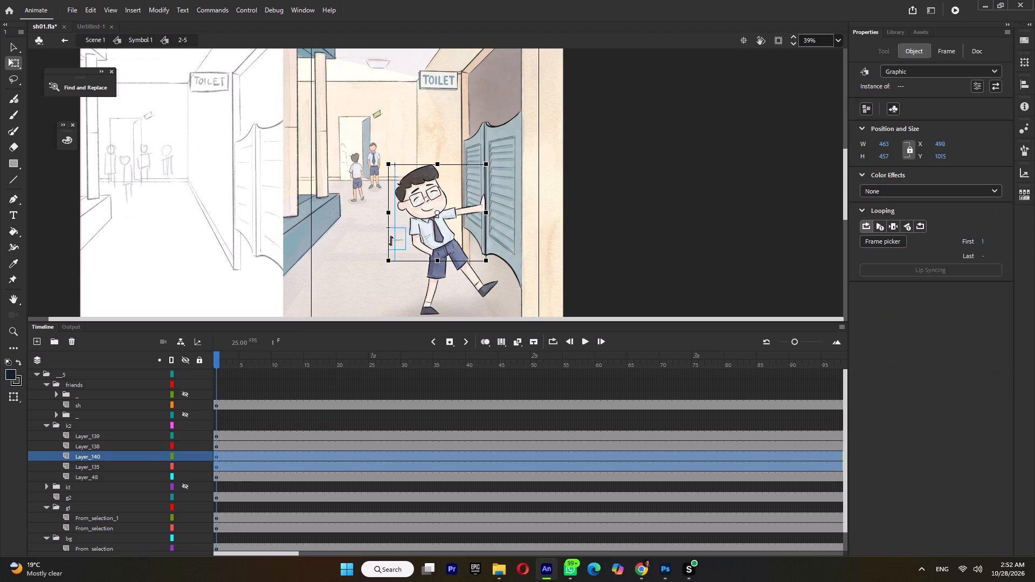
pyautogui.hotkey('ctrl', 'c')
pyautogui.click(74, 24)
pyautogui.rightClick(351, 188)
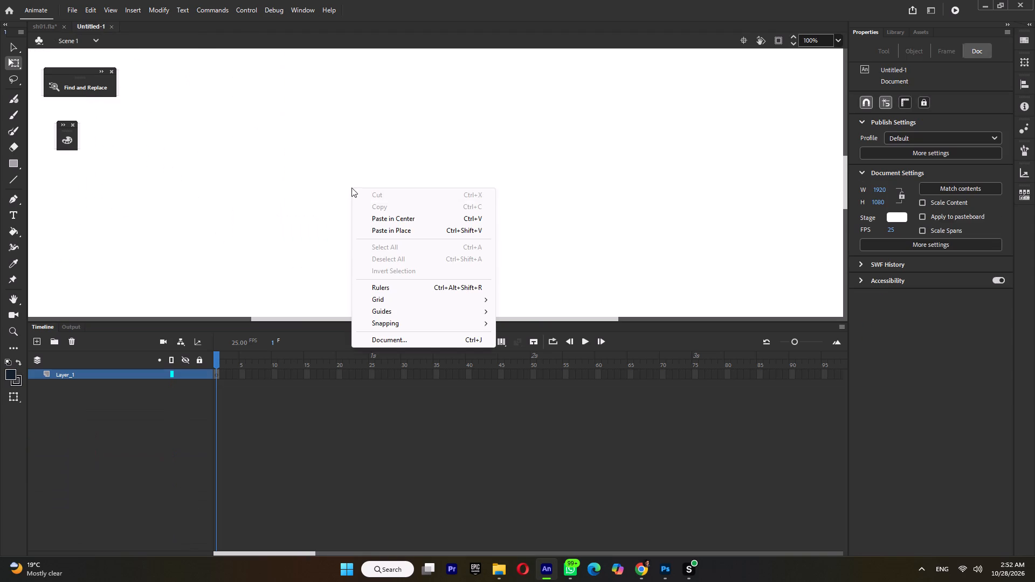
pyautogui.click(377, 230)
pyautogui.keyDown('ctrl'); pyautogui.scroll(-8, 415, 198); pyautogui.keyUp('ctrl')
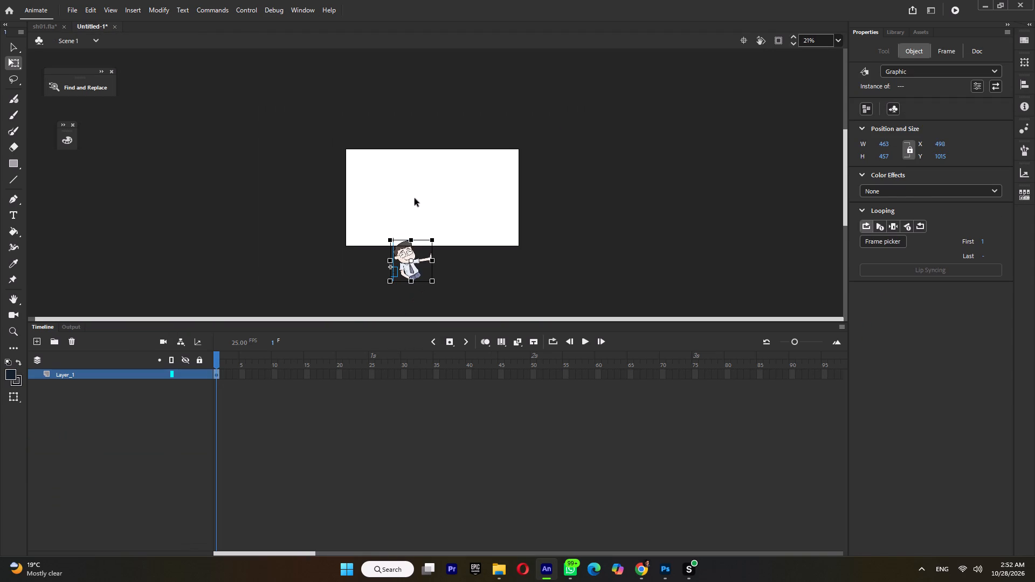
pyautogui.moveTo(405, 252); pyautogui.dragTo(378, 184)
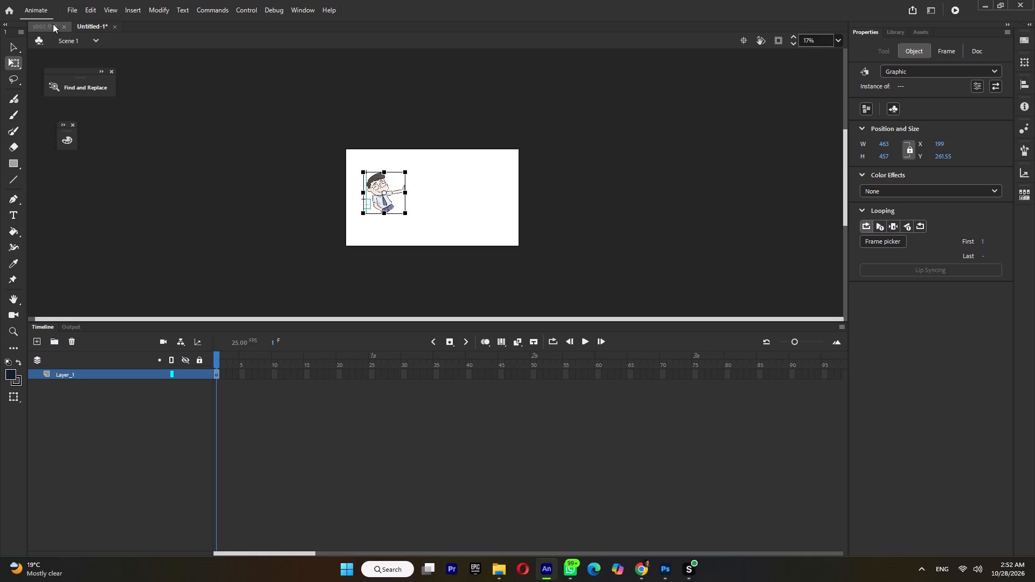
# Return to sh01.fla and save it.
pyautogui.click(48, 27)
pyautogui.hotkey('ctrl', 's')
pyautogui.doubleClick(564, 239)
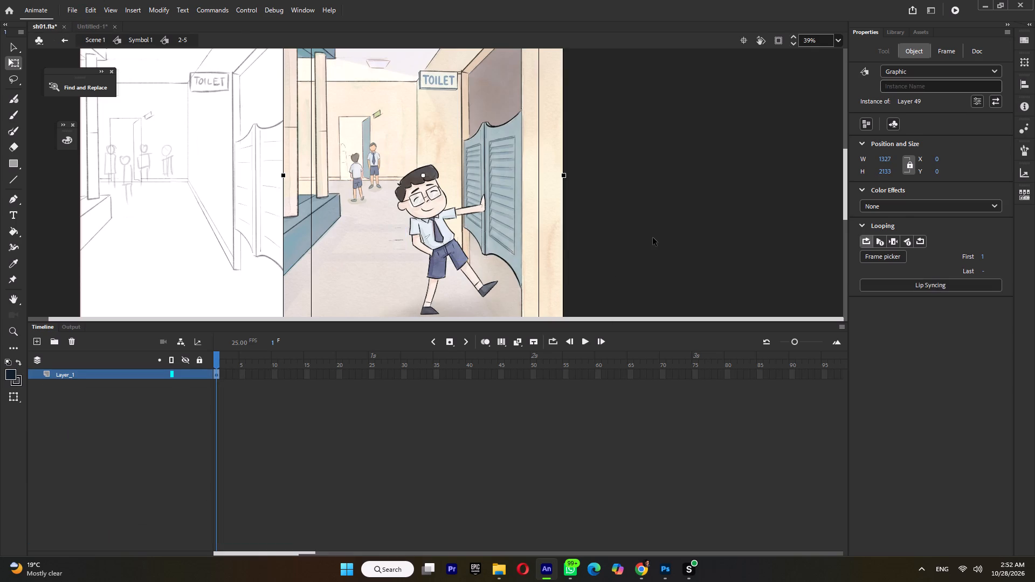
pyautogui.doubleClick(653, 238)
# Collapse the k2 folder and convert its layers to a graphic symbol named k2.
pyautogui.keyDown('ctrl'); pyautogui.scroll(-2, 653, 238); pyautogui.keyUp('ctrl')
pyautogui.click(46, 405)
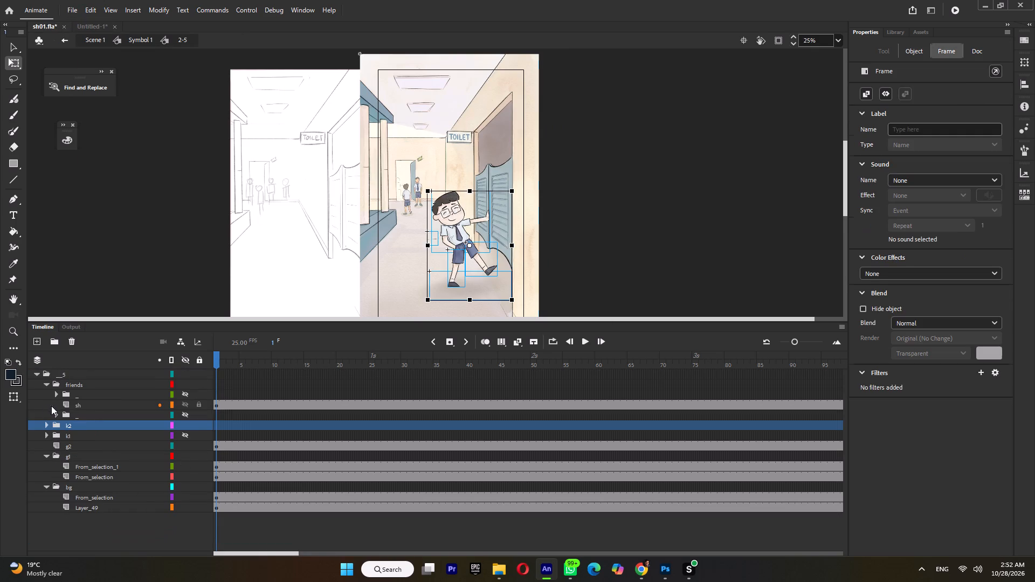
pyautogui.rightClick(73, 425)
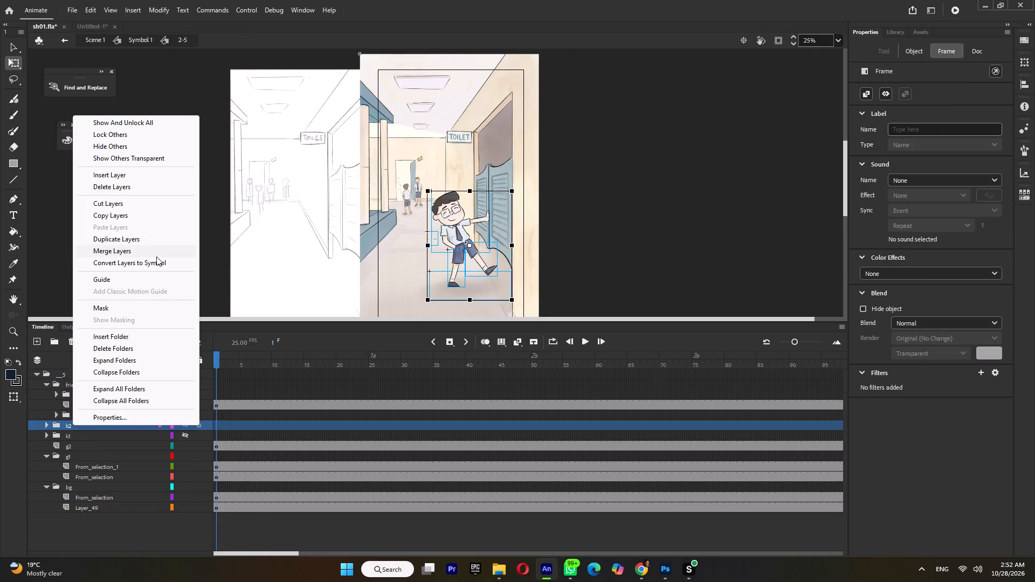
pyautogui.click(155, 265)
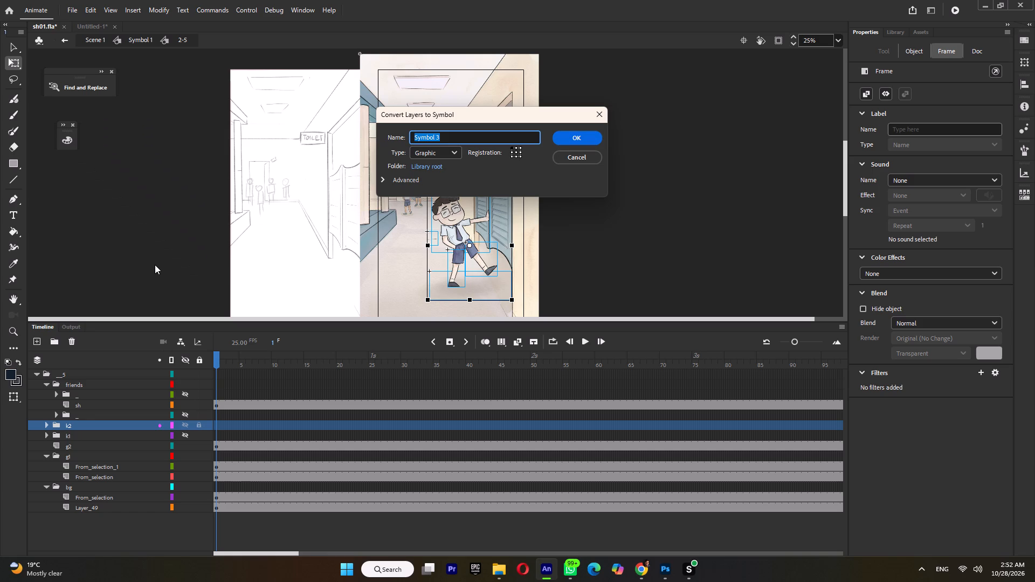
pyautogui.write('k2')
pyautogui.press('Return')
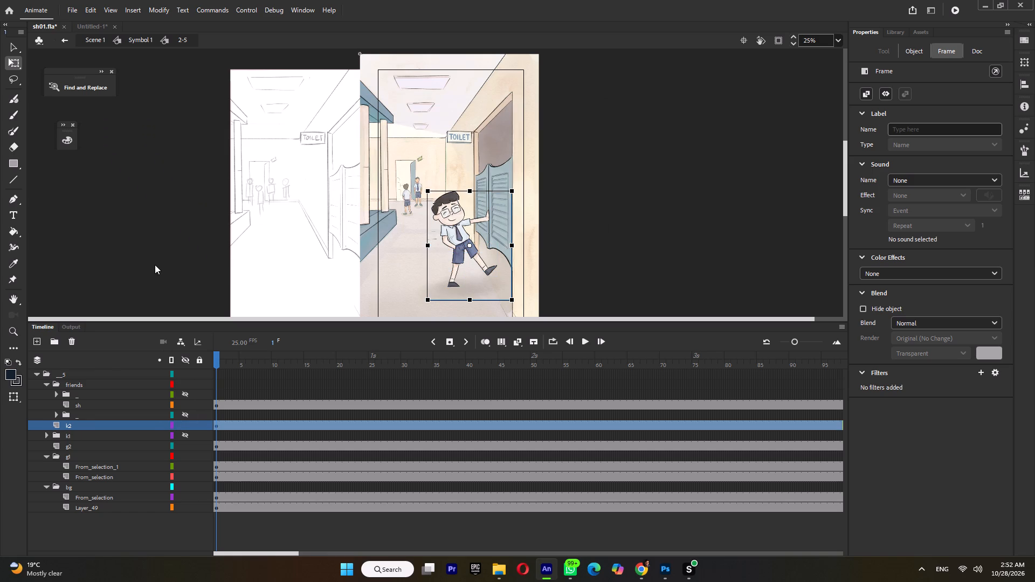
# Show the k1 folder's boy again.
pyautogui.click(184, 435)
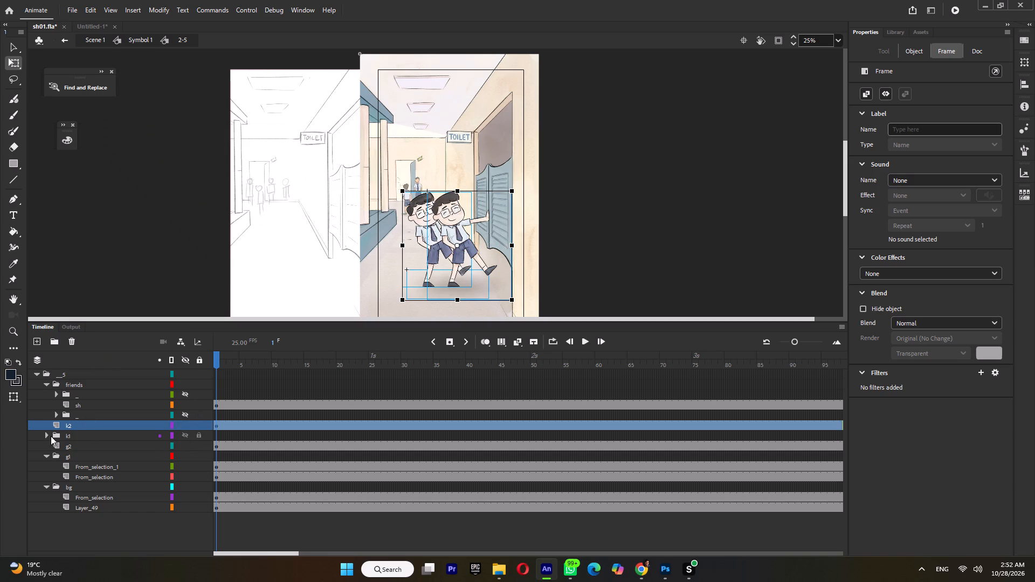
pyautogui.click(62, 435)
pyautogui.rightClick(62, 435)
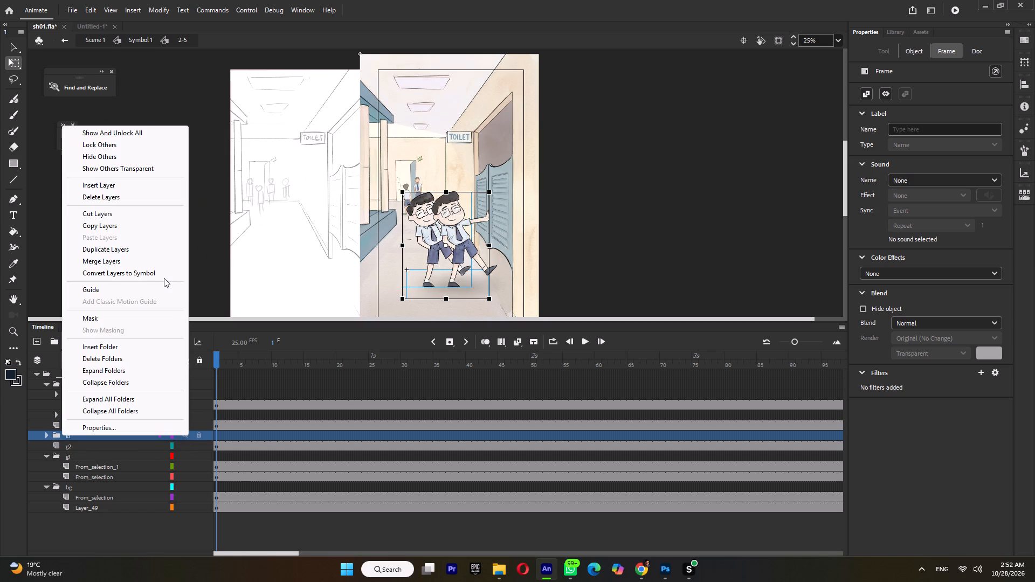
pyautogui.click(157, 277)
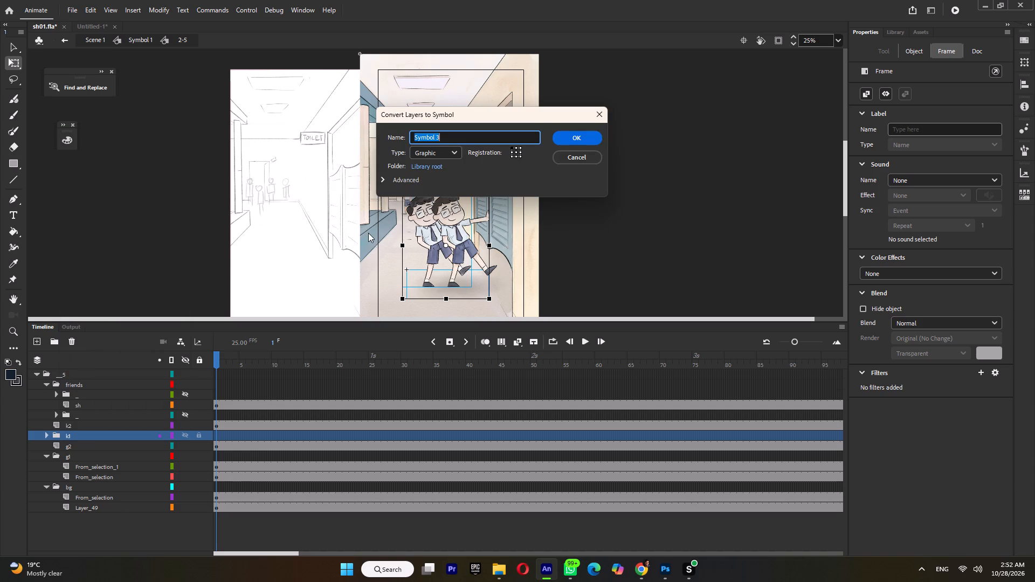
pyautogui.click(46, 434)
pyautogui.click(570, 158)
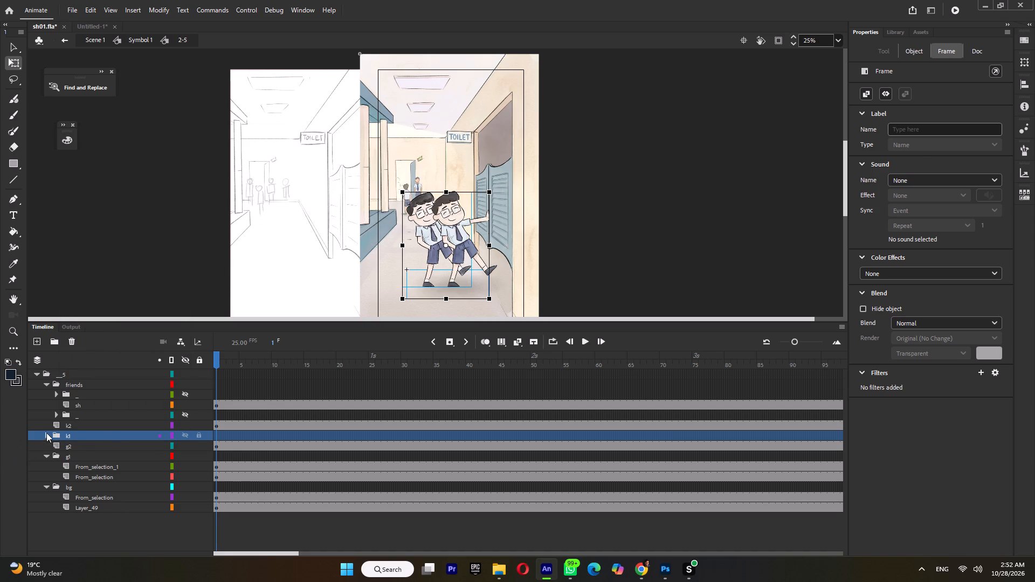
# Move Layer_135 and Layer_48 out of the k1 folder to directly below the k2 layer, and select the emptied folder.
pyautogui.click(46, 433)
pyautogui.click(82, 448)
pyautogui.click(85, 460)
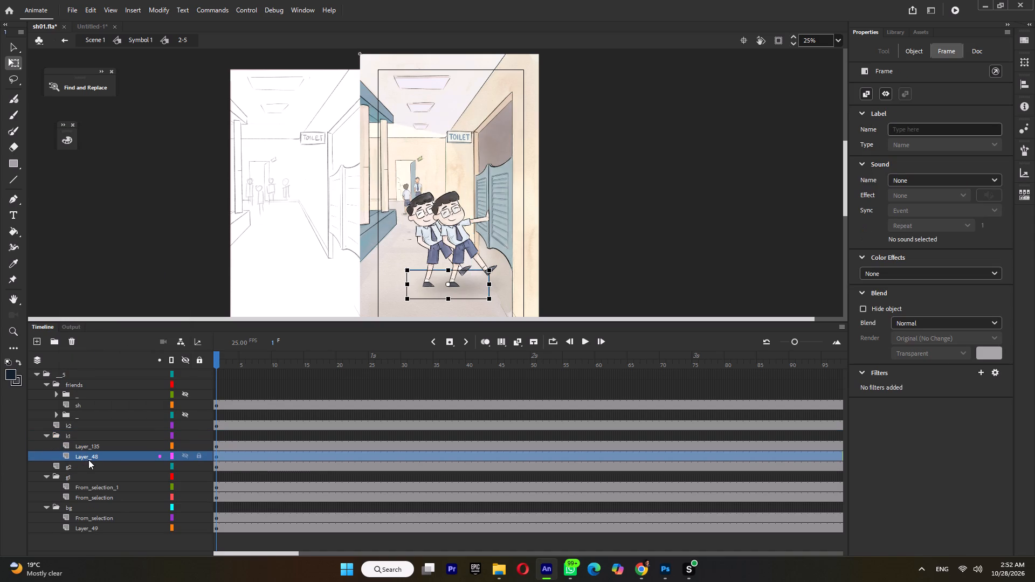
pyautogui.moveTo(88, 460); pyautogui.dragTo(76, 460)
pyautogui.click(81, 451)
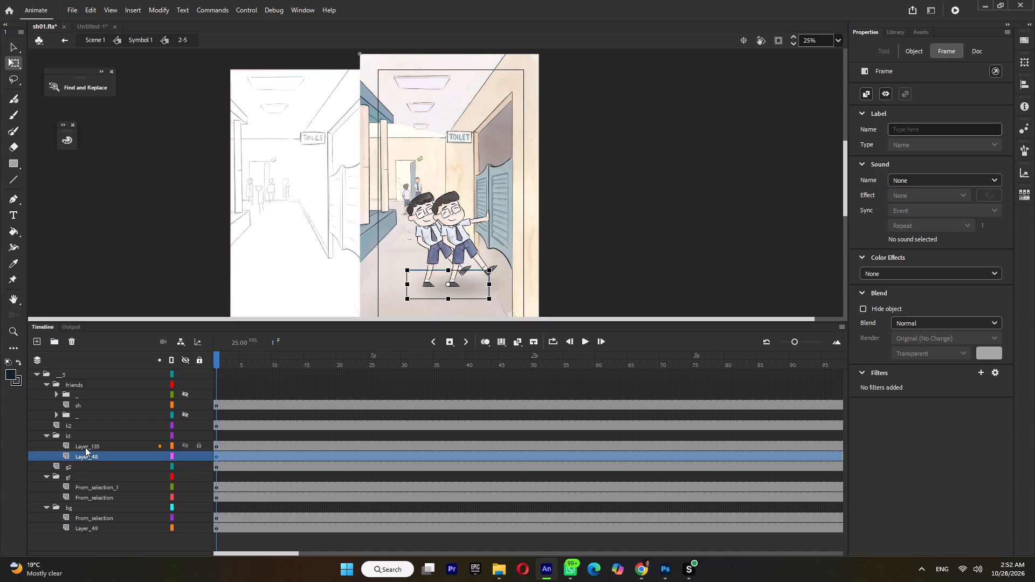
pyautogui.click(84, 445)
pyautogui.moveTo(84, 445); pyautogui.dragTo(77, 428)
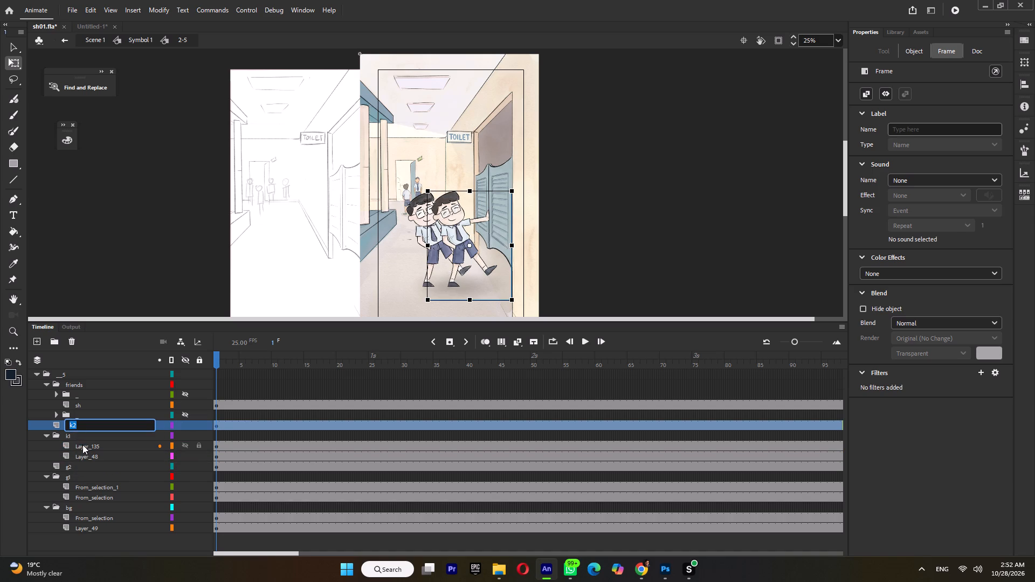
pyautogui.click(84, 447)
pyautogui.moveTo(85, 448); pyautogui.dragTo(84, 431)
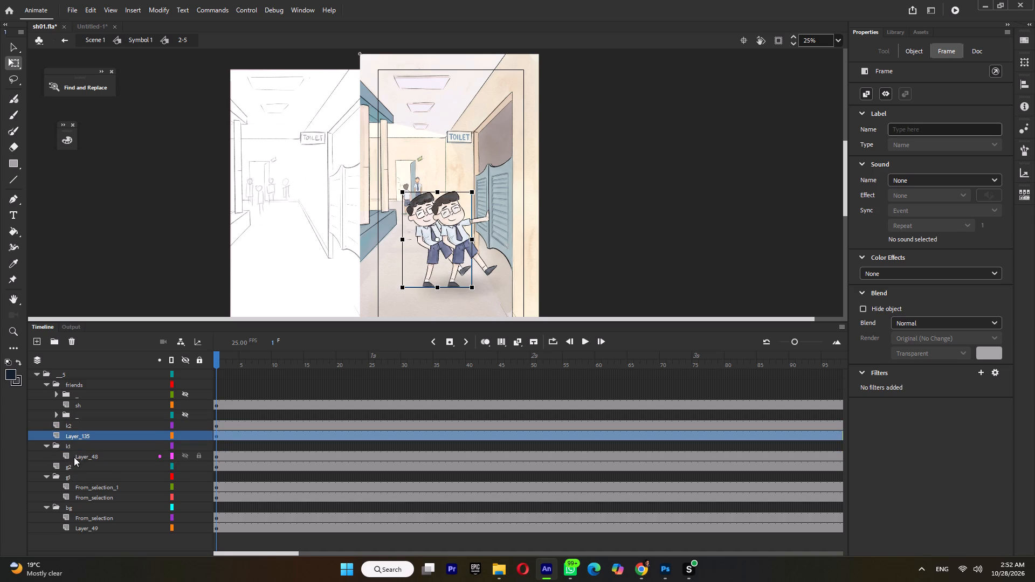
pyautogui.click(74, 457)
pyautogui.moveTo(80, 456); pyautogui.dragTo(77, 439)
pyautogui.click(73, 455)
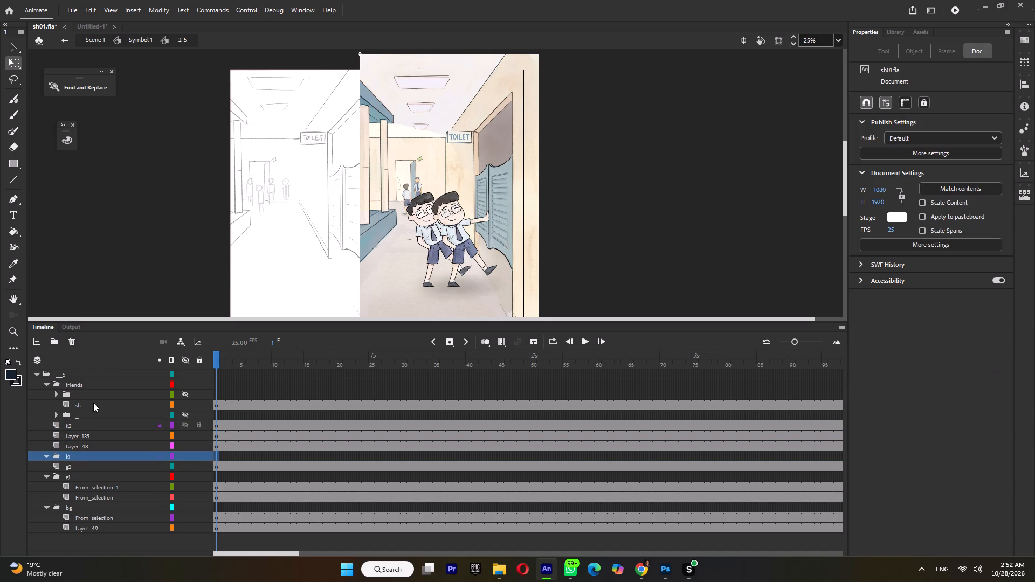
# Delete the emptied k1 folder.
pyautogui.click(70, 344)
# Check which toilet-door parts the g2 and g1 layers hold, collapsing the g1 folder and temporarily hiding g2.
pyautogui.click(81, 458)
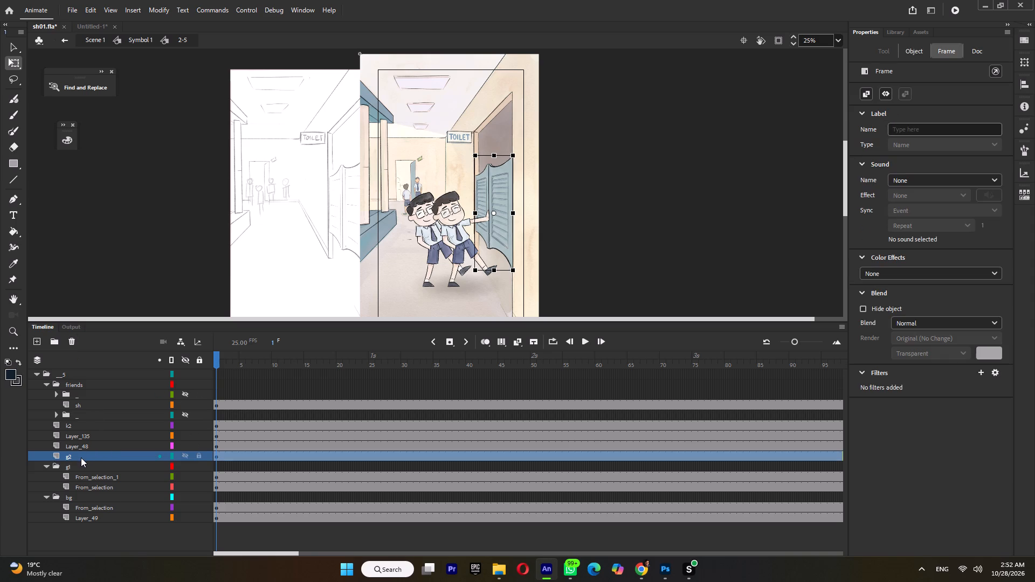
pyautogui.click(75, 476)
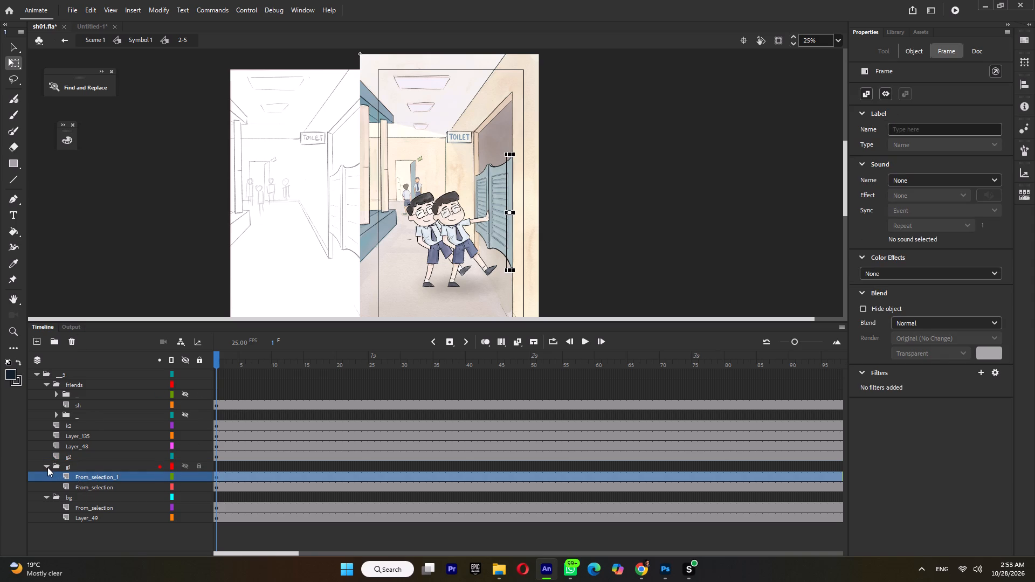
pyautogui.click(47, 467)
pyautogui.click(82, 458)
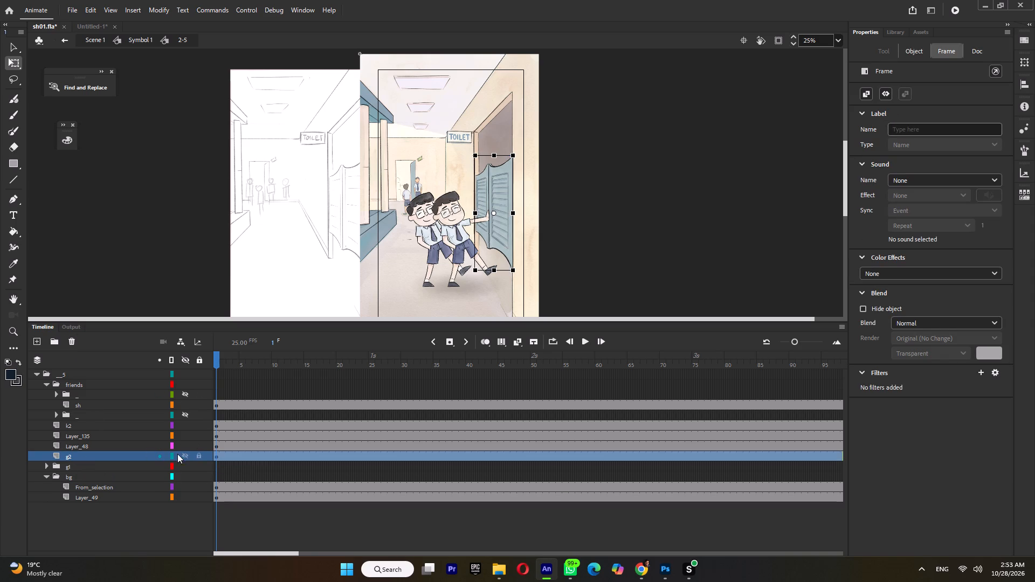
pyautogui.click(184, 454)
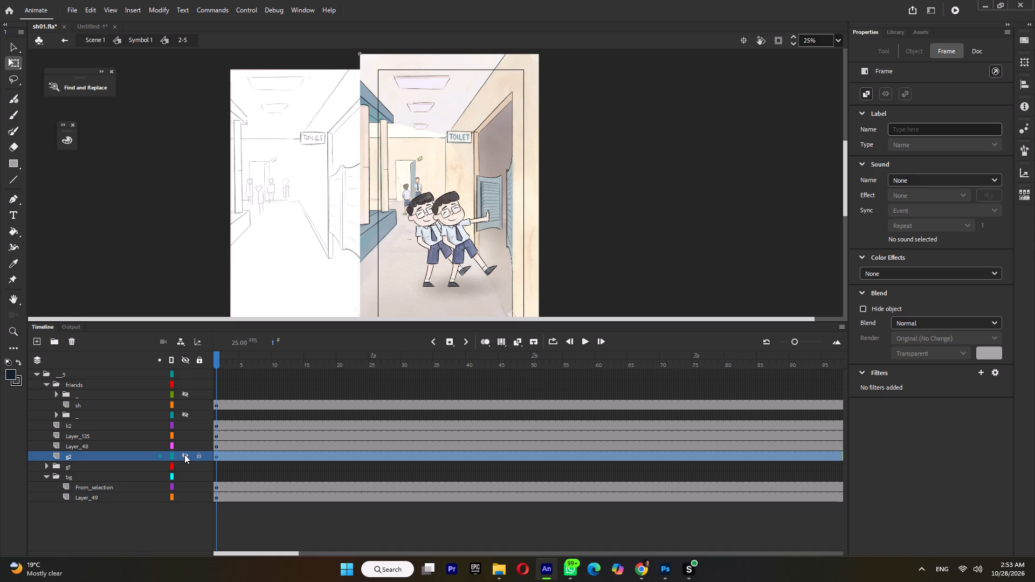
pyautogui.click(77, 456)
pyautogui.click(494, 193)
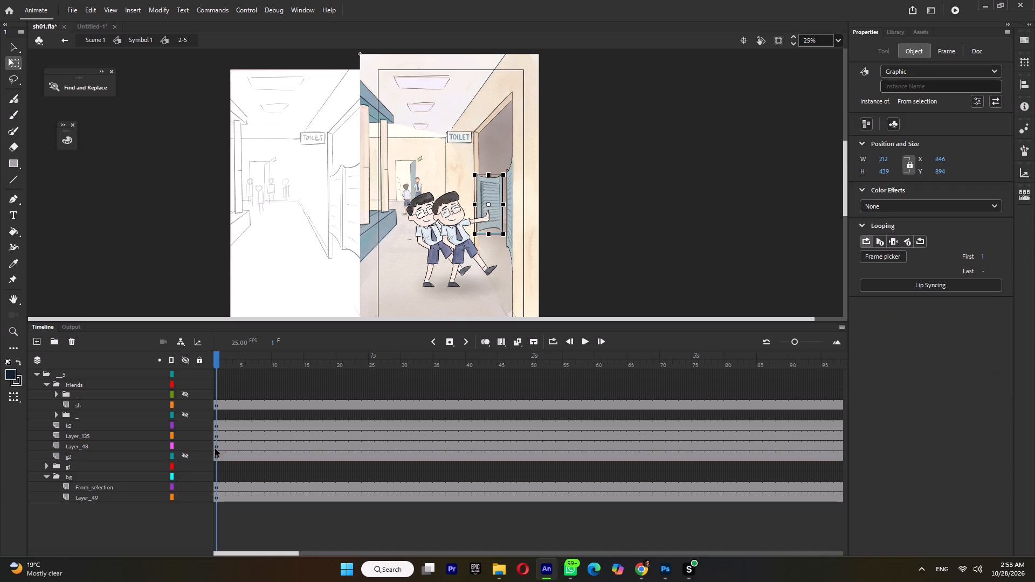
pyautogui.click(185, 455)
pyautogui.click(620, 214)
pyautogui.doubleClick(495, 192)
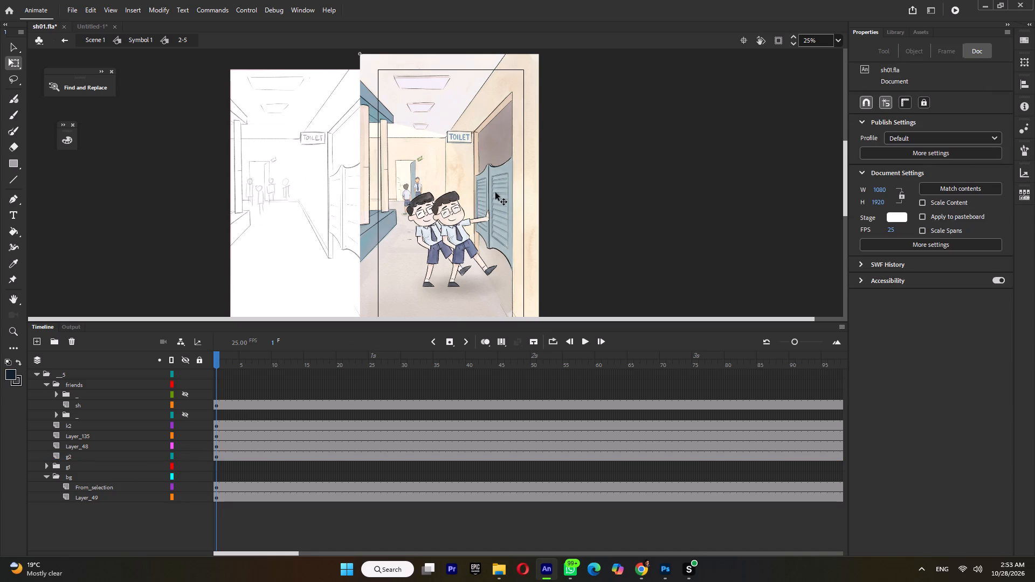
pyautogui.doubleClick(571, 198)
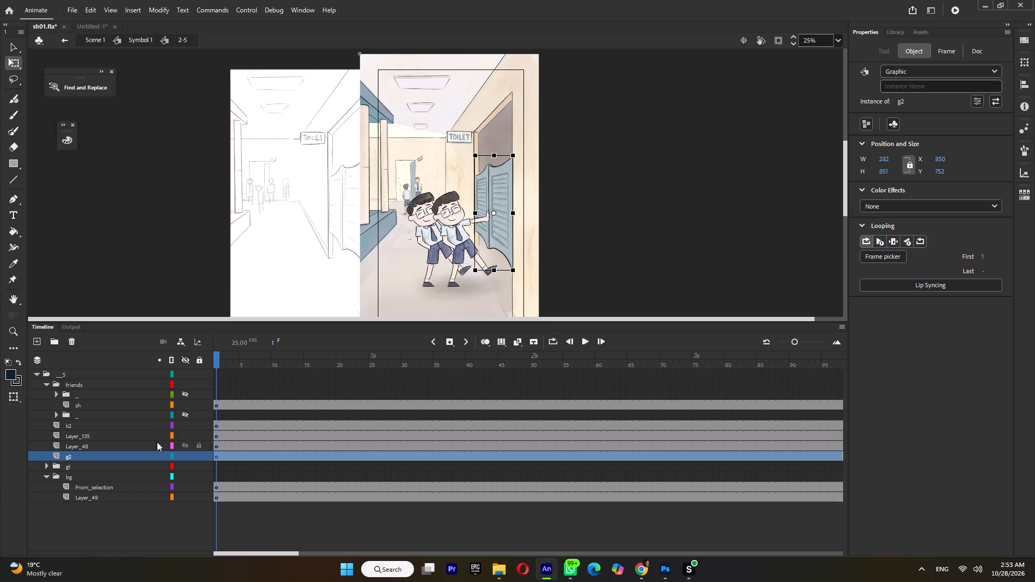
# Collapse the bg folder and lock it.
pyautogui.click(44, 474)
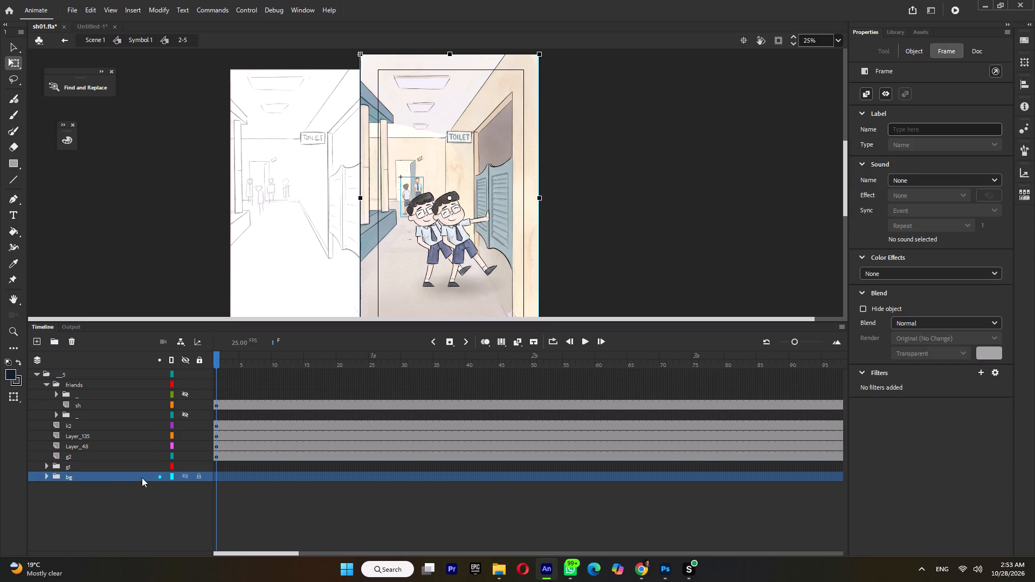
pyautogui.click(195, 476)
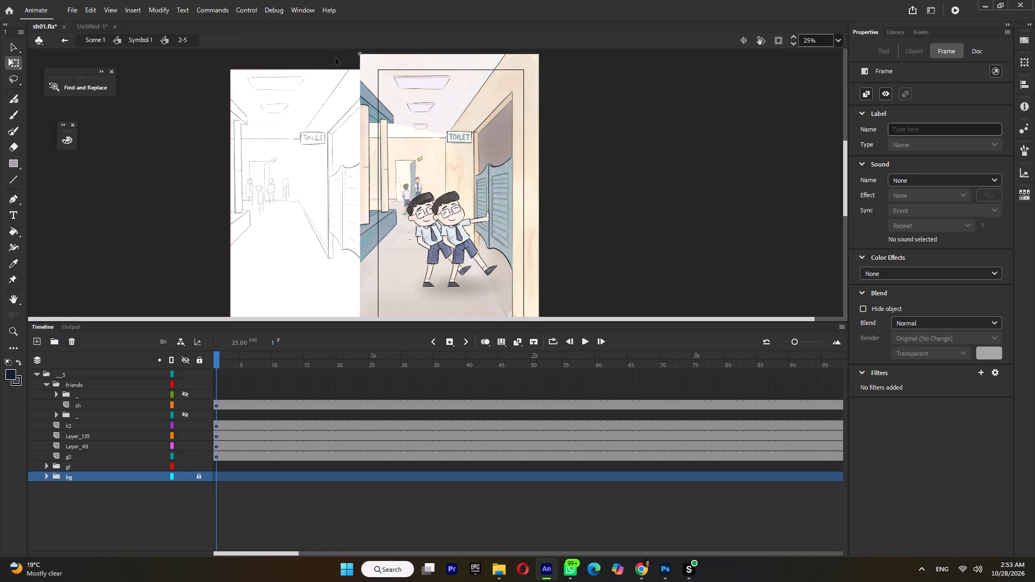
# Exit symbols 2-5 and Symbol 1 to Scene 1 and view the shot at frame 30.
pyautogui.doubleClick(163, 218)
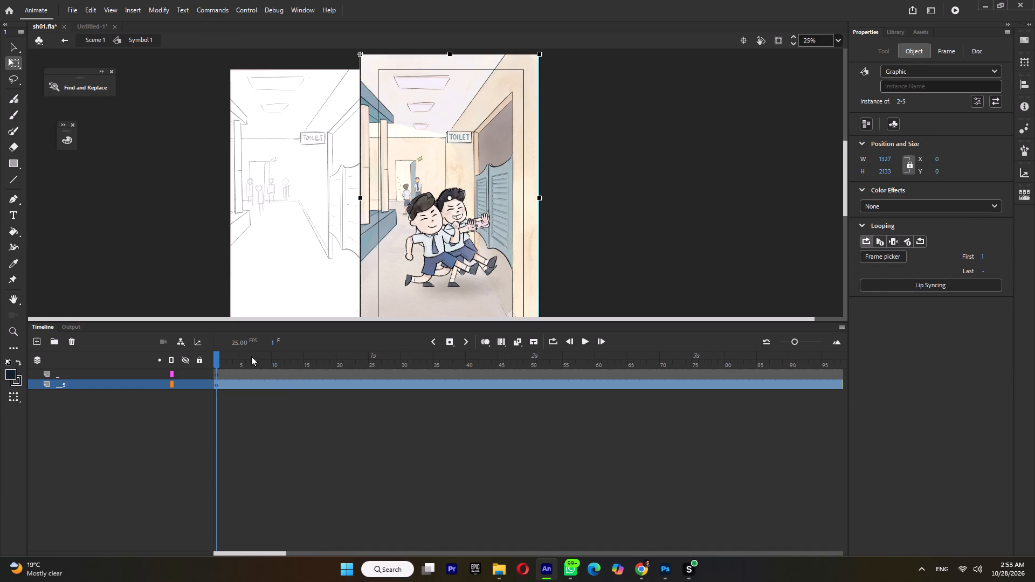
pyautogui.moveTo(251, 356); pyautogui.dragTo(236, 383)
pyautogui.doubleClick(190, 210)
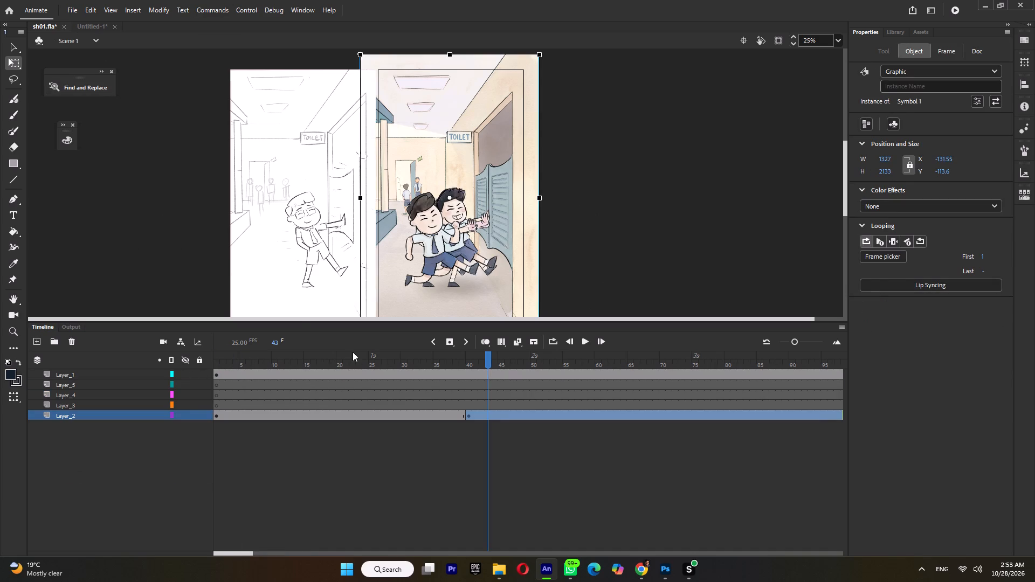
pyautogui.click(405, 362)
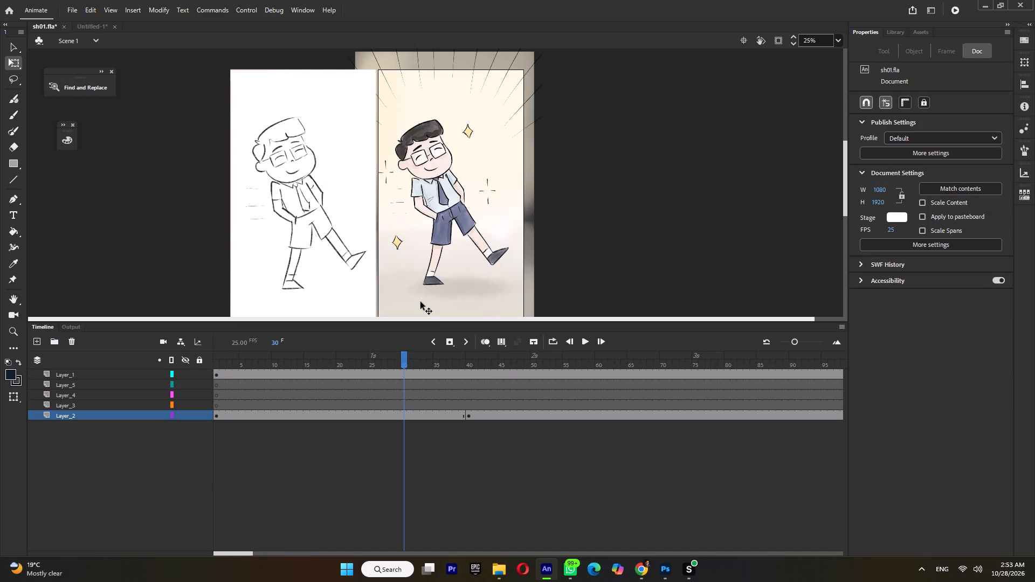
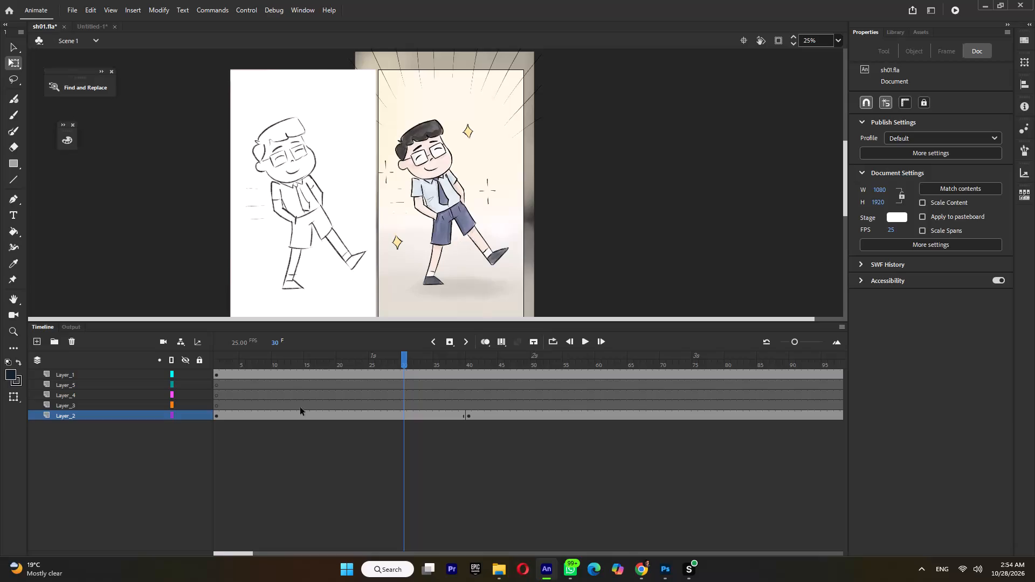
# Copy the leaning schoolboy (Symbol 2) from inside symbol 01 at frame 30, and return to Scene 1.
pyautogui.doubleClick(448, 186)
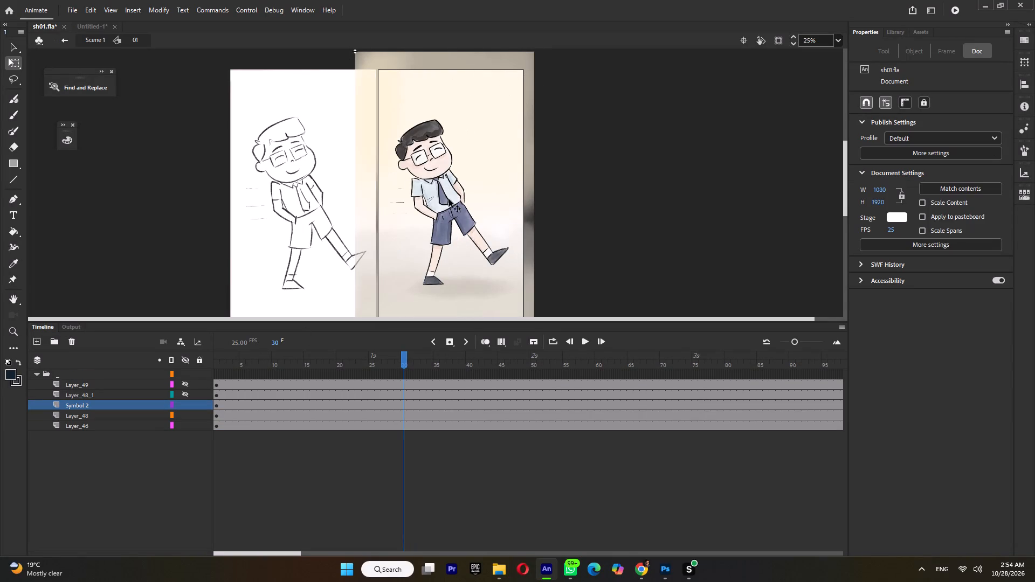
pyautogui.click(450, 207)
pyautogui.rightClick(450, 207)
pyautogui.click(470, 165)
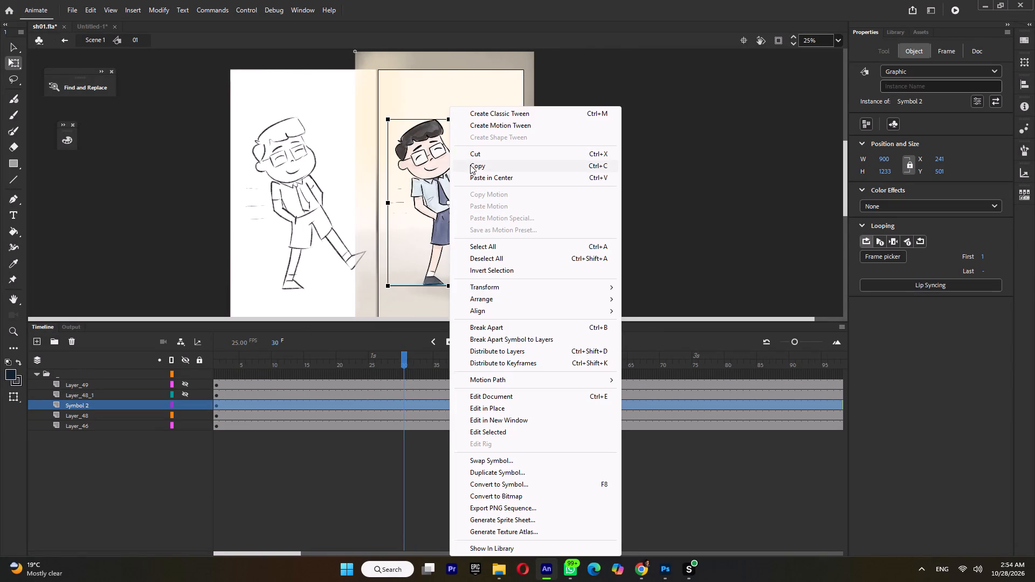
pyautogui.doubleClick(581, 267)
# In the frame 40 shot, open symbol 2-5, add a layer directly above k2, and paste the copied boy in place on it.
pyautogui.click(471, 366)
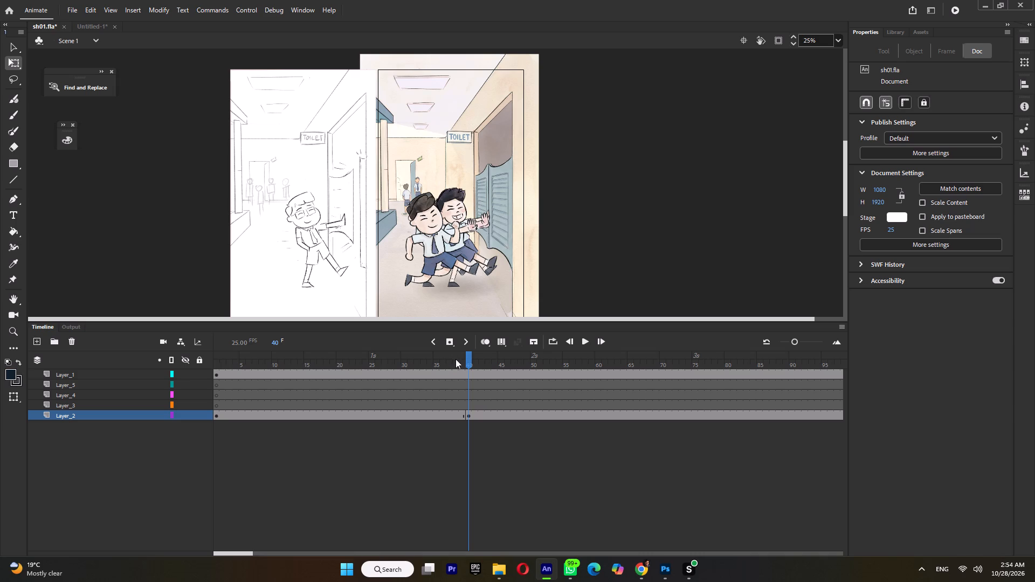
pyautogui.doubleClick(446, 241)
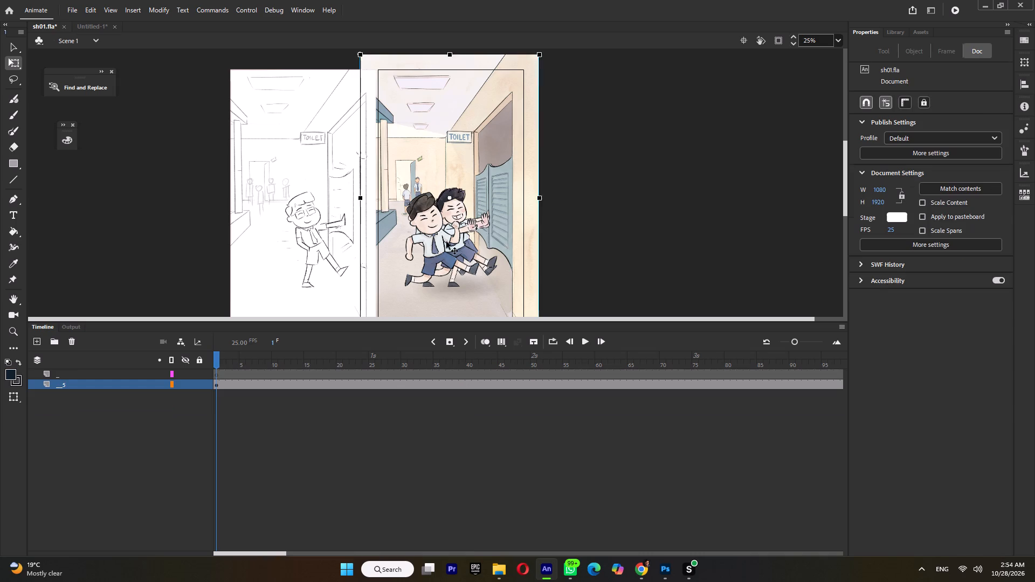
pyautogui.click(441, 251)
pyautogui.click(441, 251)
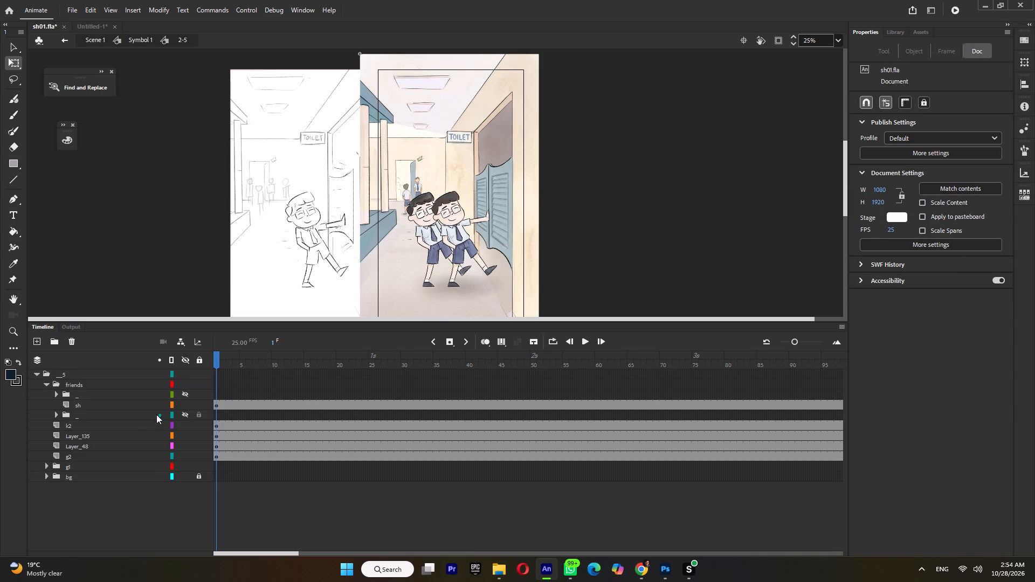
pyautogui.click(72, 426)
pyautogui.click(70, 435)
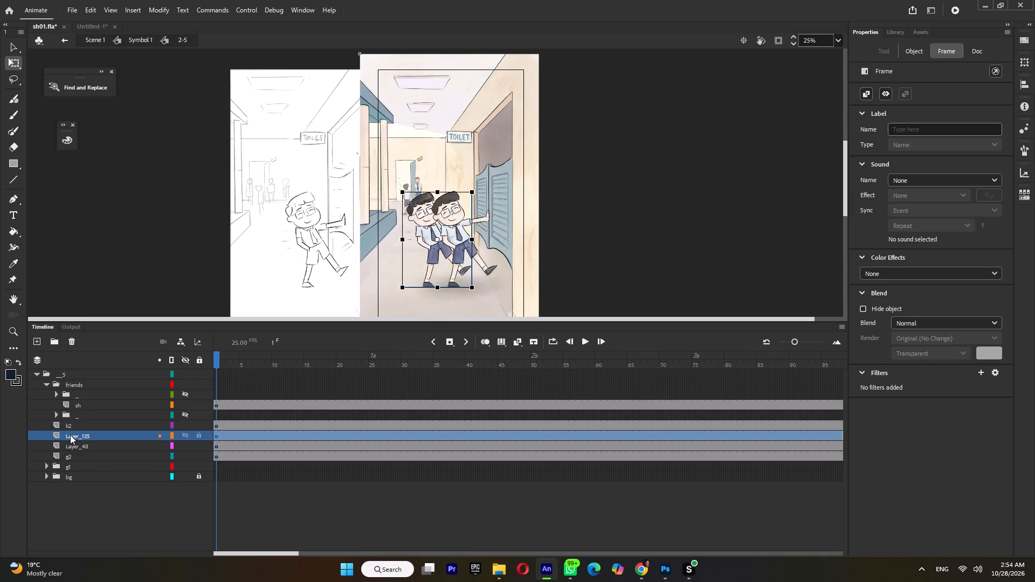
pyautogui.click(70, 446)
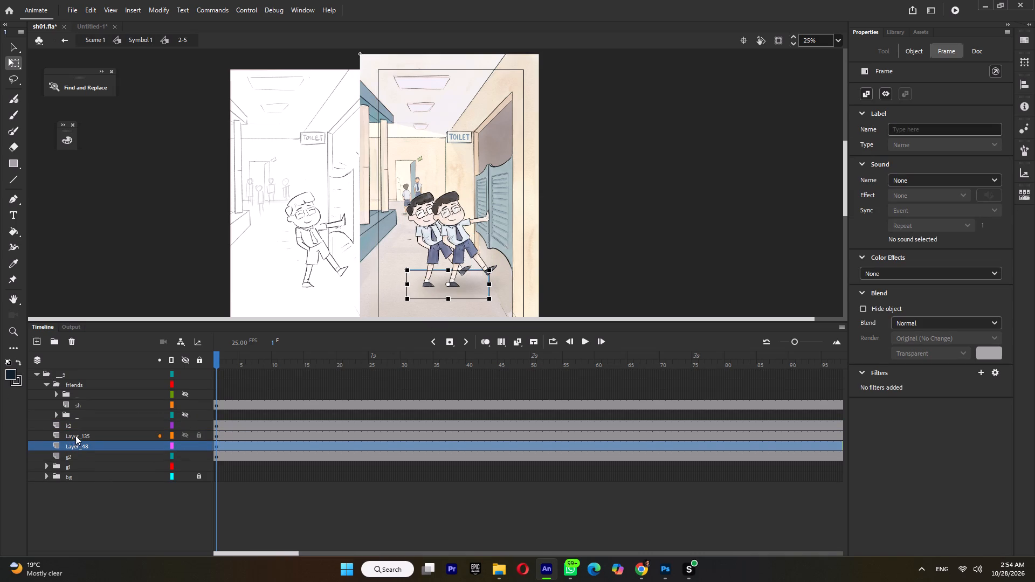
pyautogui.click(62, 425)
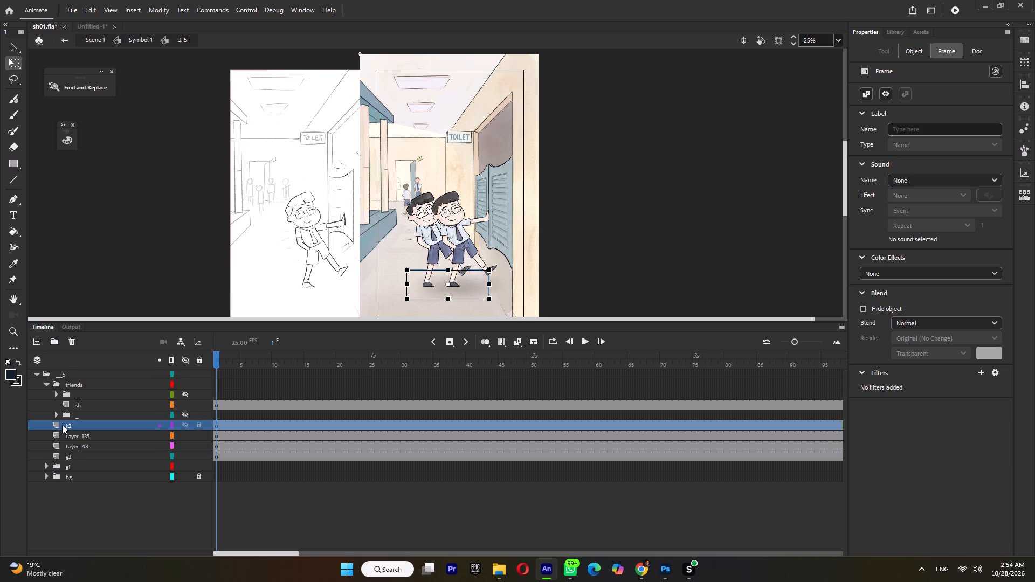
pyautogui.click(37, 341)
pyautogui.rightClick(88, 232)
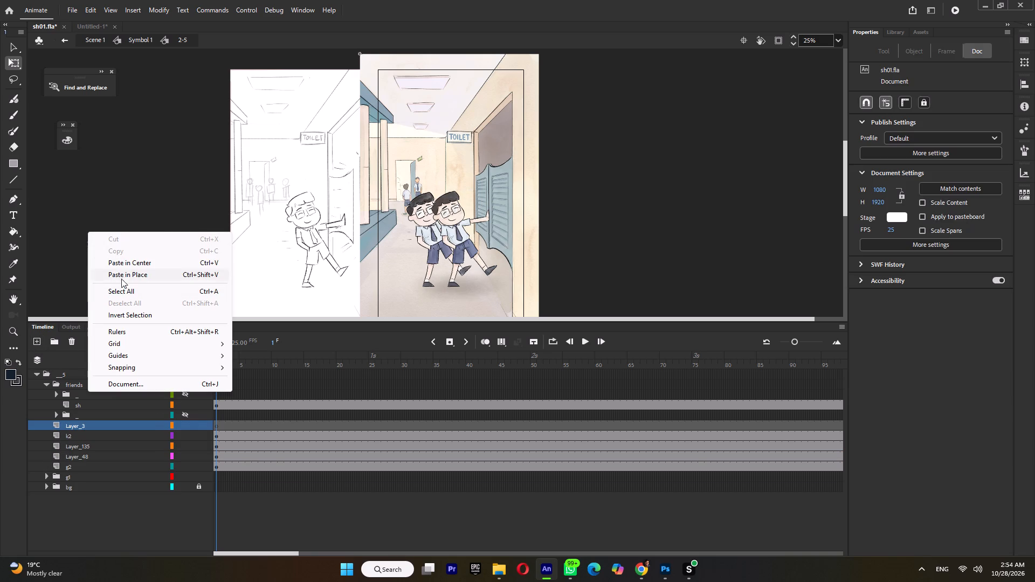
pyautogui.click(120, 275)
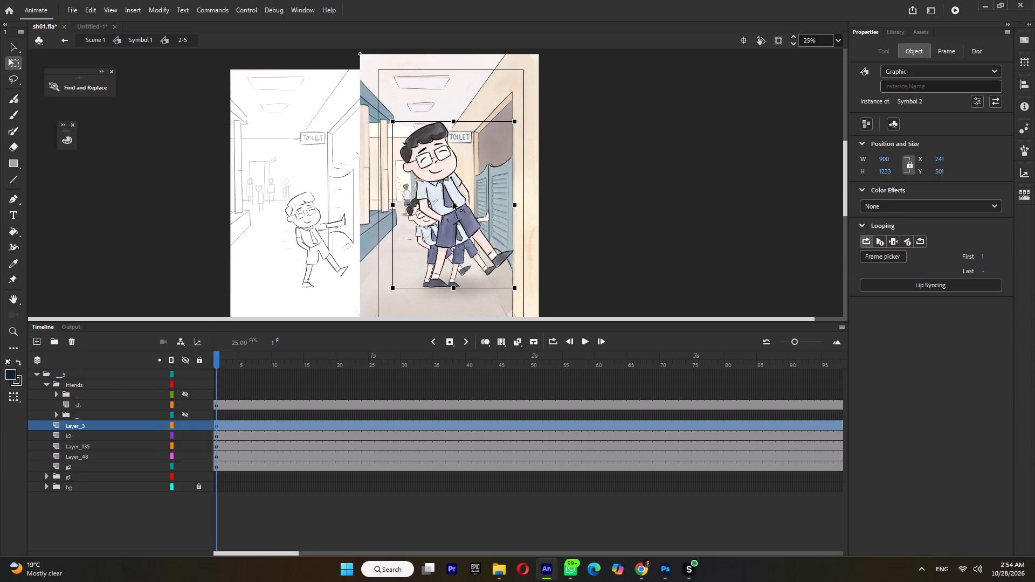
# Scale the pasted boy from his foot to about 523 by 717 px, place him beside the door-pushing boy at about X 313, and save.
pyautogui.moveTo(453, 204); pyautogui.dragTo(436, 287)
pyautogui.keyDown('shift'); pyautogui.moveTo(514, 122); pyautogui.dragTo(499, 191); pyautogui.keyUp('shift')
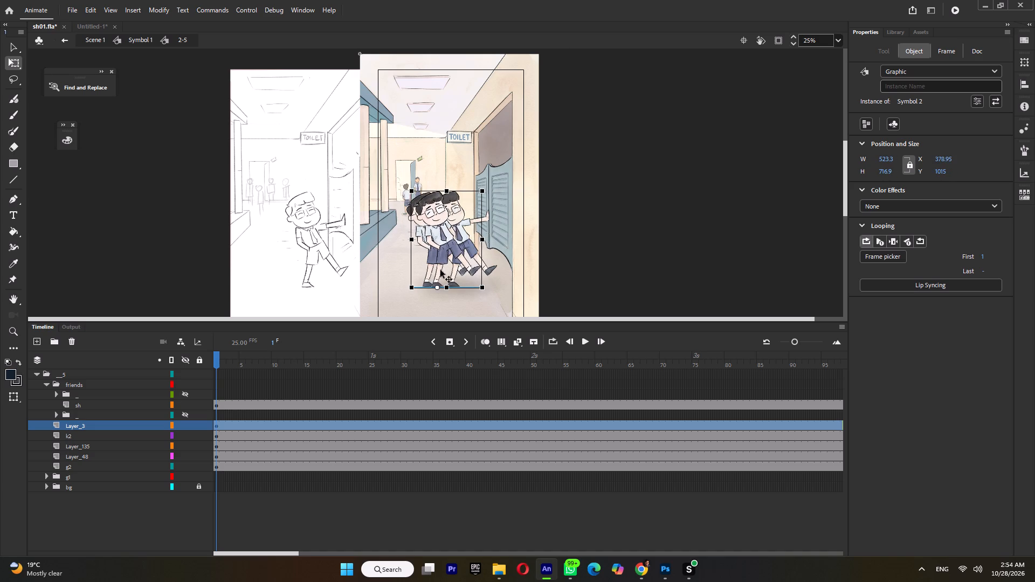
pyautogui.keyDown('ctrl'); pyautogui.scroll(4, 439, 272); pyautogui.keyUp('ctrl')
pyautogui.moveTo(418, 245); pyautogui.dragTo(396, 244)
pyautogui.keyDown('shift'); pyautogui.click(496, 72); pyautogui.keyUp('shift')
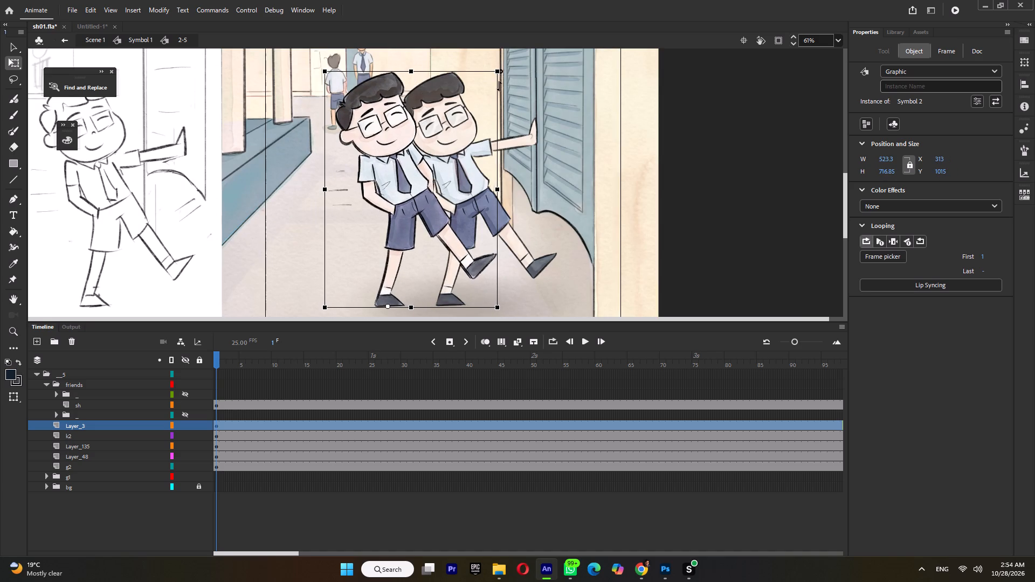
pyautogui.keyDown('ctrl'); pyautogui.scroll(-1, 506, 180); pyautogui.keyUp('ctrl')
pyautogui.hotkey('ctrl', 's')
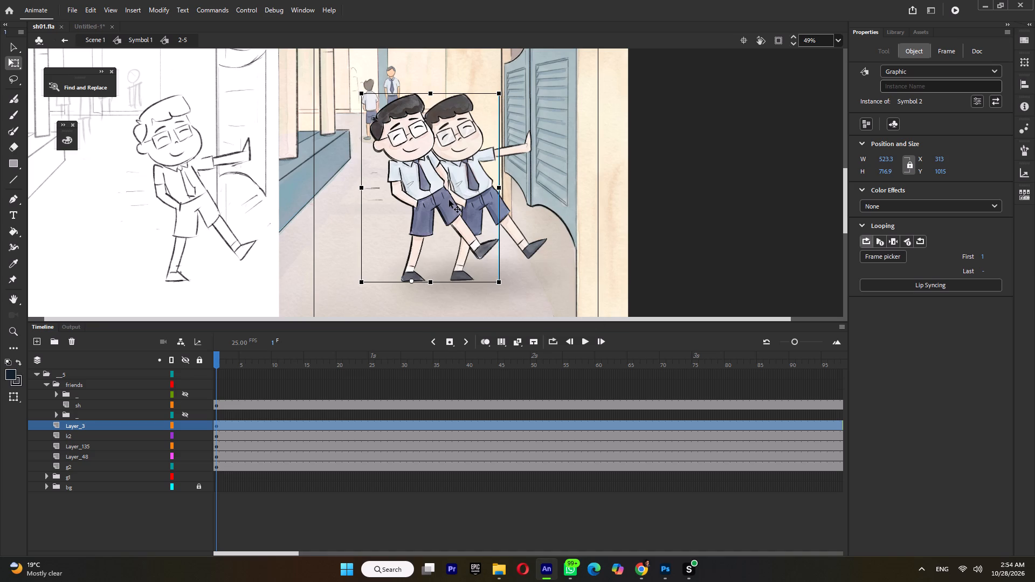
# Check Symbol 2's frames, then copy the scaled boy from symbol 2-5 and paste him in the centre of Untitled-1.
pyautogui.doubleClick(406, 151)
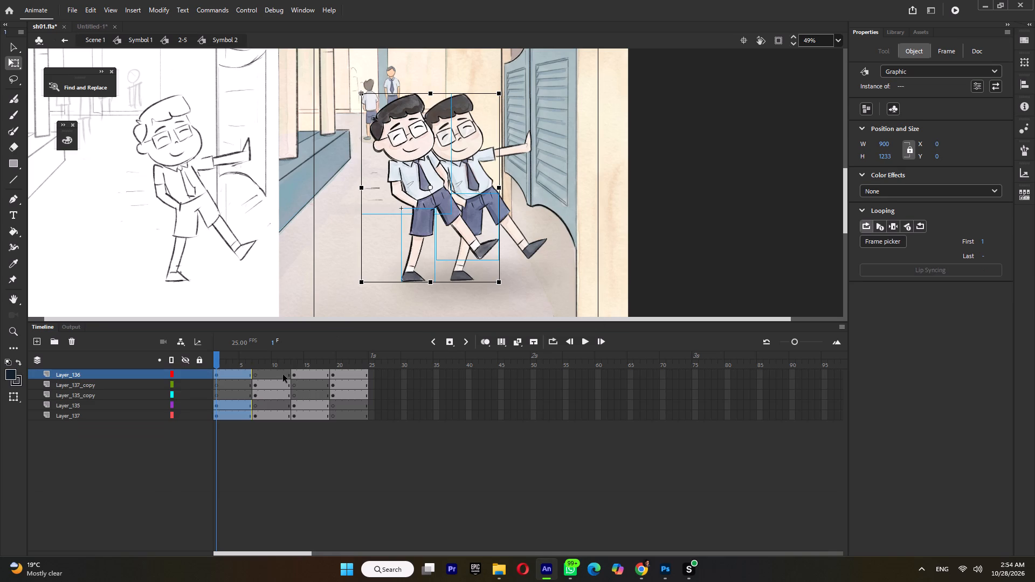
pyautogui.doubleClick(679, 233)
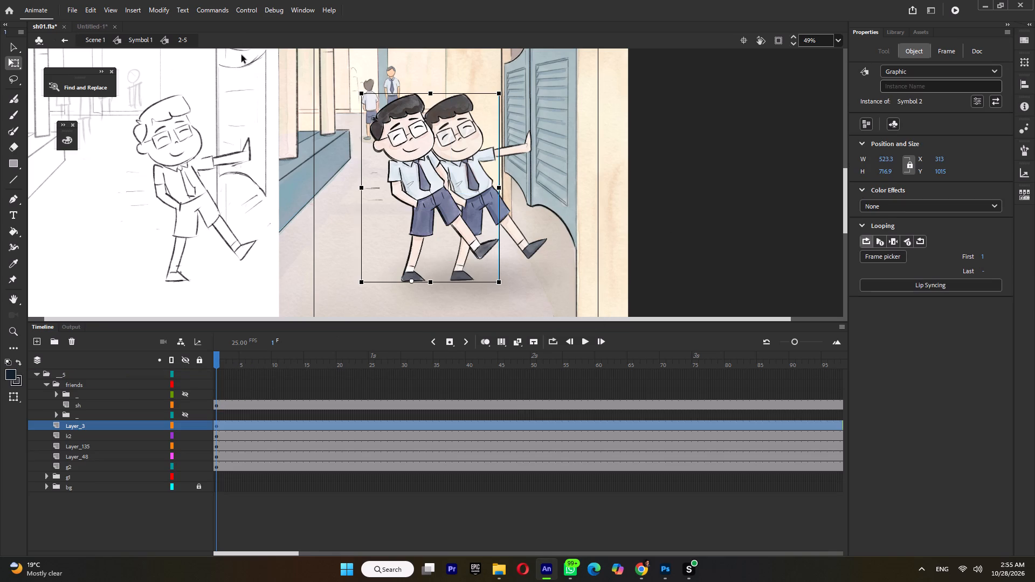
pyautogui.rightClick(376, 117)
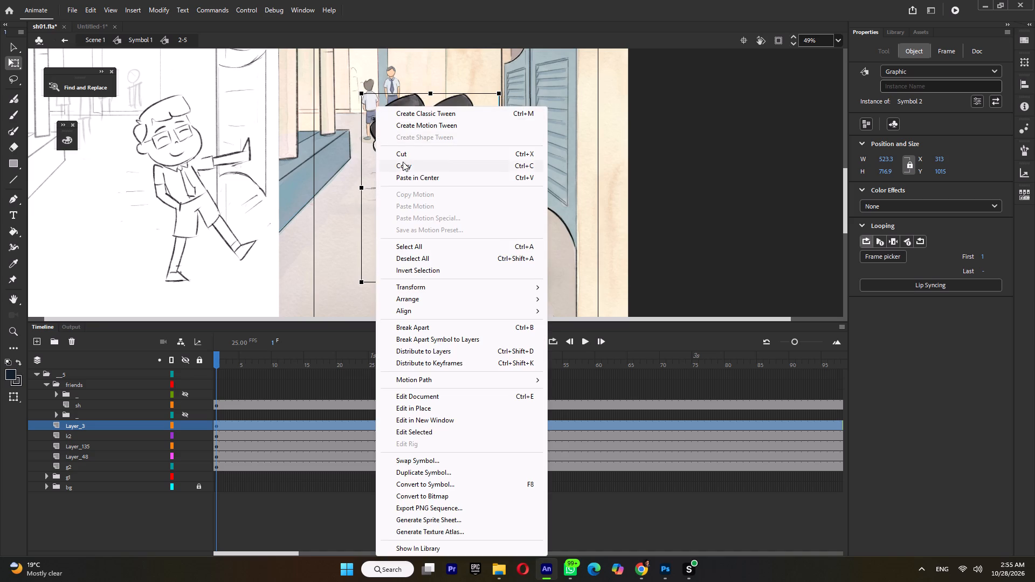
pyautogui.click(402, 164)
pyautogui.click(93, 27)
pyautogui.rightClick(585, 167)
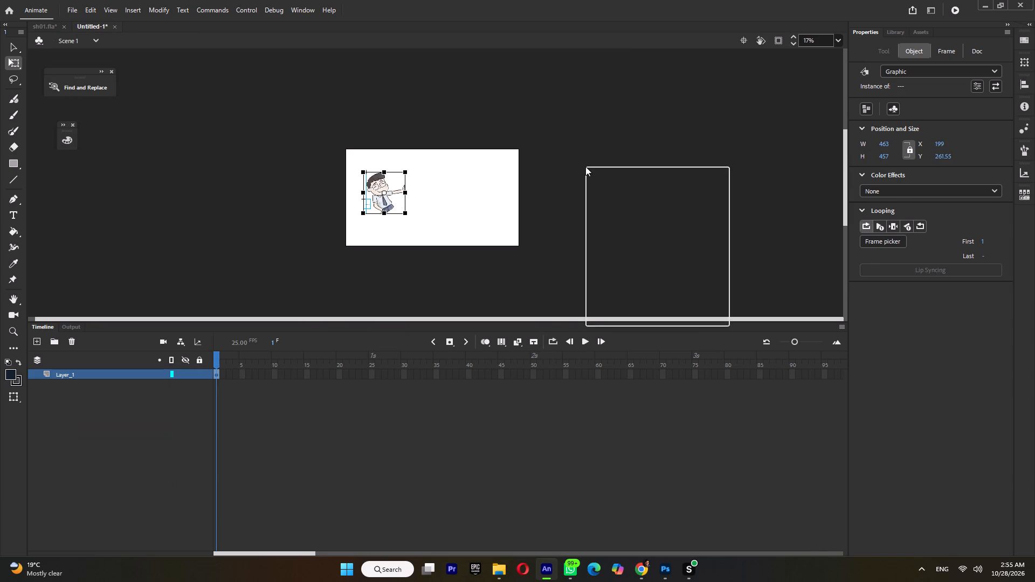
pyautogui.click(611, 203)
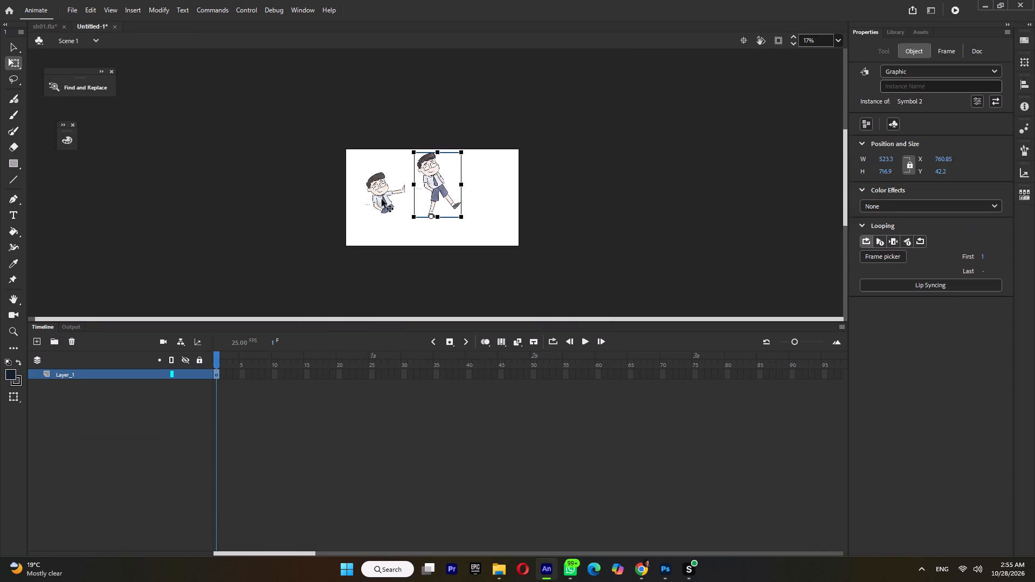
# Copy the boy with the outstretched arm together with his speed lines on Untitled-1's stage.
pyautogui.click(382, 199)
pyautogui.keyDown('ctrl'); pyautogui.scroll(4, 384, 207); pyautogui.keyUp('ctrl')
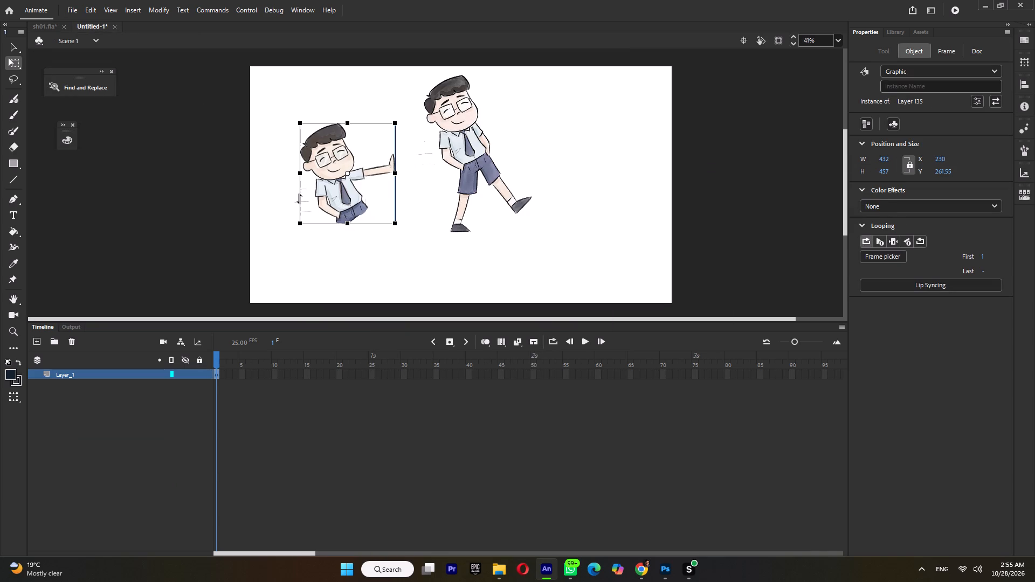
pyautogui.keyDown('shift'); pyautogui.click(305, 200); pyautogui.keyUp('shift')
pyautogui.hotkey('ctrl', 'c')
# Open Symbol 2 in Untitled-1 and add a layer directly above Layer_135_copy.
pyautogui.doubleClick(470, 145)
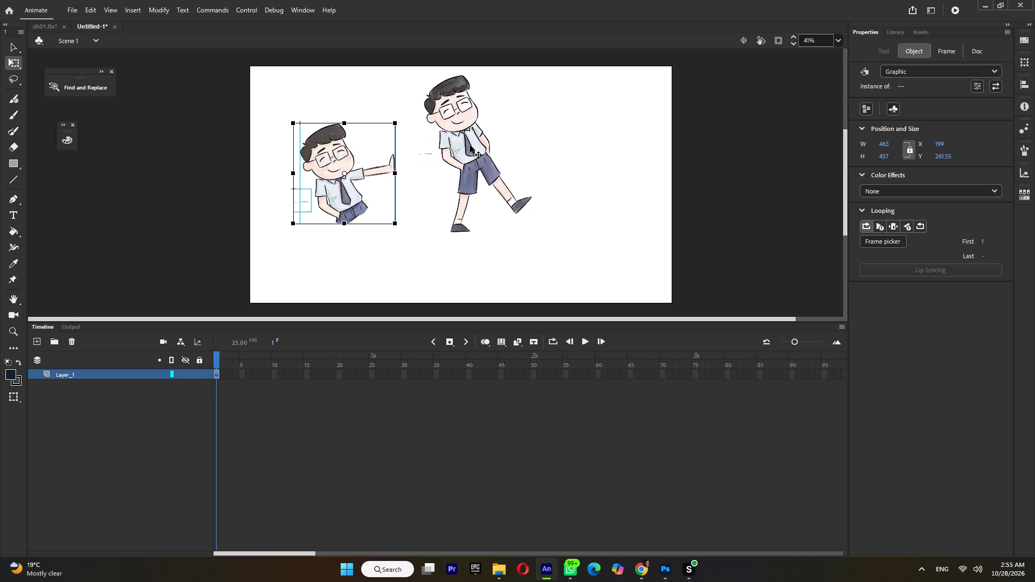
pyautogui.click(470, 145)
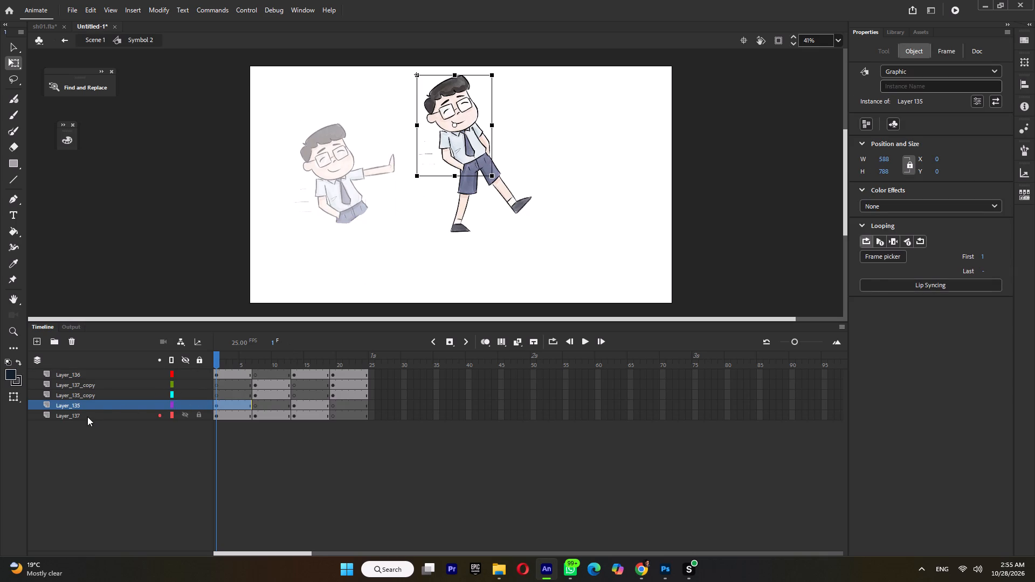
pyautogui.click(82, 414)
pyautogui.click(82, 404)
pyautogui.click(74, 396)
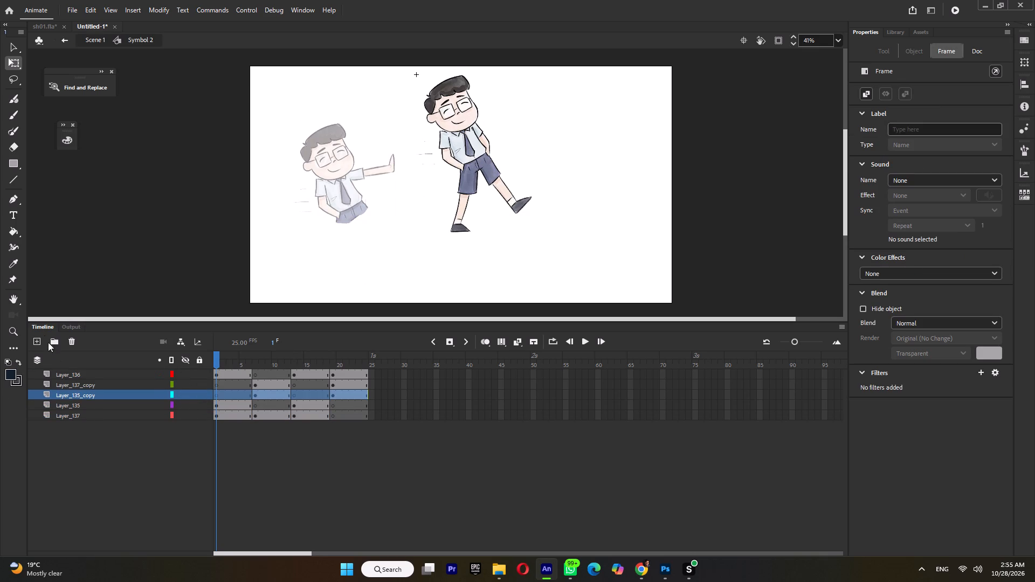
pyautogui.click(38, 338)
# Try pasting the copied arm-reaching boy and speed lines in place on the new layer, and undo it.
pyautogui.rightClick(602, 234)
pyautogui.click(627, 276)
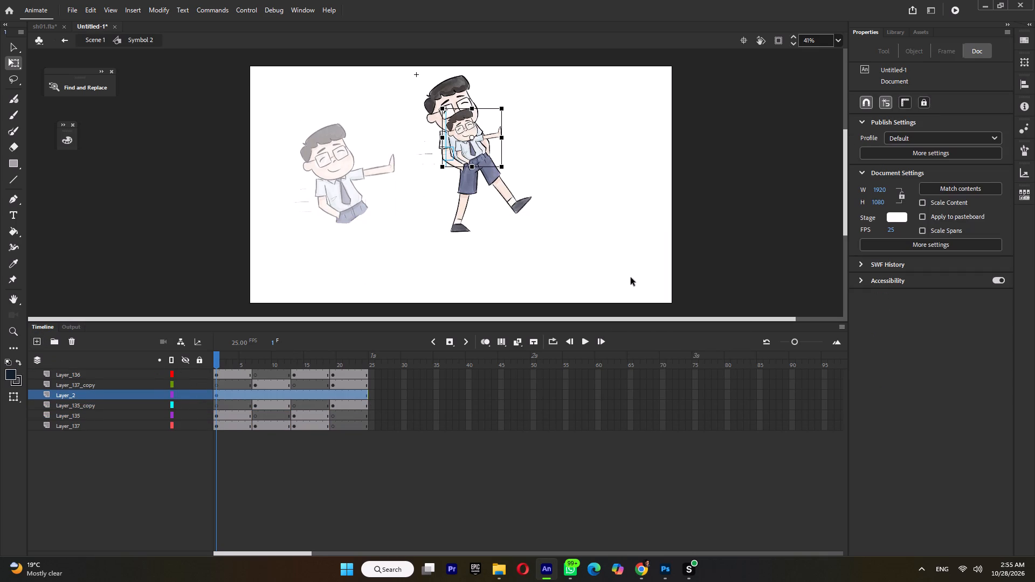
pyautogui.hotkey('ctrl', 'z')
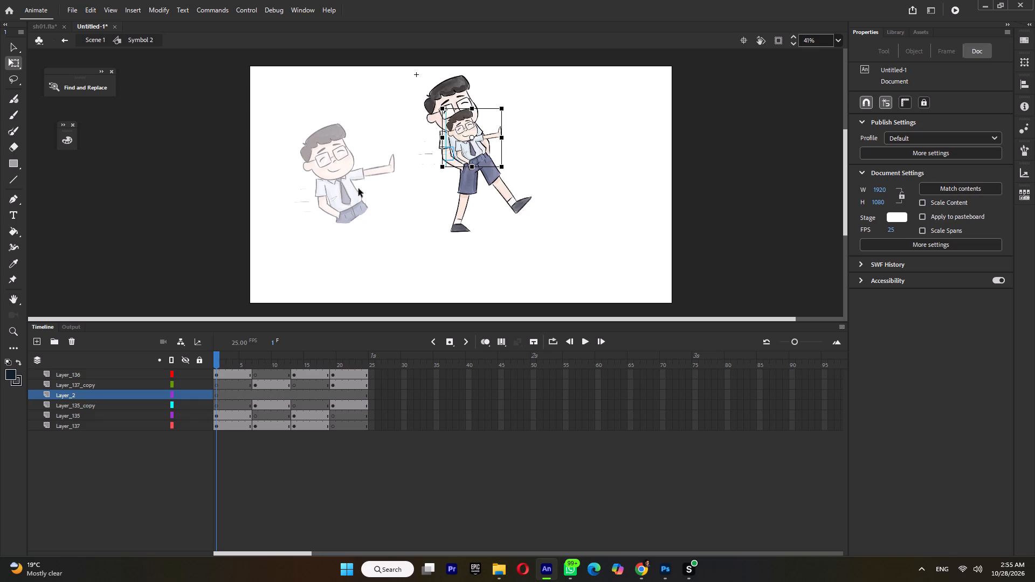
# Copy the arm-reaching boy's bitmap from inside the Layer 135 symbol and paste it in place on Layer_2 in Symbol 2.
pyautogui.doubleClick(346, 184)
pyautogui.doubleClick(347, 200)
pyautogui.rightClick(344, 201)
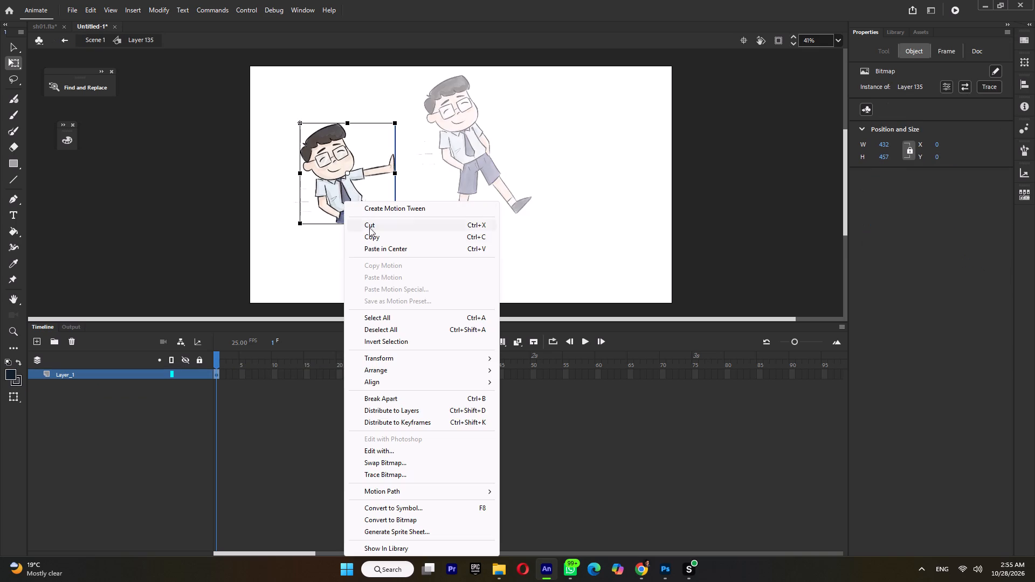
pyautogui.click(369, 238)
pyautogui.doubleClick(547, 143)
pyautogui.doubleClick(469, 144)
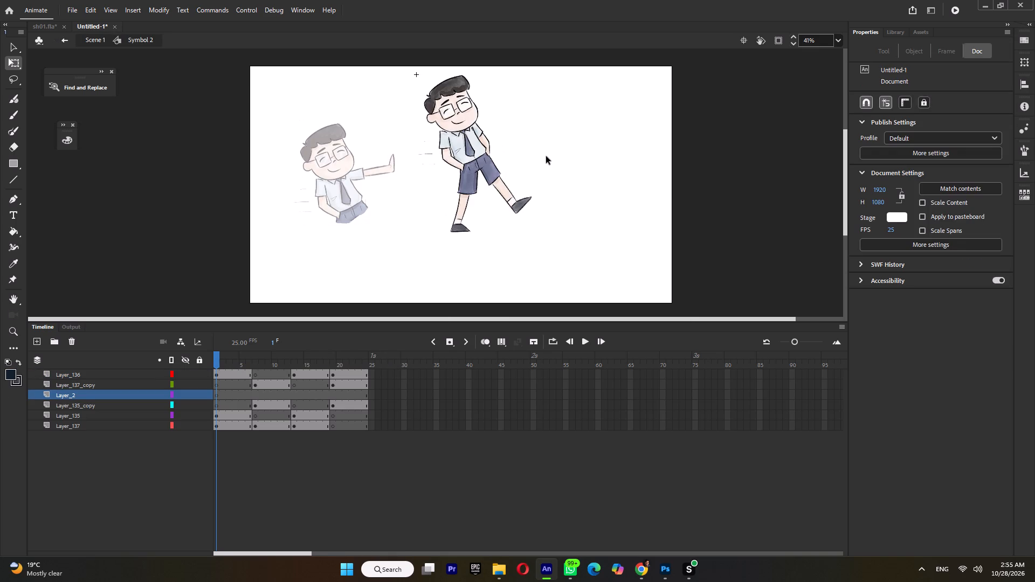
pyautogui.rightClick(546, 156)
pyautogui.click(578, 200)
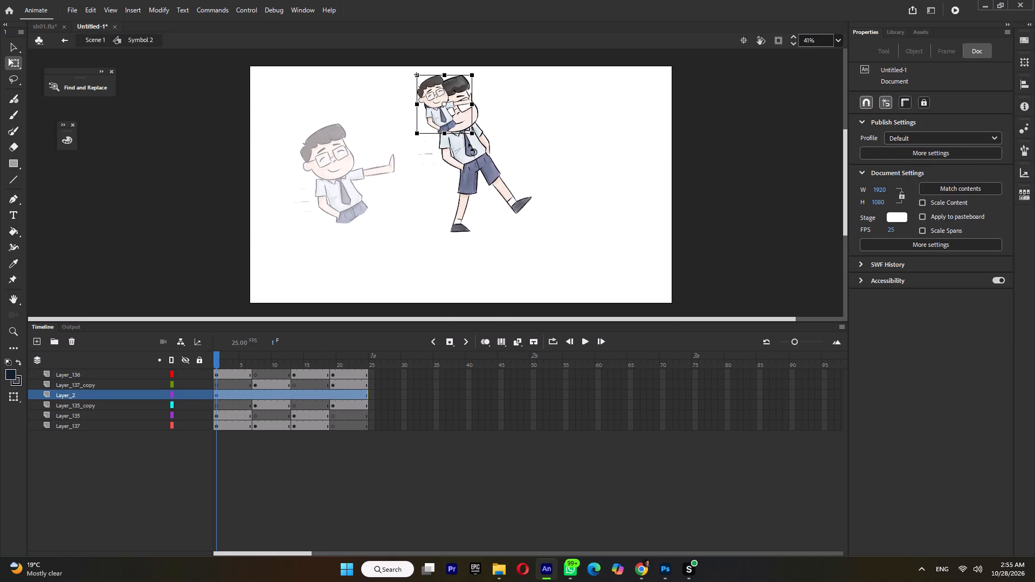
# Scale the pasted bitmap to about 757 by 801 px and align it over the leaning boy's upper body at about X 51, Y 0.
pyautogui.keyDown('shift'); pyautogui.moveTo(473, 134); pyautogui.dragTo(498, 159); pyautogui.keyUp('shift')
pyautogui.keyDown('ctrl'); pyautogui.scroll(2, 446, 147); pyautogui.keyUp('ctrl')
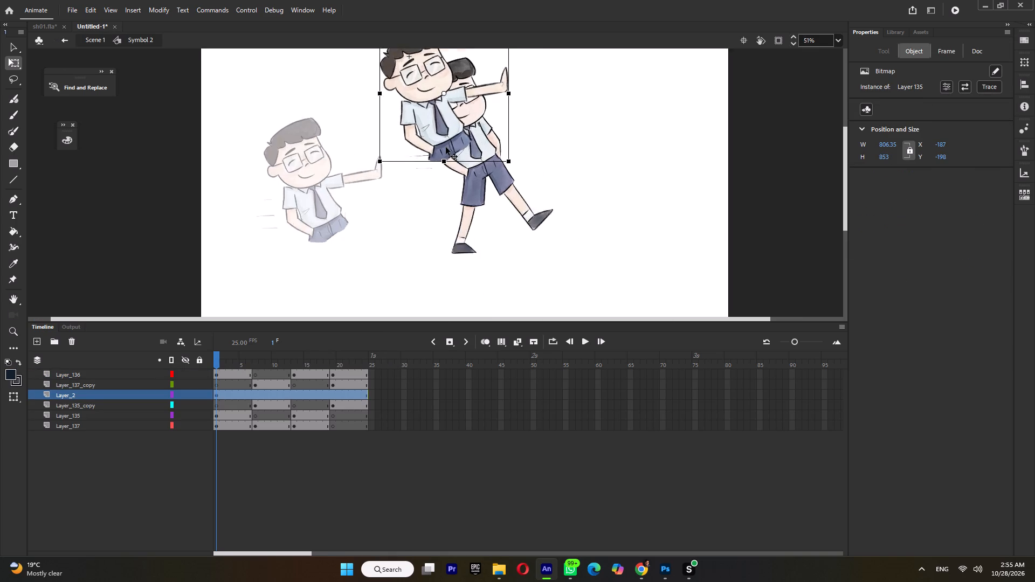
pyautogui.keyDown('ctrl'); pyautogui.scroll(1, 446, 147); pyautogui.keyUp('ctrl')
pyautogui.moveTo(445, 137); pyautogui.dragTo(491, 182)
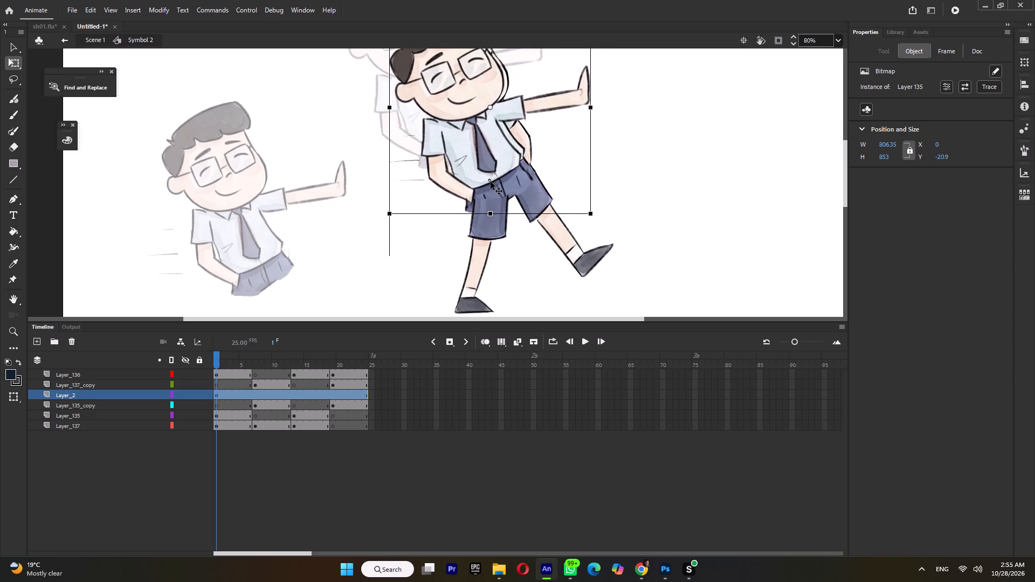
pyautogui.moveTo(491, 182); pyautogui.dragTo(496, 176)
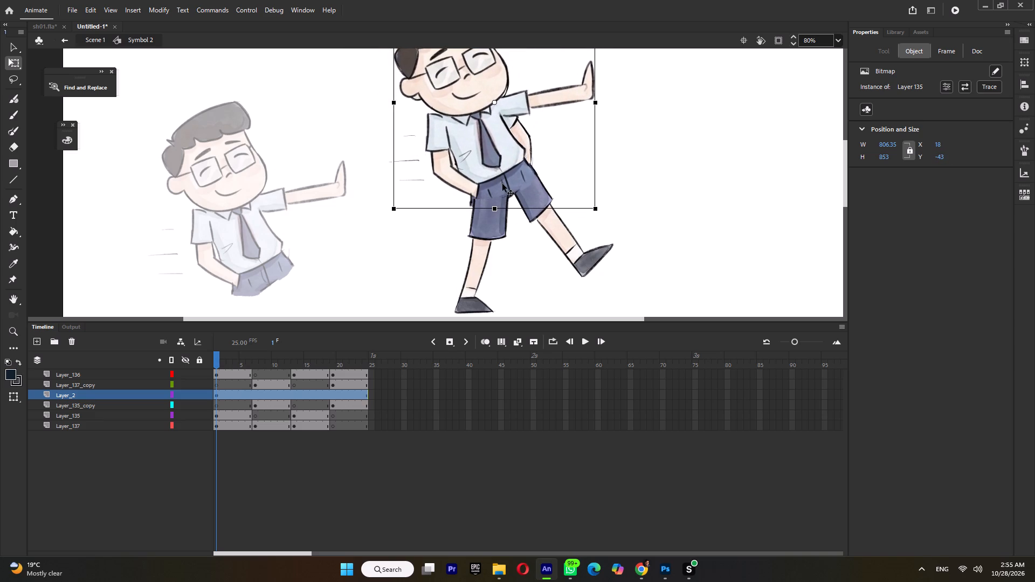
pyautogui.moveTo(493, 101); pyautogui.dragTo(498, 175)
pyautogui.keyDown('ctrl'); pyautogui.scroll(-2, 562, 200); pyautogui.keyUp('ctrl')
pyautogui.keyDown('shift'); pyautogui.moveTo(567, 71); pyautogui.dragTo(569, 76); pyautogui.keyUp('shift')
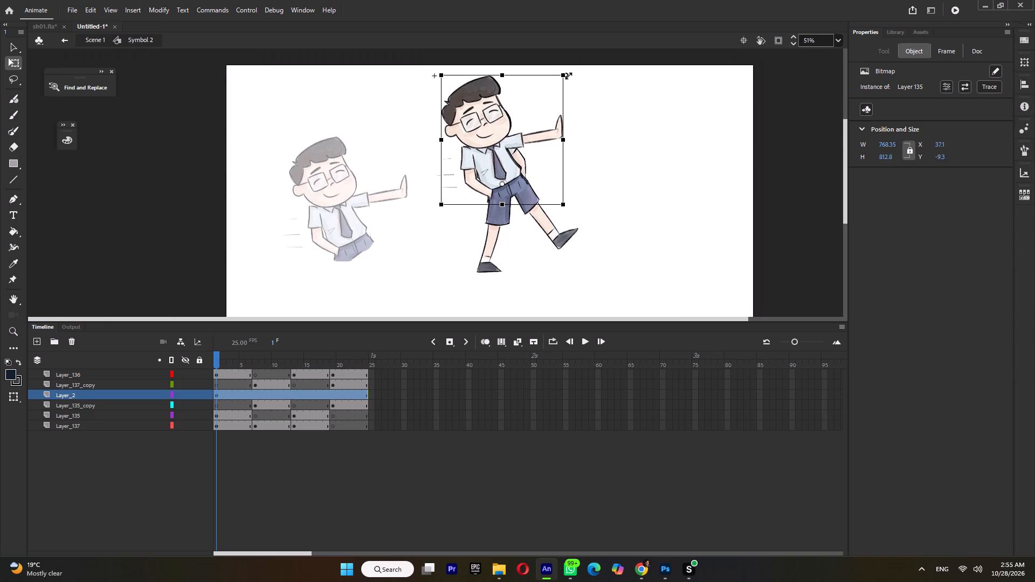
pyautogui.keyDown('shift'); pyautogui.moveTo(569, 76); pyautogui.dragTo(569, 78); pyautogui.keyUp('shift')
pyautogui.keyDown('ctrl'); pyautogui.scroll(4, 498, 108); pyautogui.keyUp('ctrl')
pyautogui.click(494, 137)
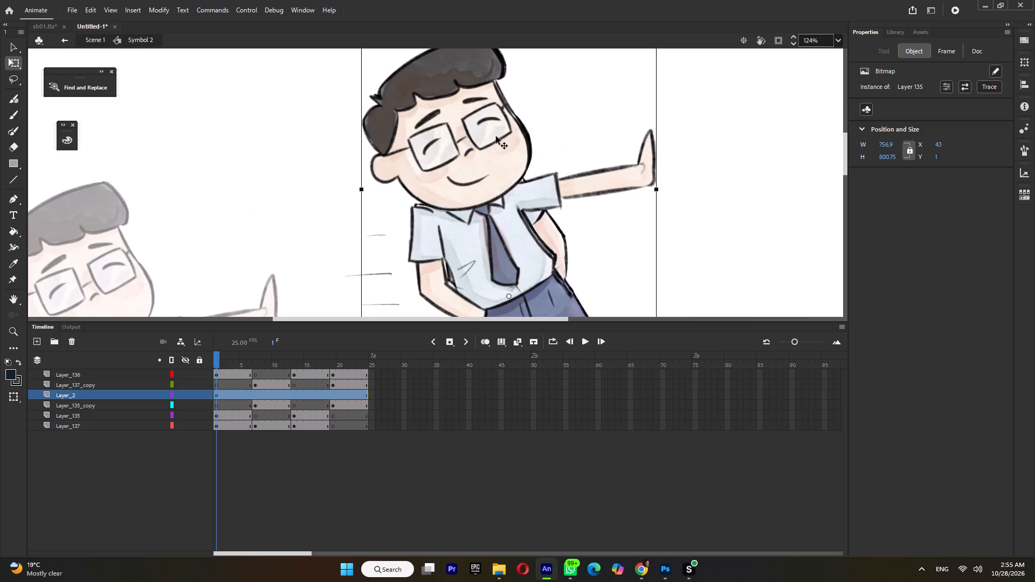
pyautogui.click(496, 138)
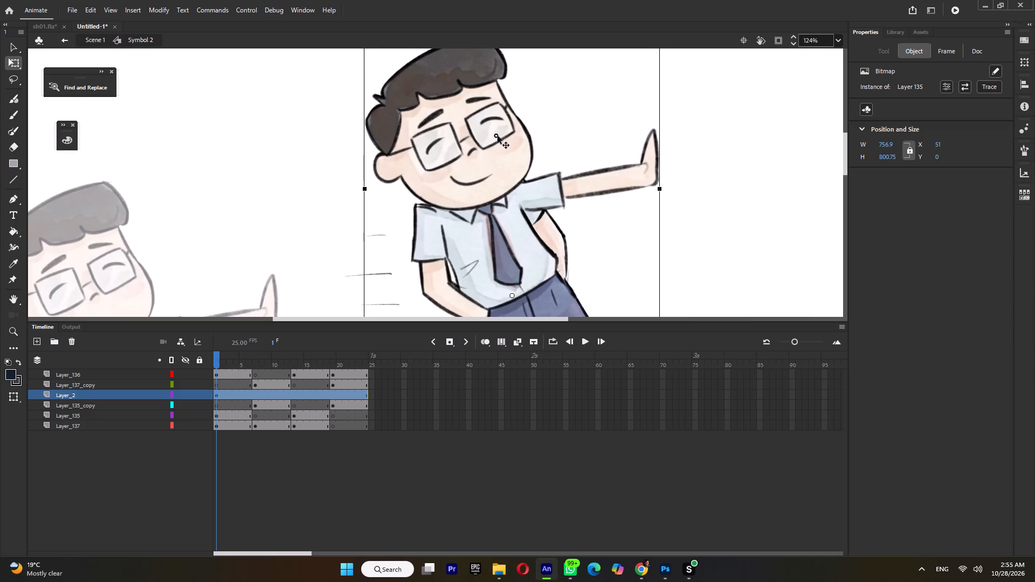
# Scale the pasted bitmap on Layer_2 to about 743 by 786 px at about X 53, Y 2, comparing its fit with the boy underneath.
pyautogui.keyDown('ctrl'); pyautogui.scroll(-2, 515, 131); pyautogui.keyUp('ctrl')
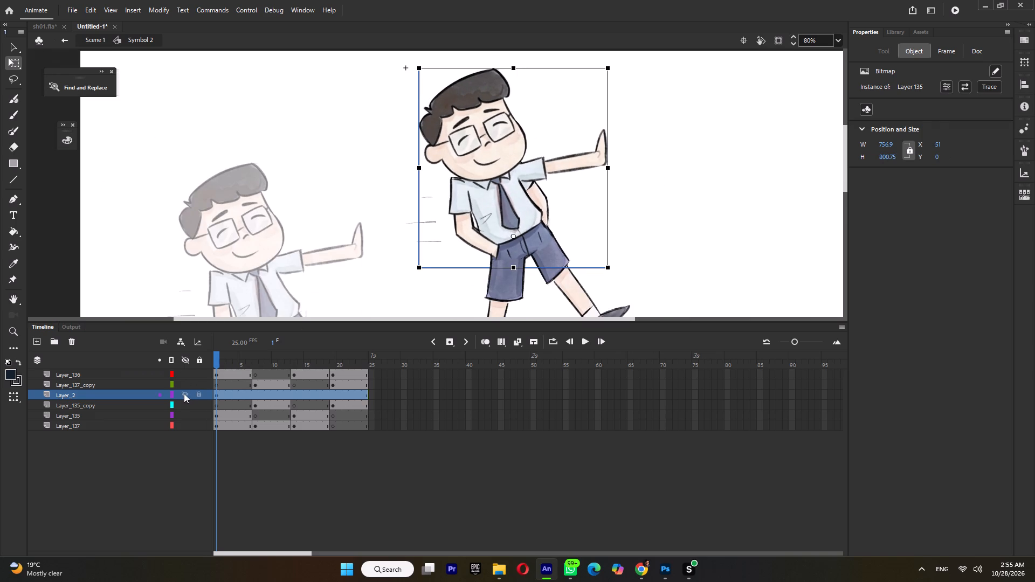
pyautogui.click(184, 393)
pyautogui.click(185, 392)
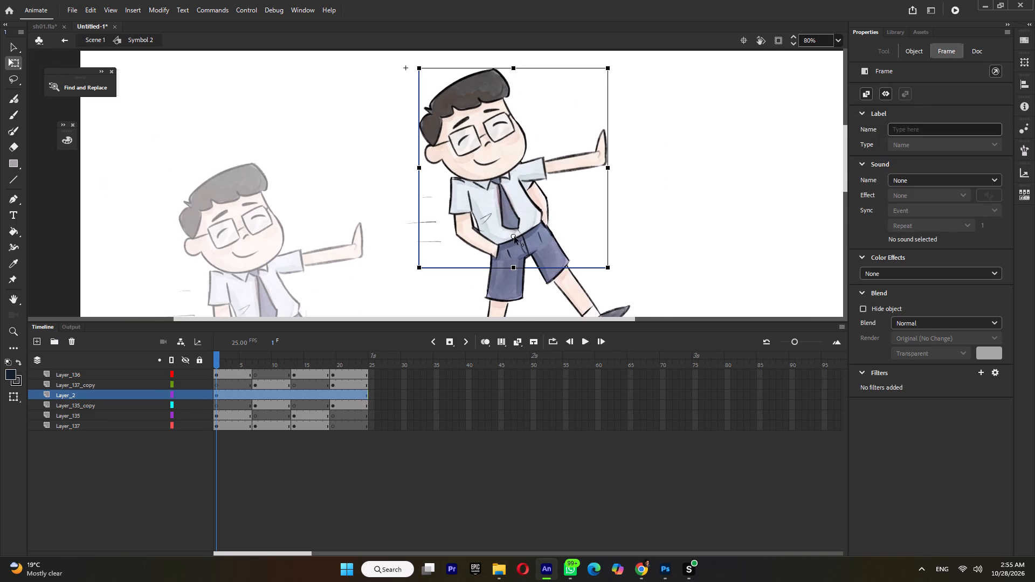
pyautogui.moveTo(514, 237); pyautogui.dragTo(444, 90)
pyautogui.keyDown('shift'); pyautogui.click(608, 268); pyautogui.keyUp('shift')
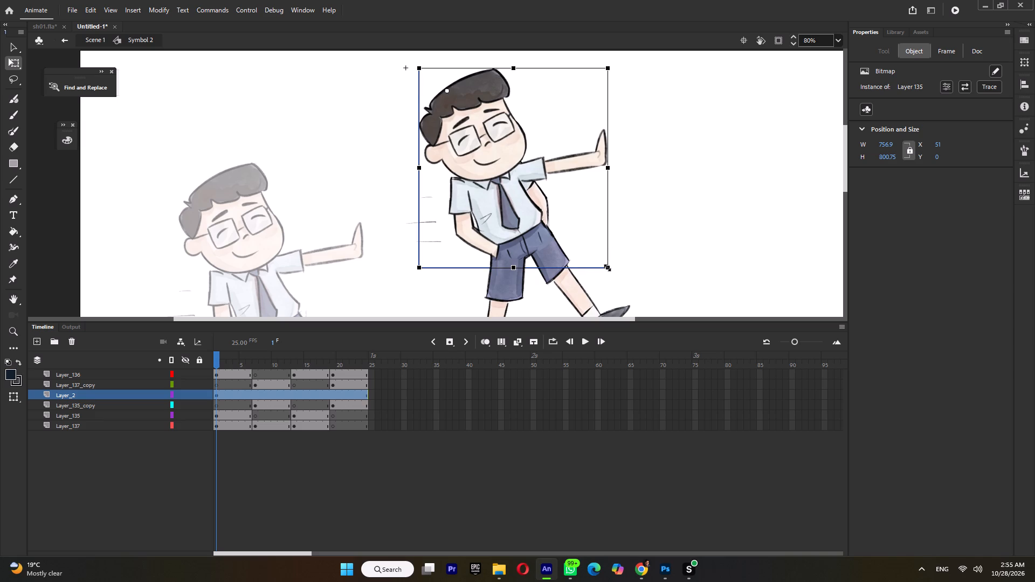
pyautogui.click(188, 394)
pyautogui.click(187, 394)
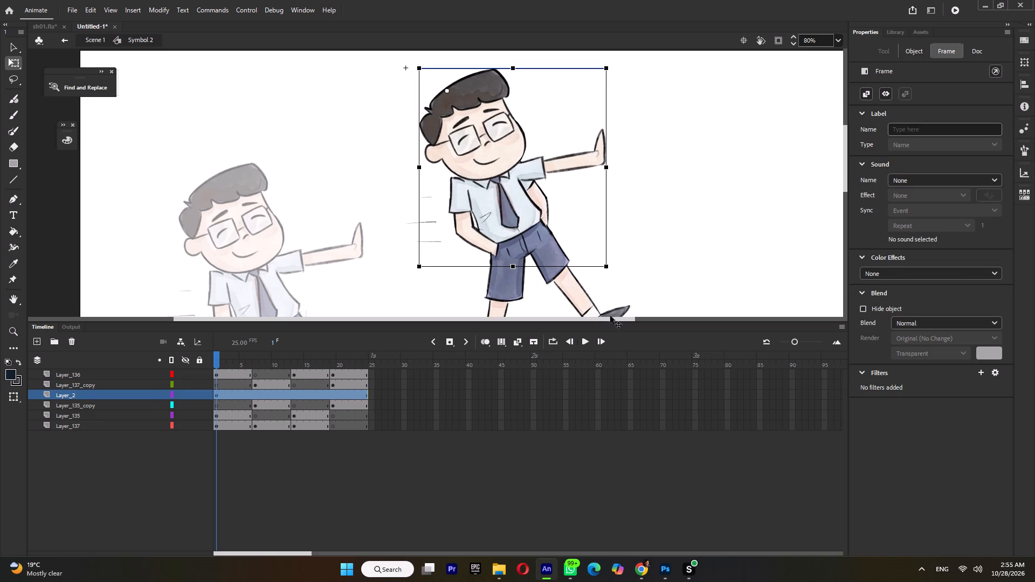
pyautogui.keyDown('ctrl'); pyautogui.scroll(3, 608, 259); pyautogui.keyUp('ctrl')
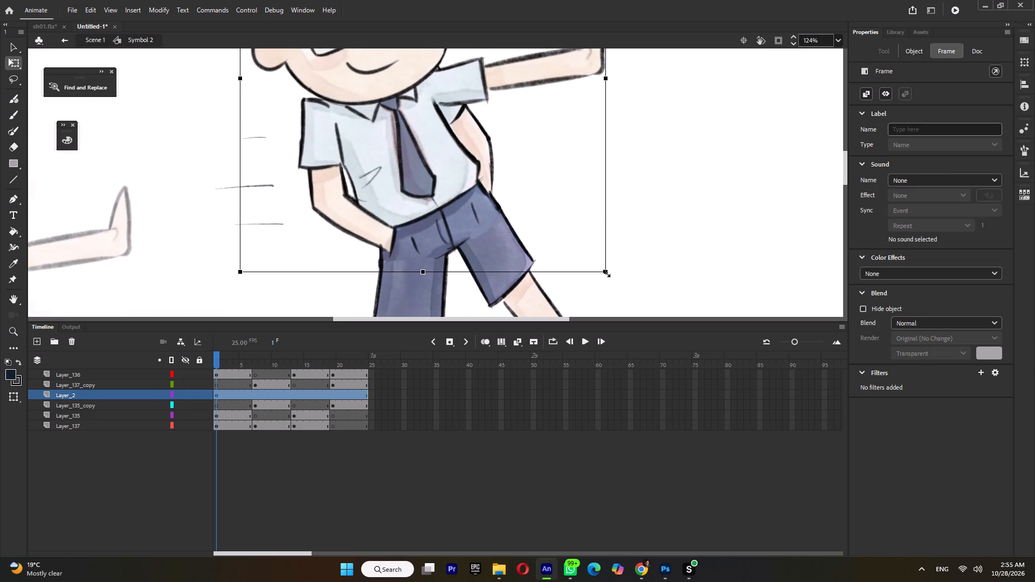
pyautogui.keyDown('shift'); pyautogui.click(606, 273); pyautogui.keyUp('shift')
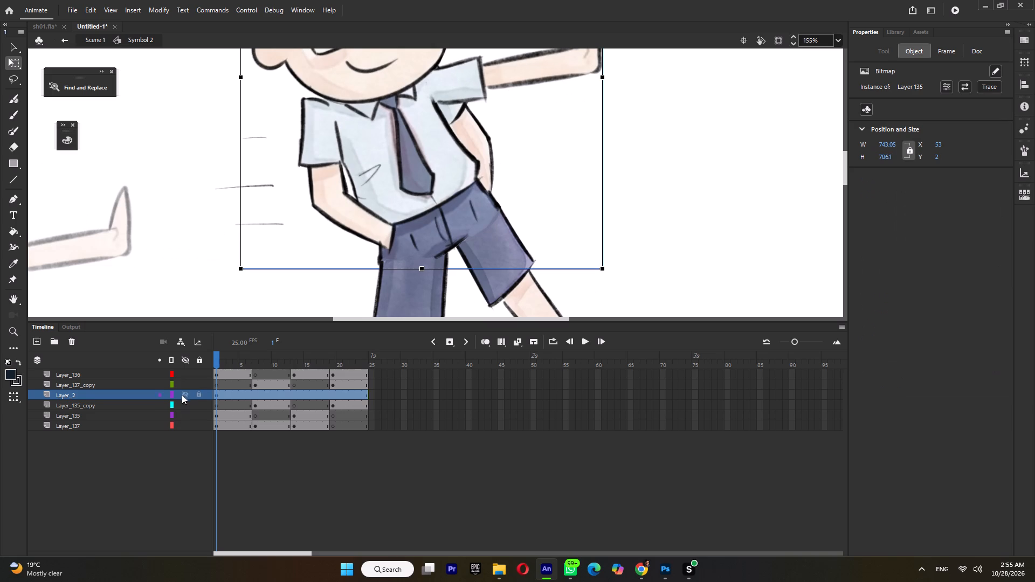
pyautogui.click(183, 392)
pyautogui.click(183, 392)
pyautogui.keyDown('ctrl'); pyautogui.scroll(-5, 557, 187); pyautogui.keyUp('ctrl')
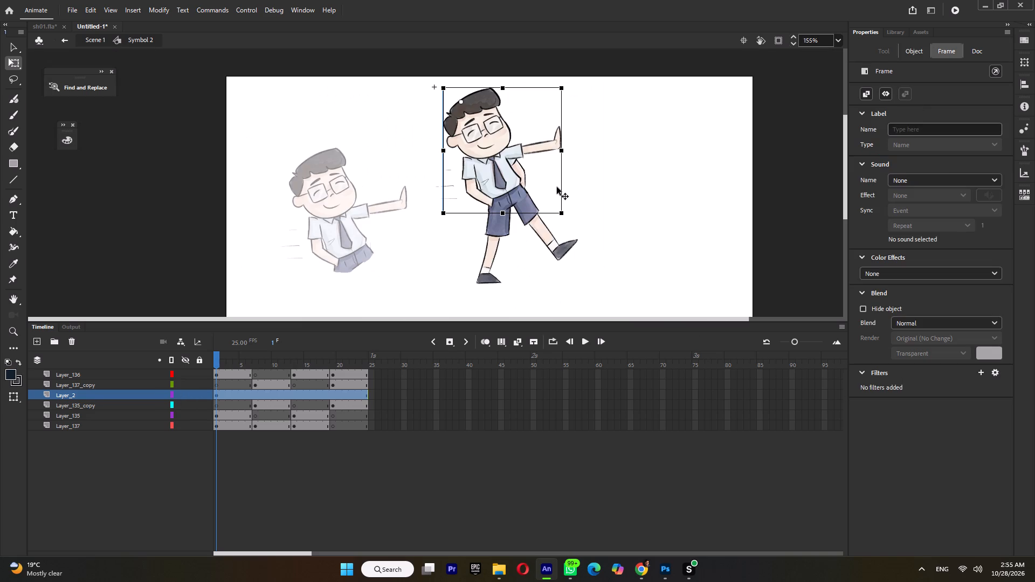
# Delete the Layer_135_copy and Layer_135 layers from Symbol 2.
pyautogui.click(95, 405)
pyautogui.keyDown('shift'); pyautogui.click(73, 414); pyautogui.keyUp('shift')
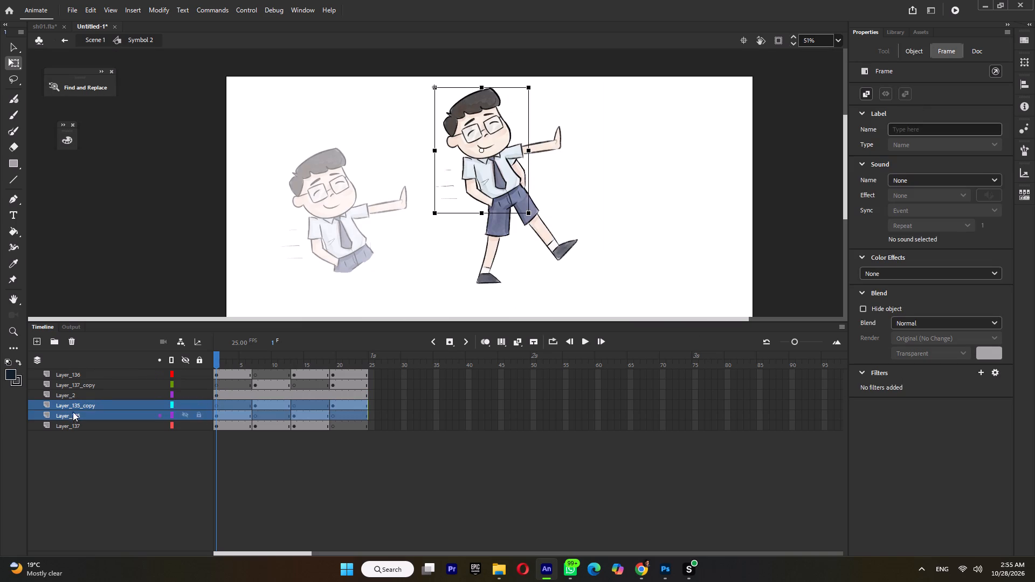
pyautogui.click(72, 340)
pyautogui.click(631, 216)
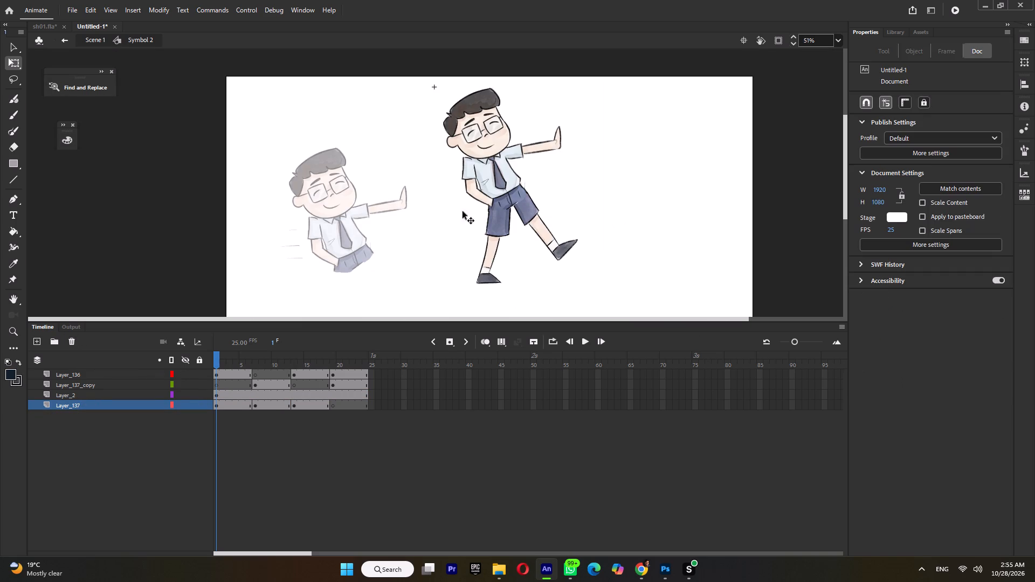
# Copy the speed lines beside the arm-reaching boy in Scene 1 and paste them in place on a new layer above Layer_137 in Symbol 2.
pyautogui.doubleClick(328, 269)
pyautogui.click(292, 246)
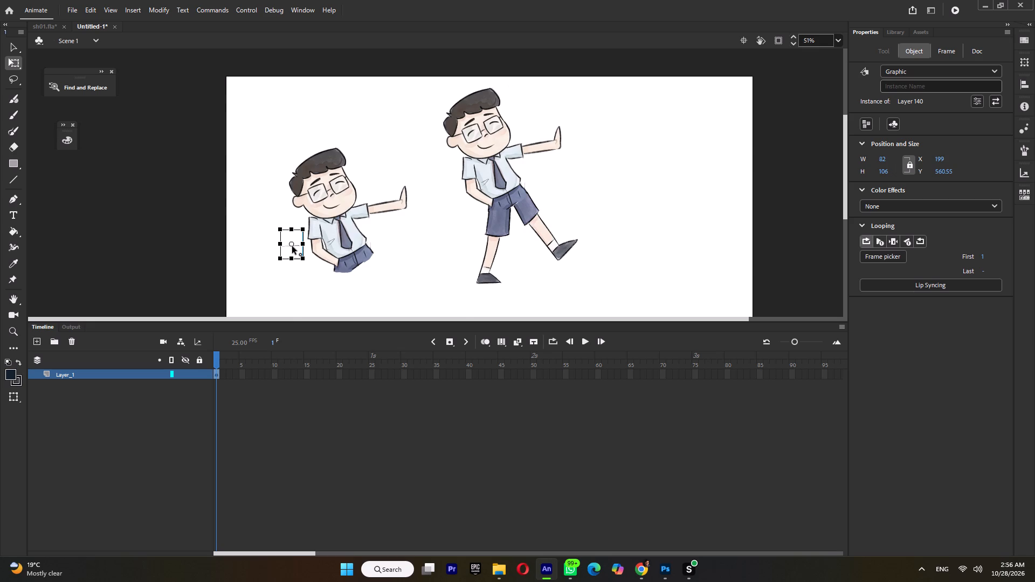
pyautogui.rightClick(292, 246)
pyautogui.click(346, 167)
pyautogui.doubleClick(499, 183)
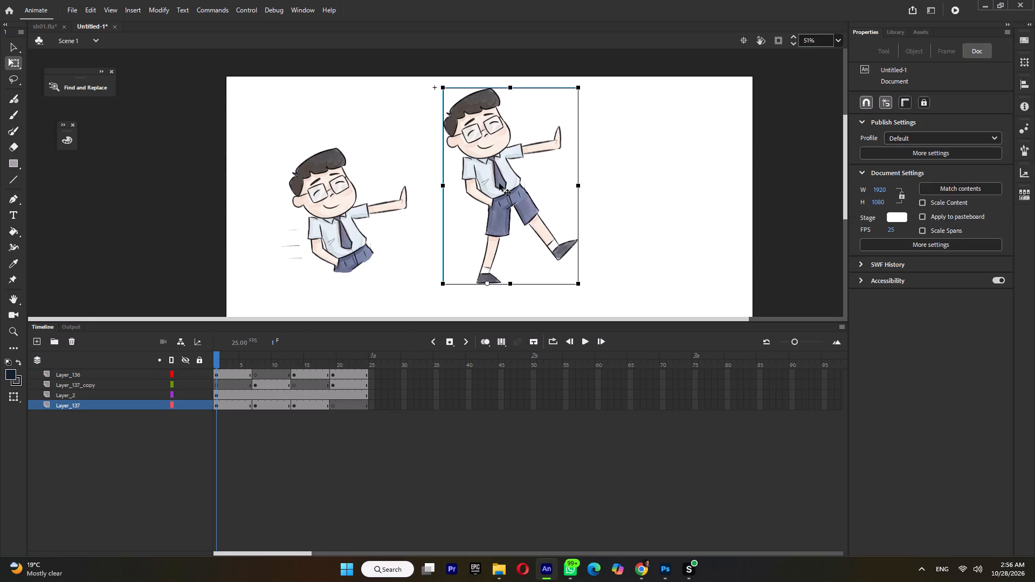
pyautogui.click(499, 183)
pyautogui.click(65, 405)
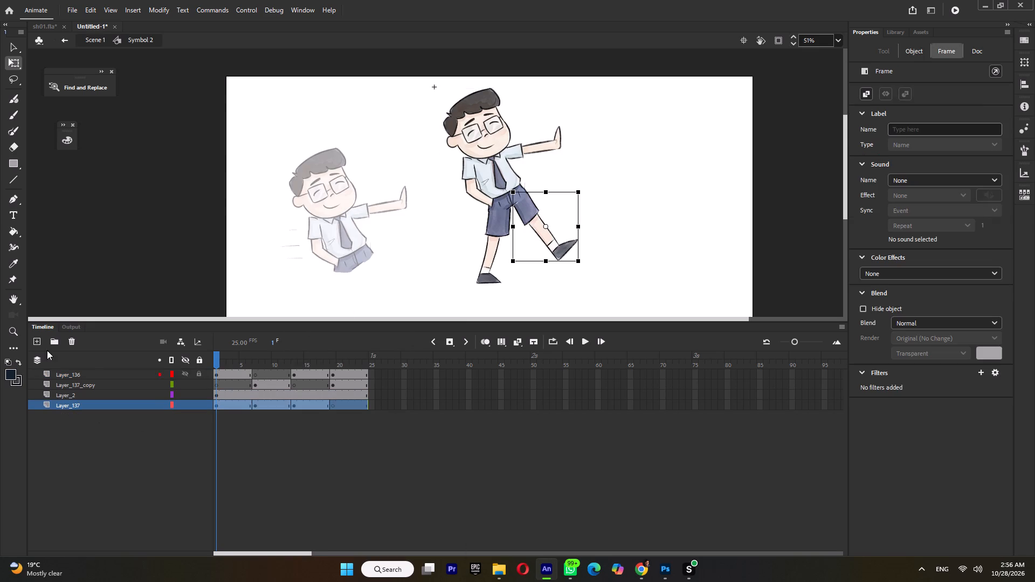
pyautogui.click(39, 344)
pyautogui.rightClick(155, 248)
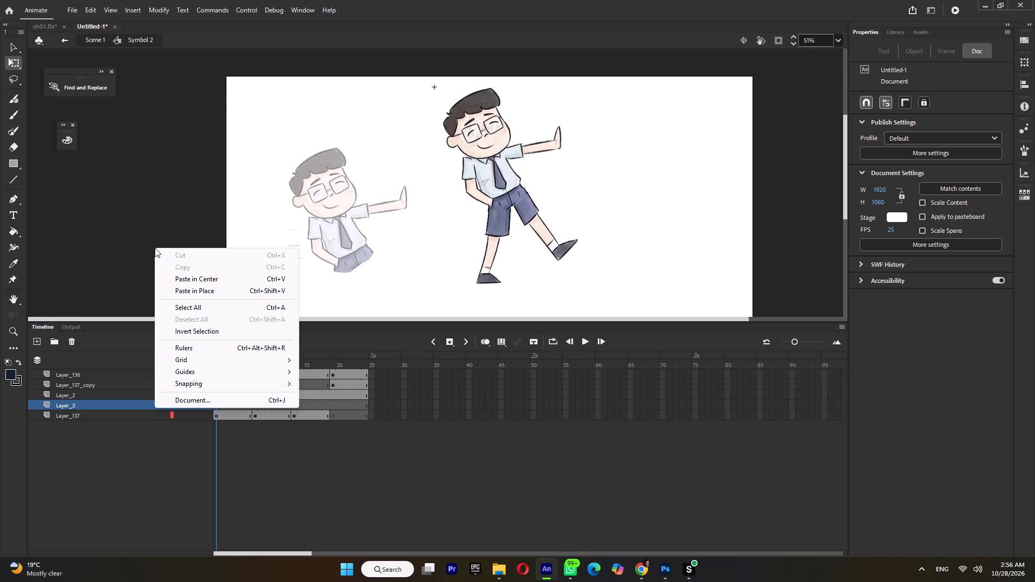
pyautogui.click(191, 290)
# Scale the speed lines to about 141 by 182 px and place them behind the boy's back at about X 24, Y 523.
pyautogui.keyDown('shift'); pyautogui.moveTo(482, 194); pyautogui.dragTo(499, 210); pyautogui.keyUp('shift')
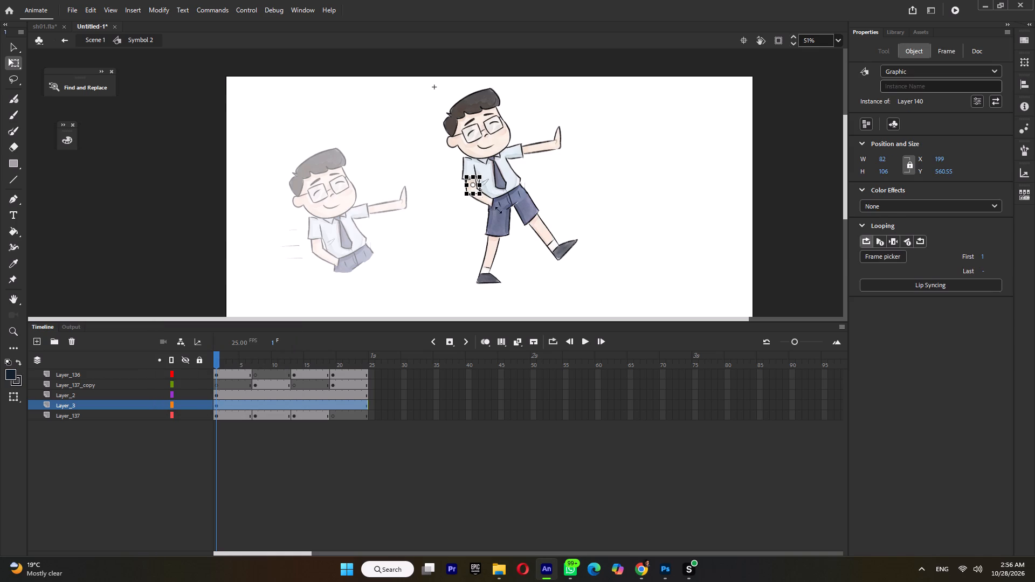
pyautogui.keyDown('shift'); pyautogui.moveTo(499, 210); pyautogui.dragTo(494, 205); pyautogui.keyUp('shift')
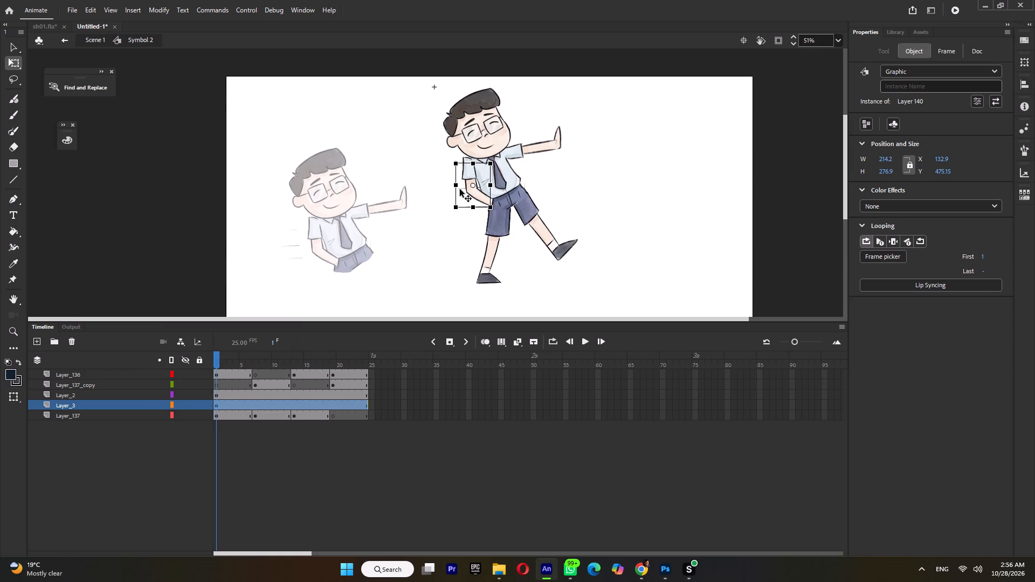
pyautogui.hotkey('shift', 'Left')
pyautogui.hotkey('shift', 'Left')
pyautogui.hotkey('shift', 'Left')
pyautogui.hotkey('shift', 'Left')
pyautogui.hotkey('shift', 'Left')
pyautogui.hotkey('shift', 'Left')
pyautogui.hotkey('shift', 'Left')
pyautogui.hotkey('shift', 'Left')
pyautogui.hotkey('shift', 'Right')
pyautogui.hotkey('shift', 'Right')
pyautogui.hotkey('shift', 'Right')
pyautogui.hotkey('shift', 'Right')
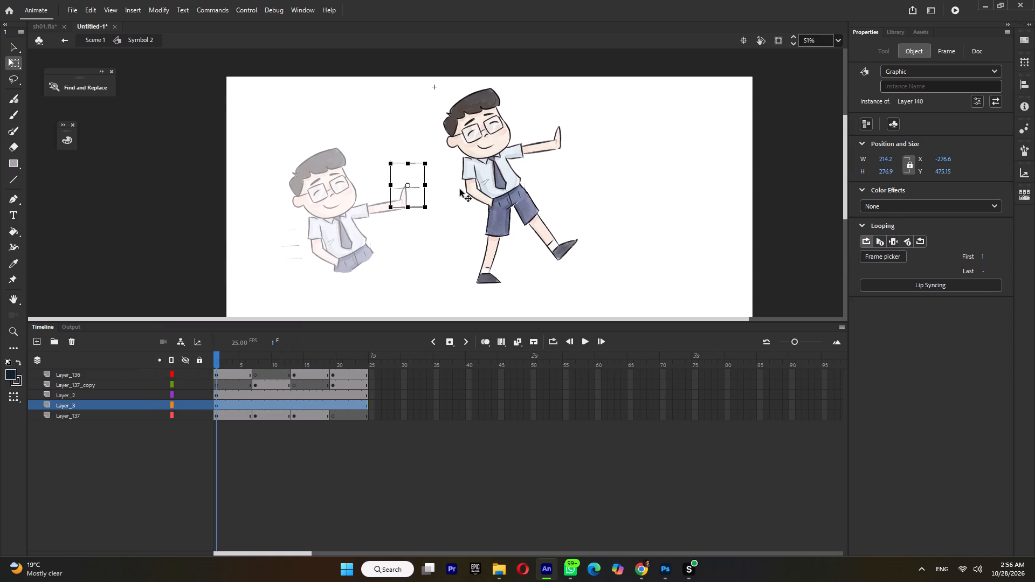
pyautogui.keyDown('shift'); pyautogui.moveTo(452, 207); pyautogui.dragTo(447, 199); pyautogui.keyUp('shift')
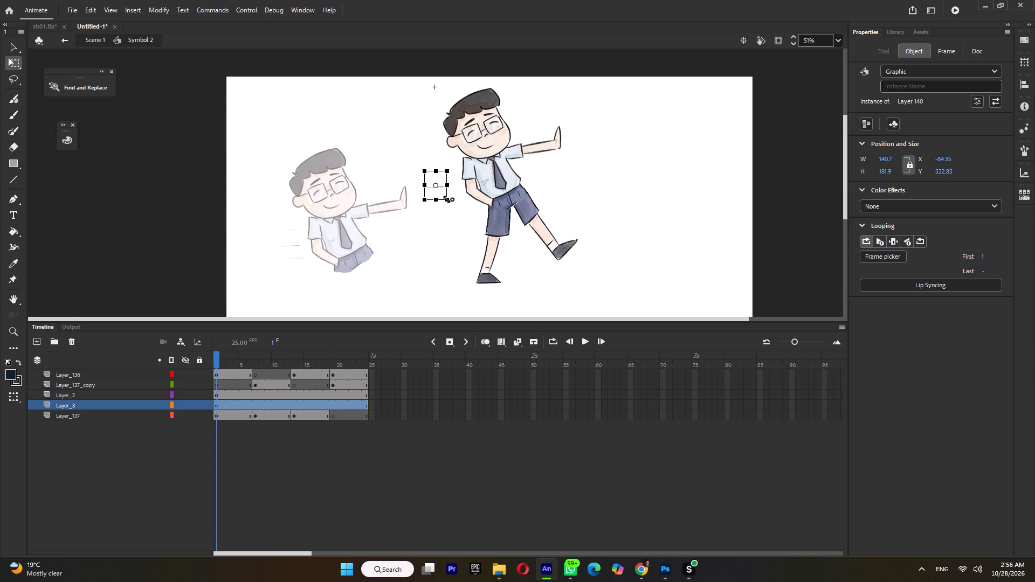
pyautogui.moveTo(430, 188); pyautogui.dragTo(438, 196)
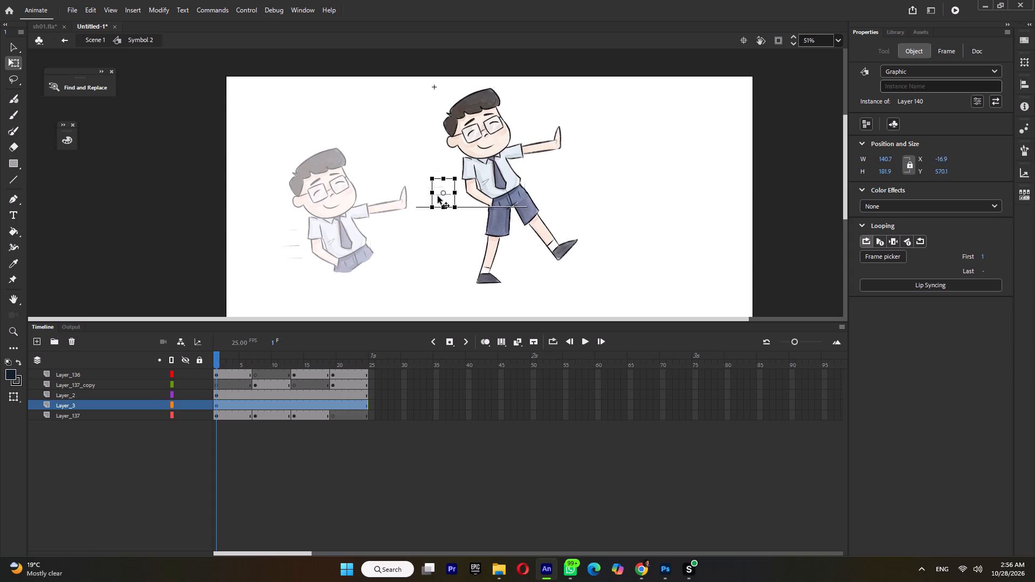
pyautogui.moveTo(438, 196); pyautogui.dragTo(444, 191)
pyautogui.hotkey('ctrl', 's')
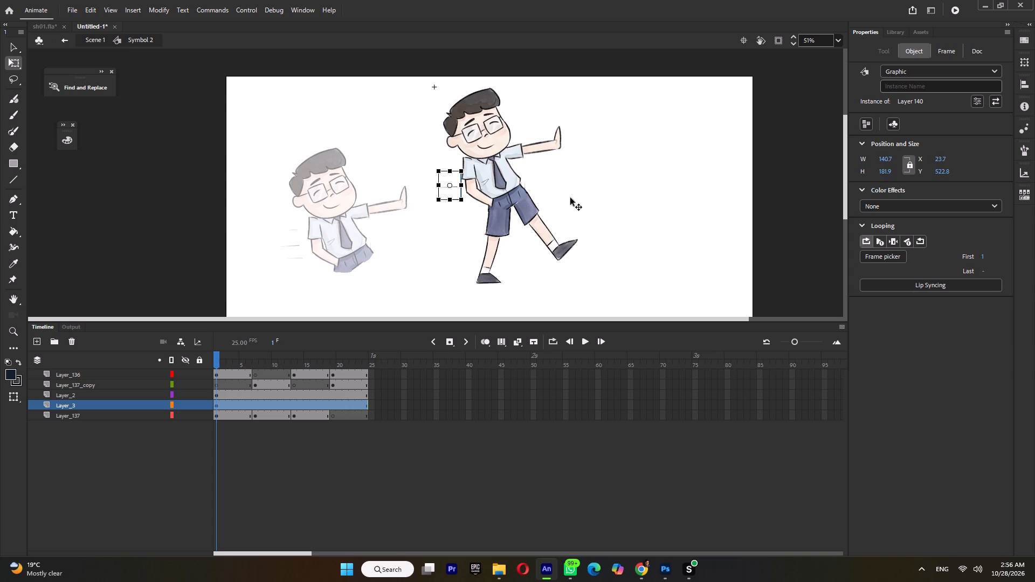
pyautogui.click(343, 262)
# Copy the Symbol 2 boy from Scene 1 and paste it in place on a new layer above Layer_3 in sh01.fla, putting duplicate items into a folder.
pyautogui.doubleClick(595, 204)
pyautogui.rightClick(509, 200)
pyautogui.click(538, 164)
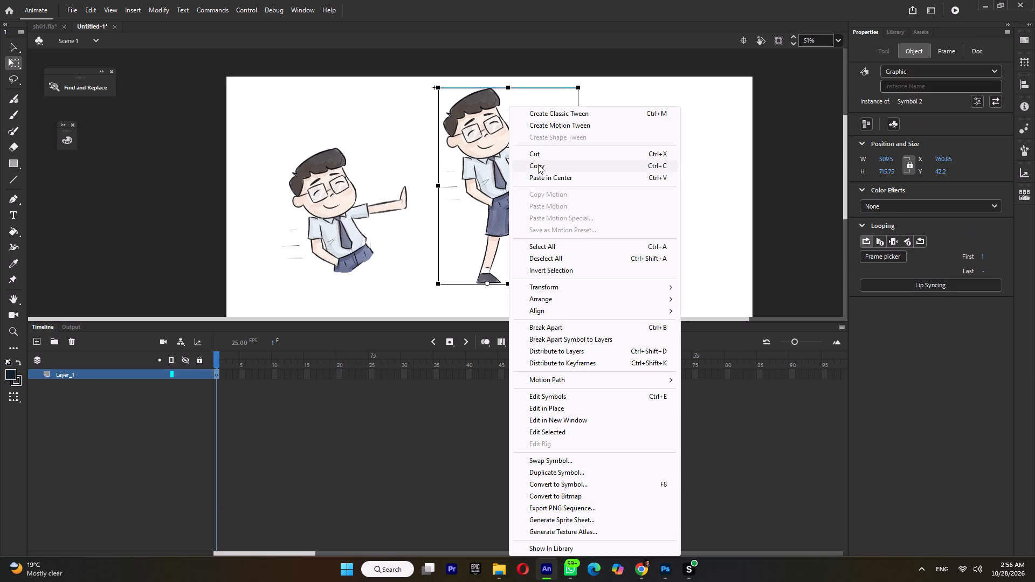
pyautogui.click(43, 27)
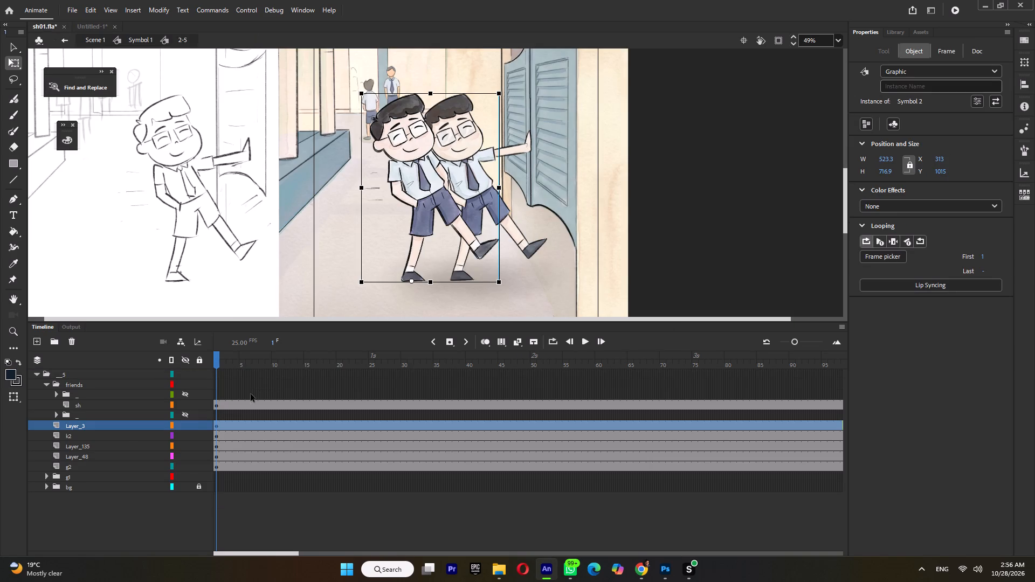
pyautogui.click(34, 342)
pyautogui.rightClick(758, 226)
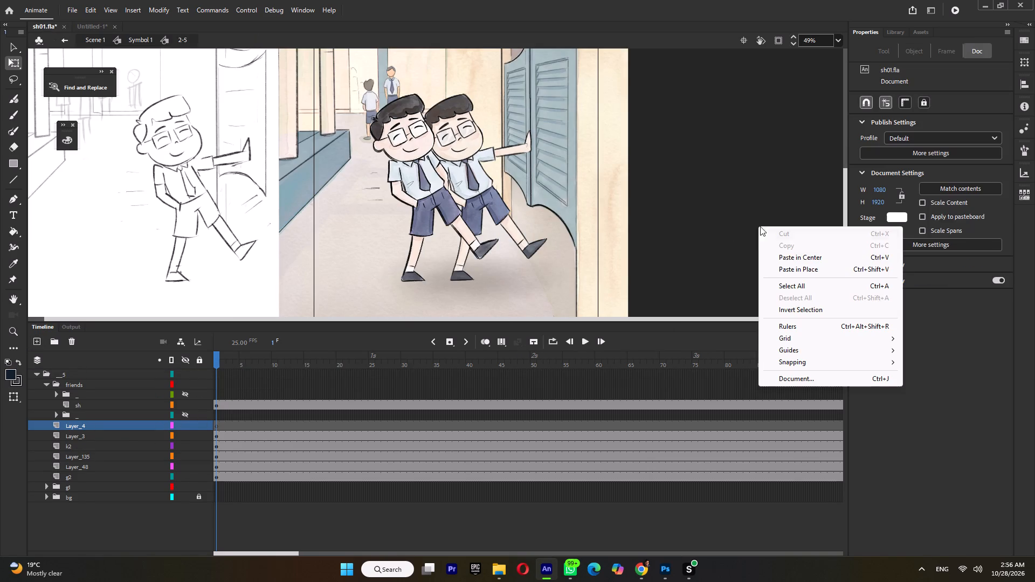
pyautogui.click(788, 267)
pyautogui.click(480, 302)
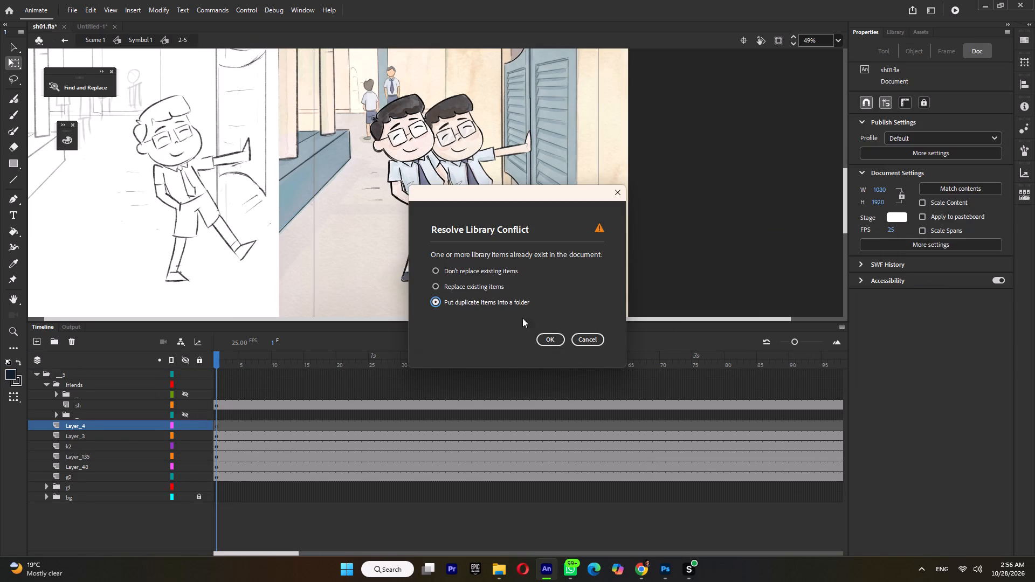
pyautogui.click(546, 336)
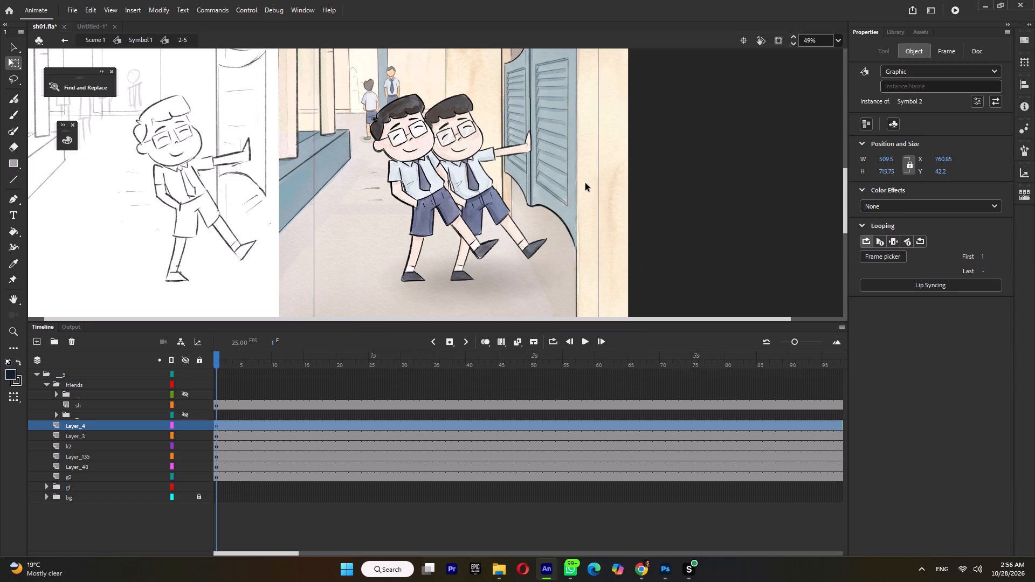
# Move the pasted boy over the door-pushing boy beside the toilet door, at about X 499, Y 1014.
pyautogui.keyDown('ctrl'); pyautogui.scroll(-6, 585, 183); pyautogui.keyUp('ctrl')
pyautogui.keyDown('ctrl'); pyautogui.scroll(3, 445, 142); pyautogui.keyUp('ctrl')
pyautogui.moveTo(492, 109); pyautogui.dragTo(429, 248)
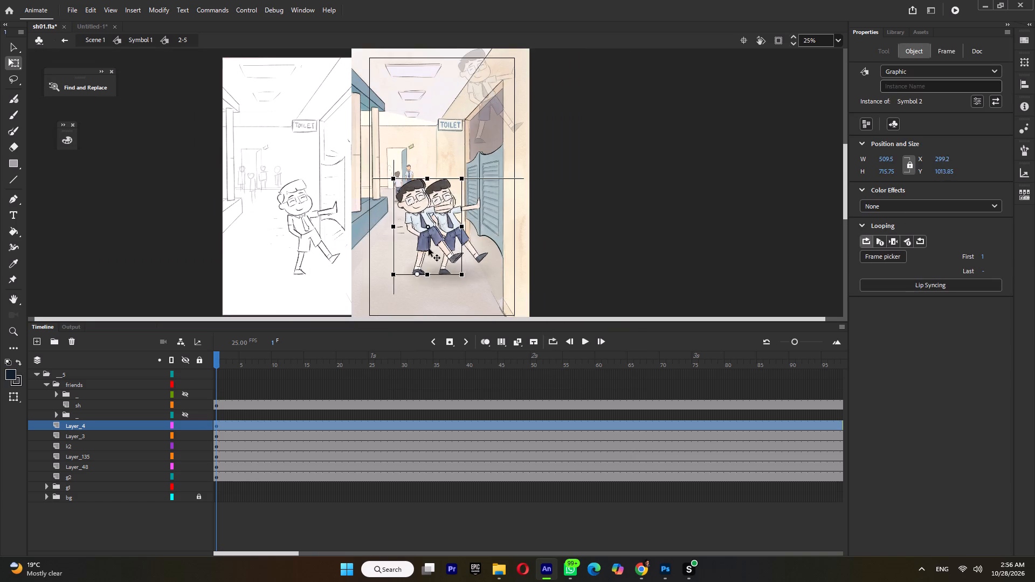
pyautogui.moveTo(429, 248); pyautogui.dragTo(436, 241)
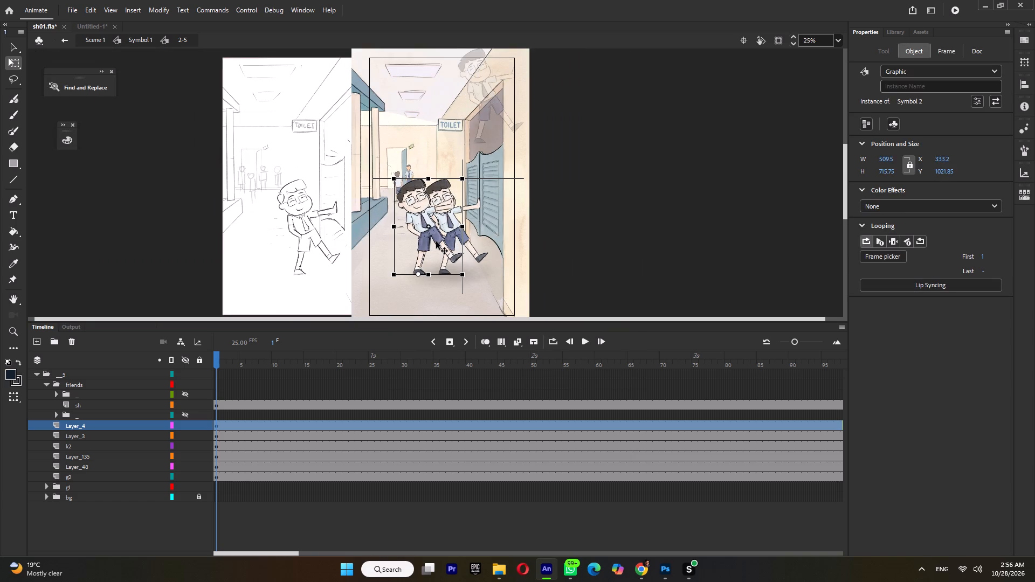
pyautogui.moveTo(436, 241); pyautogui.dragTo(434, 241)
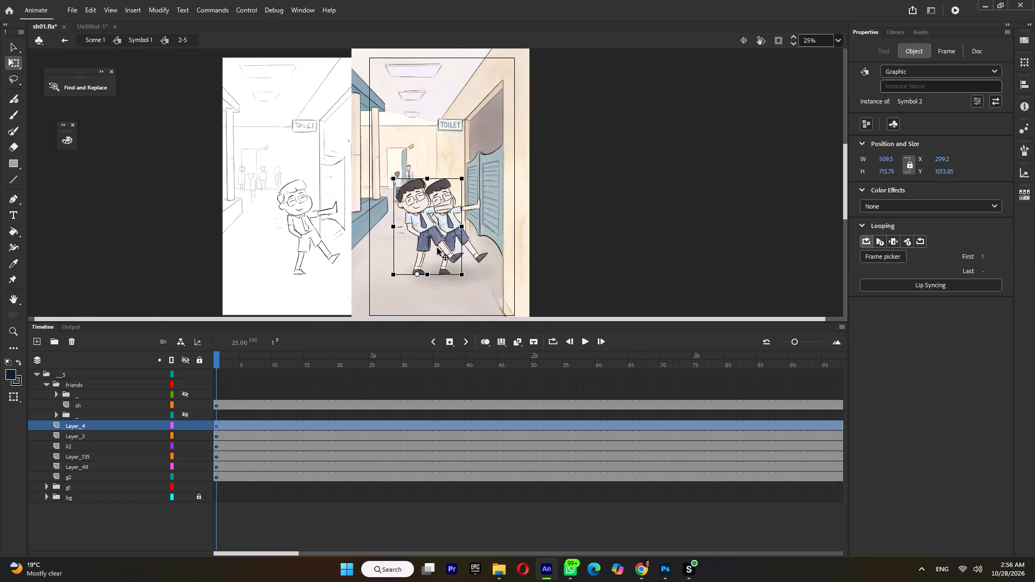
pyautogui.press('Right')
pyautogui.press('Right')
pyautogui.press('Right')
pyautogui.press('Right')
pyautogui.press('Right')
pyautogui.press('Right')
pyautogui.press('Right')
pyautogui.press('Right')
pyautogui.press('Right')
pyautogui.press('Right')
pyautogui.press('Right')
pyautogui.press('Right')
pyautogui.press('Right')
pyautogui.press('Right')
pyautogui.press('Right')
pyautogui.press('Right')
pyautogui.press('Right')
pyautogui.press('Right')
pyautogui.press('Right')
pyautogui.press('Right')
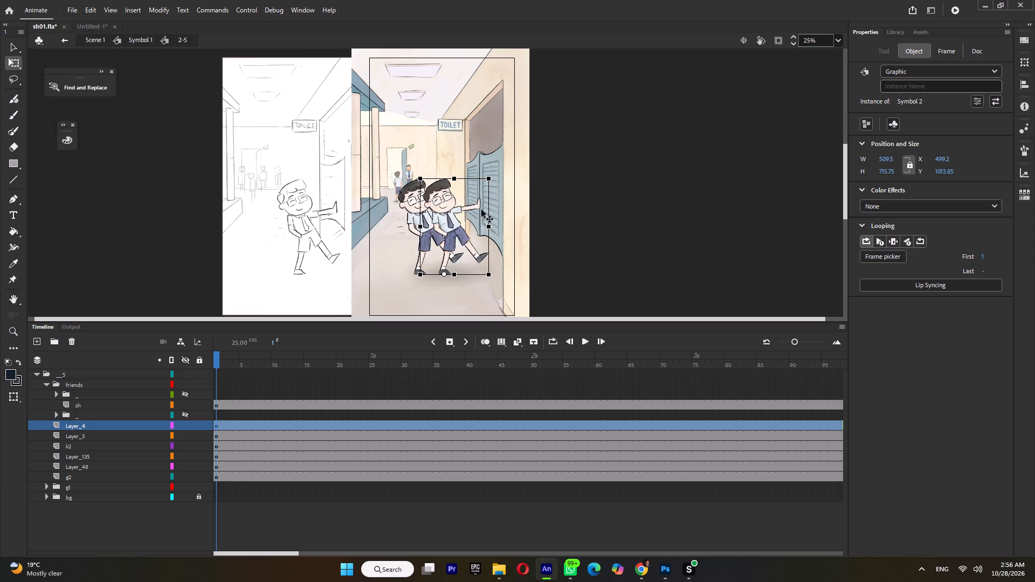
pyautogui.keyDown('ctrl'); pyautogui.scroll(5, 451, 184); pyautogui.keyUp('ctrl')
pyautogui.keyDown('ctrl'); pyautogui.scroll(-3, 450, 217); pyautogui.keyUp('ctrl')
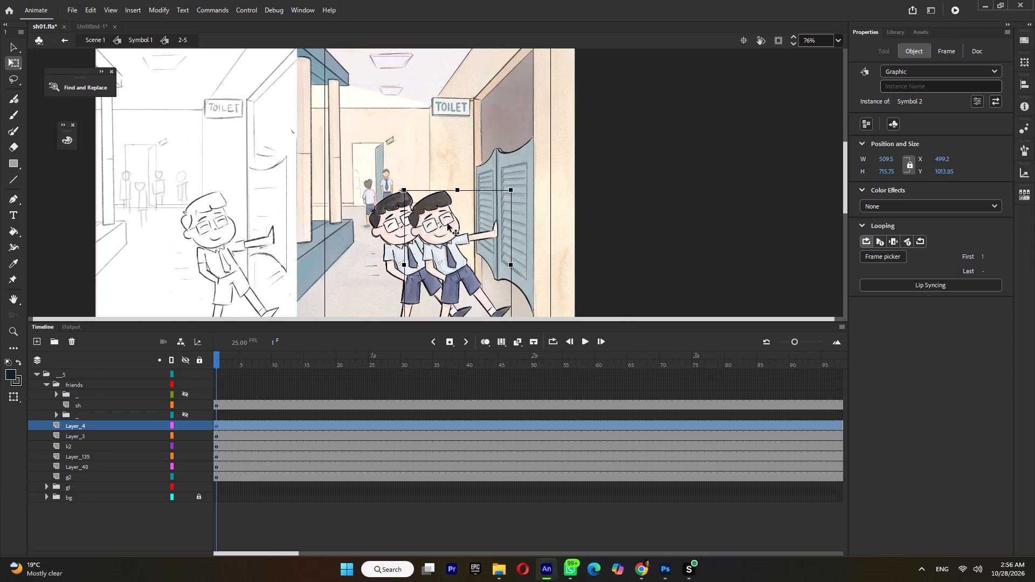
# Delete the old door-pushing boy's artwork from the k2 and Layer_135 layers in symbol 2-5.
pyautogui.click(84, 435)
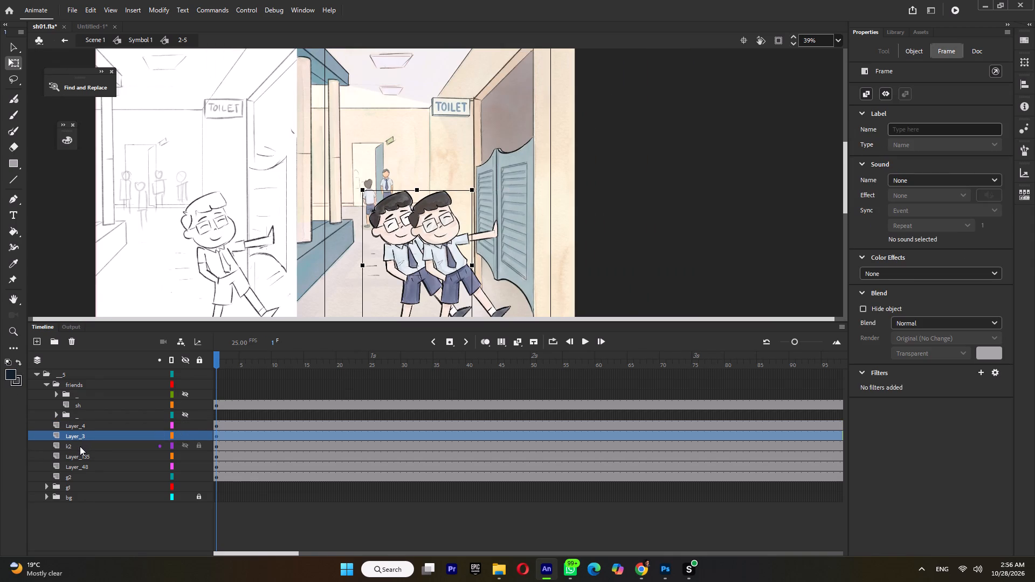
pyautogui.click(80, 446)
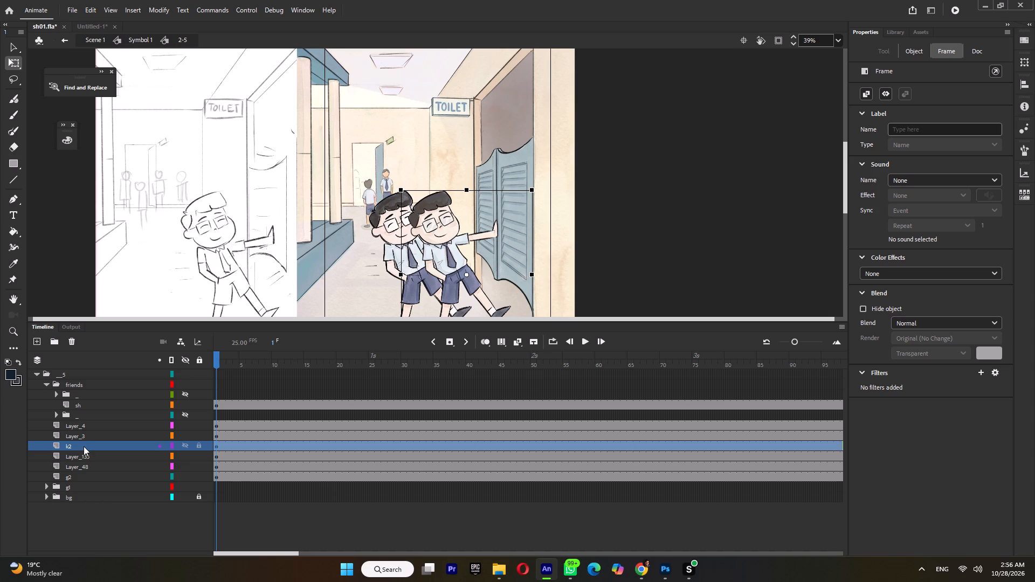
pyautogui.press('Delete')
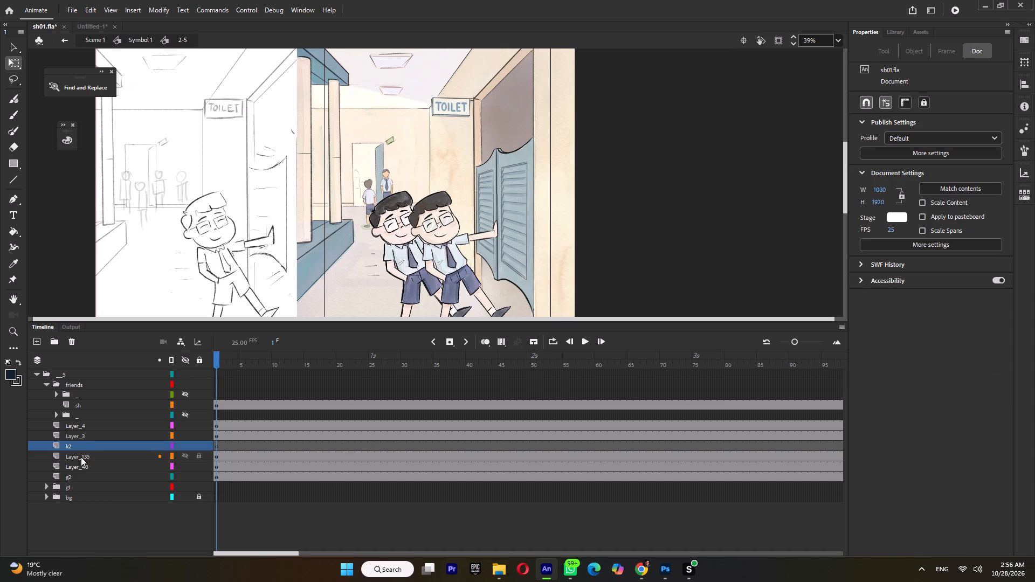
pyautogui.click(81, 457)
pyautogui.press('Delete')
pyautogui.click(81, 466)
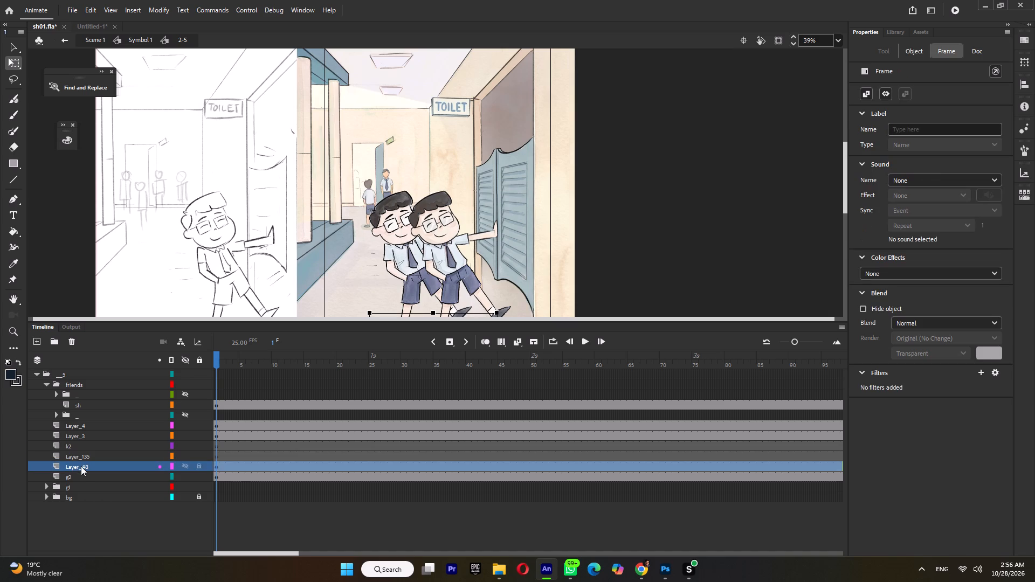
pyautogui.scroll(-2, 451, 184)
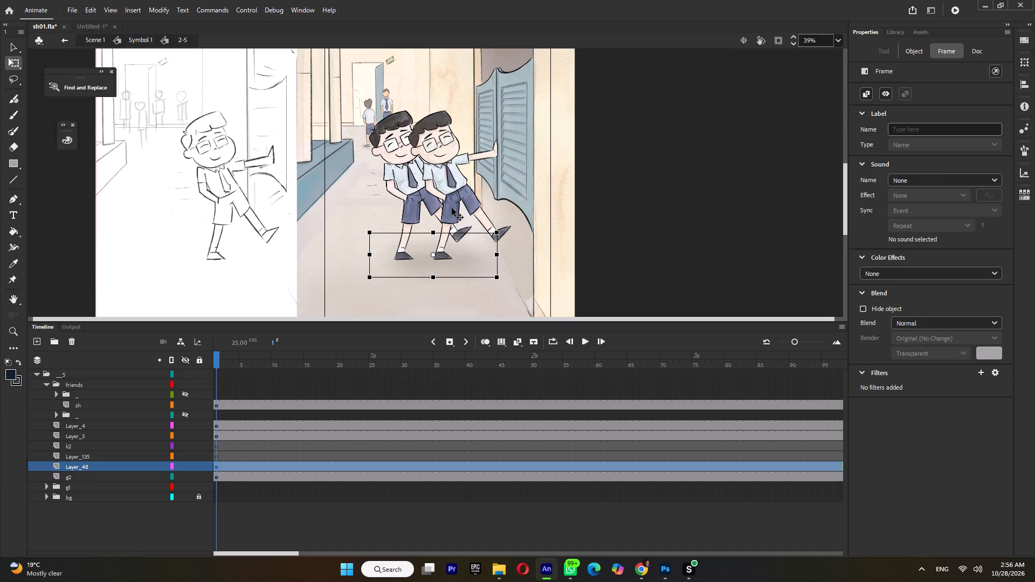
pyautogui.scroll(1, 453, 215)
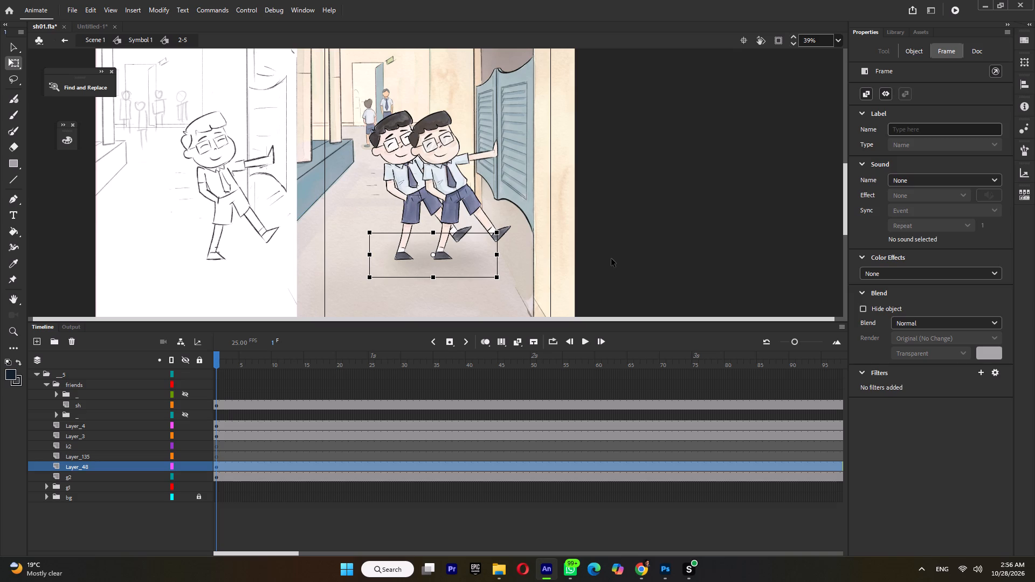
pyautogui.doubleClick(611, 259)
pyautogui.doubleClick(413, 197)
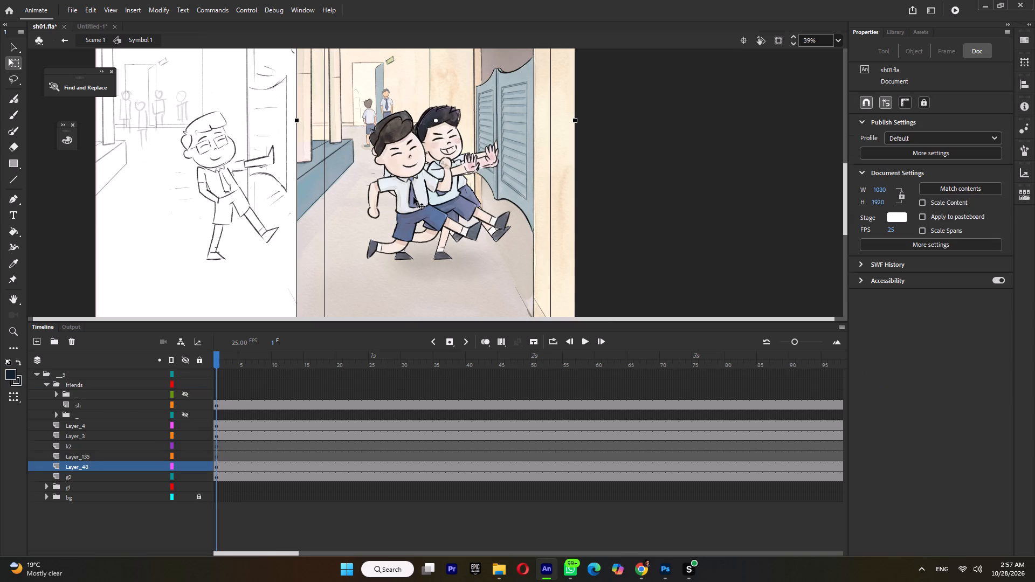
# Unhide both hidden folders inside friends in symbol 2-5, and convert them together with the sh layer into one symbol.
pyautogui.click(75, 391)
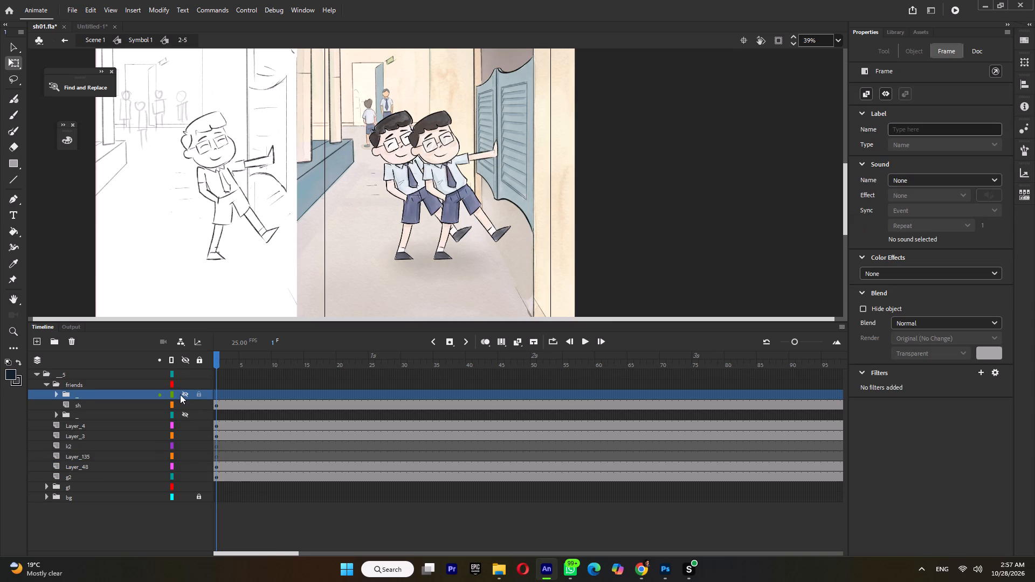
pyautogui.click(185, 392)
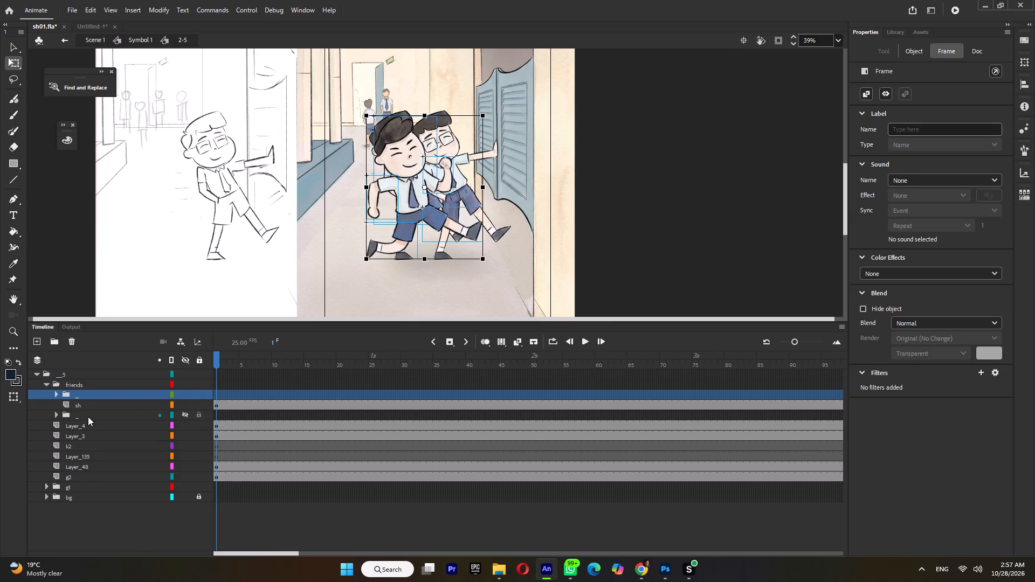
pyautogui.click(85, 418)
pyautogui.keyDown('shift'); pyautogui.click(88, 393); pyautogui.keyUp('shift')
pyautogui.rightClick(88, 393)
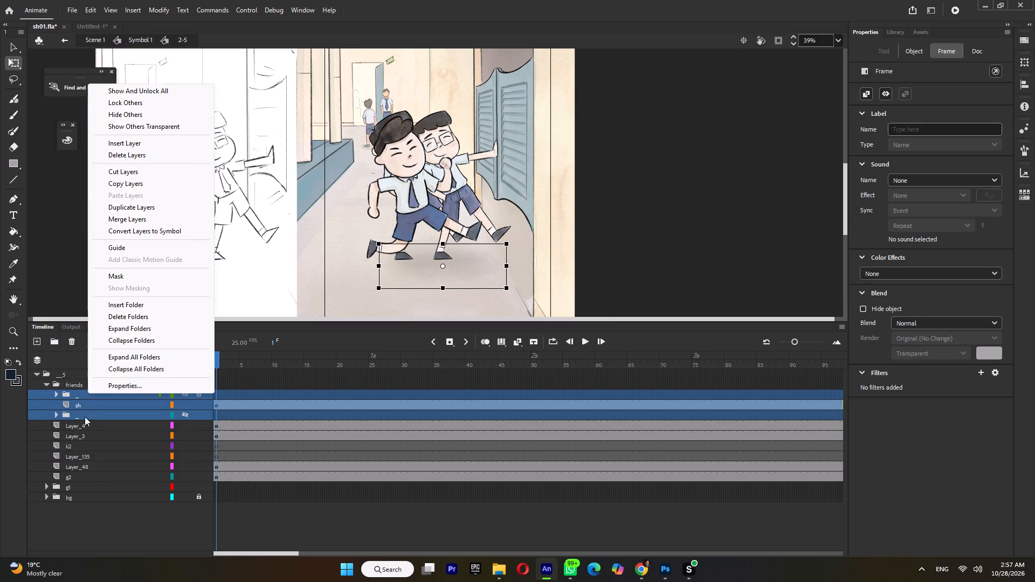
pyautogui.click(85, 417)
pyautogui.click(188, 412)
pyautogui.click(88, 425)
pyautogui.click(95, 410)
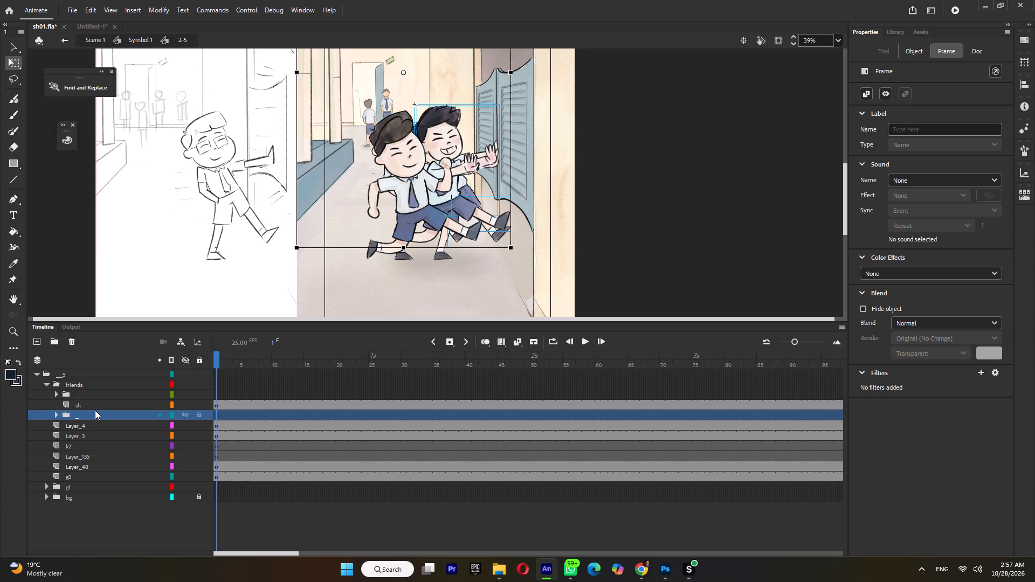
pyautogui.keyDown('shift'); pyautogui.click(93, 397); pyautogui.keyUp('shift')
pyautogui.rightClick(93, 397)
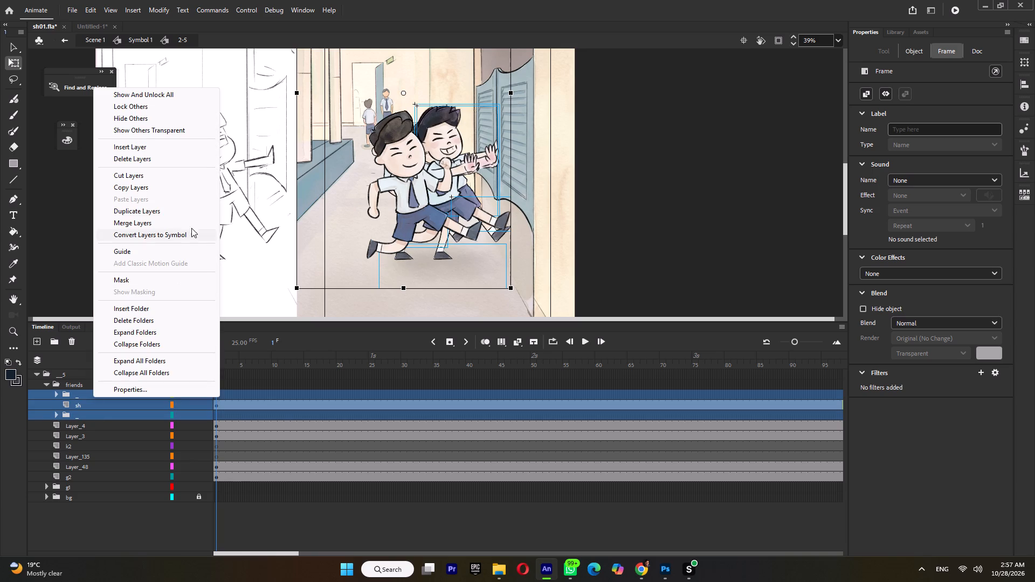
pyautogui.click(189, 234)
pyautogui.click(581, 141)
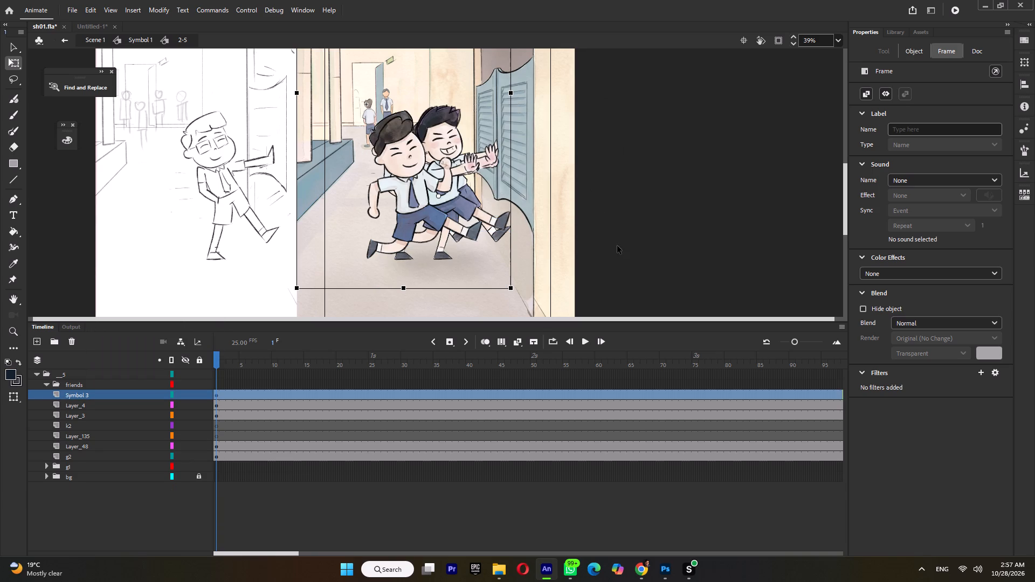
# Hide the two friends' merged symbol layer in symbol 2-5.
pyautogui.click(183, 393)
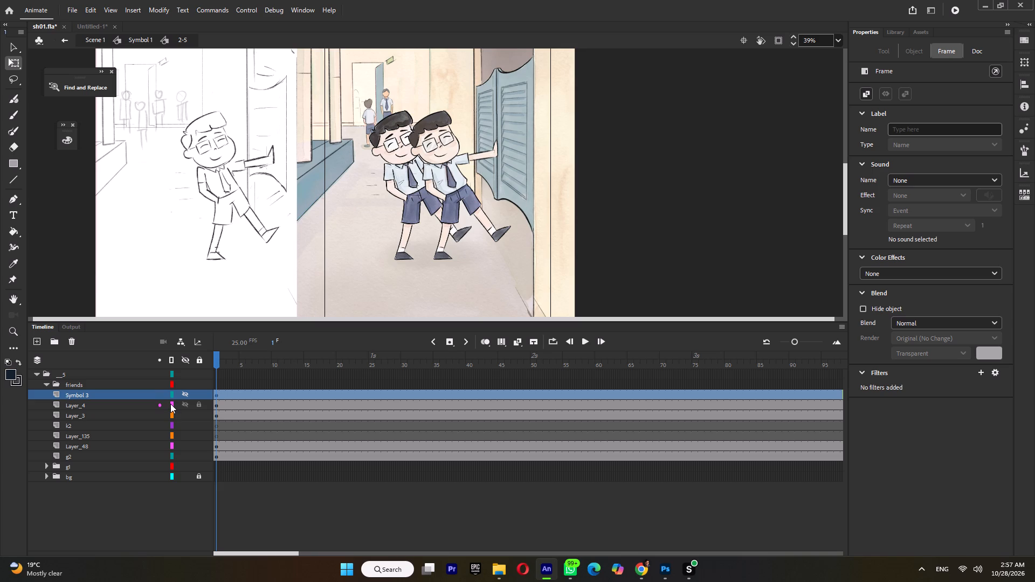
pyautogui.click(122, 405)
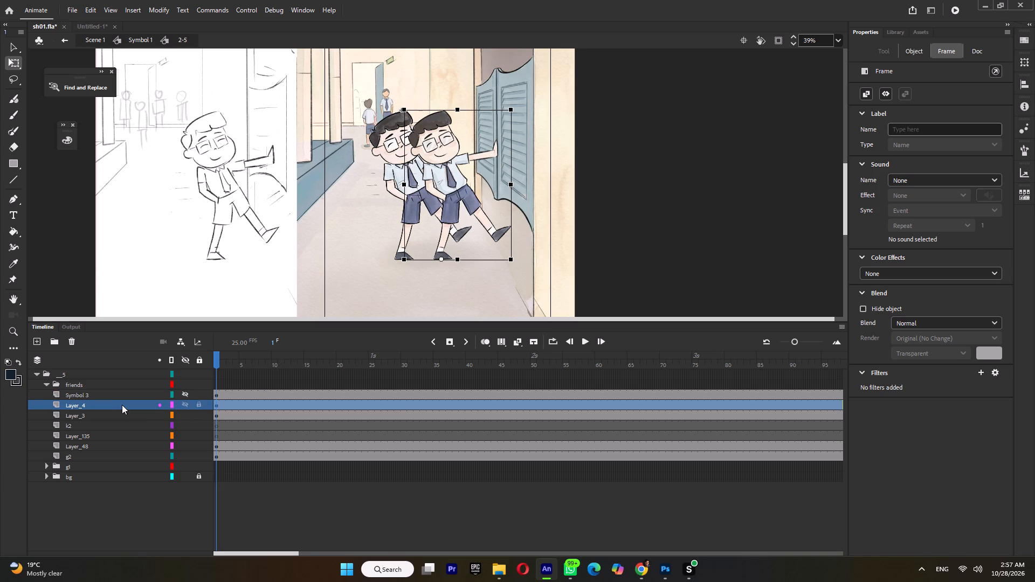
pyautogui.click(571, 198)
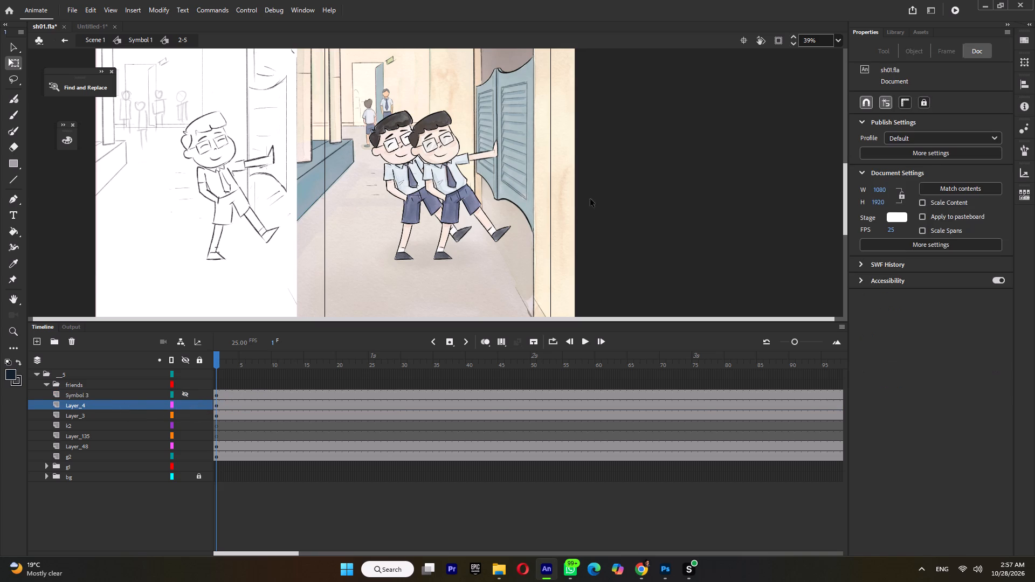
pyautogui.doubleClick(643, 205)
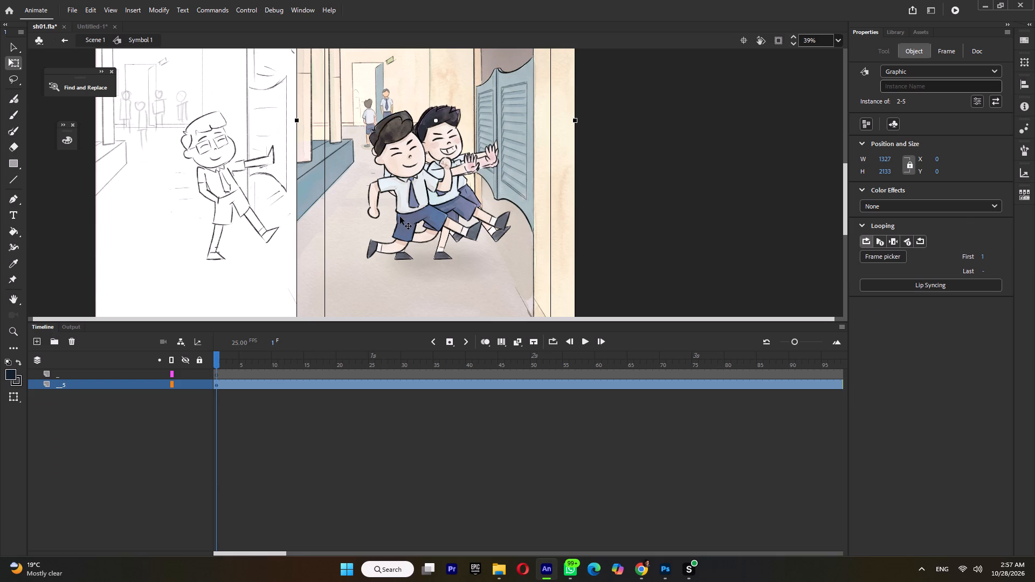
pyautogui.doubleClick(400, 217)
# Move the keyframe of the friends' symbol layer from frame 1 to frame 46.
pyautogui.click(216, 397)
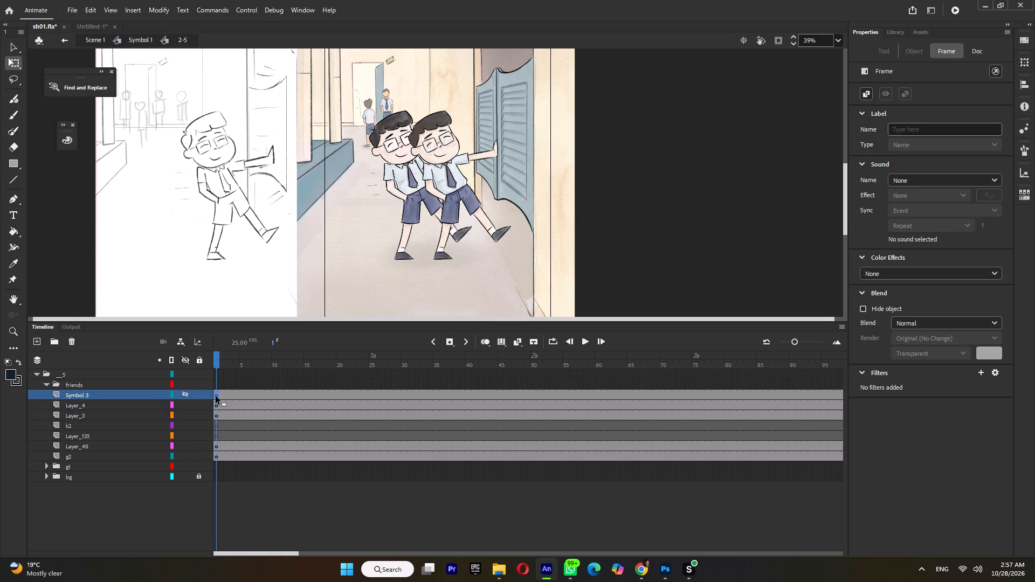
pyautogui.moveTo(216, 396); pyautogui.dragTo(477, 393)
pyautogui.moveTo(477, 393); pyautogui.dragTo(507, 390)
# Return to Scene 1 and play and scrub the animation to check when the running friends enter.
pyautogui.click(677, 216)
pyautogui.click(677, 216)
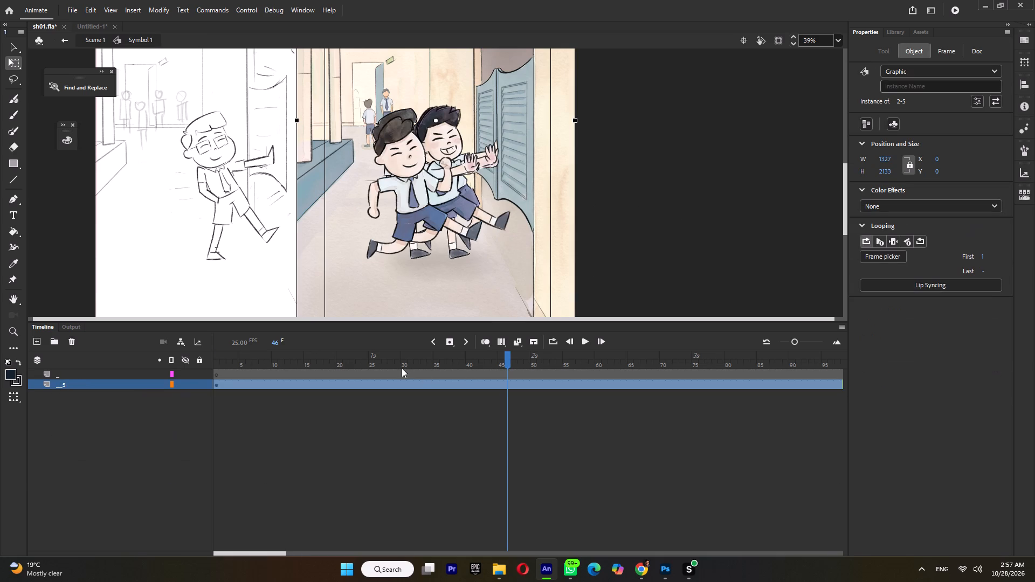
pyautogui.moveTo(393, 362); pyautogui.dragTo(187, 370)
pyautogui.doubleClick(684, 235)
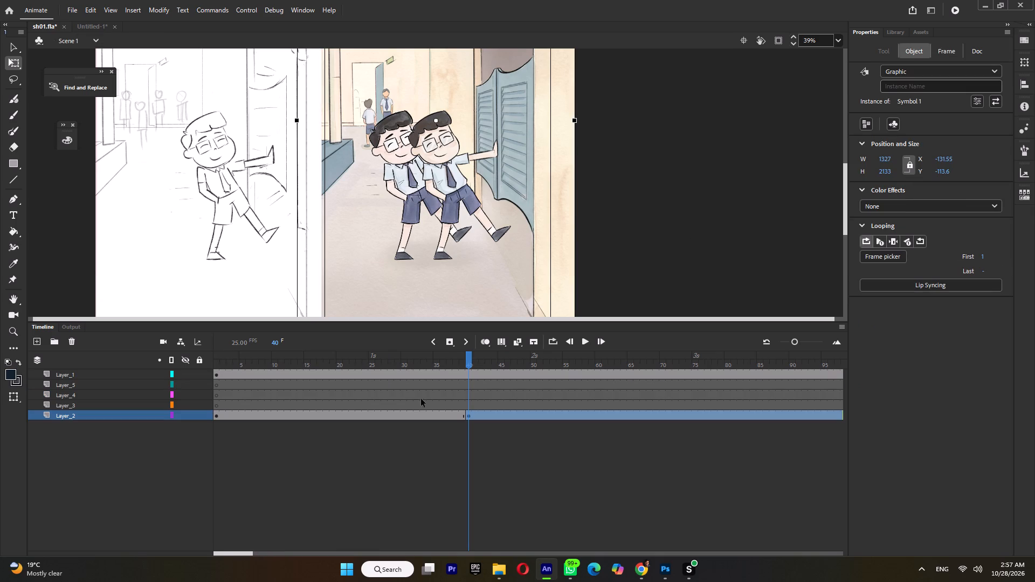
pyautogui.press('Return')
pyautogui.press('Return')
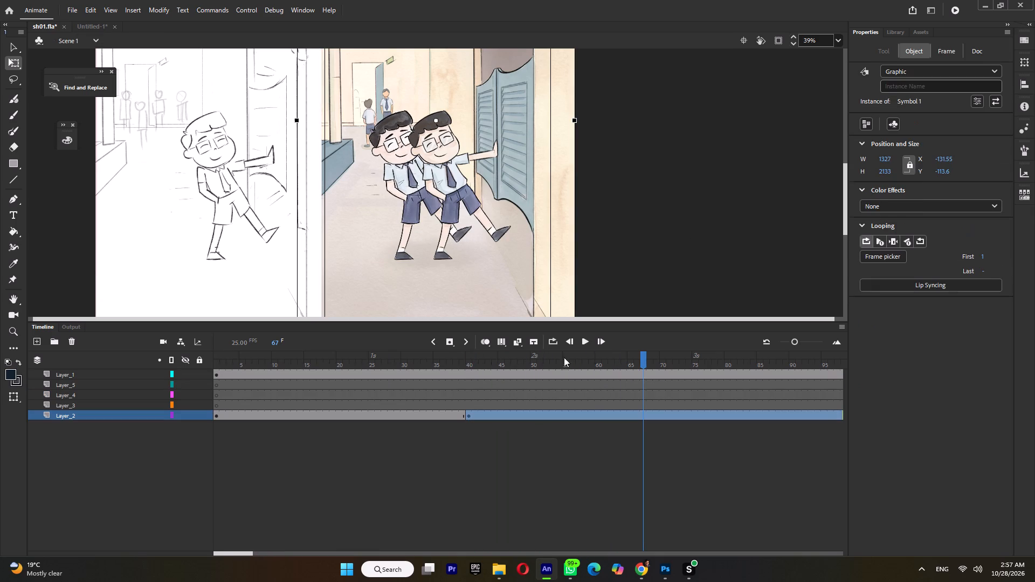
pyautogui.moveTo(641, 364); pyautogui.dragTo(820, 373)
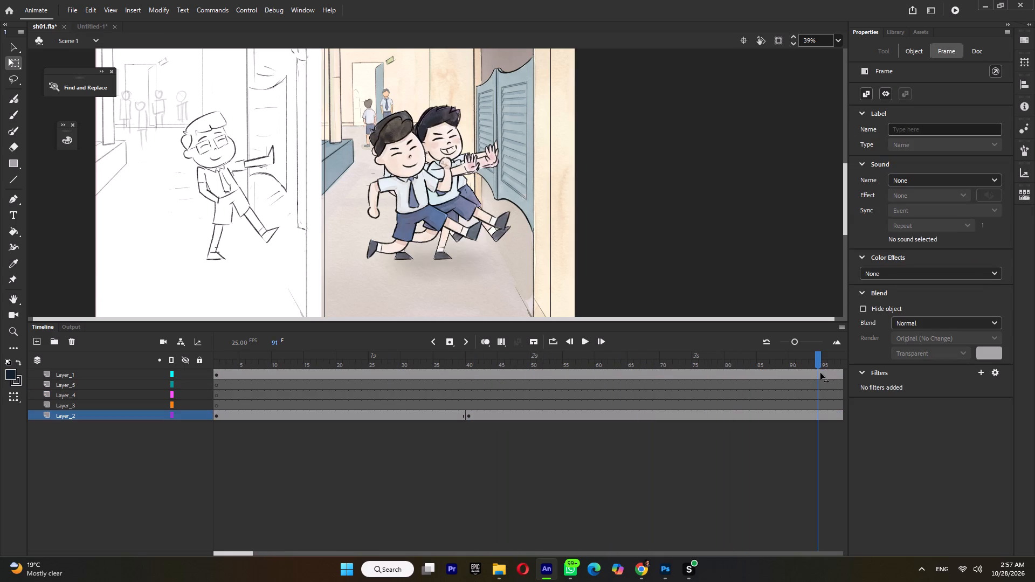
pyautogui.moveTo(820, 373); pyautogui.dragTo(814, 383)
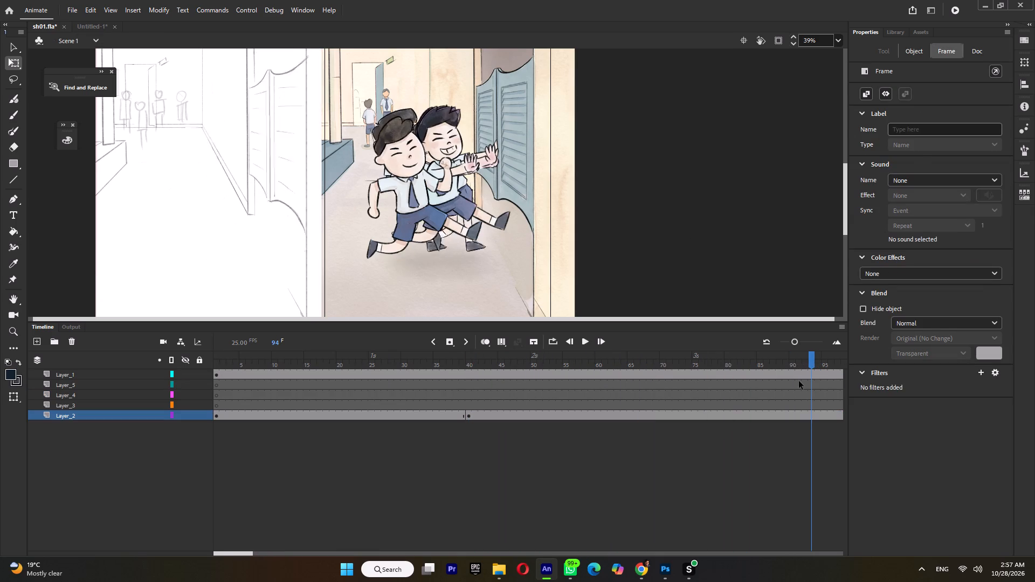
# From frame 94 of Scene 1, reopen symbol 2-5 and insert keyframes at its frame 55 on Layer_4 and Layer_3.
pyautogui.click(816, 362)
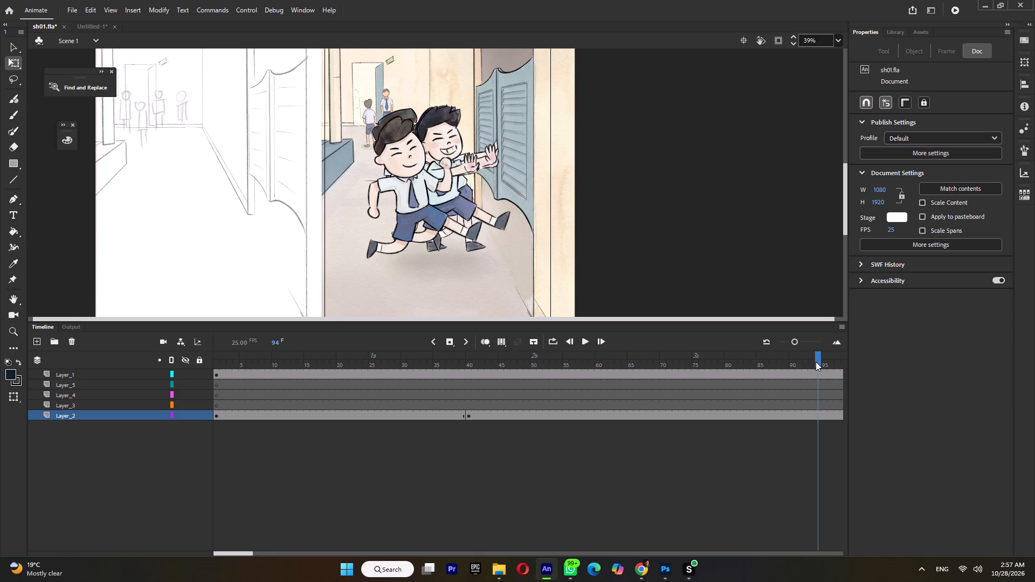
pyautogui.doubleClick(415, 203)
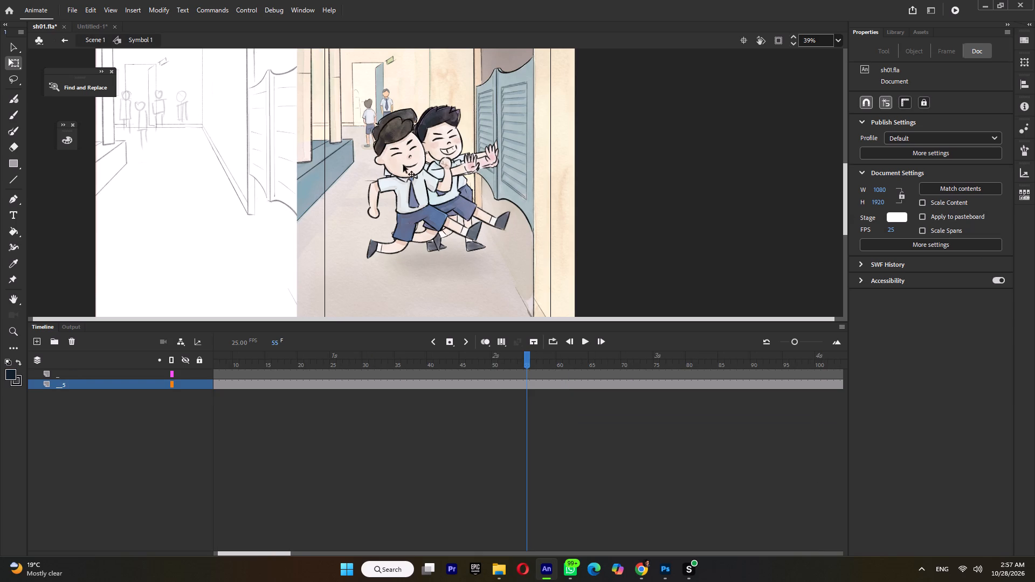
pyautogui.doubleClick(404, 168)
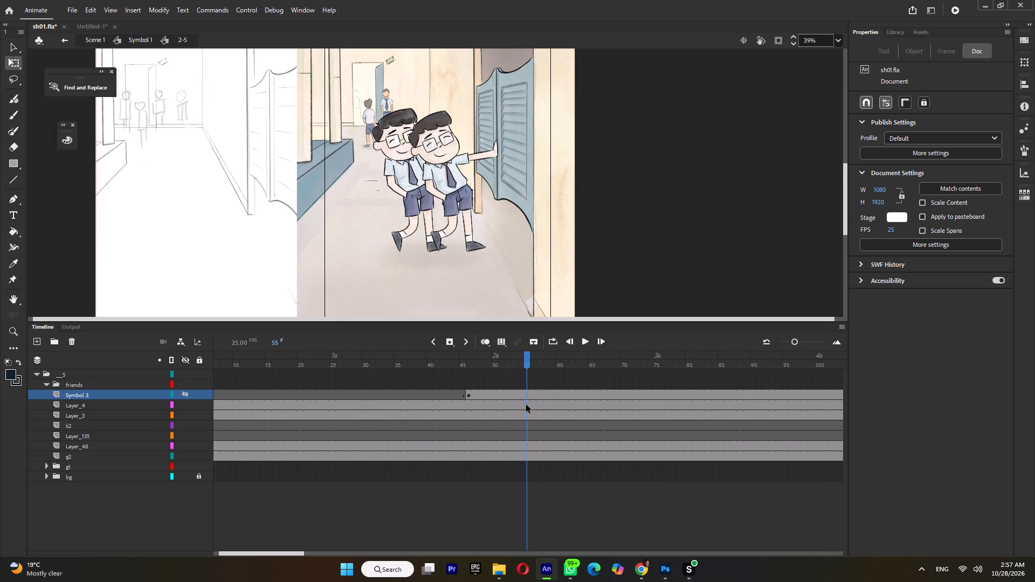
pyautogui.moveTo(527, 403); pyautogui.dragTo(528, 416)
pyautogui.press('F6')
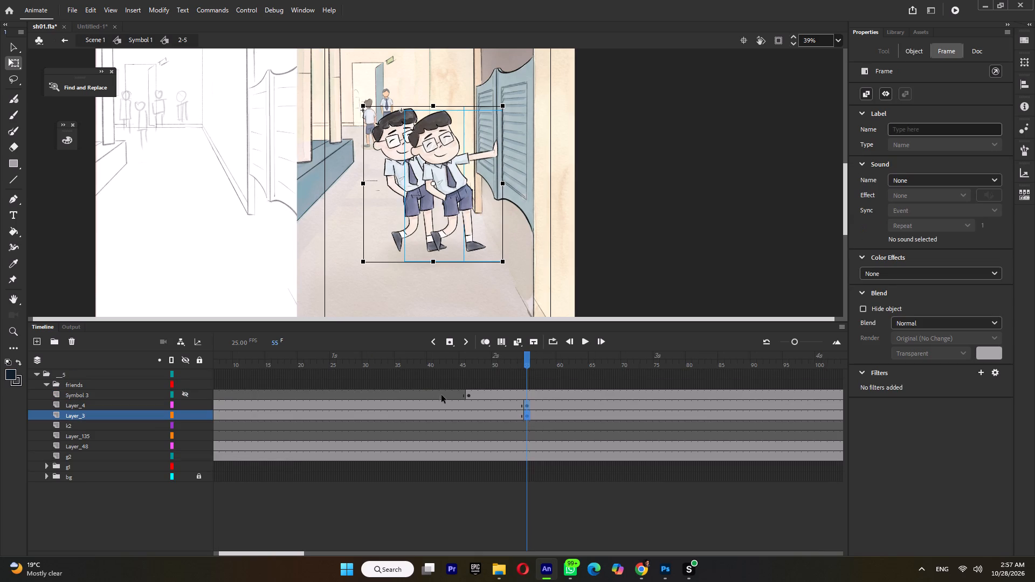
# Insert frames before the friends' keyframe so that their symbol layer starts at frame 76.
pyautogui.click(441, 395)
pyautogui.press('F5')
pyautogui.press('F5')
pyautogui.press('F5')
pyautogui.press('F5')
pyautogui.press('F5')
pyautogui.press('F5')
pyautogui.press('F5')
pyautogui.press('F5')
pyautogui.press('F5')
pyautogui.press('F5')
pyautogui.press('F5')
pyautogui.press('F5')
pyautogui.press('F5')
pyautogui.press('F5')
pyautogui.press('F5')
pyautogui.press('F5')
pyautogui.press('F5')
pyautogui.press('F5')
pyautogui.press('F5')
pyautogui.press('F5')
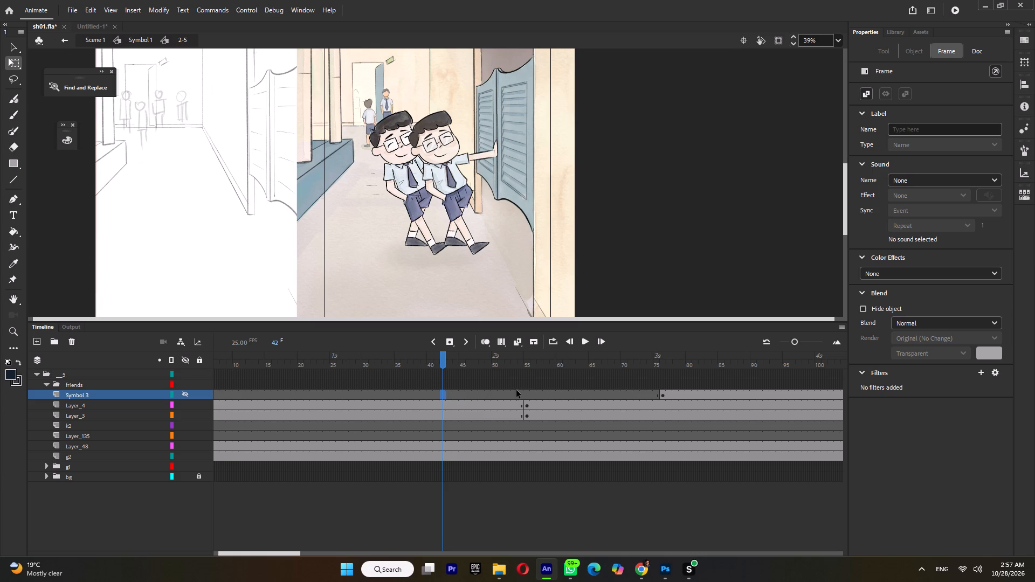
# At frame 55, shift the Layer_4 door-pushing boy horizontally beyond the toilet door to about X 1162.
pyautogui.click(527, 404)
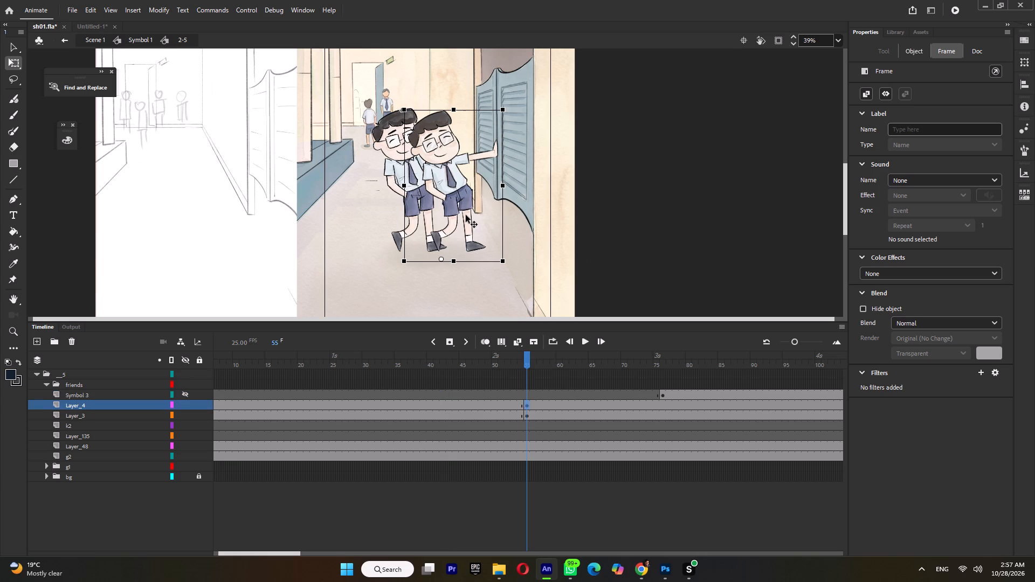
pyautogui.click(466, 215)
pyautogui.hotkey('shift', 'Right')
pyautogui.hotkey('shift', 'Right')
pyautogui.hotkey('shift', 'Right')
pyautogui.hotkey('shift', 'Right')
pyautogui.hotkey('shift', 'Right')
pyautogui.hotkey('shift', 'Right')
pyautogui.hotkey('shift', 'Right')
pyautogui.hotkey('shift', 'Right')
pyautogui.hotkey('shift', 'Right')
pyautogui.hotkey('shift', 'Right')
pyautogui.hotkey('shift', 'Right')
pyautogui.hotkey('shift', 'Right')
pyautogui.hotkey('shift', 'Right')
pyautogui.hotkey('shift', 'Right')
pyautogui.hotkey('shift', 'Right')
pyautogui.hotkey('shift', 'Right')
pyautogui.hotkey('shift', 'Right')
pyautogui.hotkey('shift', 'Right')
pyautogui.hotkey('shift', 'Right')
pyautogui.hotkey('shift', 'Right')
pyautogui.hotkey('shift', 'Right')
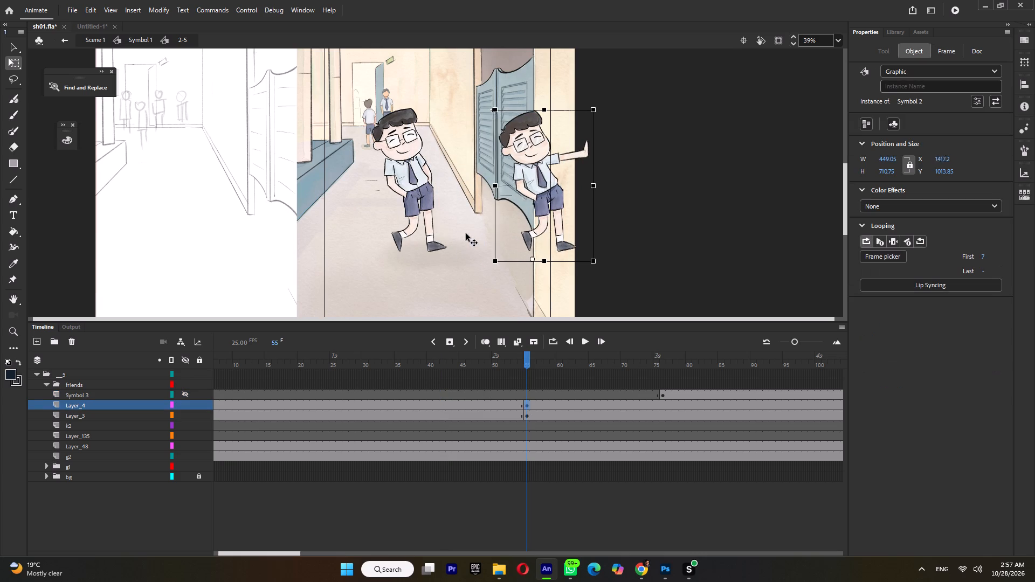
pyautogui.hotkey('shift', 'Right')
pyautogui.hotkey('shift', 'Right')
pyautogui.hotkey('shift', 'Right')
pyautogui.hotkey('shift', 'Right')
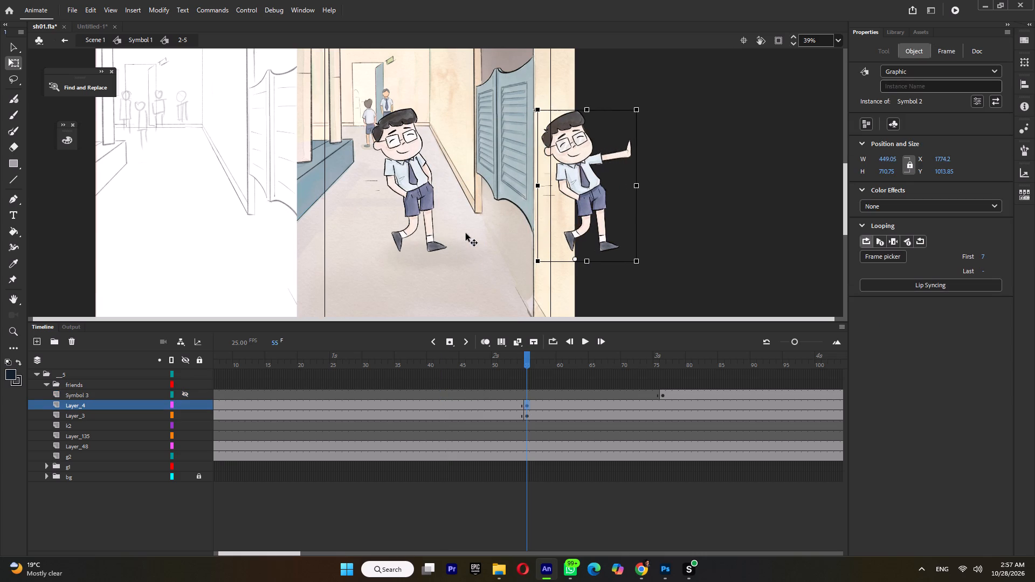
pyautogui.hotkey('shift', 'Right')
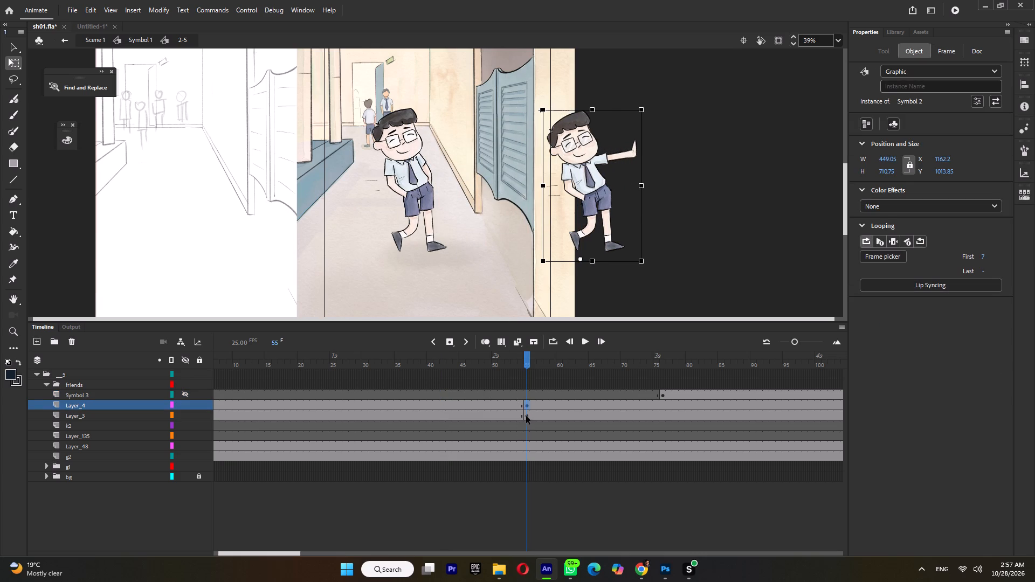
# Insert a blank keyframe at frame 55 on layer g2 to remove the door artwork from there, and scrub back through the shot.
pyautogui.click(526, 446)
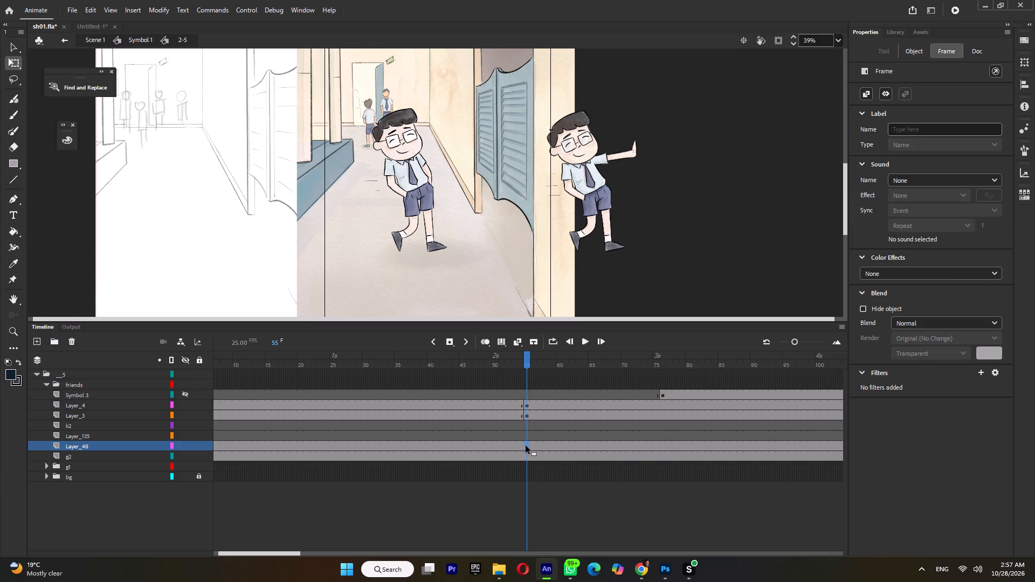
pyautogui.click(527, 454)
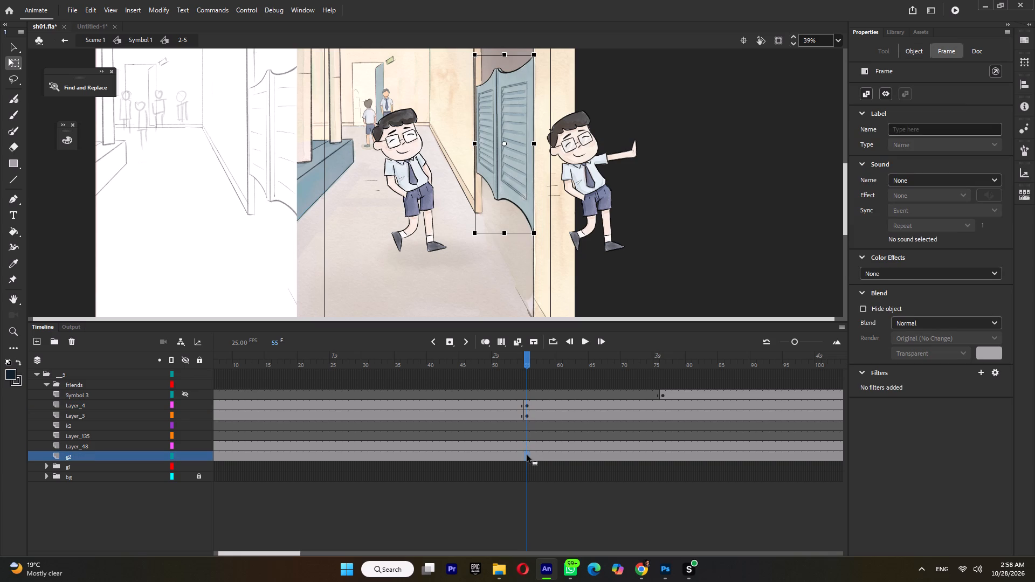
pyautogui.press('F7')
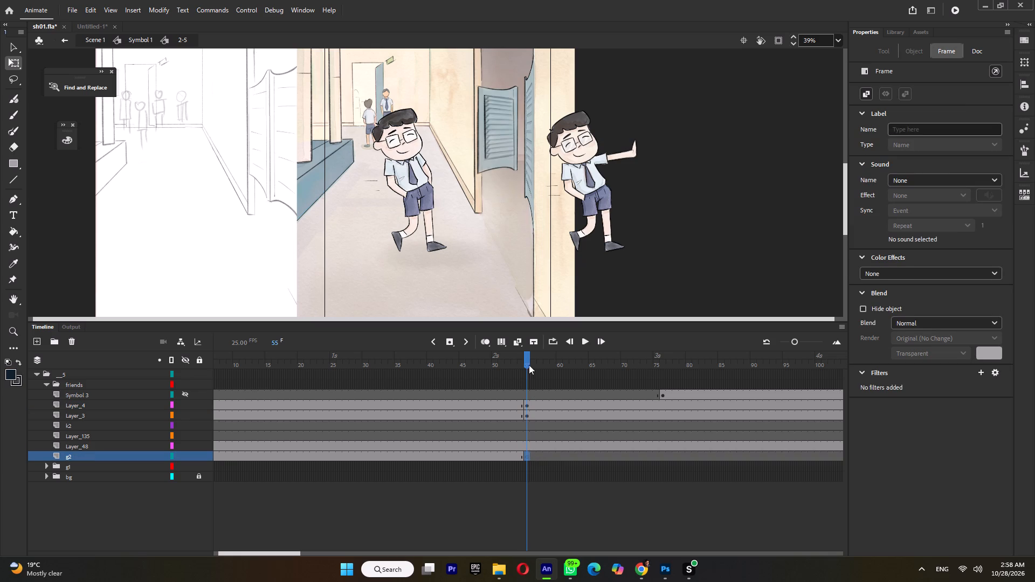
pyautogui.moveTo(523, 368); pyautogui.dragTo(210, 412)
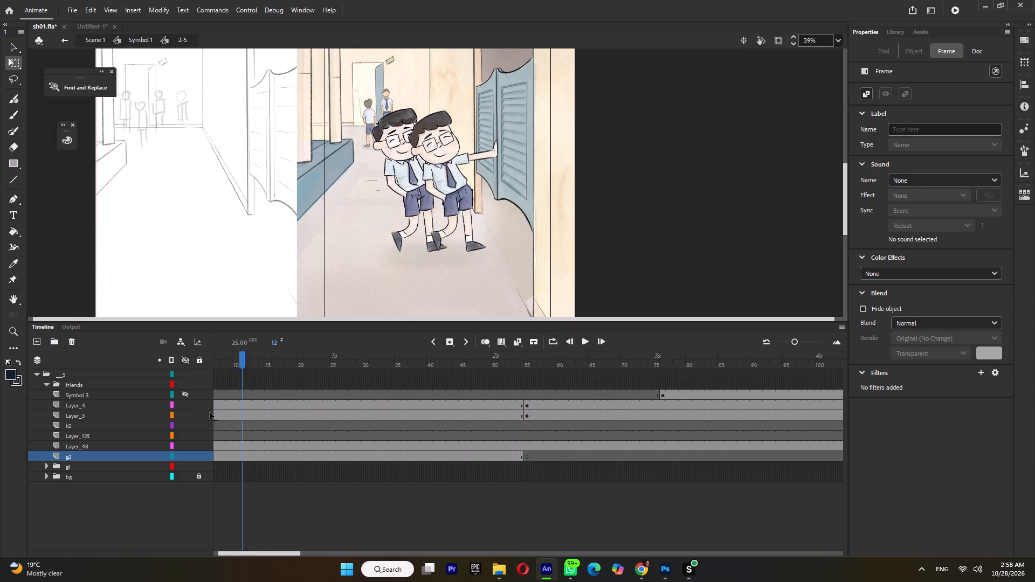
pyautogui.moveTo(210, 412); pyautogui.dragTo(425, 425)
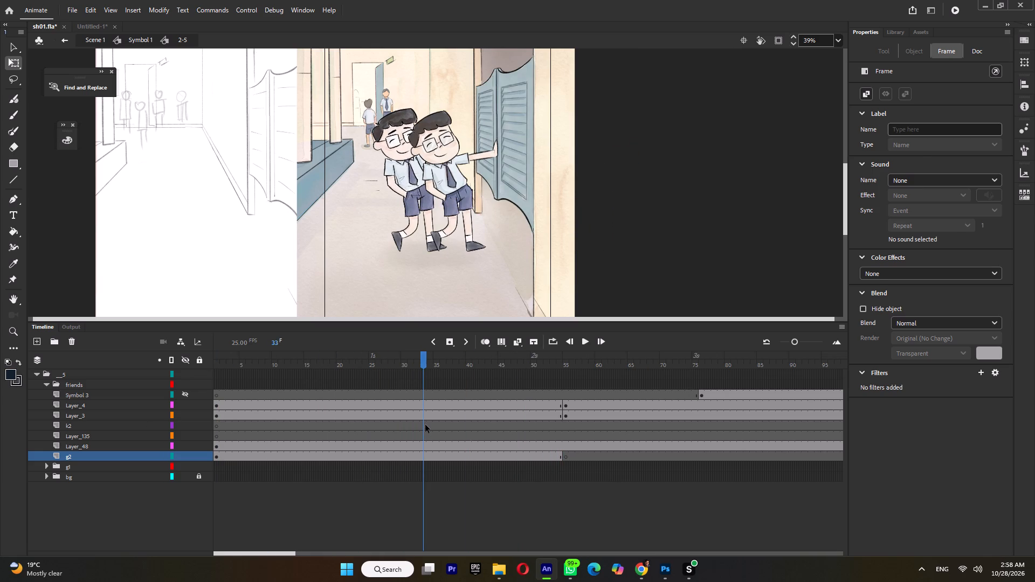
# Insert a keyframe at frame 33 on Layer_4 and delete the door-pushing boy from the frames before it.
pyautogui.click(424, 408)
pyautogui.click(426, 414)
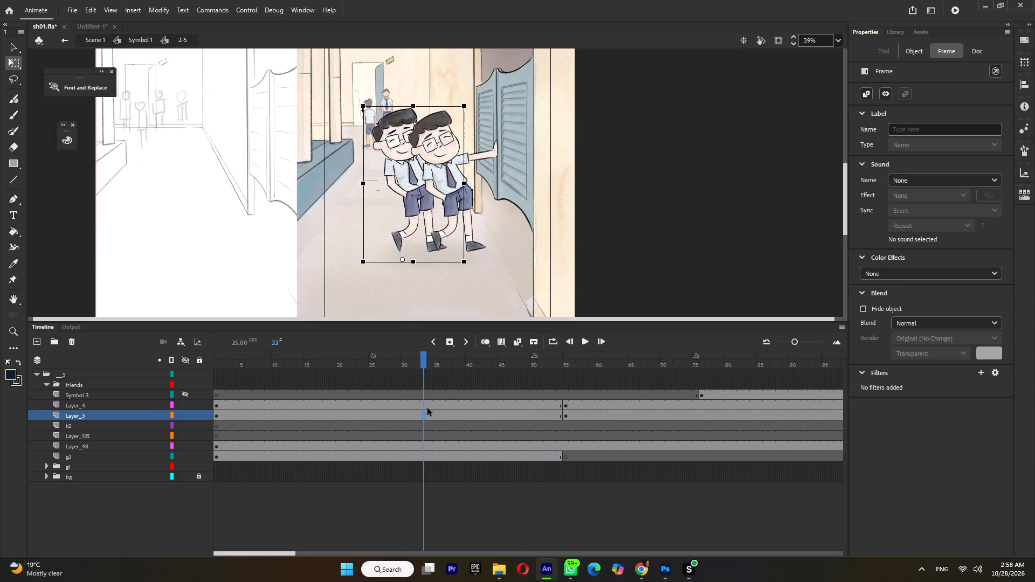
pyautogui.click(424, 404)
pyautogui.press('F6')
pyautogui.click(398, 406)
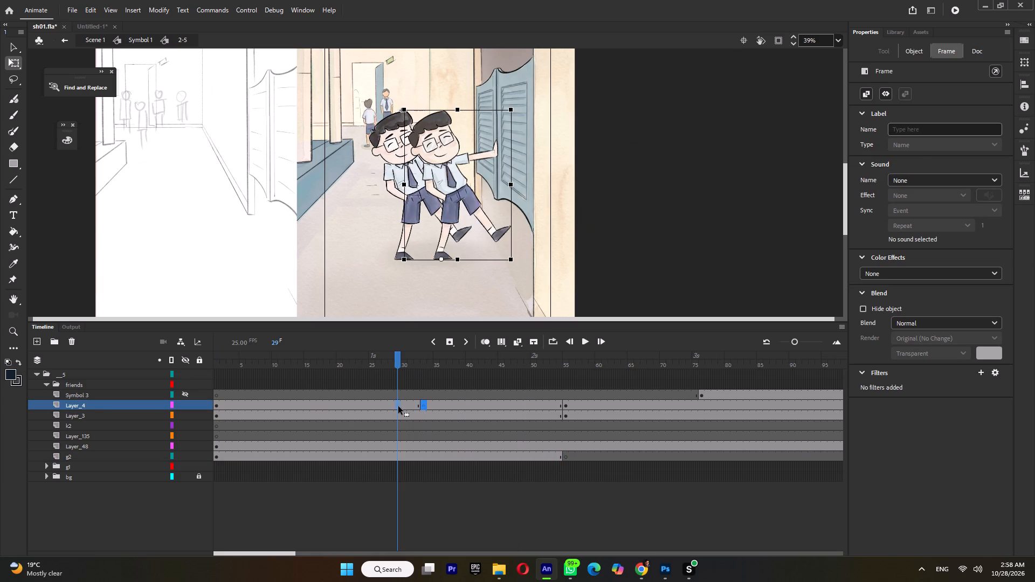
pyautogui.press('Delete')
# Insert a keyframe at frame 33 on Layer_3 and shift the walking boy in the preceding span horizontally away from the toilet door.
pyautogui.click(423, 406)
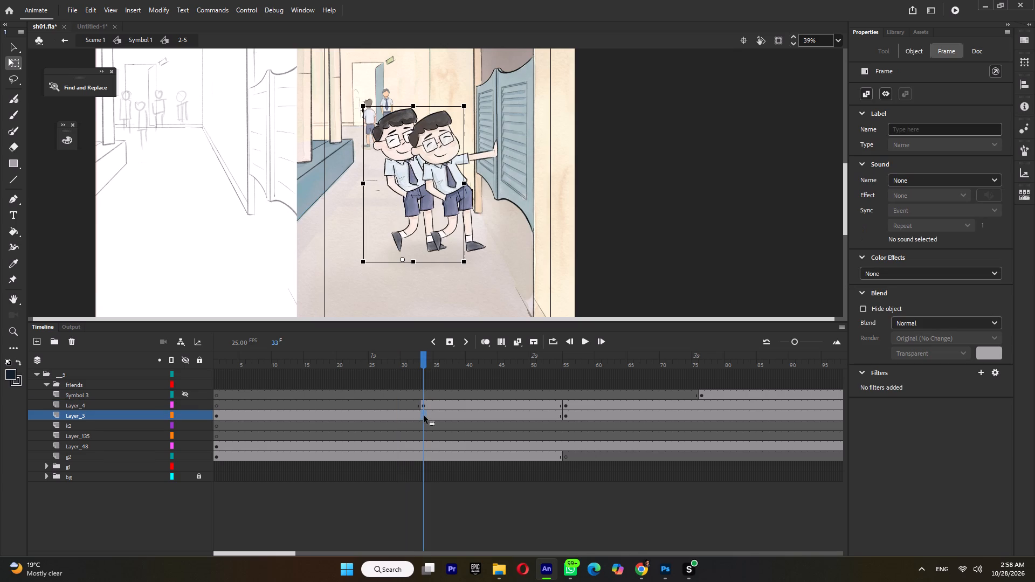
pyautogui.press('F6')
pyautogui.click(350, 413)
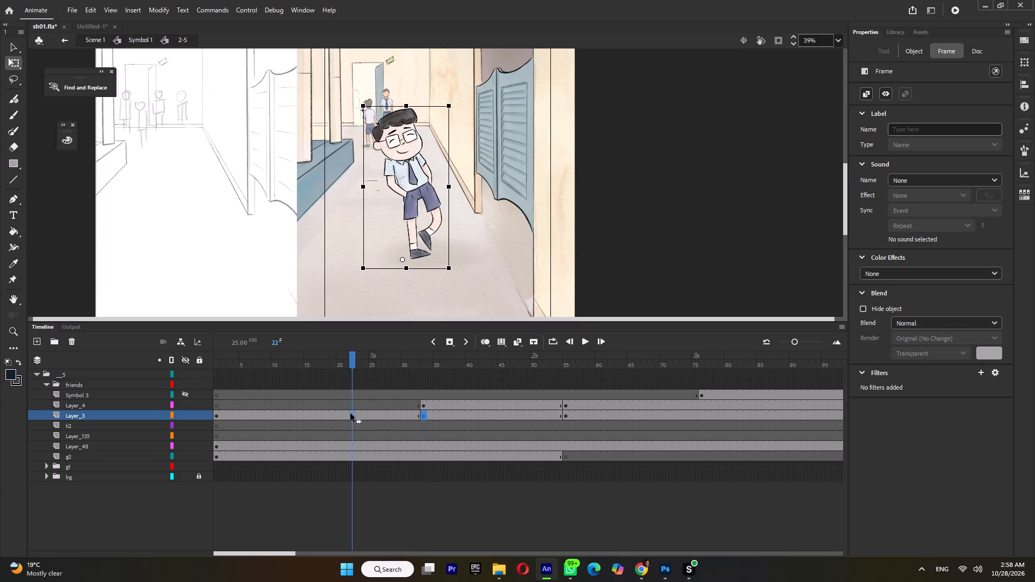
pyautogui.press('Left')
pyautogui.press('Left')
pyautogui.press('Left')
pyautogui.press('Left')
pyautogui.press('Left')
pyautogui.press('Left')
pyautogui.press('Left')
pyautogui.press('Left')
pyautogui.press('Left')
pyautogui.press('Left')
pyautogui.press('Left')
pyautogui.press('Left')
pyautogui.press('Left')
pyautogui.press('Left')
pyautogui.press('Left')
pyautogui.press('Left')
pyautogui.press('Left')
pyautogui.press('Left')
pyautogui.press('Left')
pyautogui.press('Left')
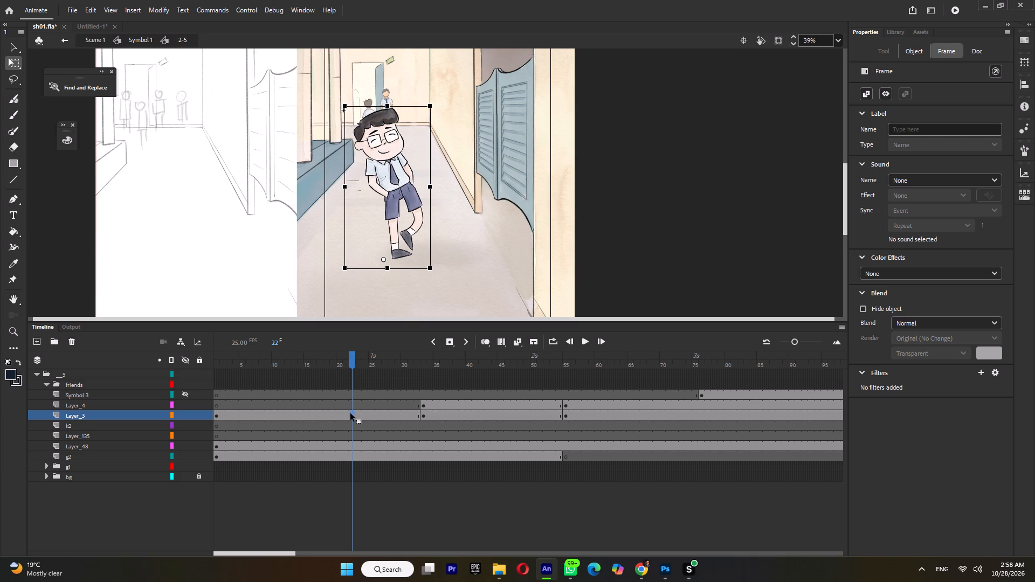
pyautogui.hotkey('shift', 'Left')
pyautogui.hotkey('shift', 'Left')
pyautogui.hotkey('shift', 'Left')
pyautogui.hotkey('shift', 'Left')
pyautogui.hotkey('shift', 'Left')
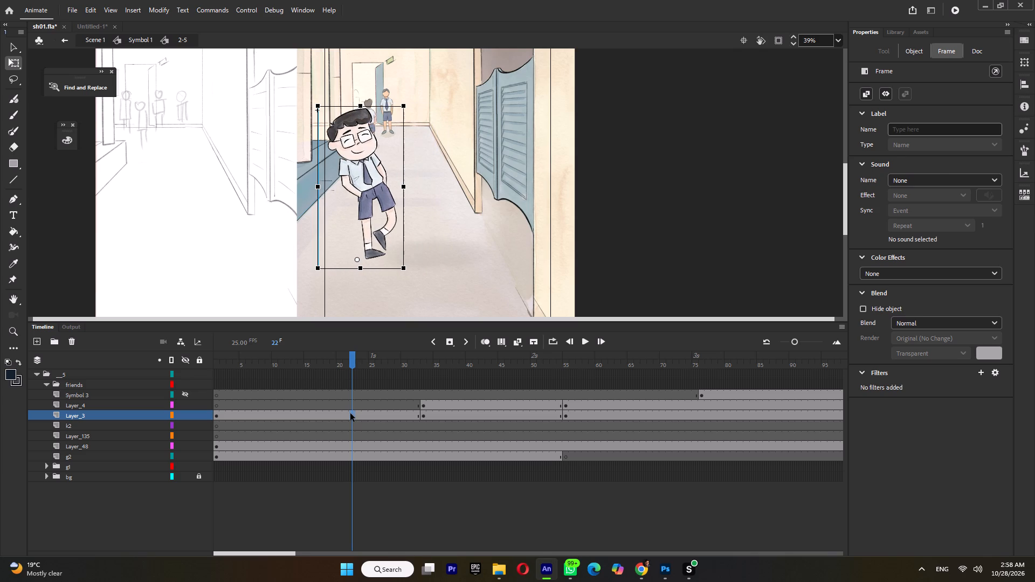
# Apply a classic tween to Layer_3 from frame 1 to frame 33 and play the walk.
pyautogui.hotkey('ctrl', 'm')
pyautogui.moveTo(273, 363); pyautogui.dragTo(118, 384)
pyautogui.press('Return')
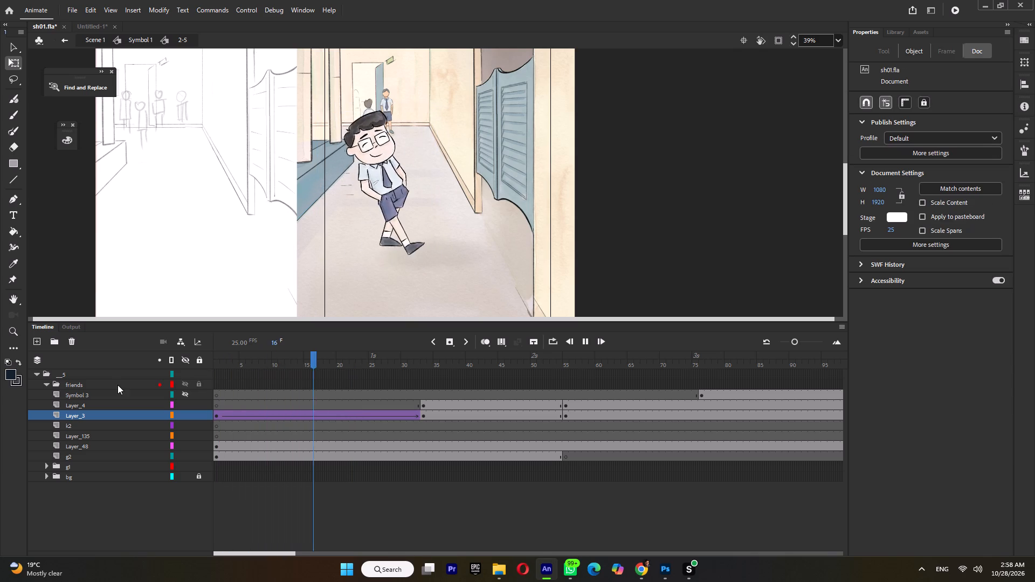
pyautogui.press('Return')
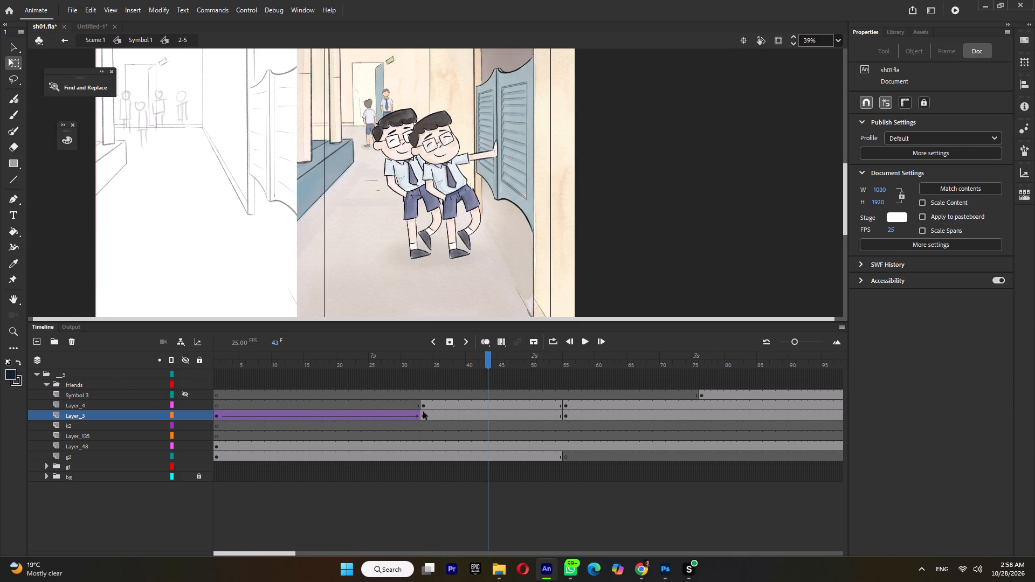
# At frame 33 on Layer_3, shift the walking boy horizontally toward the door so he lines up with the Layer_4 door-pushing pose.
pyautogui.click(424, 414)
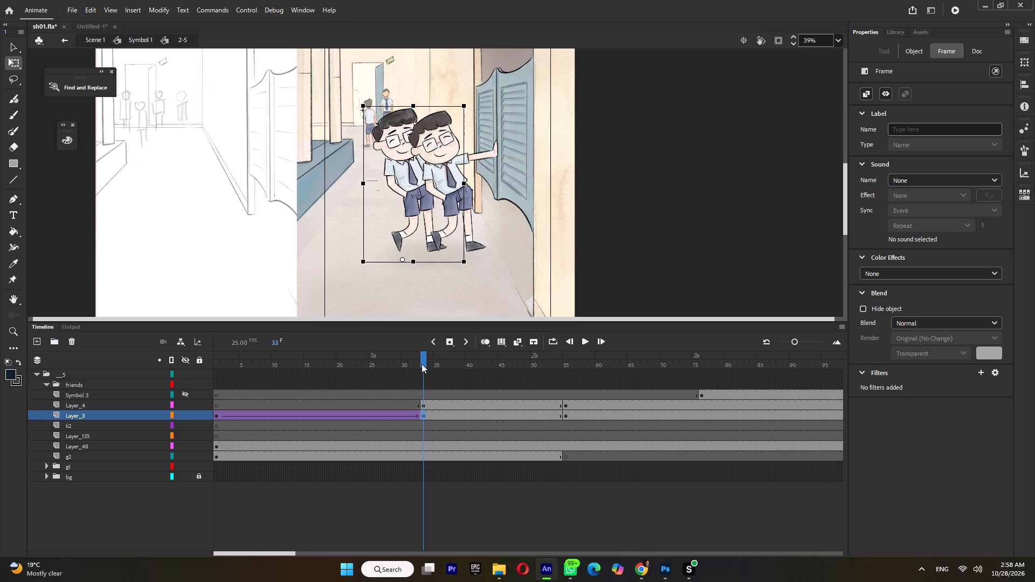
pyautogui.hotkey('shift', 'Right')
pyautogui.hotkey('shift', 'Right')
pyautogui.hotkey('shift', 'Right')
pyautogui.hotkey('shift', 'Right')
pyautogui.hotkey('shift', 'Right')
pyautogui.hotkey('shift', 'Right')
pyautogui.hotkey('shift', 'Right')
pyautogui.hotkey('shift', 'Left')
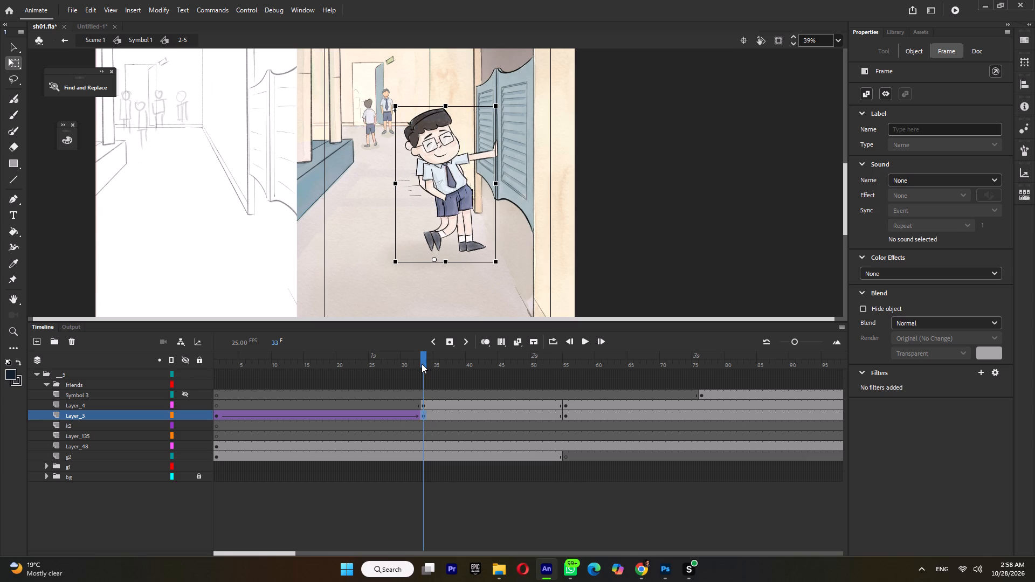
pyautogui.hotkey('shift', 'Right')
pyautogui.press('Right')
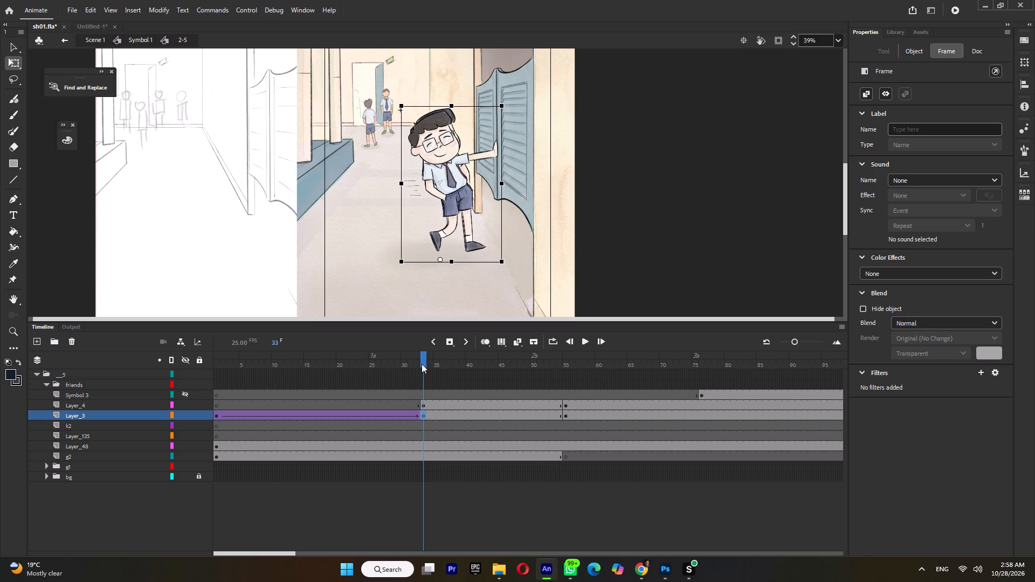
pyautogui.press('Right')
# Scrub back through the Layer_3 walk tween, inserting keyframes at frames 30, 24, 18, 12 and 6.
pyautogui.moveTo(418, 359); pyautogui.dragTo(392, 370)
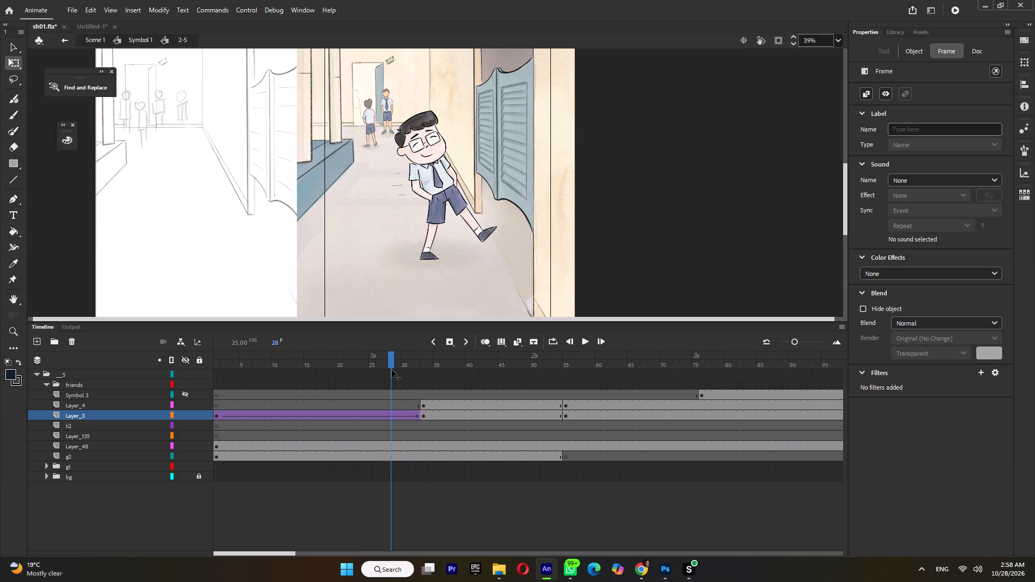
pyautogui.moveTo(392, 370); pyautogui.dragTo(404, 378)
pyautogui.moveTo(404, 363); pyautogui.dragTo(407, 365)
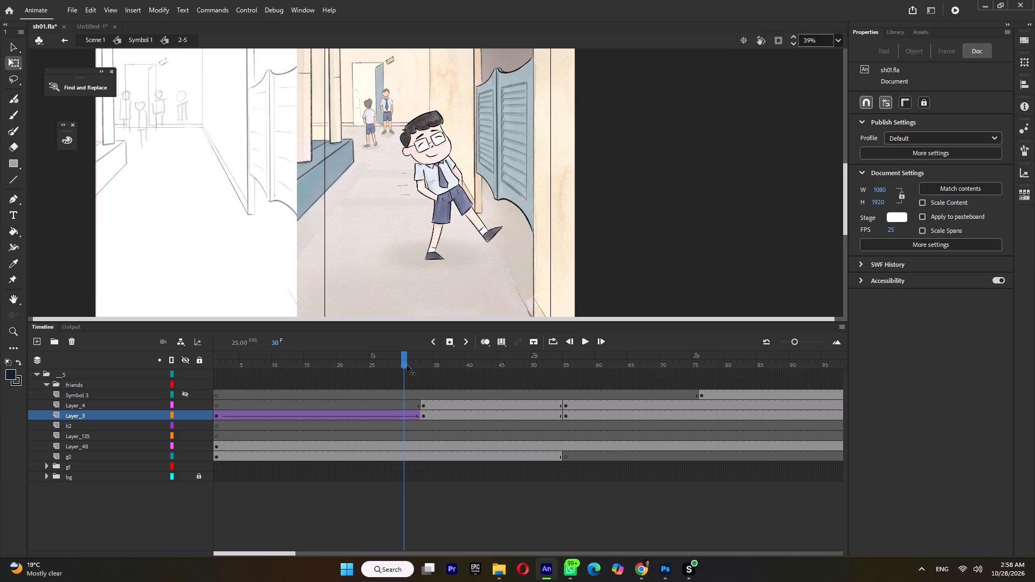
pyautogui.moveTo(407, 365); pyautogui.dragTo(406, 372)
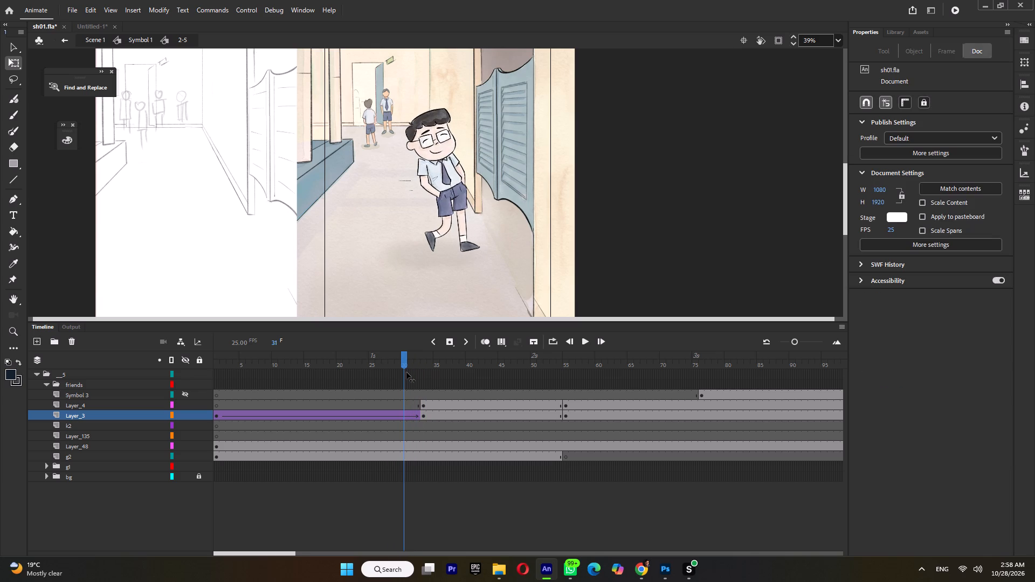
pyautogui.moveTo(406, 372); pyautogui.dragTo(407, 374)
pyautogui.click(403, 415)
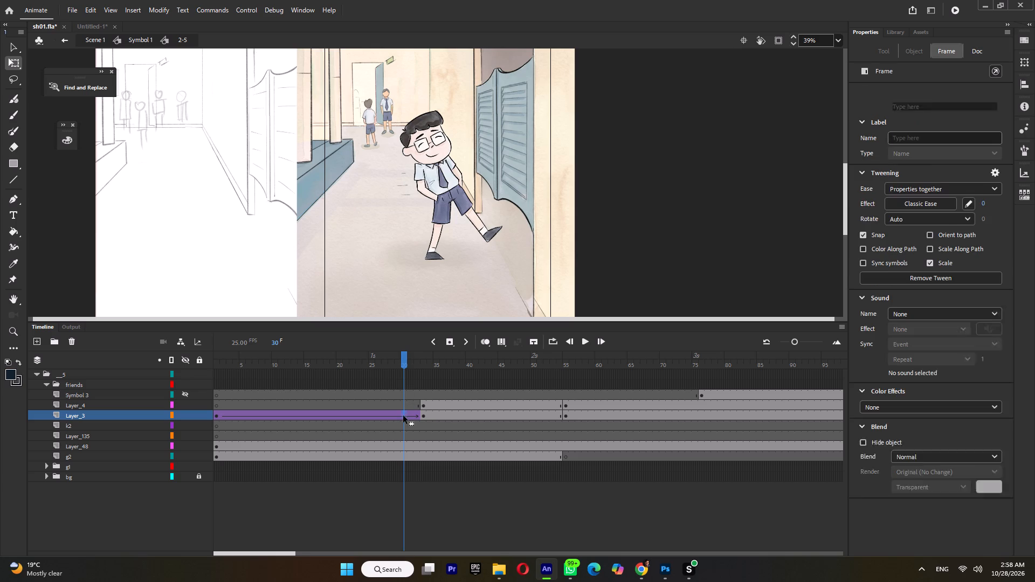
pyautogui.press('F6')
pyautogui.moveTo(404, 361); pyautogui.dragTo(371, 374)
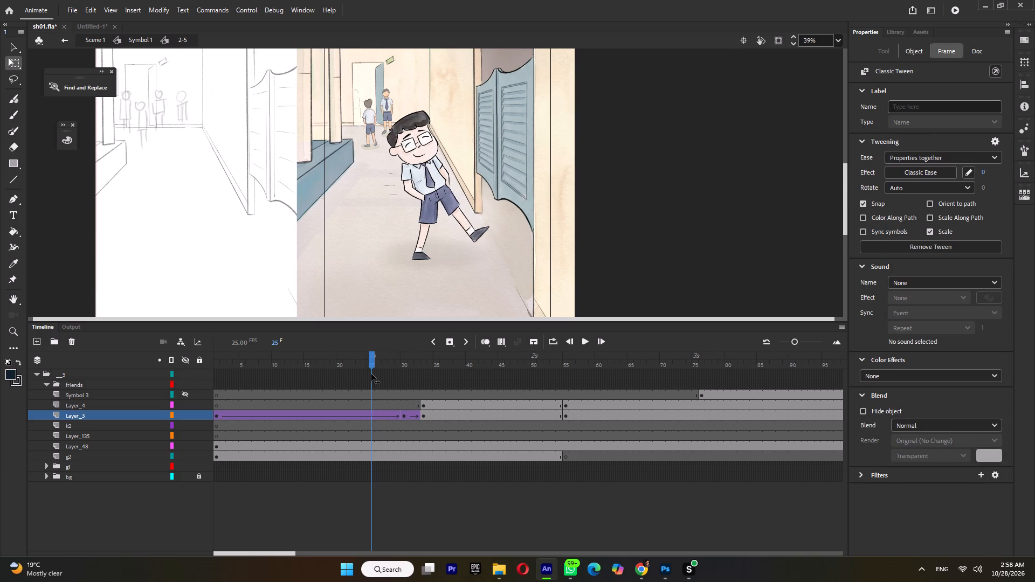
pyautogui.moveTo(371, 374); pyautogui.dragTo(368, 379)
pyautogui.click(365, 417)
pyautogui.press('F6')
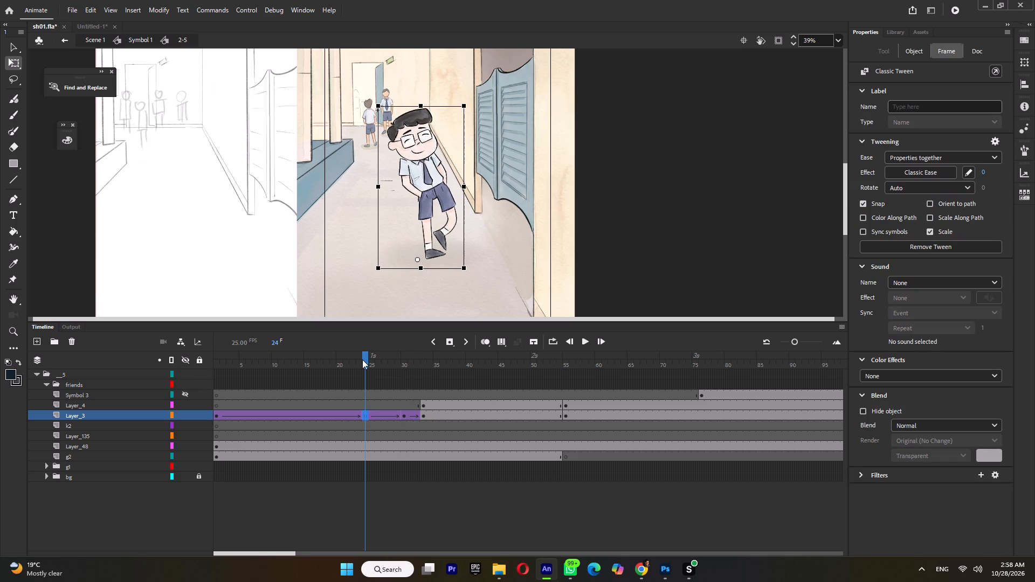
pyautogui.moveTo(362, 359); pyautogui.dragTo(328, 383)
pyautogui.click(327, 415)
pyautogui.press('F6')
pyautogui.moveTo(327, 364); pyautogui.dragTo(306, 375)
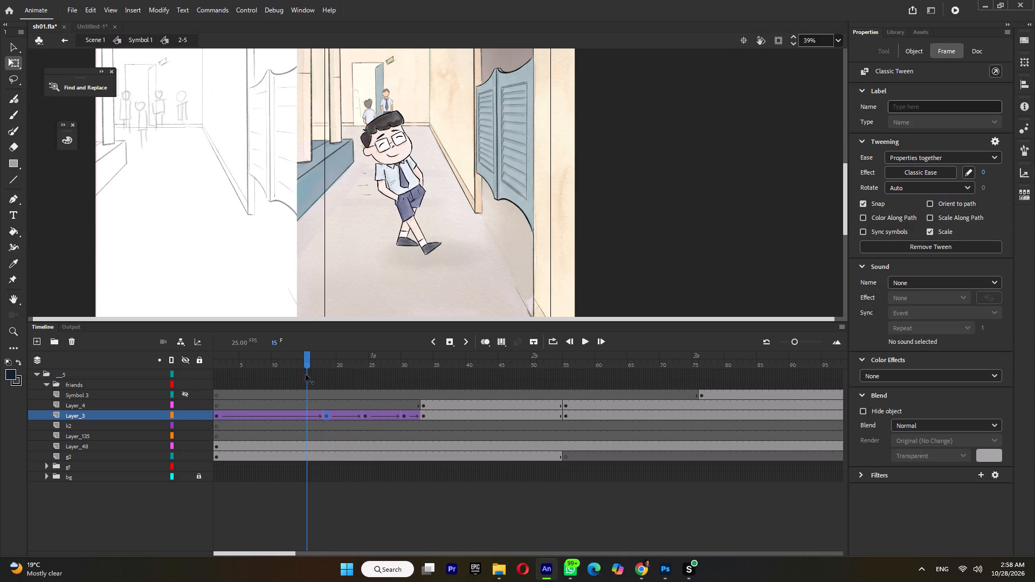
pyautogui.moveTo(306, 375); pyautogui.dragTo(289, 383)
pyautogui.click(289, 417)
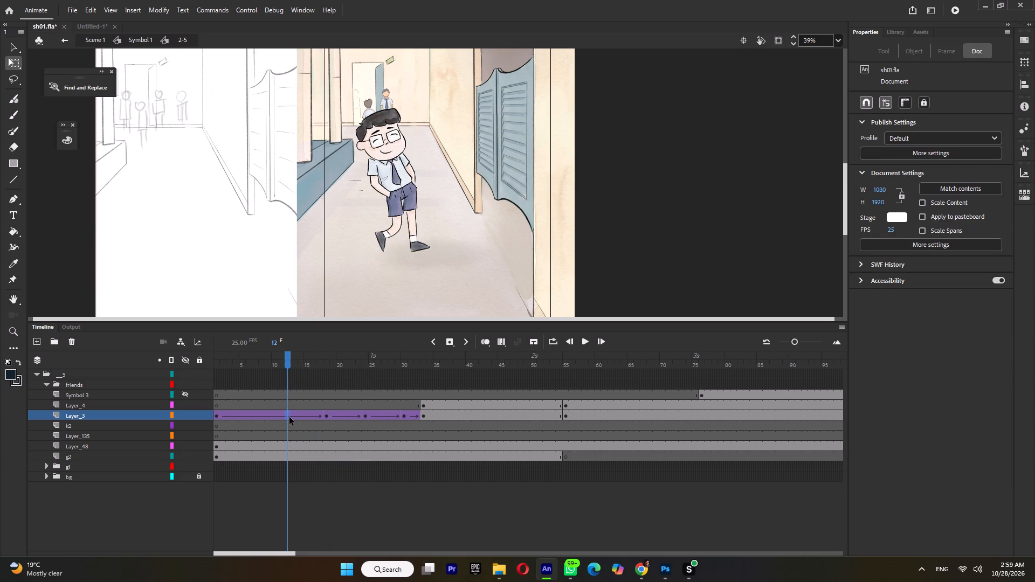
pyautogui.press('F6')
pyautogui.moveTo(286, 362); pyautogui.dragTo(258, 376)
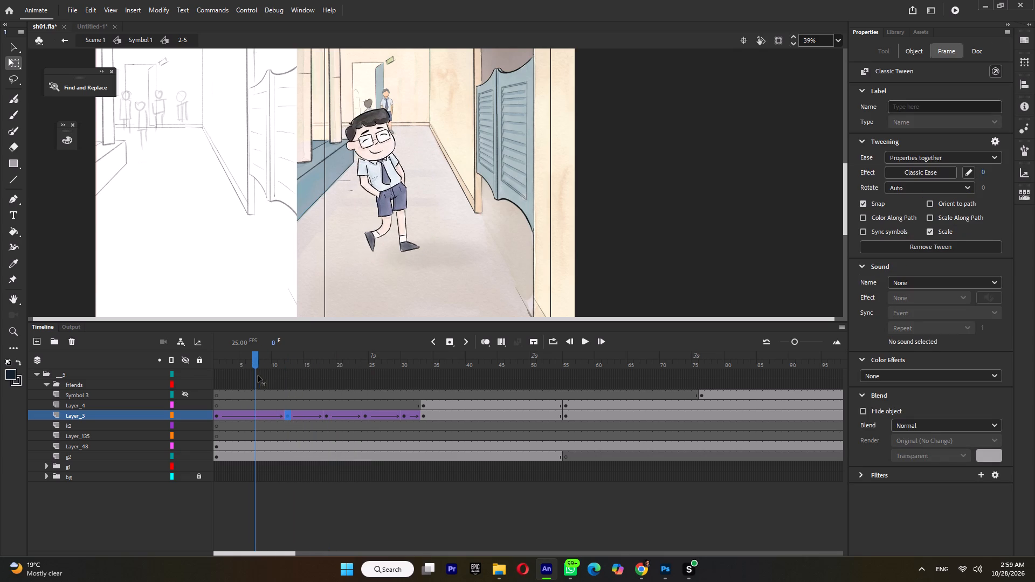
pyautogui.moveTo(258, 376); pyautogui.dragTo(252, 377)
pyautogui.click(248, 415)
pyautogui.press('F6')
# Remove the classic tweens from the Layer_3 spans between frame 1 and frame 33.
pyautogui.moveTo(233, 419); pyautogui.dragTo(294, 419)
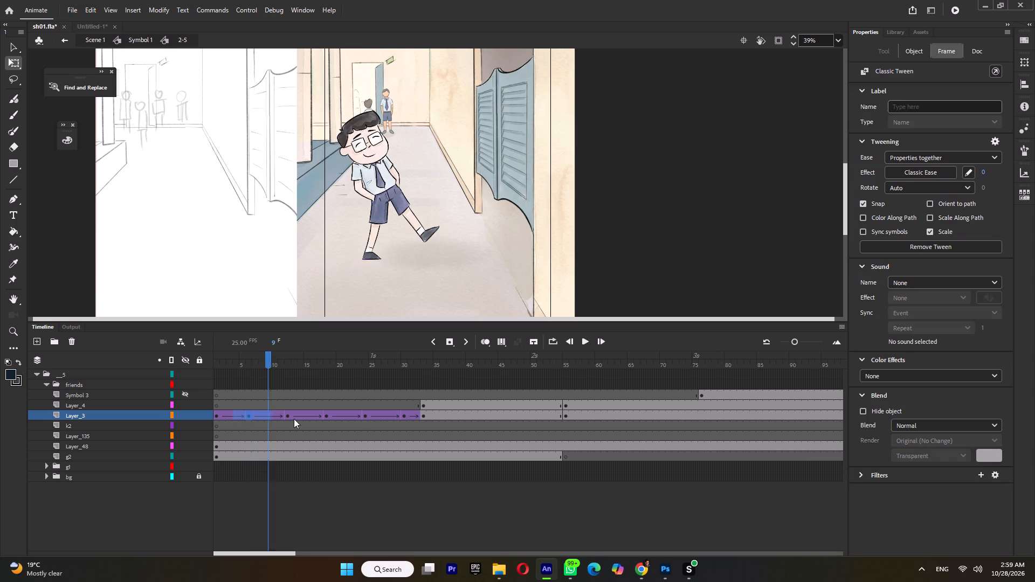
pyautogui.moveTo(294, 419); pyautogui.dragTo(377, 416)
pyautogui.hotkey('ctrl', 'm')
pyautogui.click(412, 416)
pyautogui.hotkey('ctrl', 'm')
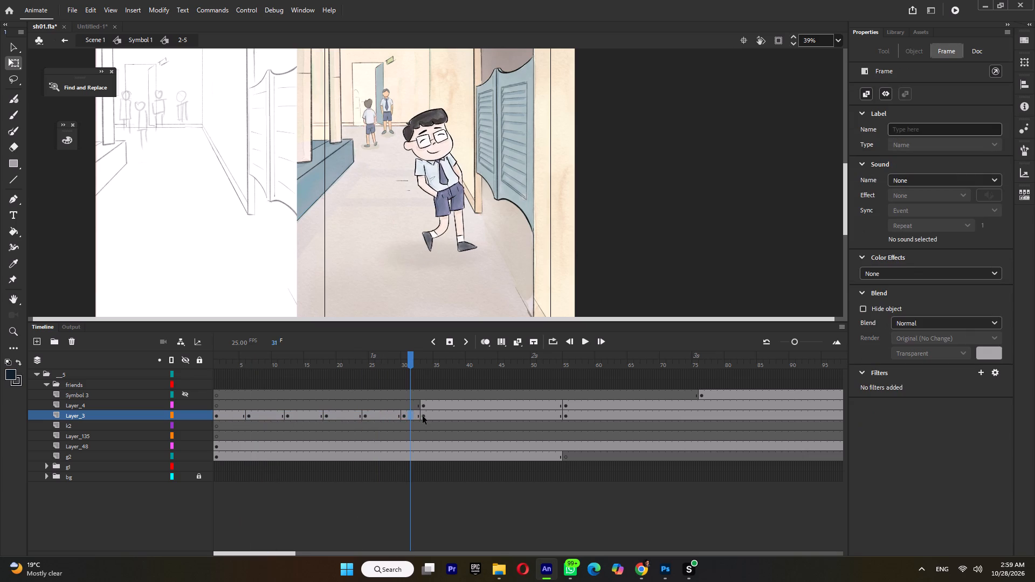
# Delete the walking boy from Layer_3 at frame 33, leaving only the door-pushing boy there.
pyautogui.click(424, 416)
pyautogui.hotkey('shift', 'F6')
pyautogui.press('F6')
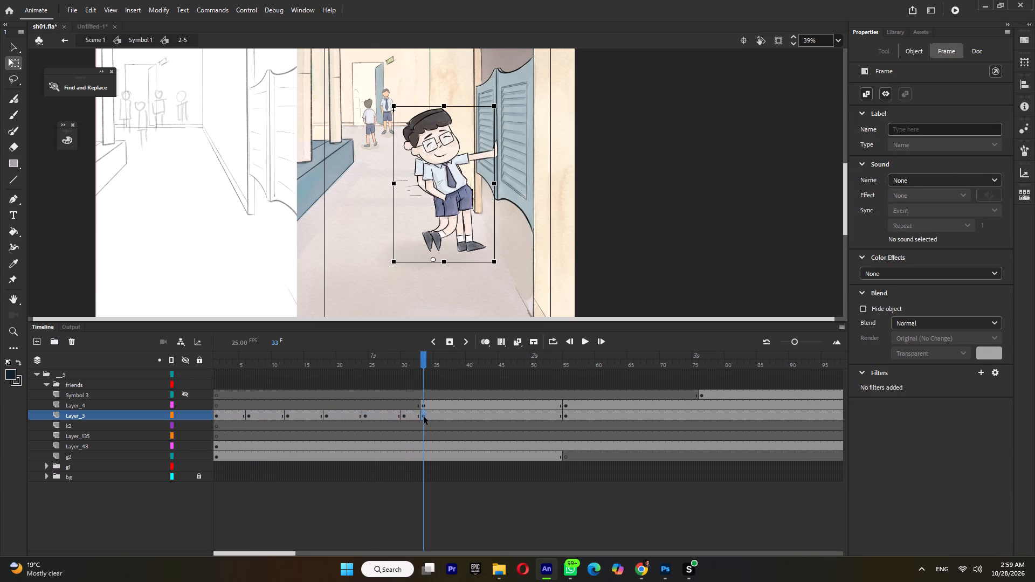
pyautogui.press('Delete')
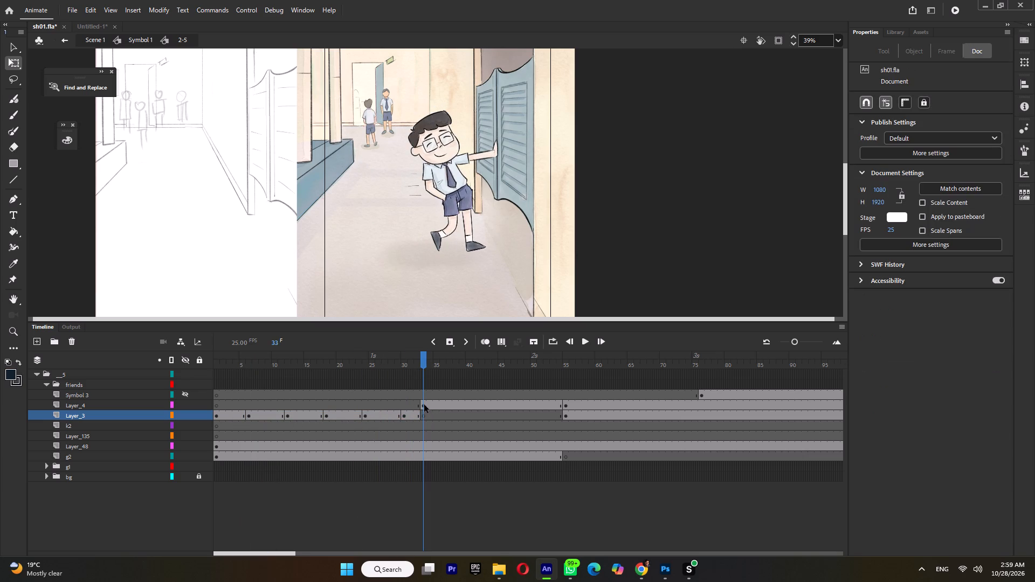
# Play the shot from the start to examine the untweened walk and the switch to the door-pushing pose.
pyautogui.click(412, 360)
pyautogui.press('Return')
pyautogui.press('Return')
pyautogui.moveTo(415, 354); pyautogui.dragTo(190, 389)
pyautogui.press('Return')
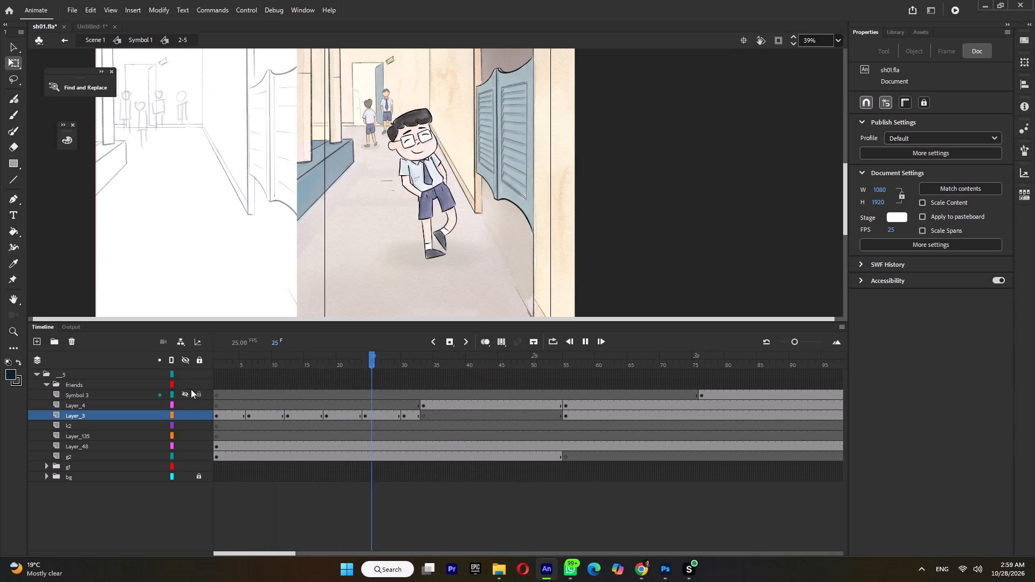
pyautogui.press('Return')
pyautogui.moveTo(233, 364); pyautogui.dragTo(150, 372)
pyautogui.press('Return')
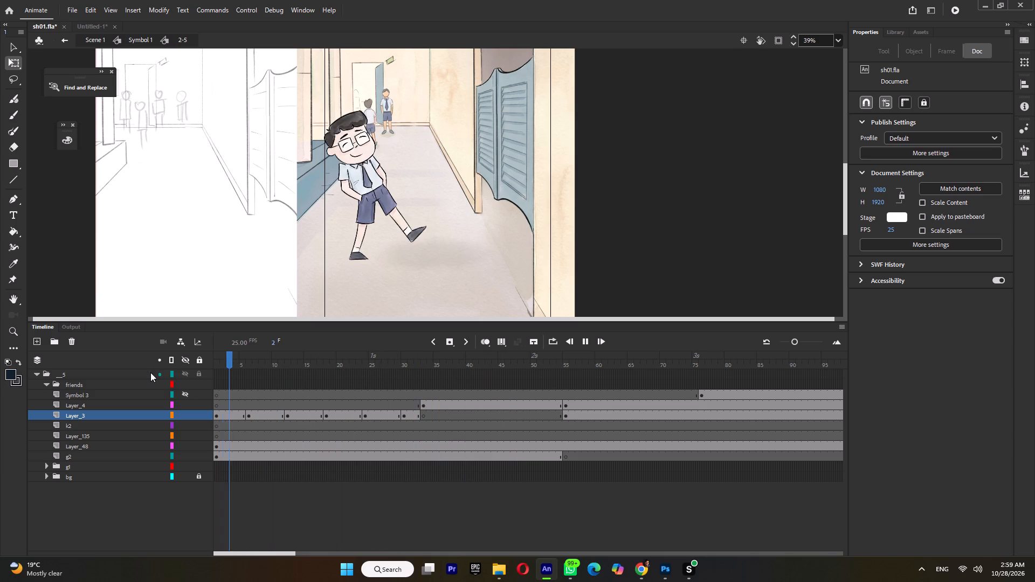
pyautogui.press('Return')
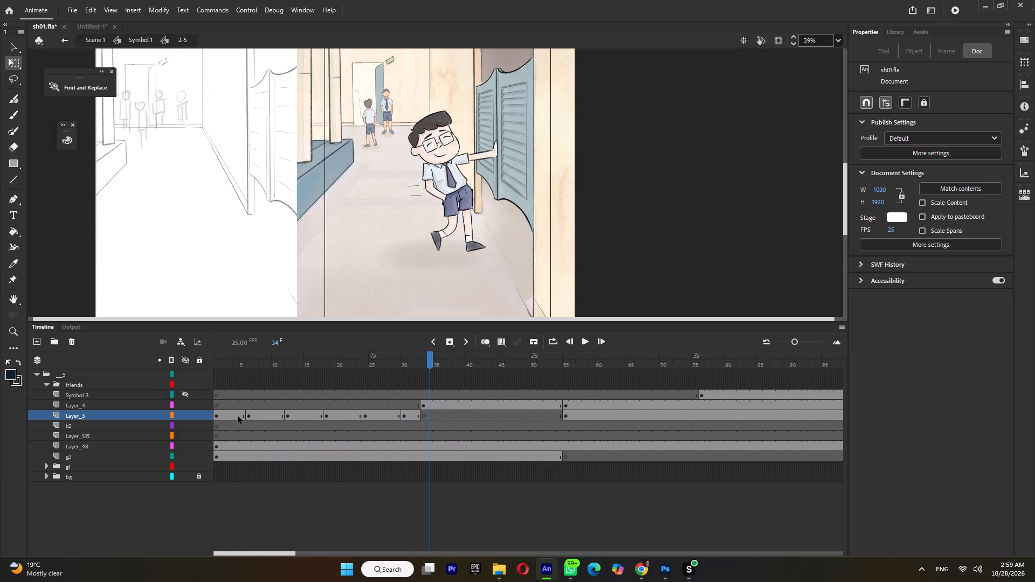
# Reapply classic tweens to the Layer_3 walk spans from frame 1 up to the frame 30 keyframe and play the result.
pyautogui.moveTo(237, 416); pyautogui.dragTo(384, 418)
pyautogui.hotkey('ctrl', 'm')
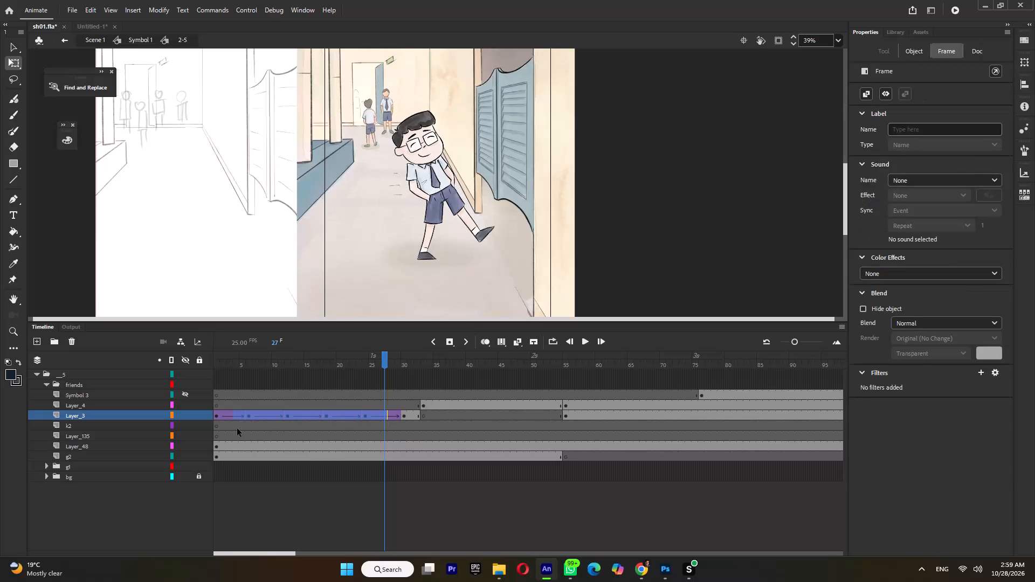
pyautogui.moveTo(236, 364); pyautogui.dragTo(170, 370)
pyautogui.press('Return')
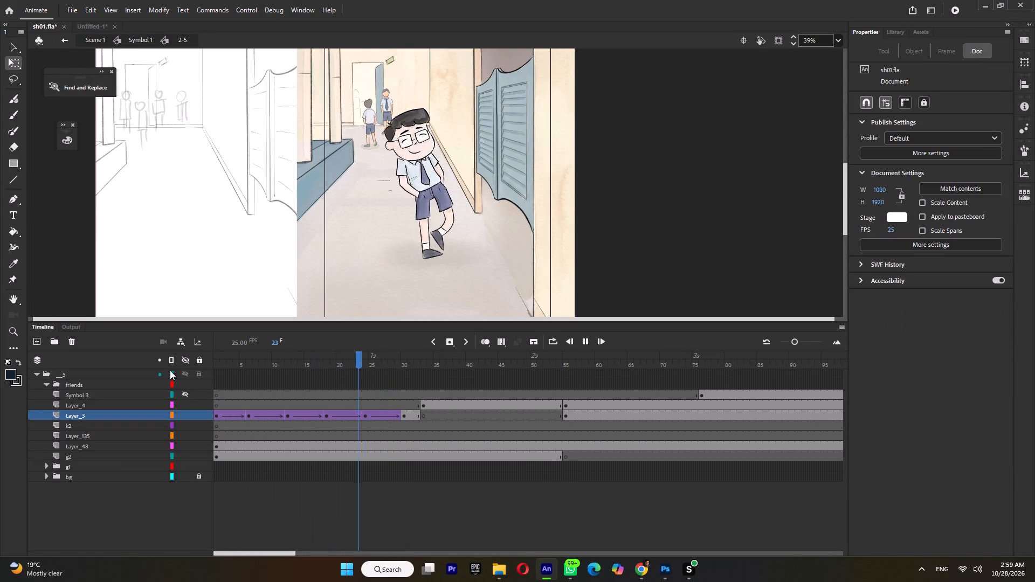
pyautogui.press('Return')
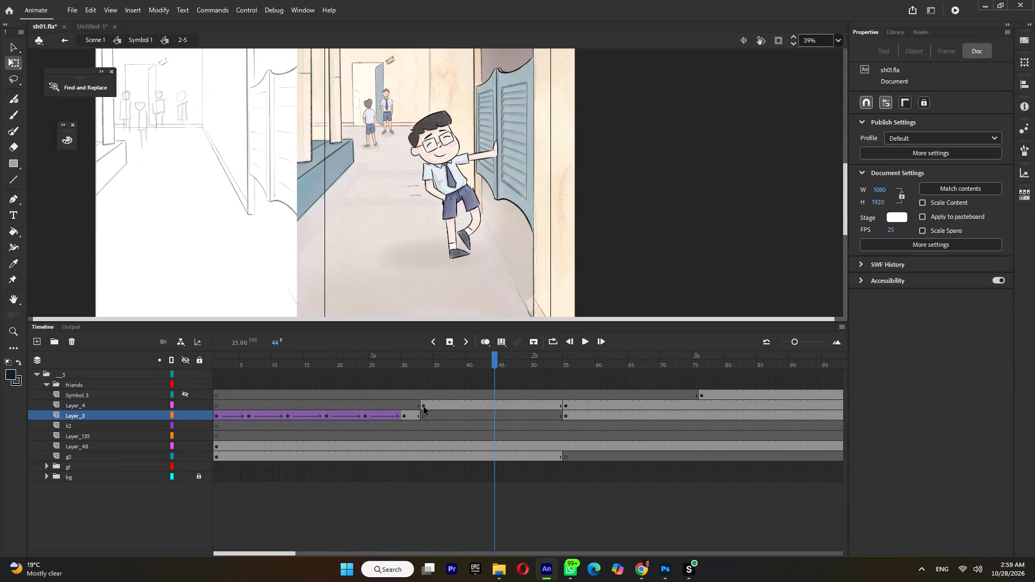
# Apply a classic tween to the Layer_4 door-pushing boy between frames 33 and 55, and play the shot from the start.
pyautogui.moveTo(405, 372); pyautogui.dragTo(424, 378)
pyautogui.click(423, 402)
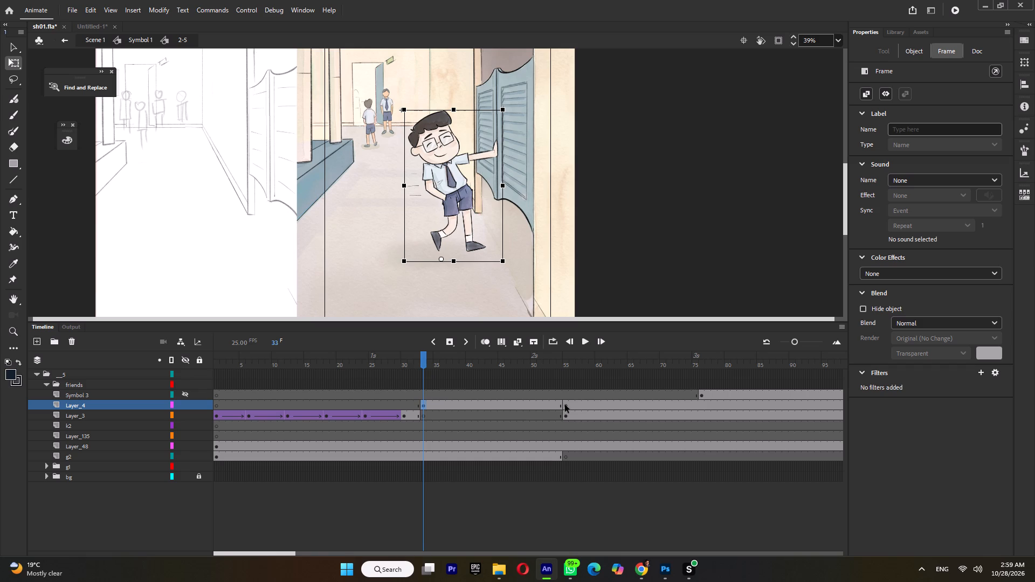
pyautogui.click(568, 403)
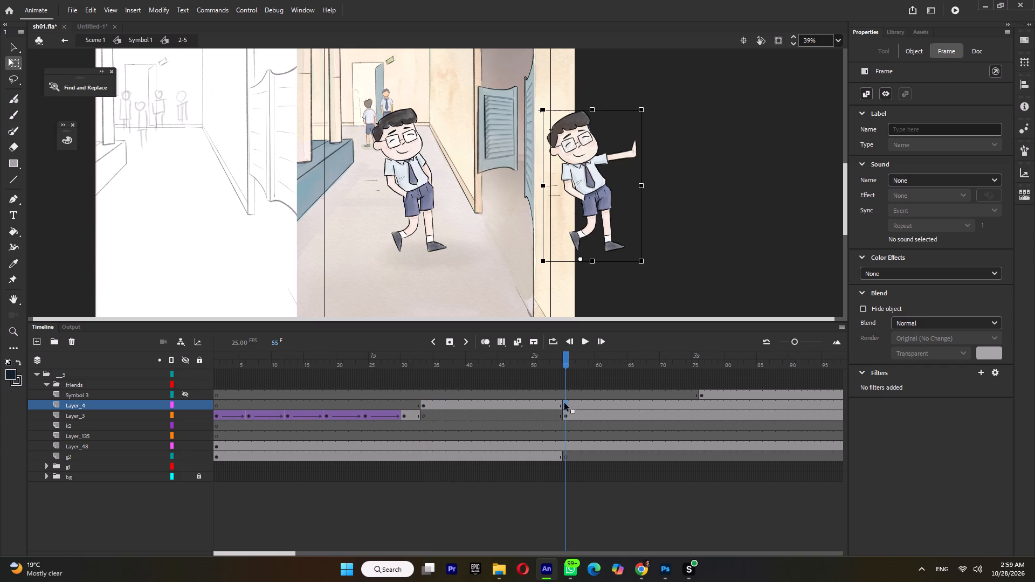
pyautogui.click(555, 403)
pyautogui.hotkey('ctrl', 'm')
pyautogui.click(392, 365)
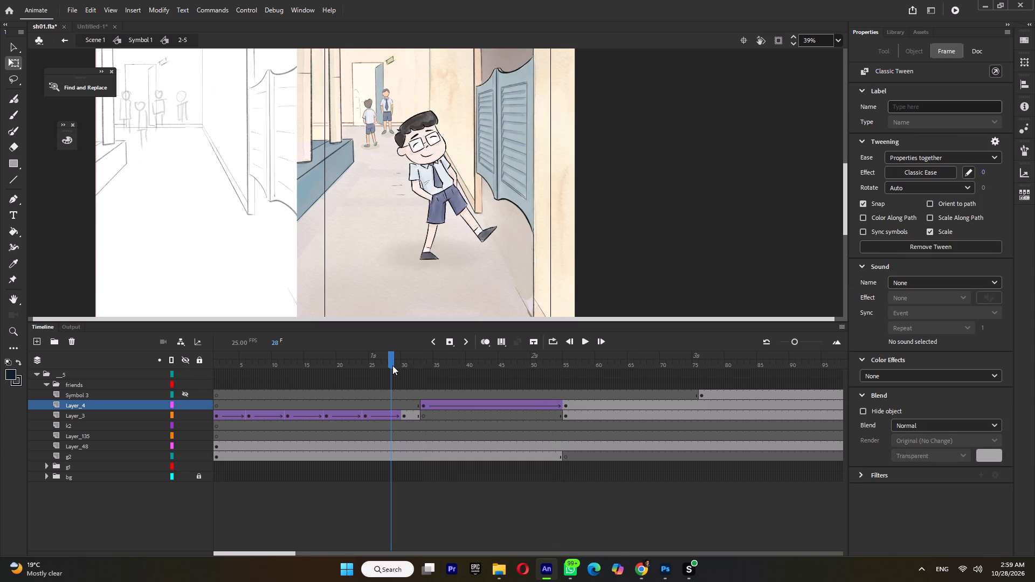
pyautogui.press('Return')
pyautogui.press('Return')
pyautogui.moveTo(392, 363); pyautogui.dragTo(370, 368)
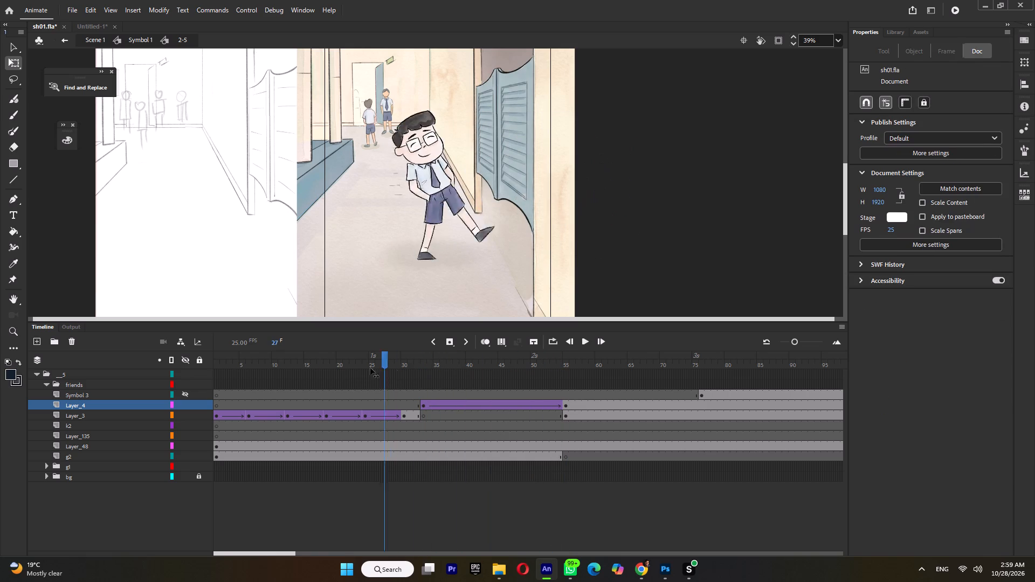
pyautogui.moveTo(370, 368); pyautogui.dragTo(68, 378)
pyautogui.press('Return')
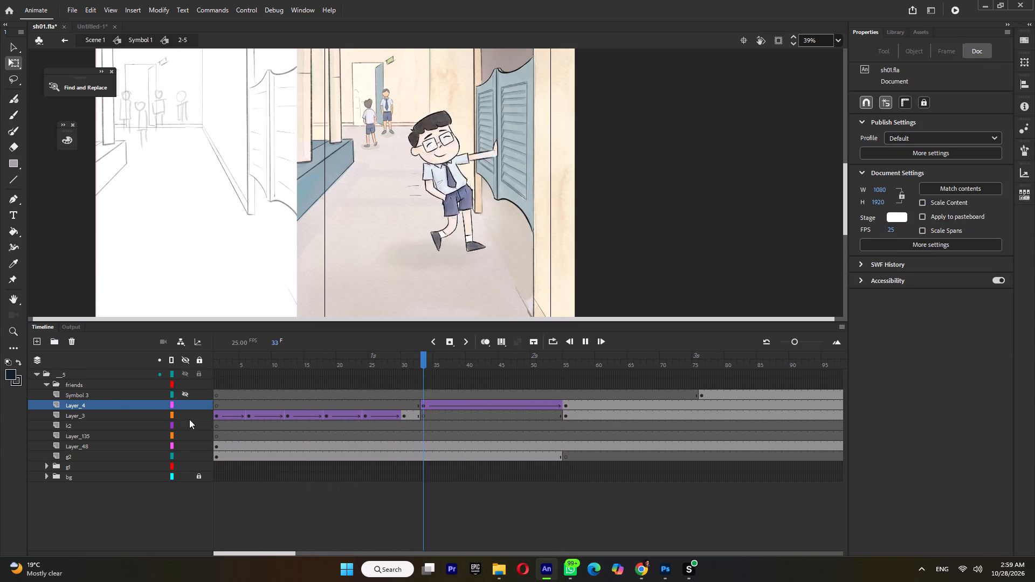
# Clear the Layer_3 walk keyframes after frame 1, including the one at frame 30, and remove the remaining classic tween.
pyautogui.press('Return')
pyautogui.moveTo(241, 417); pyautogui.dragTo(316, 417)
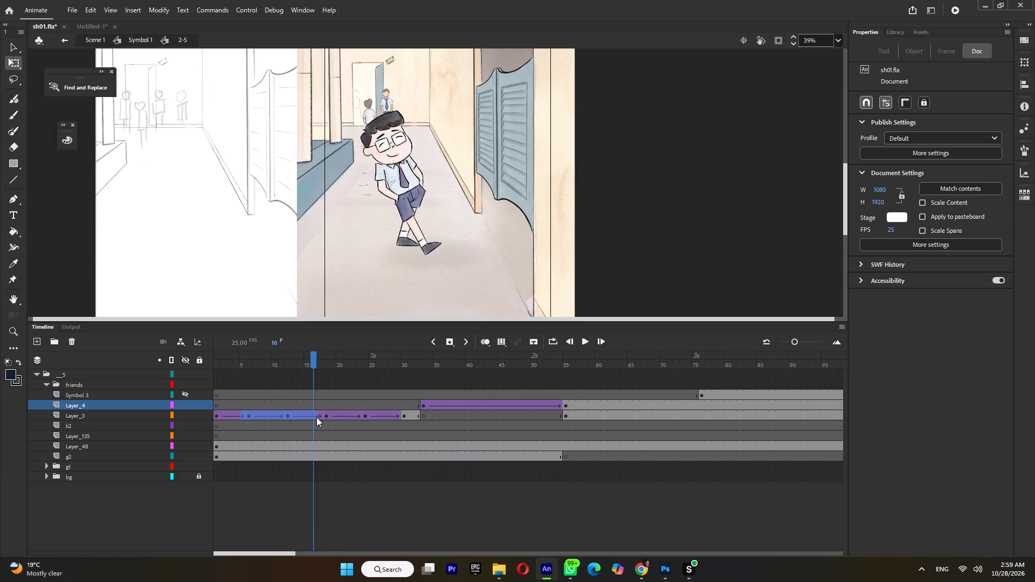
pyautogui.moveTo(316, 417); pyautogui.dragTo(367, 417)
pyautogui.hotkey('shift', 'F6')
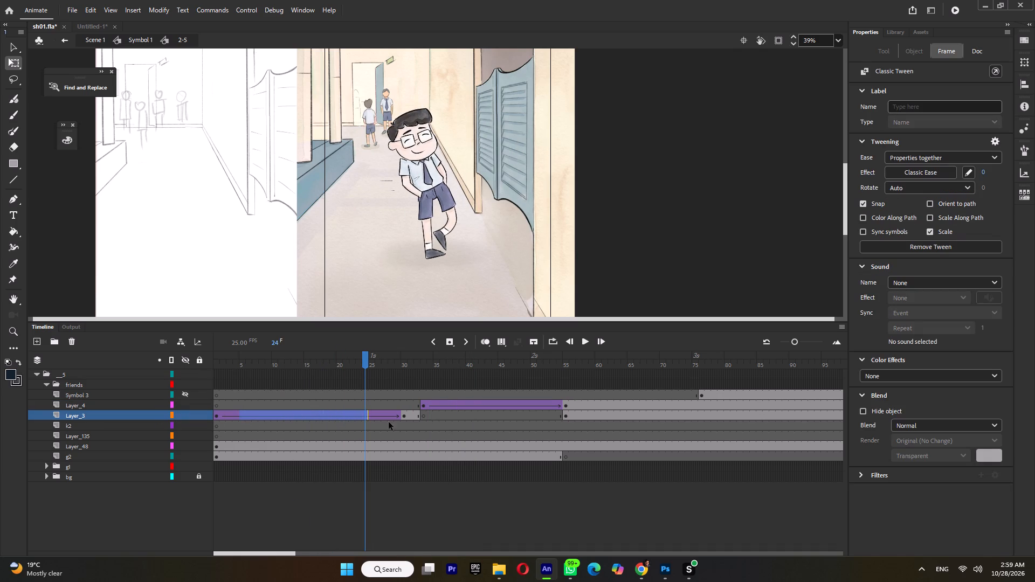
pyautogui.click(391, 416)
pyautogui.hotkey('ctrl', 'm')
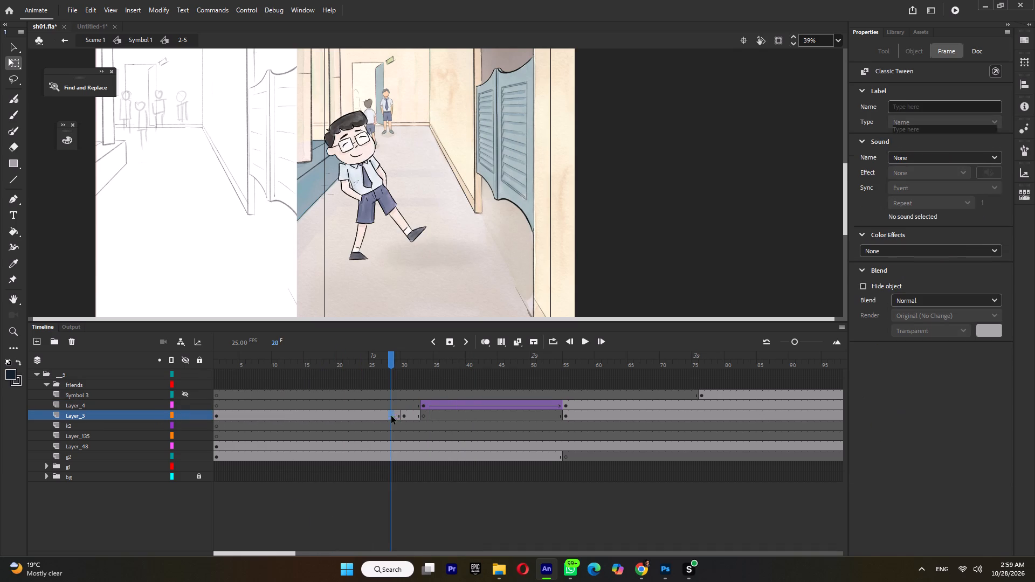
pyautogui.click(403, 417)
pyautogui.hotkey('shift', 'F6')
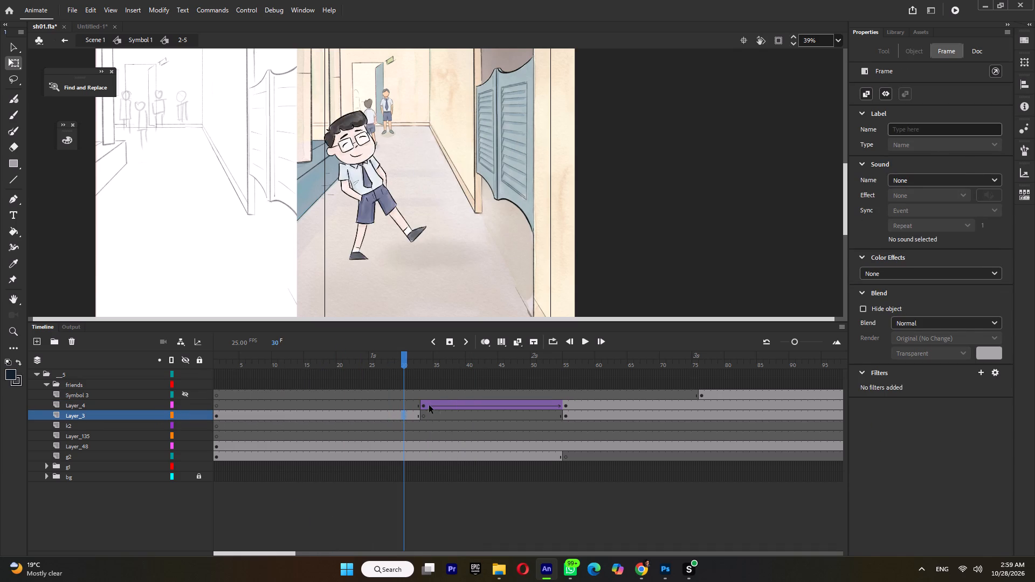
# Remove the classic tween from Layer_4 and move the door-pushing boy's keyframe from frame 33 to frame 1.
pyautogui.click(429, 405)
pyautogui.hotkey('ctrl', 'm')
pyautogui.click(424, 406)
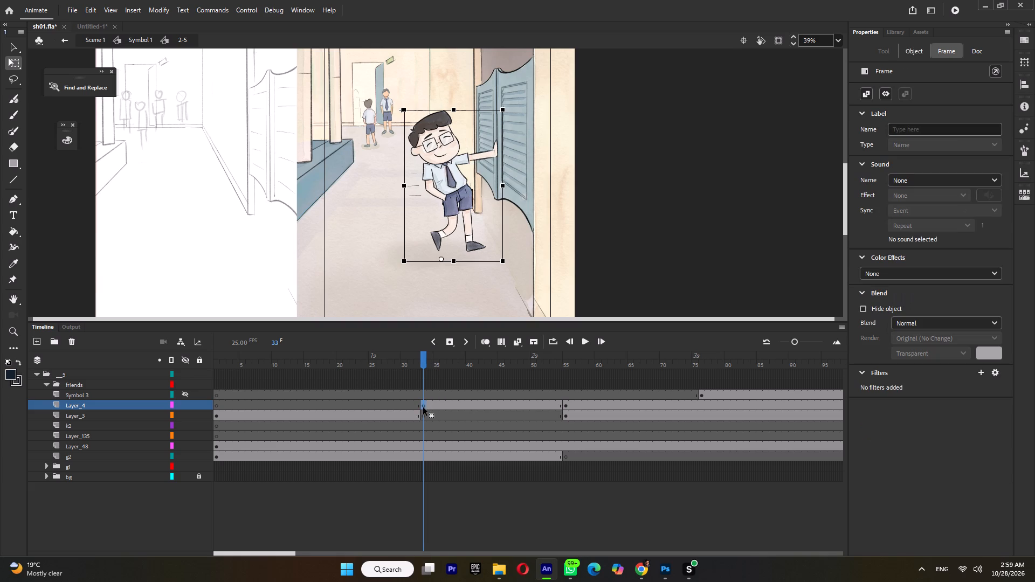
pyautogui.moveTo(424, 403); pyautogui.dragTo(212, 407)
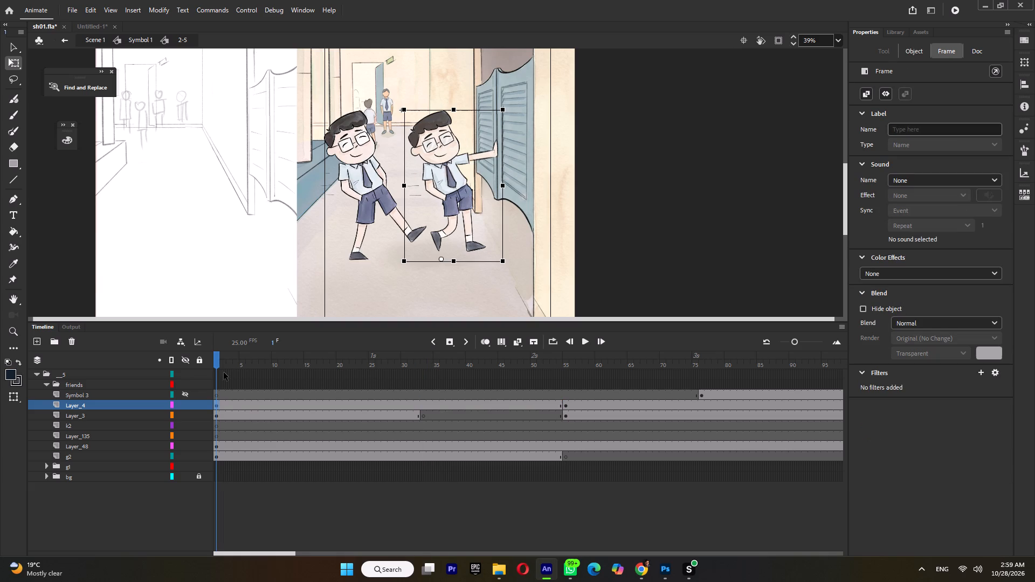
# Set the looping first frame of the door-pushing boy to 1 so his legs match the walking boy's cycle.
pyautogui.click(452, 211)
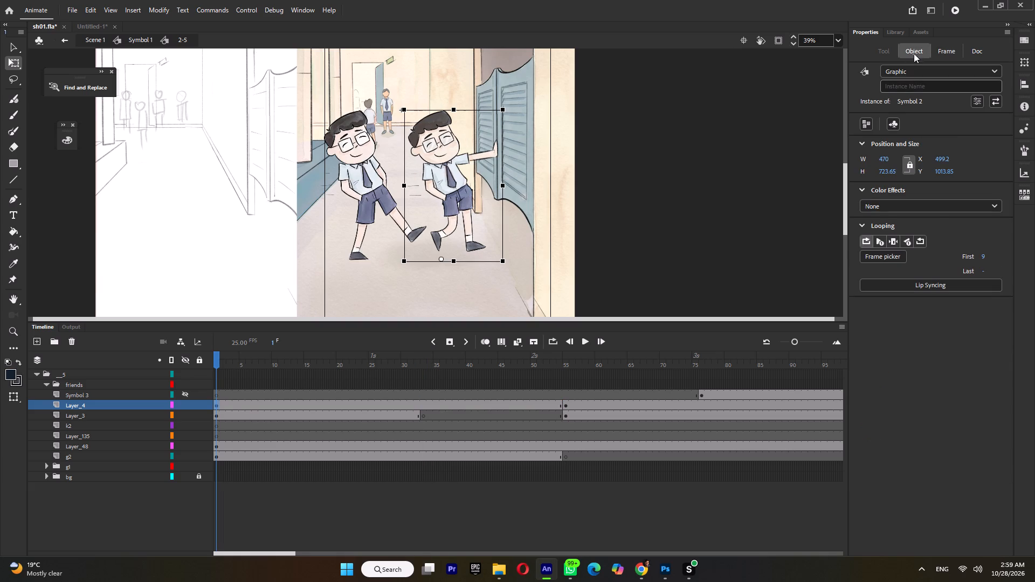
pyautogui.click(982, 255)
pyautogui.press('1')
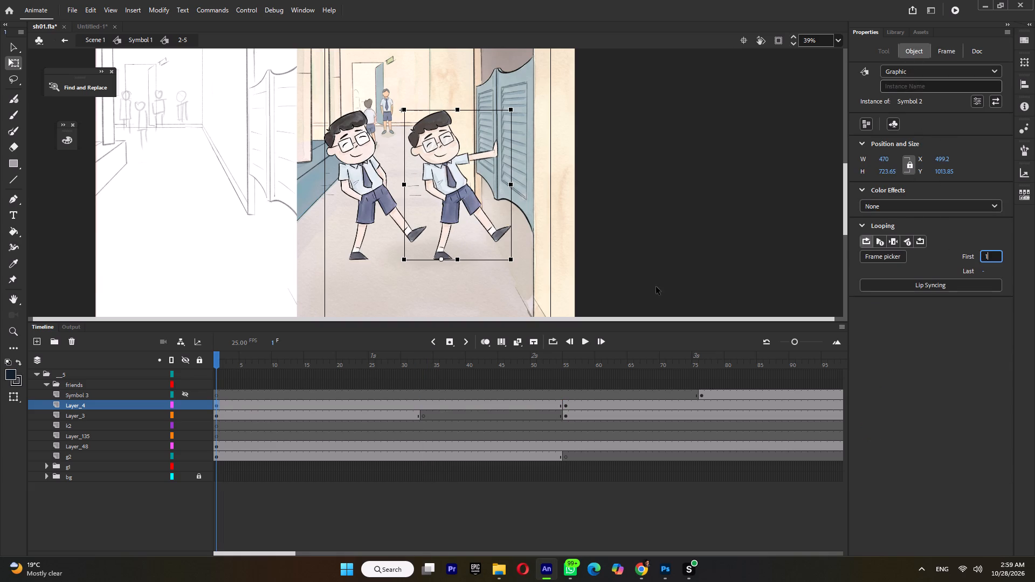
pyautogui.click(651, 267)
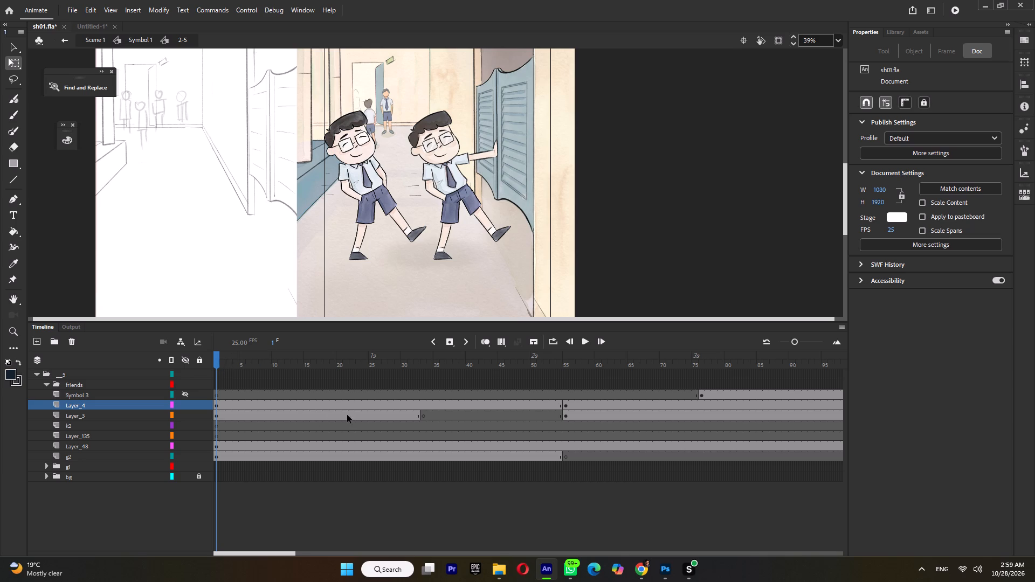
# Compare the two boys' leg poses around frame 25 and insert keyframes there on Layer_3 and Layer_4.
pyautogui.click(347, 415)
pyautogui.click(374, 415)
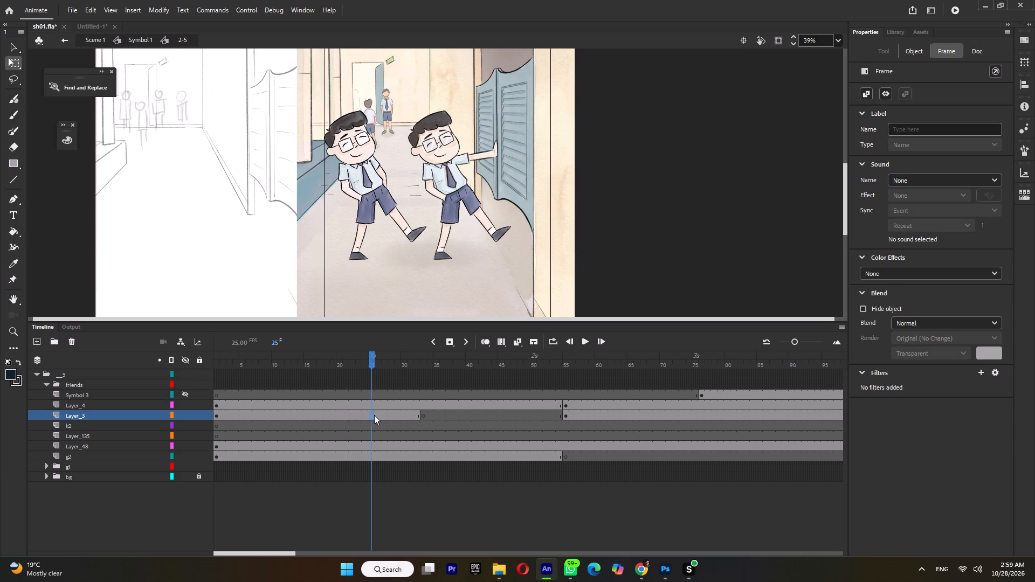
pyautogui.press('F6')
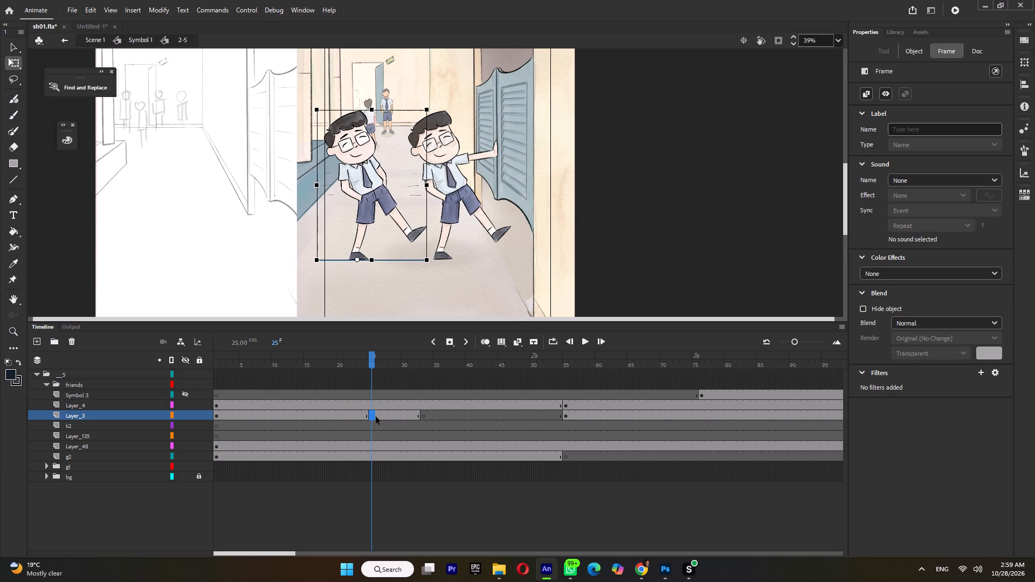
pyautogui.moveTo(371, 359); pyautogui.dragTo(396, 371)
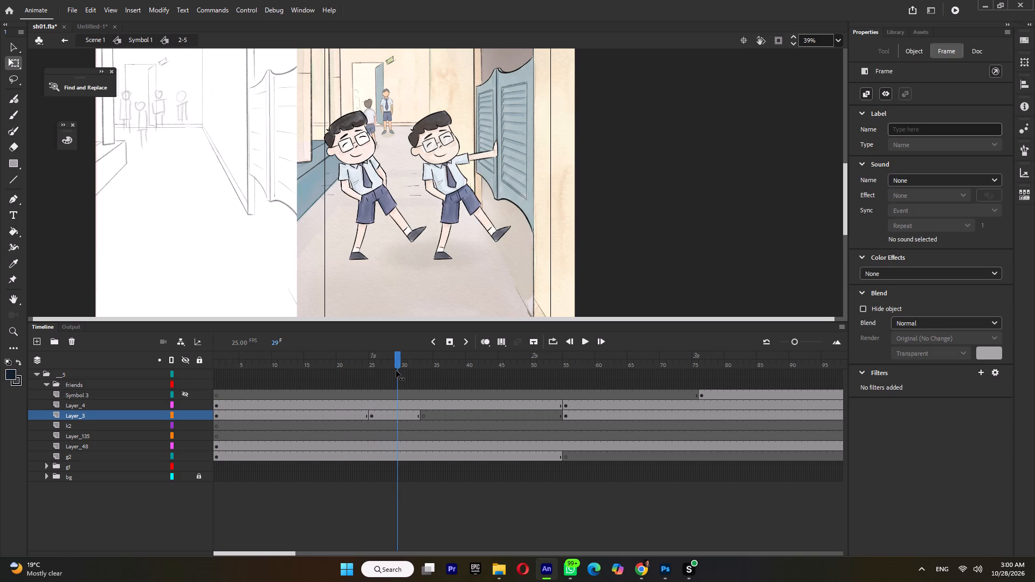
pyautogui.moveTo(396, 371); pyautogui.dragTo(355, 396)
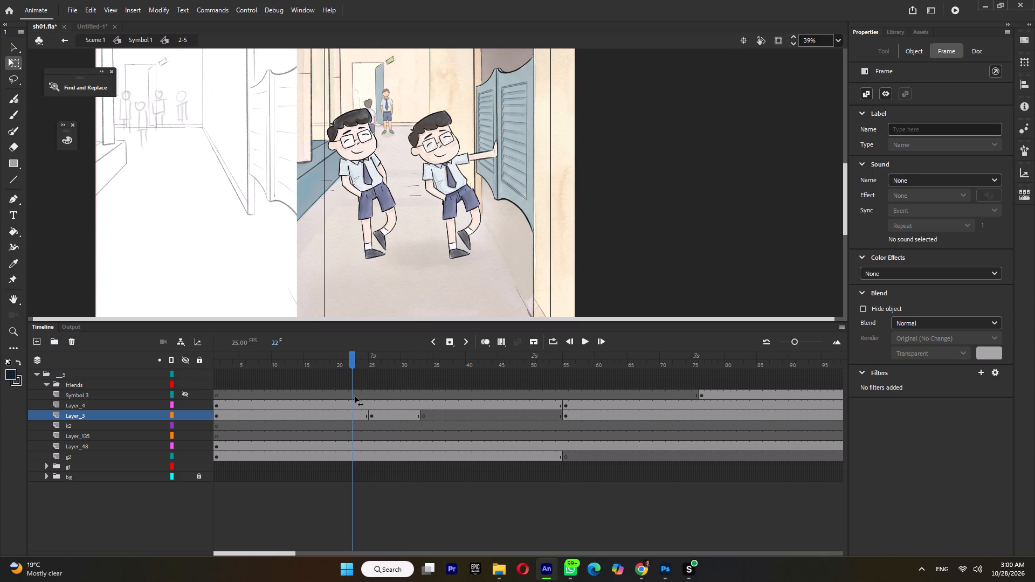
pyautogui.moveTo(355, 396); pyautogui.dragTo(365, 400)
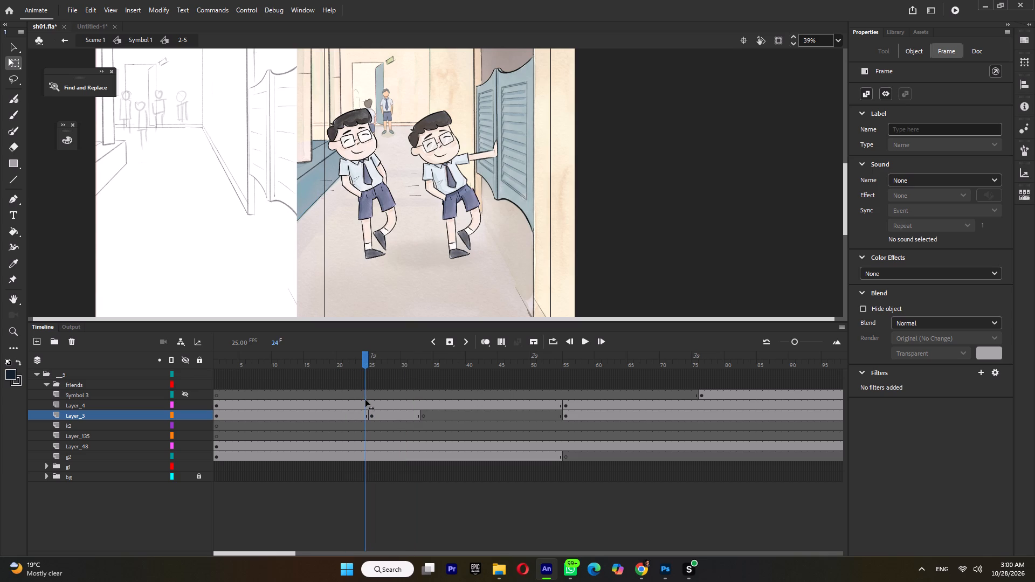
pyautogui.moveTo(365, 400); pyautogui.dragTo(370, 402)
pyautogui.click(371, 400)
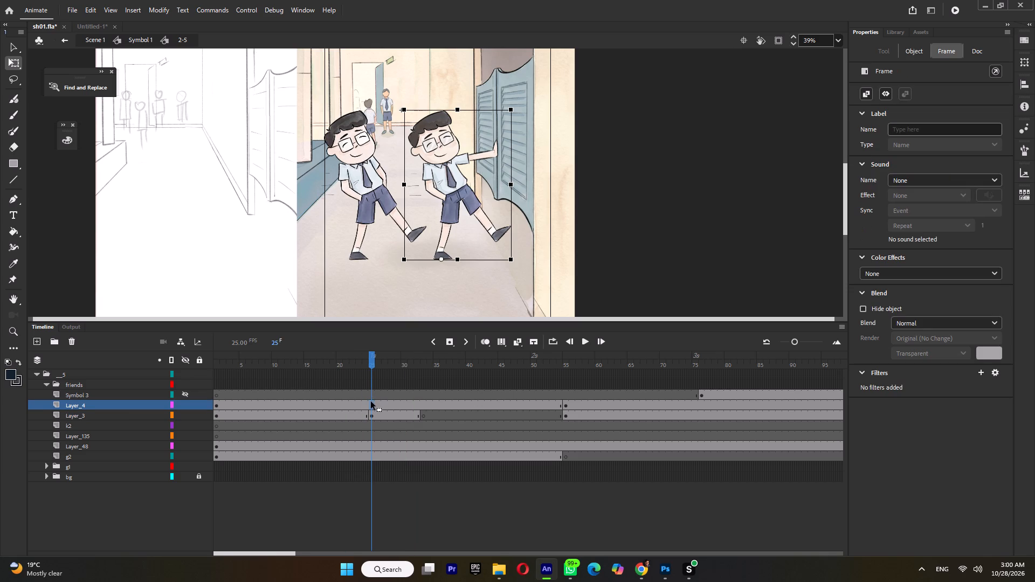
pyautogui.press('F6')
# Move the Layer_3 walking boy at frame 25 along the corridor to just behind the overlapping door-pushing boy.
pyautogui.click(371, 415)
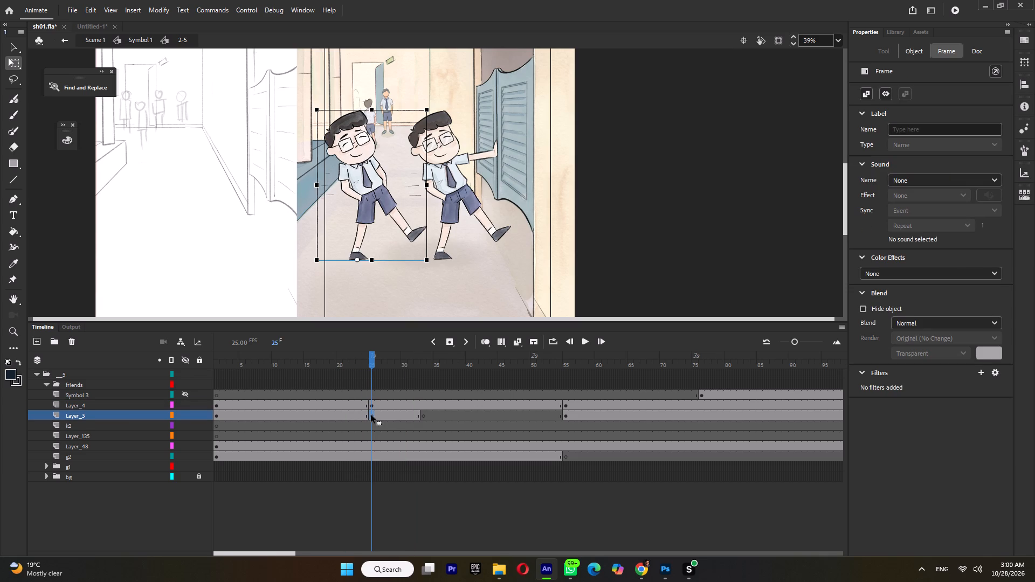
pyautogui.hotkey('shift', 'Right')
pyautogui.hotkey('shift', 'Right')
pyautogui.hotkey('shift', 'Right')
pyautogui.hotkey('shift', 'Right')
pyautogui.hotkey('shift', 'Right')
pyautogui.hotkey('shift', 'Right')
pyautogui.hotkey('shift', 'Right')
pyautogui.hotkey('shift', 'Right')
pyautogui.hotkey('shift', 'Right')
pyautogui.hotkey('shift', 'Right')
pyautogui.hotkey('shift', 'Right')
pyautogui.hotkey('shift', 'Right')
pyautogui.hotkey('shift', 'Right')
pyautogui.hotkey('shift', 'Right')
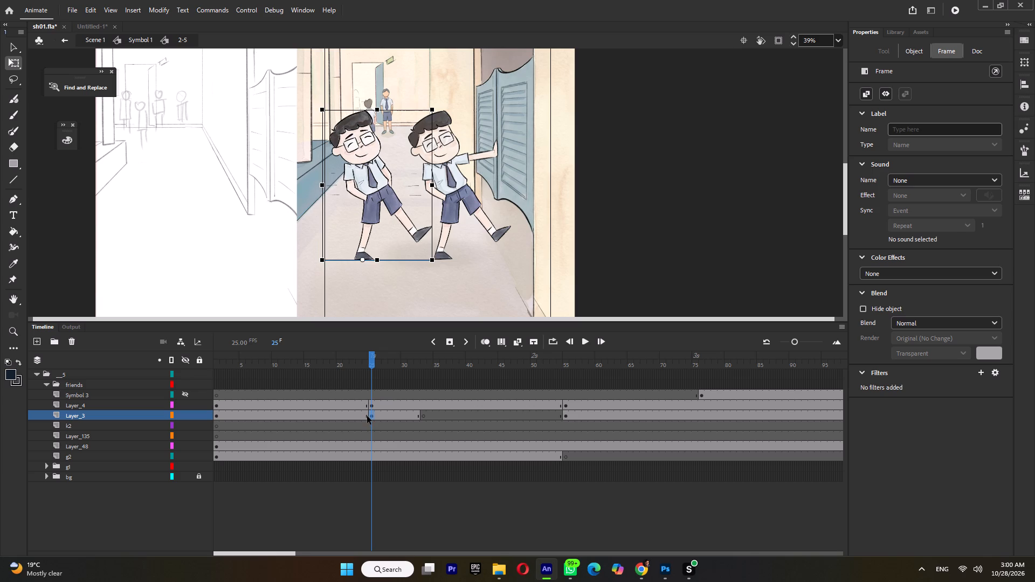
pyautogui.hotkey('shift', 'Right')
pyautogui.hotkey('shift', 'Right')
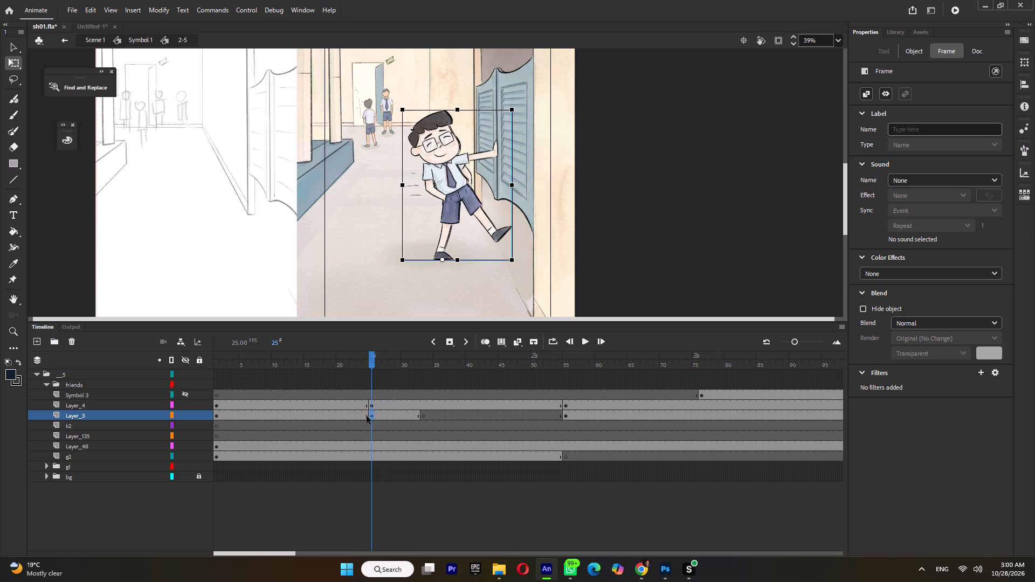
pyautogui.press('Left')
pyautogui.press('Left')
pyautogui.press('Left')
pyautogui.press('Left')
pyautogui.press('Left')
pyautogui.press('Left')
pyautogui.press('Left')
pyautogui.press('Left')
pyautogui.press('Left')
pyautogui.press('Left')
pyautogui.press('Left')
pyautogui.press('Left')
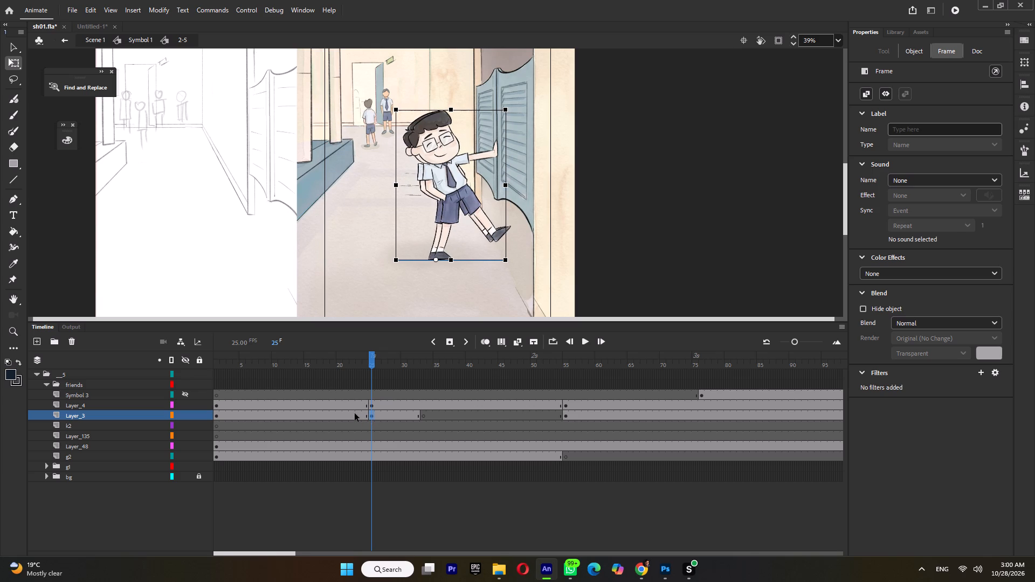
# Apply a classic tween to the Layer_3 walk between frames 1 and 25.
pyautogui.click(355, 413)
pyautogui.hotkey('ctrl', 'm')
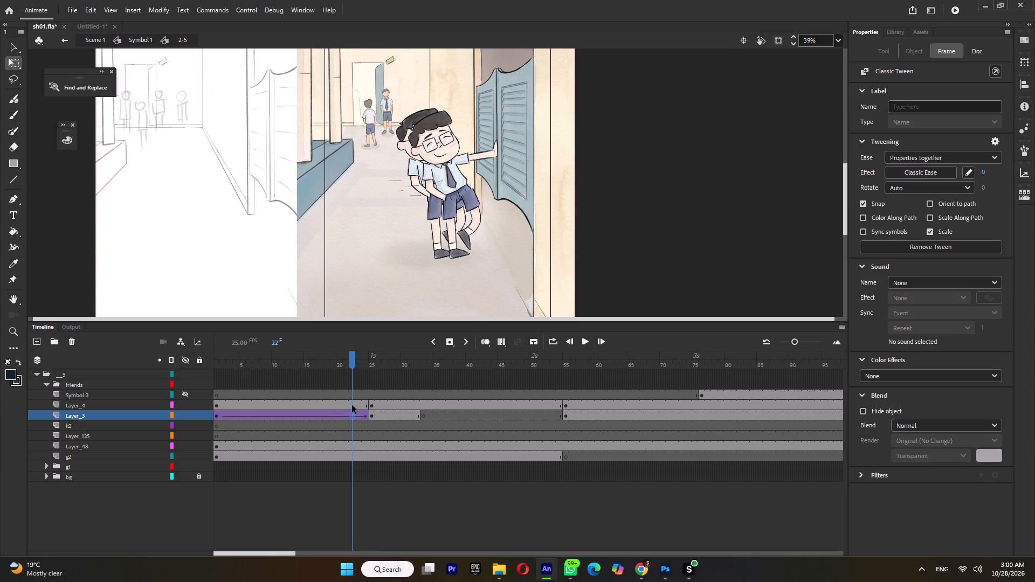
# Delete the door-pushing boy from the Layer_4 span before frame 25.
pyautogui.click(352, 405)
pyautogui.press('Delete')
# Keyframe the Layer_3 walk at frame 24, delete the walking boy from frame 25, and play the shot from the start.
pyautogui.click(375, 414)
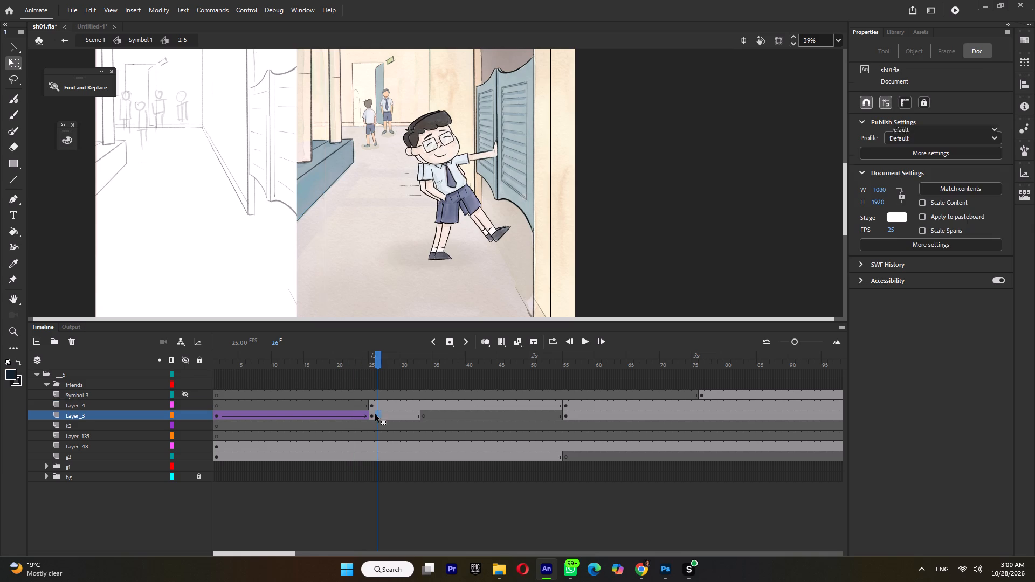
pyautogui.click(364, 416)
pyautogui.press('F6')
pyautogui.click(371, 418)
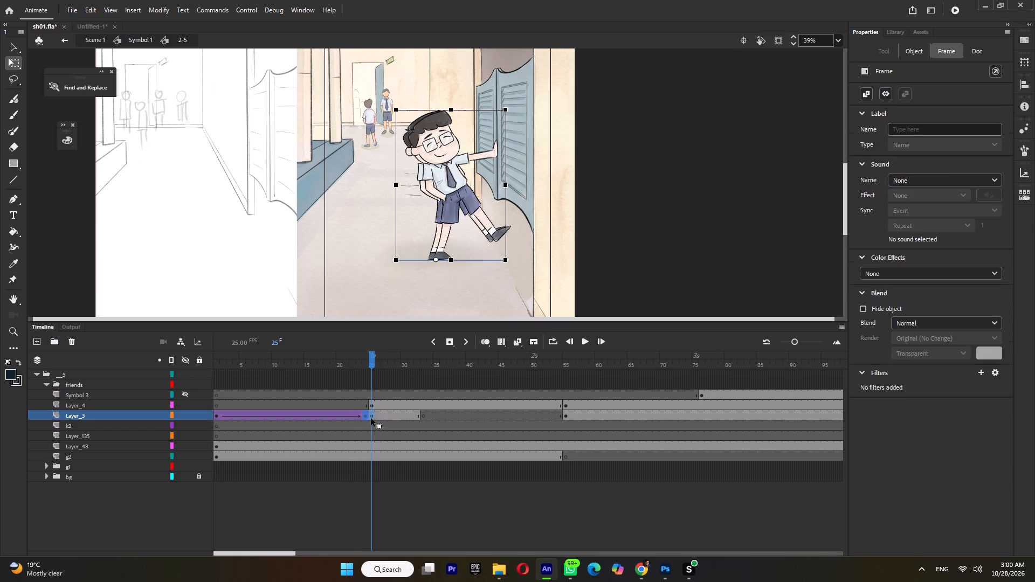
pyautogui.press('Delete')
pyautogui.moveTo(317, 368); pyautogui.dragTo(184, 380)
pyautogui.press('Return')
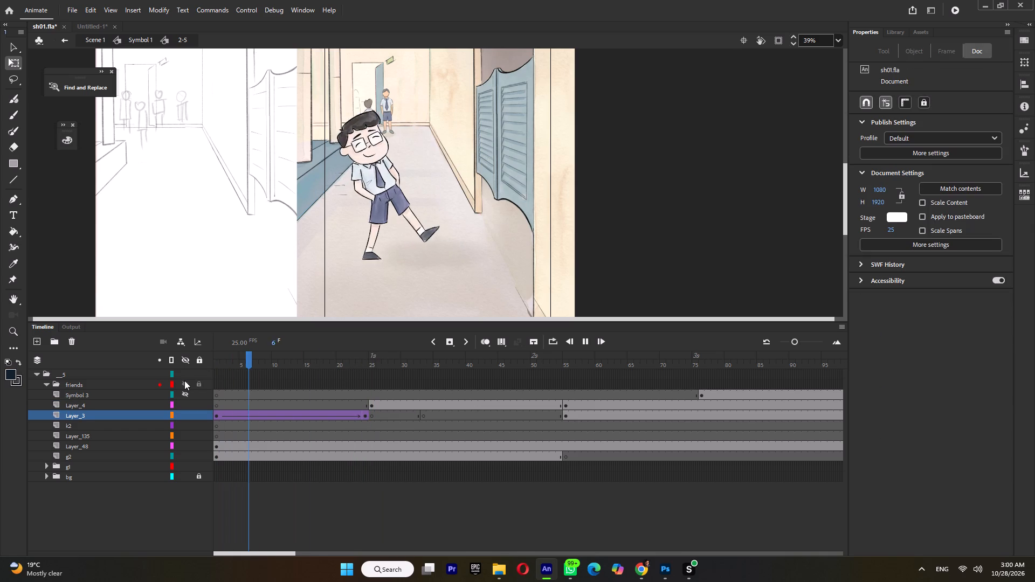
pyautogui.press('Return')
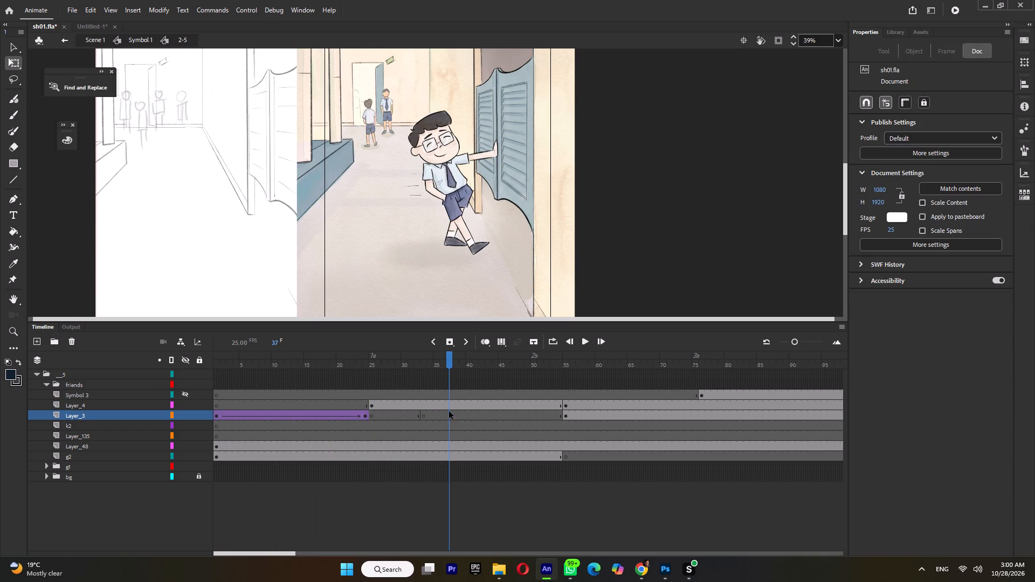
# Apply a classic tween to the Layer_4 door-pushing boy between frames 25 and 55 and play his exit.
pyautogui.click(567, 404)
pyautogui.click(542, 401)
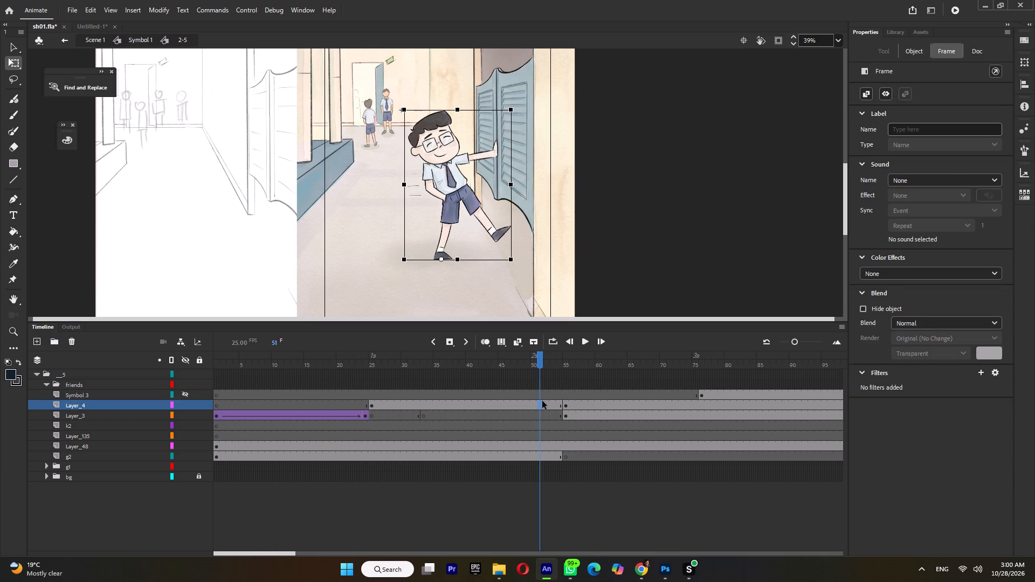
pyautogui.hotkey('ctrl', 'm')
pyautogui.click(355, 363)
pyautogui.press('Return')
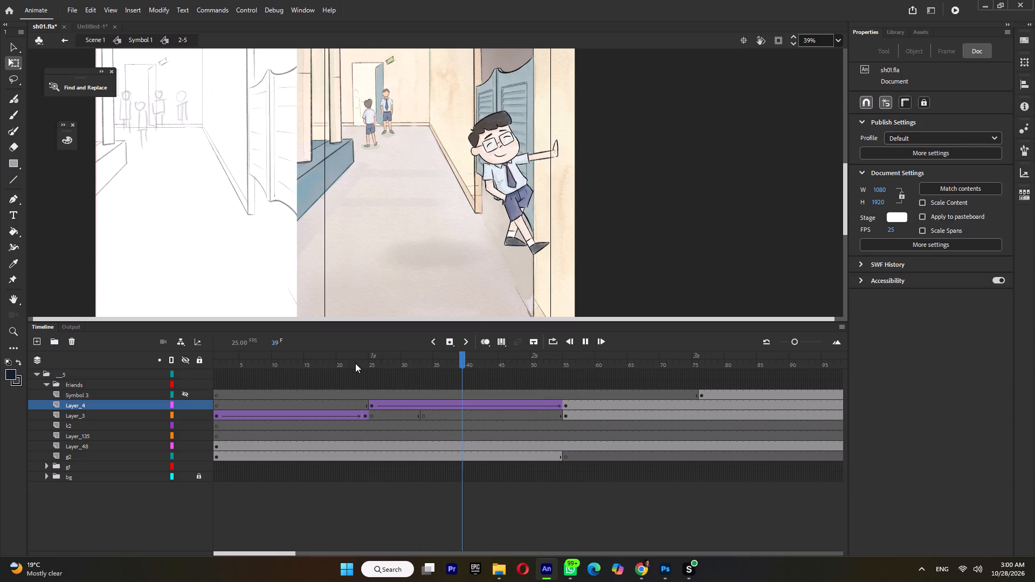
pyautogui.press('Return')
# Open the door-pushing boy's Symbol 2 and insert keyframes at frames 7, 13 and 19 on Layer_2 and Layer_3.
pyautogui.doubleClick(599, 183)
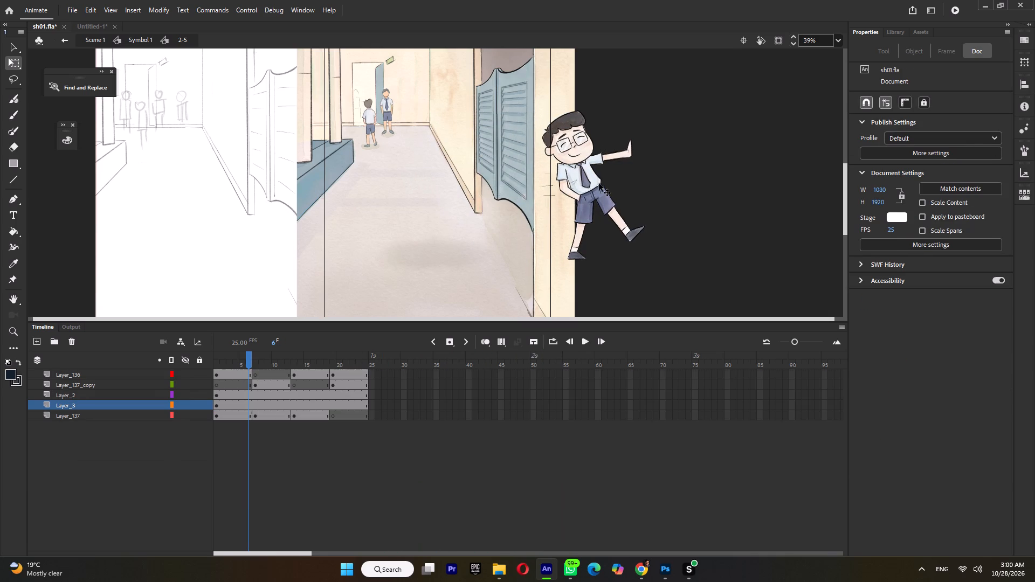
pyautogui.moveTo(255, 394); pyautogui.dragTo(253, 406)
pyautogui.press('F6')
pyautogui.moveTo(292, 394); pyautogui.dragTo(292, 403)
pyautogui.press('F6')
pyautogui.moveTo(333, 392); pyautogui.dragTo(333, 401)
pyautogui.press('F6')
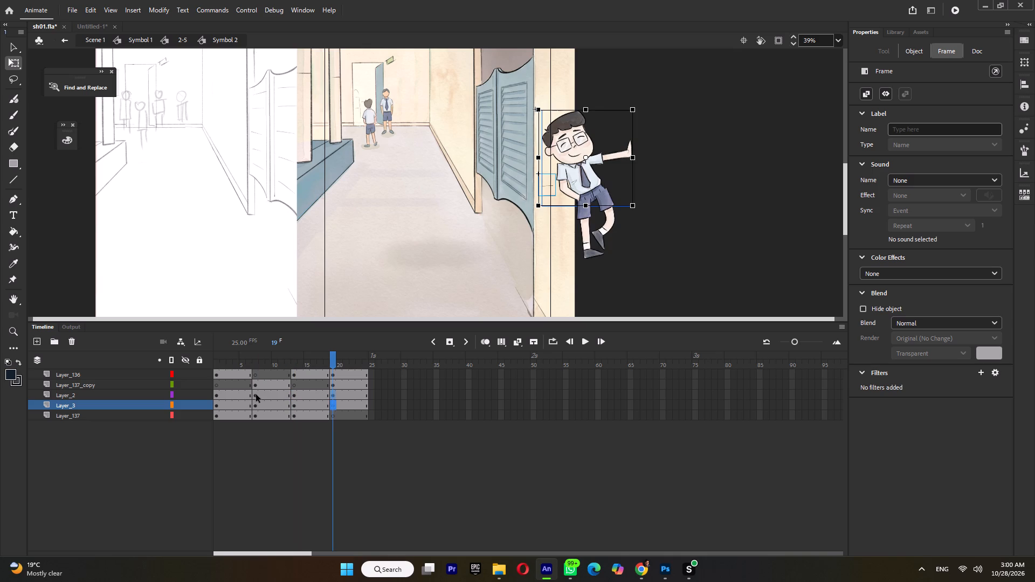
# Nudge the boy's upper body on Layer_2 and Layer_3 slightly upward at frame 7.
pyautogui.moveTo(256, 394); pyautogui.dragTo(256, 402)
pyautogui.press('Up')
pyautogui.press('Up')
pyautogui.press('Up')
pyautogui.press('Up')
pyautogui.press('Up')
pyautogui.press('Up')
pyautogui.press('Up')
pyautogui.press('Up')
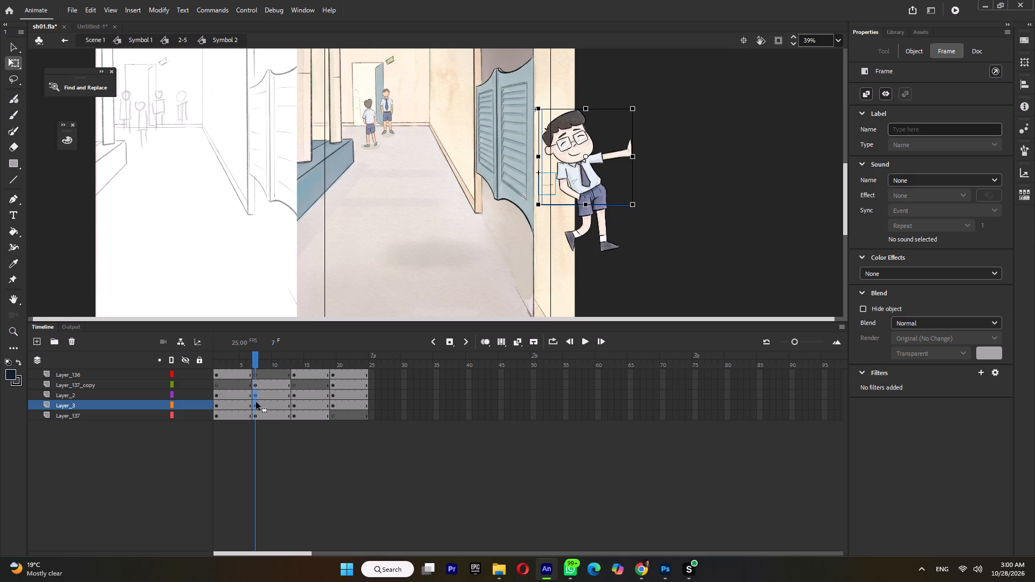
pyautogui.press('Up')
pyautogui.press('Up')
pyautogui.press('Up')
pyautogui.press('Up')
pyautogui.press('Up')
pyautogui.press('Up')
pyautogui.press('Up')
pyautogui.press('Up')
pyautogui.press('Up')
pyautogui.press('Up')
pyautogui.press('Down')
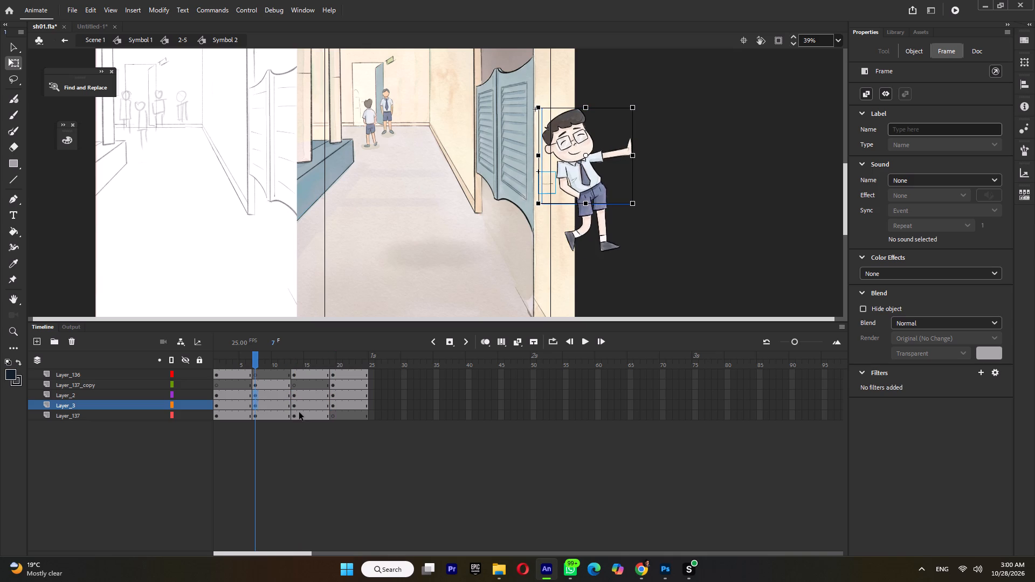
# Copy the raised upper-body pose from the frame 7 span to frame 19 on Layer_2 and Layer_3.
pyautogui.moveTo(272, 395); pyautogui.dragTo(272, 401)
pyautogui.moveTo(273, 396); pyautogui.dragTo(332, 400)
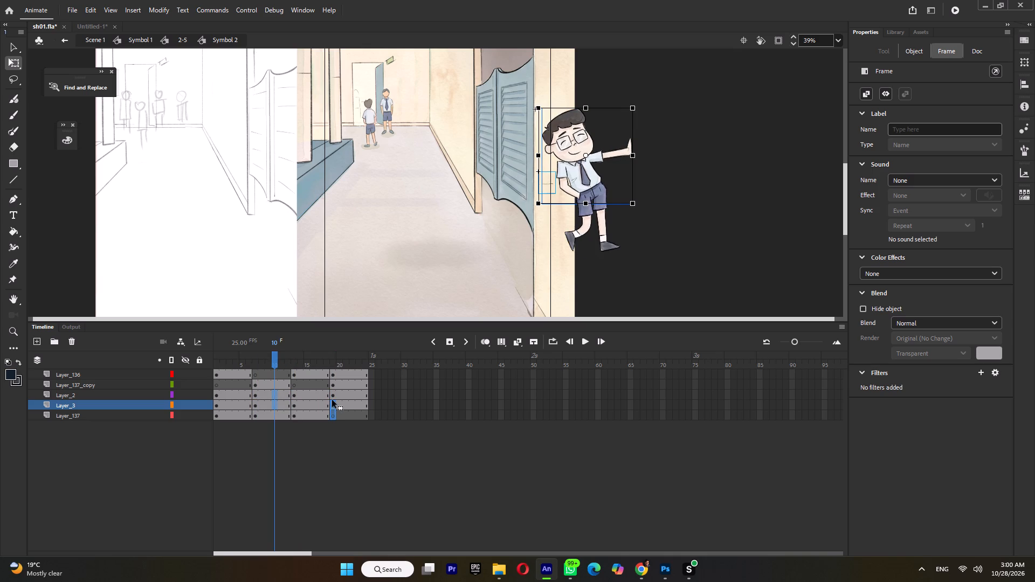
pyautogui.moveTo(332, 400); pyautogui.dragTo(331, 394)
# On Layer_2's frame 7 span, move the upper body's transformation point to the hips and raise the body 10 px to Y -25.
pyautogui.moveTo(256, 357); pyautogui.dragTo(219, 364)
pyautogui.press('Return')
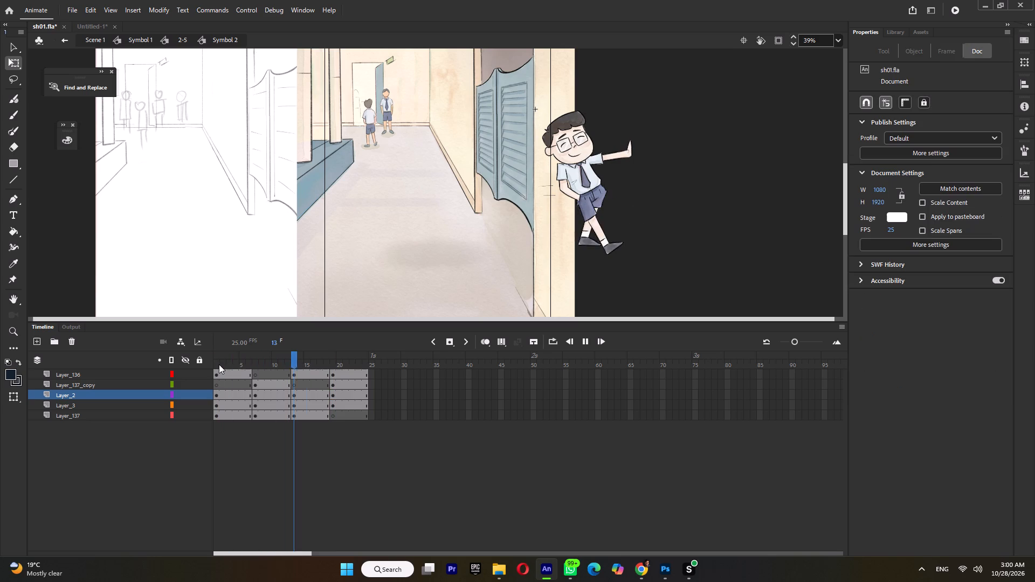
pyautogui.keyDown('ctrl'); pyautogui.scroll(5, 605, 201); pyautogui.keyUp('ctrl')
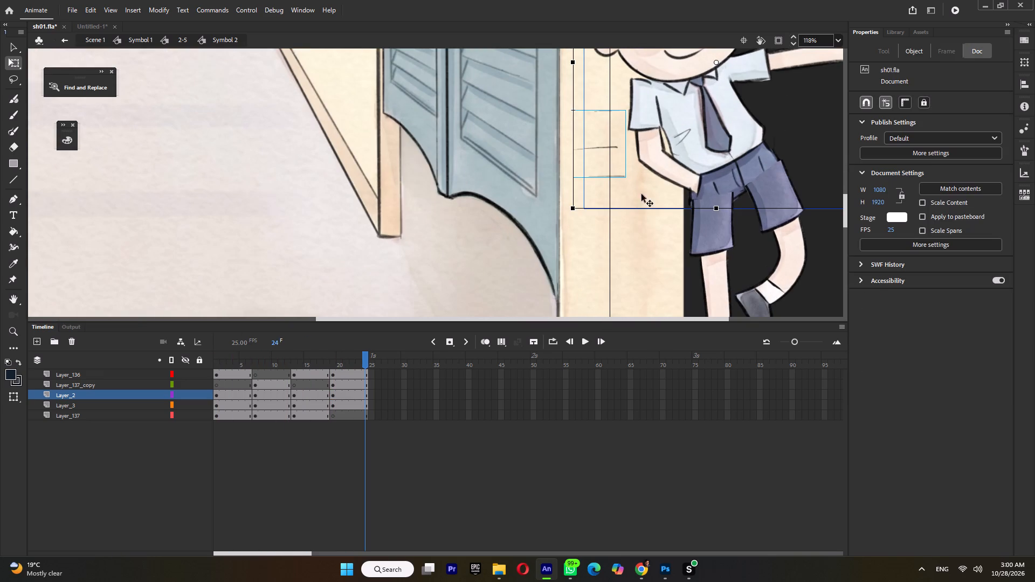
pyautogui.click(243, 356)
pyautogui.click(261, 355)
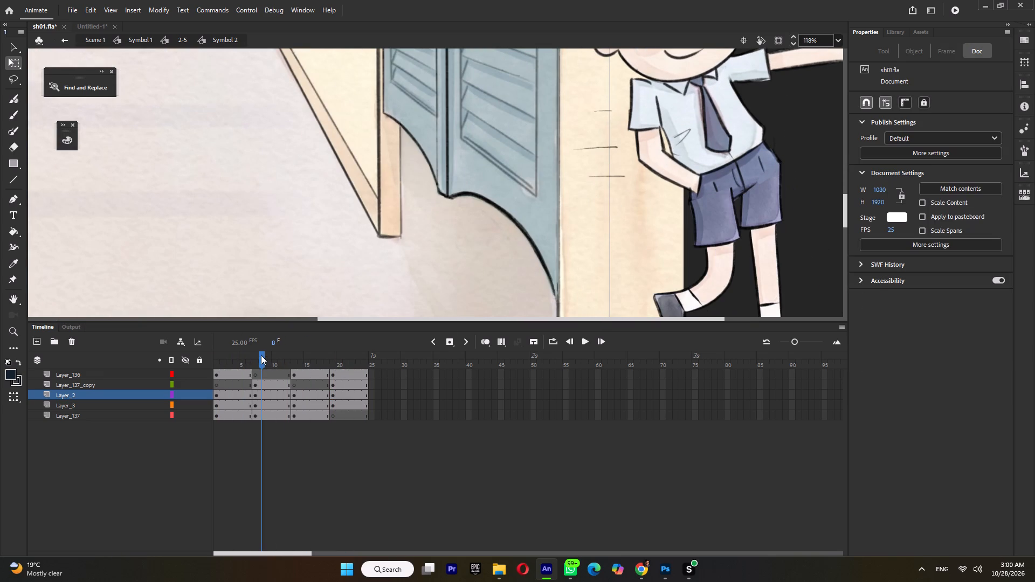
pyautogui.click(680, 113)
pyautogui.keyDown('ctrl'); pyautogui.scroll(-1, 697, 179); pyautogui.keyUp('ctrl')
pyautogui.keyDown('ctrl'); pyautogui.scroll(-3, 702, 128); pyautogui.keyUp('ctrl')
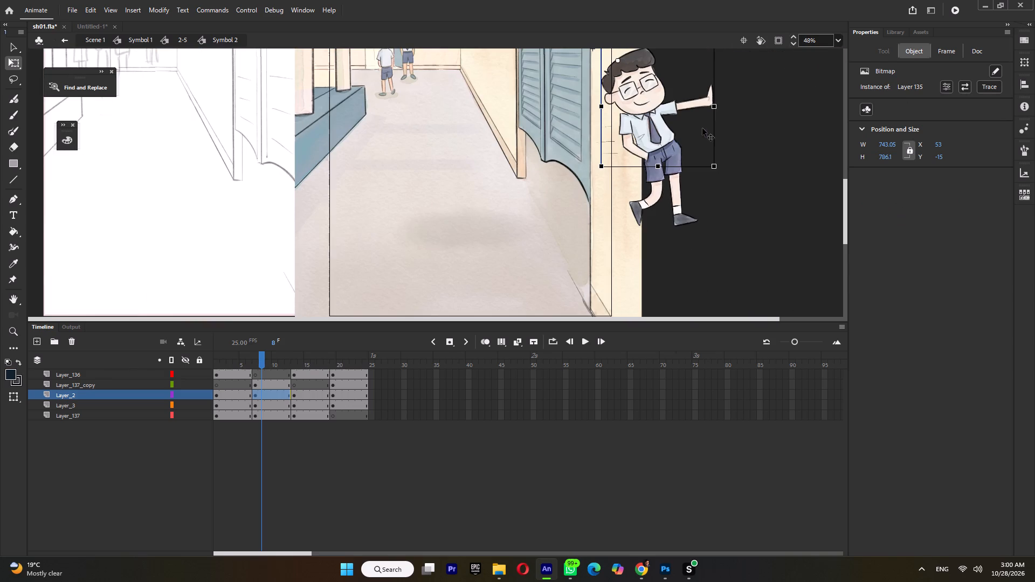
pyautogui.moveTo(618, 63); pyautogui.dragTo(669, 160)
pyautogui.moveTo(669, 160); pyautogui.dragTo(668, 158)
pyautogui.keyDown('ctrl'); pyautogui.scroll(-2, 724, 181); pyautogui.keyUp('ctrl')
pyautogui.keyDown('ctrl'); pyautogui.scroll(4, 641, 83); pyautogui.keyUp('ctrl')
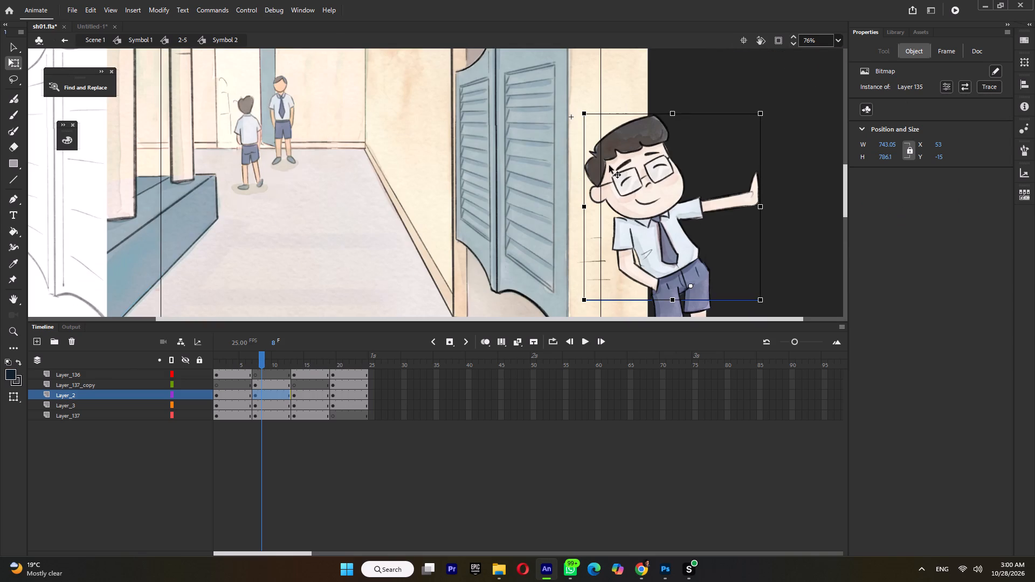
pyautogui.hotkey('shift', 'Up')
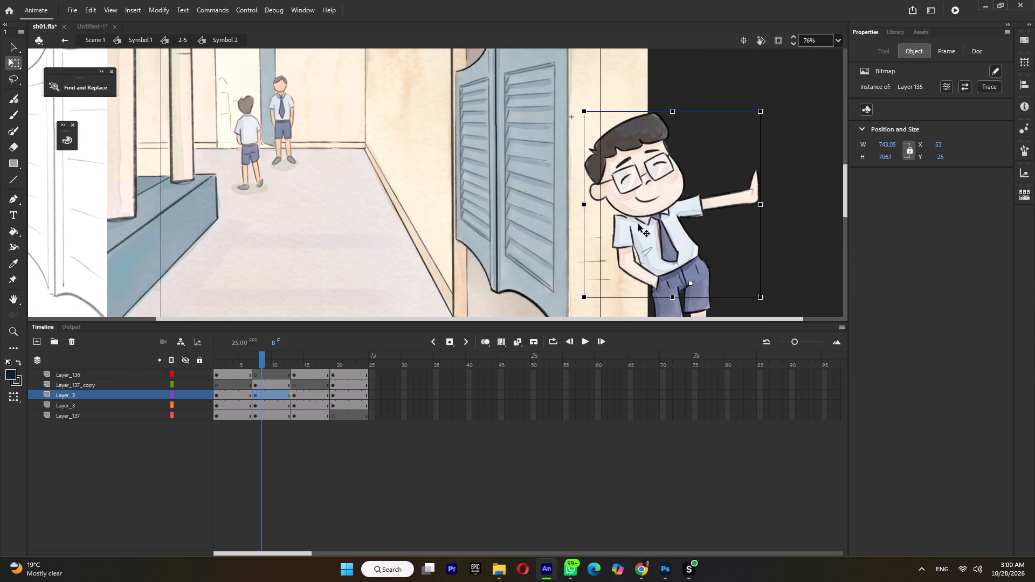
# Nudge the boy's upper body on Layer_2 up about 9 px in the frame 13 span.
pyautogui.click(310, 396)
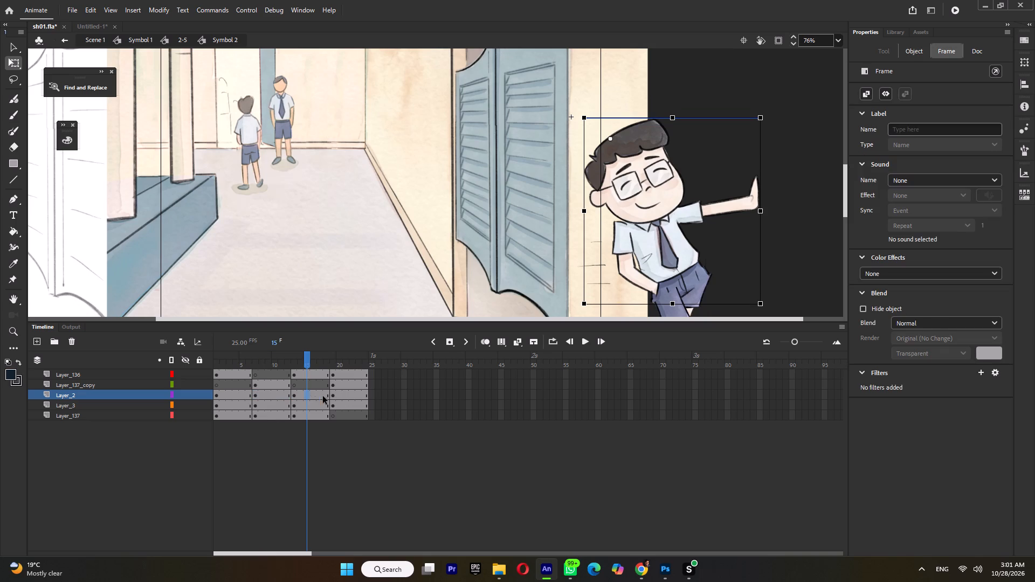
pyautogui.press('Up')
pyautogui.press('Up')
pyautogui.press('Up')
pyautogui.press('Up')
pyautogui.press('Up')
pyautogui.press('Up')
pyautogui.press('Up')
pyautogui.press('Up')
pyautogui.press('Up')
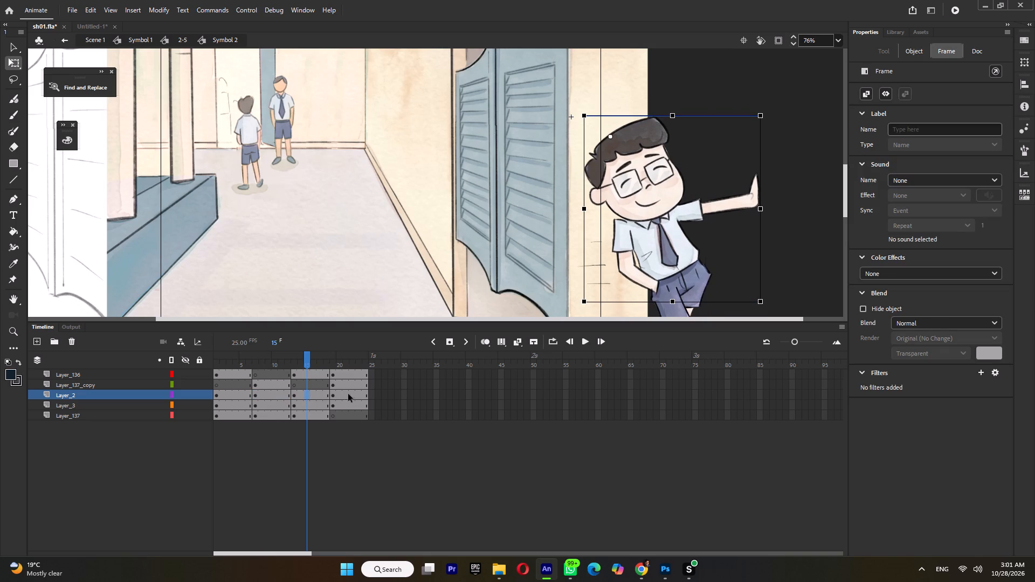
# Nudge the boy's upper body on Layer_2 up about 19 px in the frame 19 span.
pyautogui.click(345, 392)
pyautogui.press('Up')
pyautogui.press('Up')
pyautogui.press('Up')
pyautogui.press('Up')
pyautogui.press('Up')
pyautogui.press('Up')
pyautogui.press('Up')
pyautogui.press('Up')
pyautogui.press('Up')
pyautogui.press('Up')
pyautogui.press('Up')
pyautogui.press('Up')
pyautogui.press('Up')
pyautogui.press('Up')
pyautogui.press('Up')
pyautogui.press('Up')
pyautogui.press('Up')
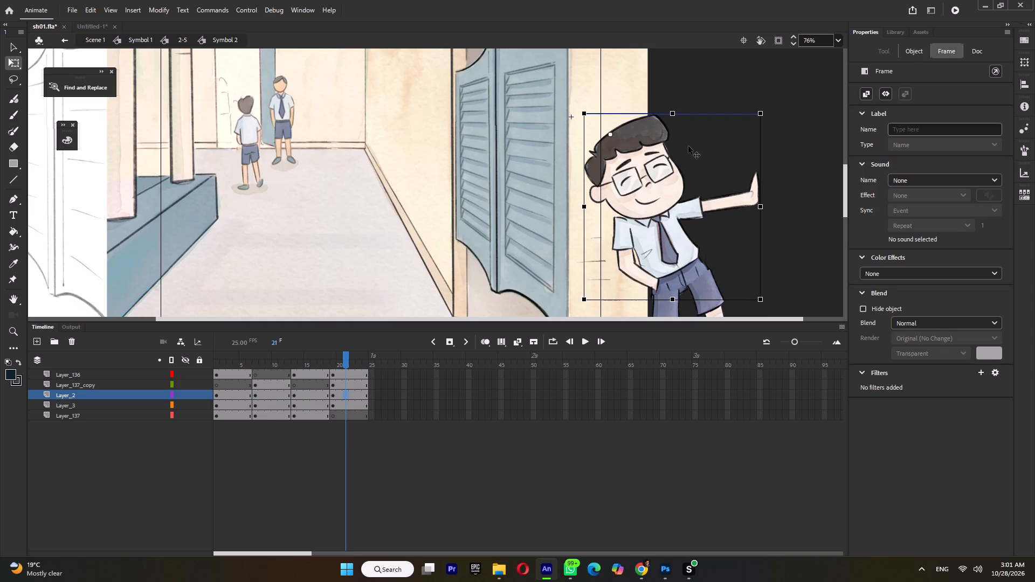
pyautogui.press('Up')
pyautogui.press('Up')
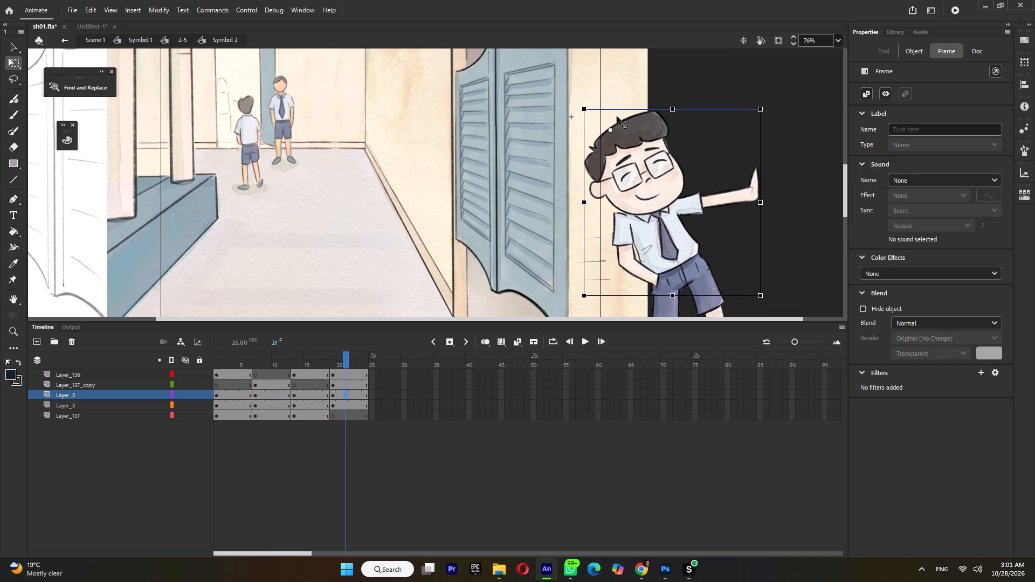
# Return to symbol 2-5 and play the boy's walk and exit to examine the bounce and the toilet door timing.
pyautogui.doubleClick(447, 197)
pyautogui.press('Return')
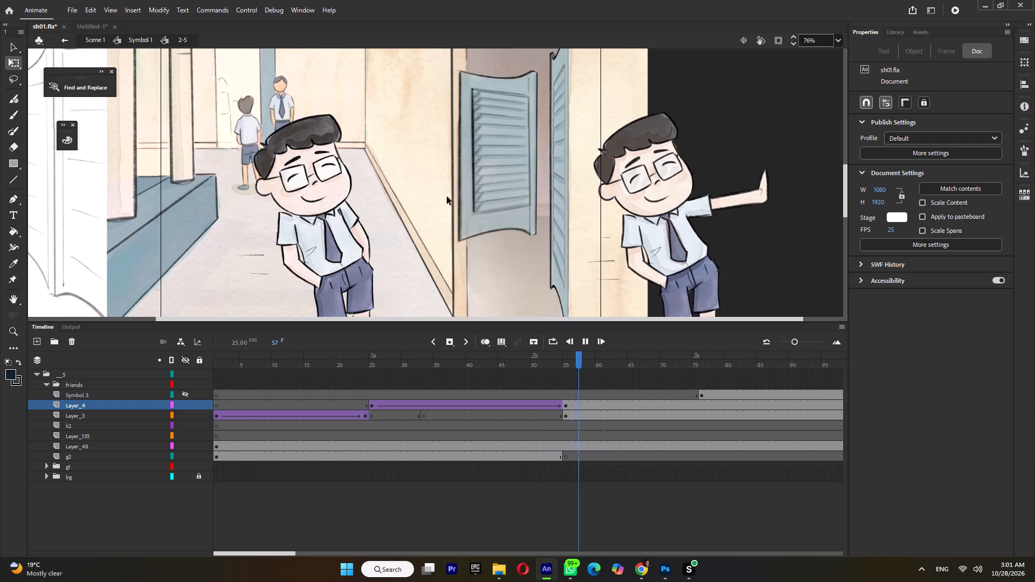
pyautogui.press('Return')
pyautogui.click(377, 372)
pyautogui.keyDown('ctrl'); pyautogui.scroll(-4, 428, 267); pyautogui.keyUp('ctrl')
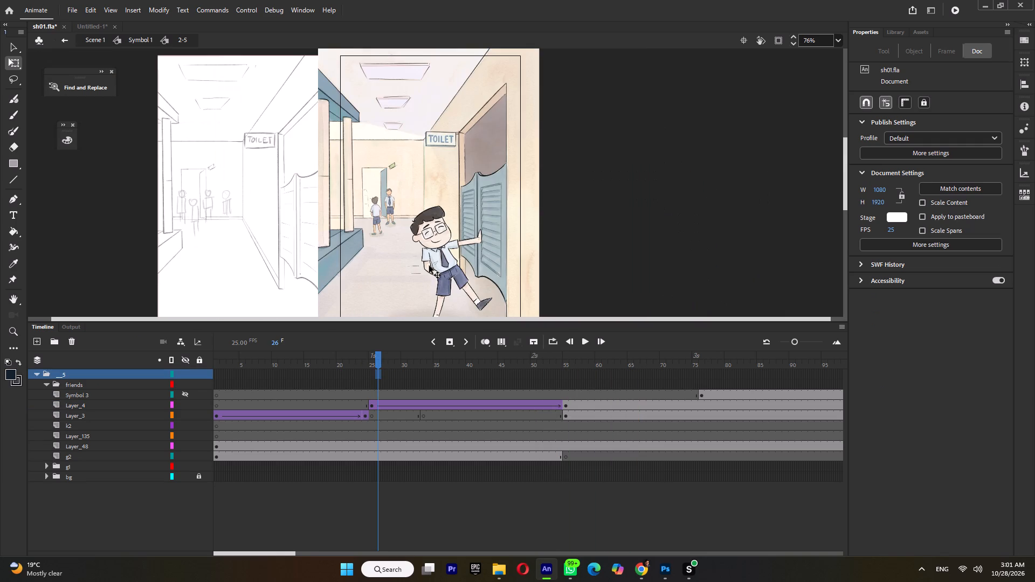
pyautogui.press('Return')
pyautogui.press('Return')
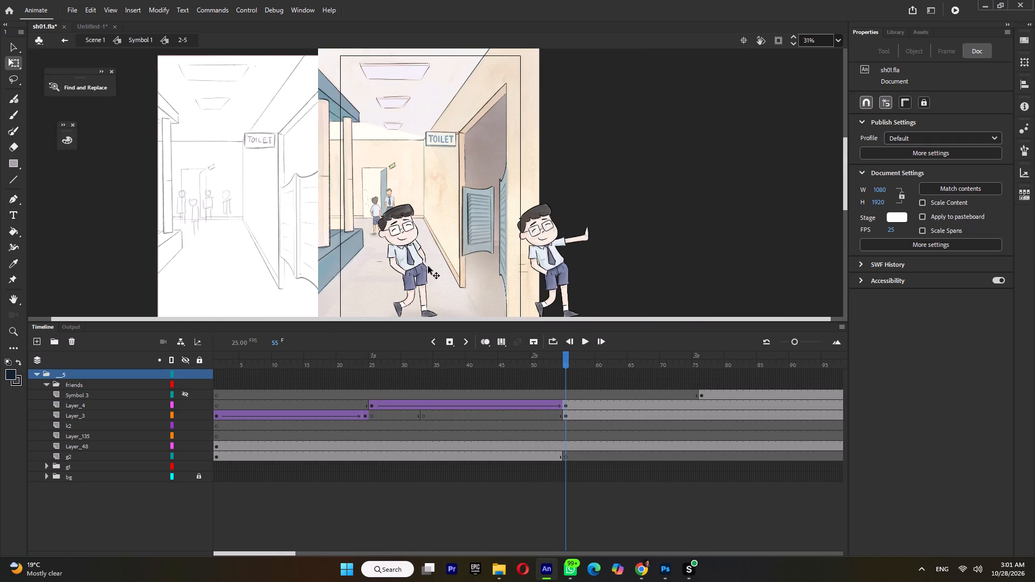
pyautogui.moveTo(383, 363); pyautogui.dragTo(327, 378)
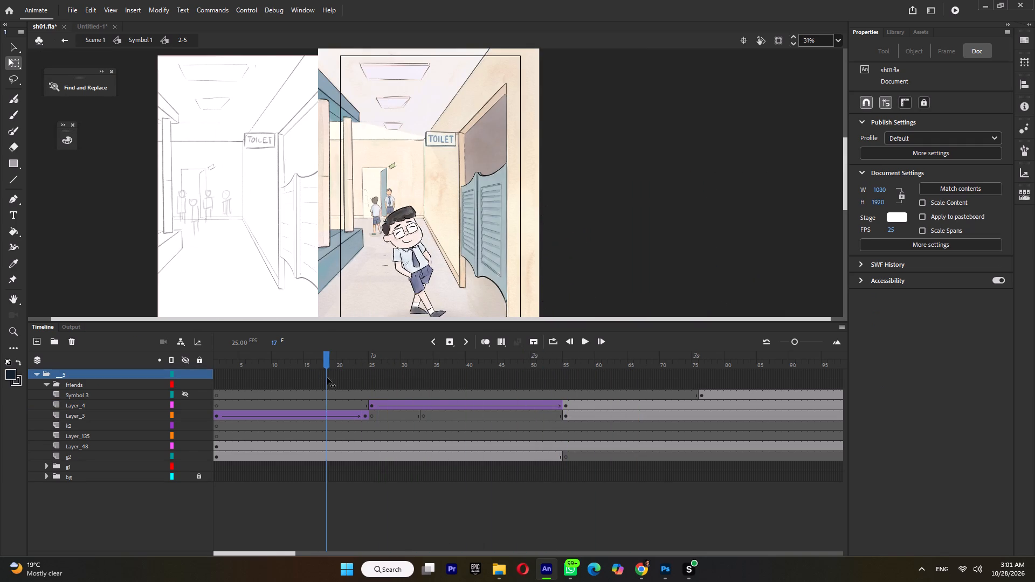
pyautogui.moveTo(327, 378); pyautogui.dragTo(371, 392)
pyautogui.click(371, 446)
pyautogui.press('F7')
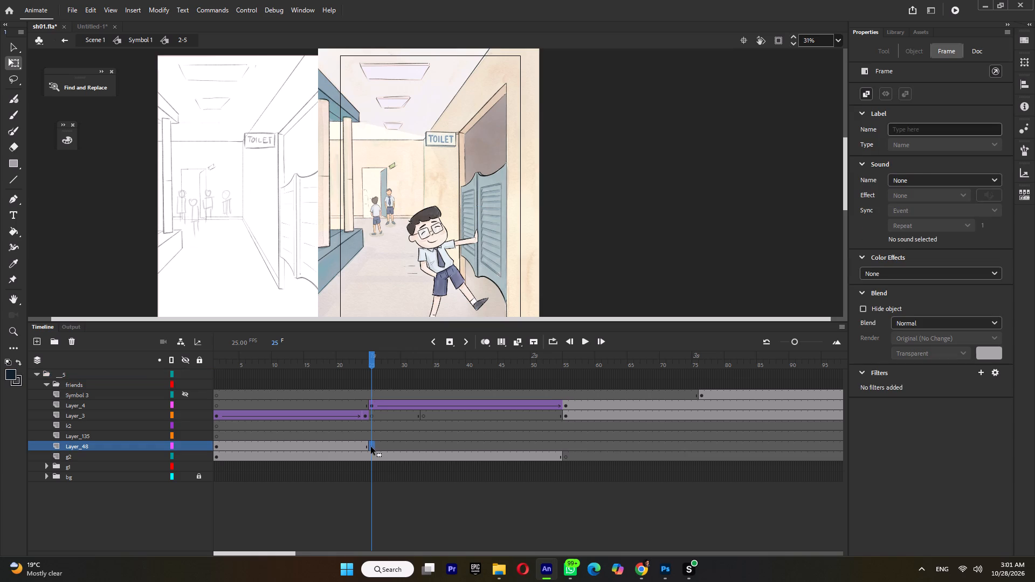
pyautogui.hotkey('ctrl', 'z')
# Insert a blank keyframe at frame 25 on the closed-door layer g2, expand the g1 folder and play the door change.
pyautogui.click(372, 454)
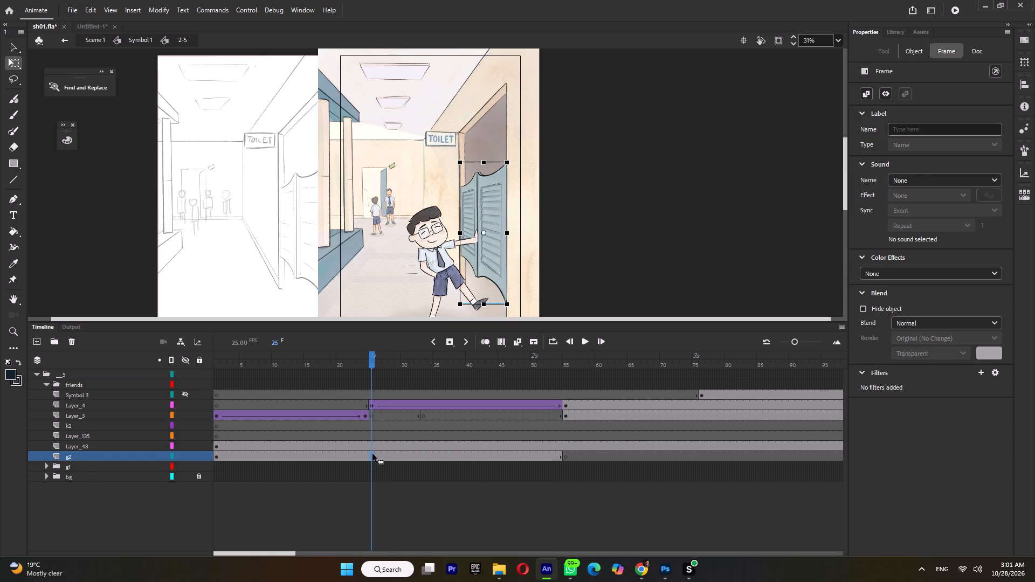
pyautogui.press('F7')
pyautogui.click(45, 468)
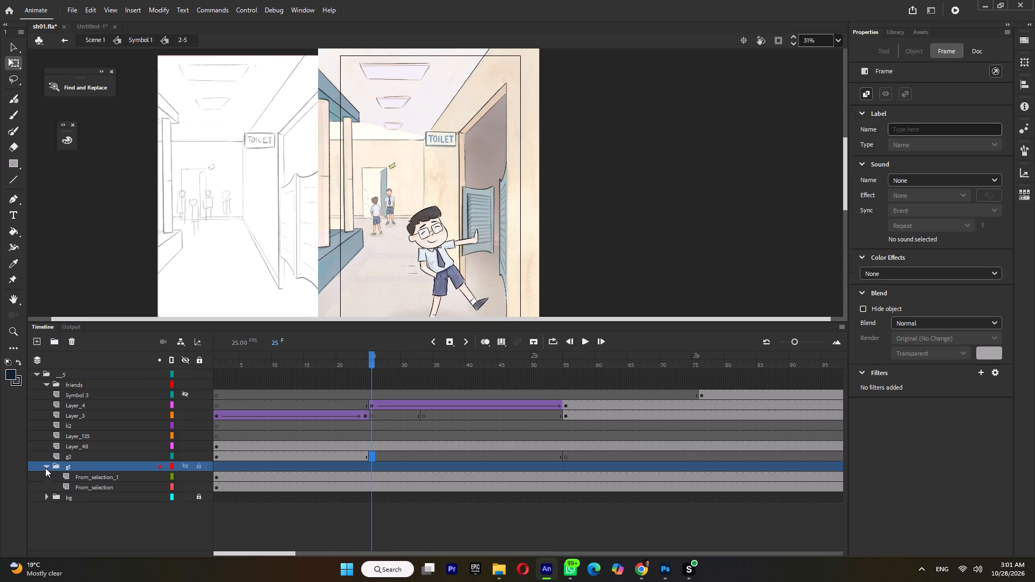
pyautogui.moveTo(344, 360); pyautogui.dragTo(115, 384)
pyautogui.press('Return')
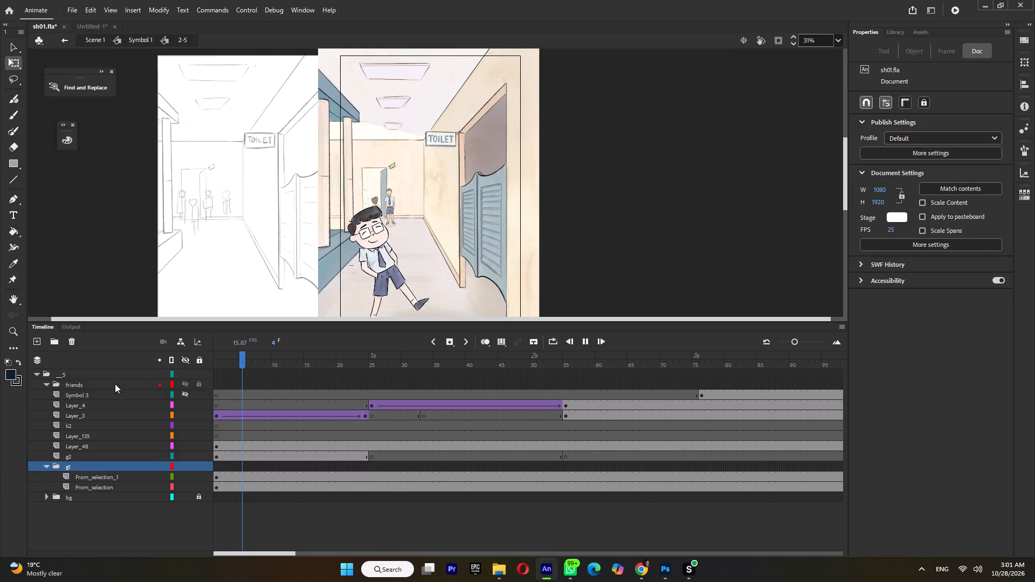
pyautogui.press('Return')
# Keyframe From_selection_1 and From_selection at frames 25 and 28, and clear the open doors from both layers before frame 25.
pyautogui.click(370, 479)
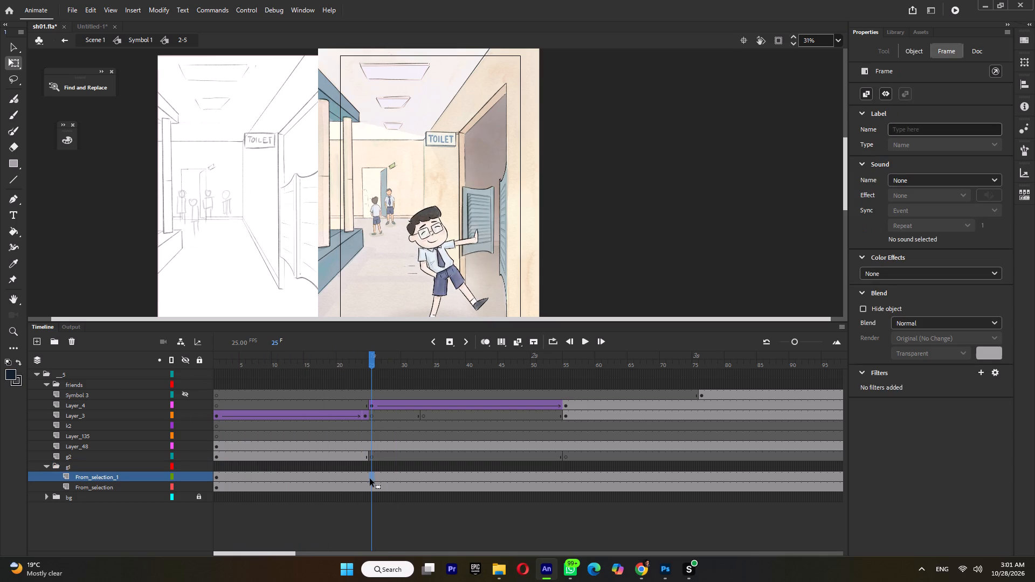
pyautogui.press('F6')
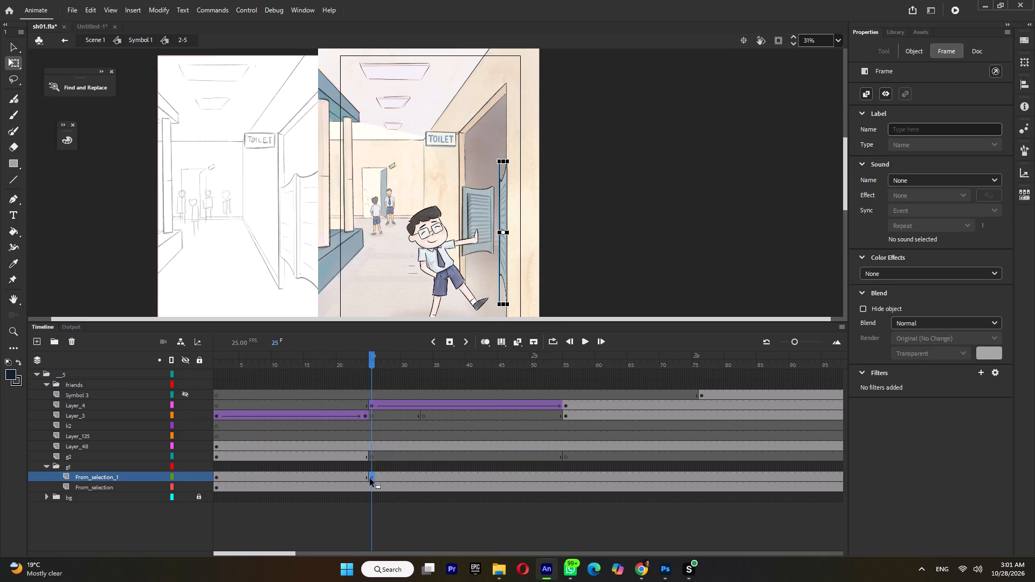
pyautogui.click(374, 487)
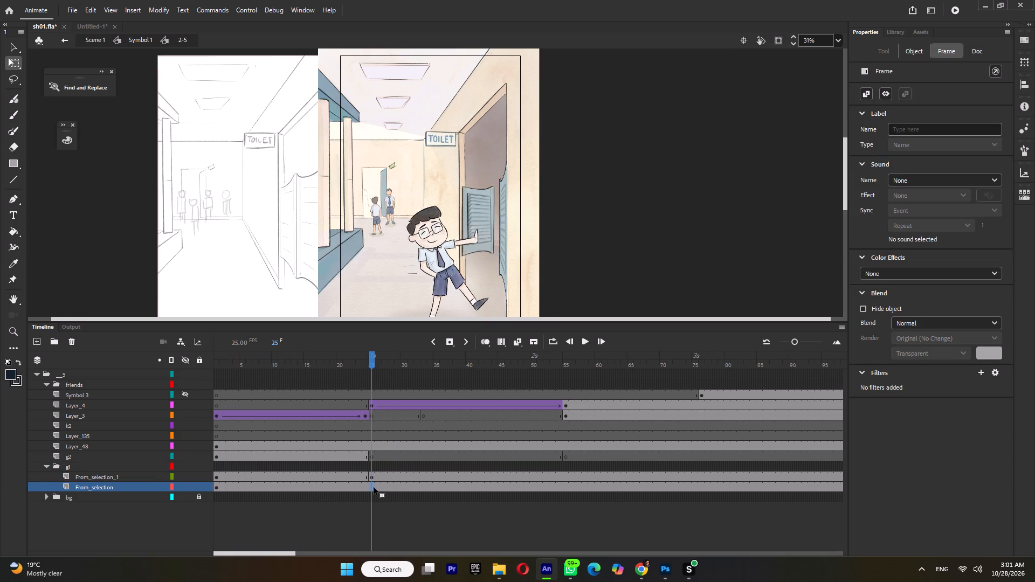
pyautogui.press('F6')
pyautogui.moveTo(389, 475); pyautogui.dragTo(389, 485)
pyautogui.press('F6')
pyautogui.moveTo(356, 476); pyautogui.dragTo(357, 487)
pyautogui.press('Delete')
# At frame 25, narrow both open door panels toward their outer hinge edges, the From_selection panel to about 178 px wide, and play the opening.
pyautogui.click(372, 476)
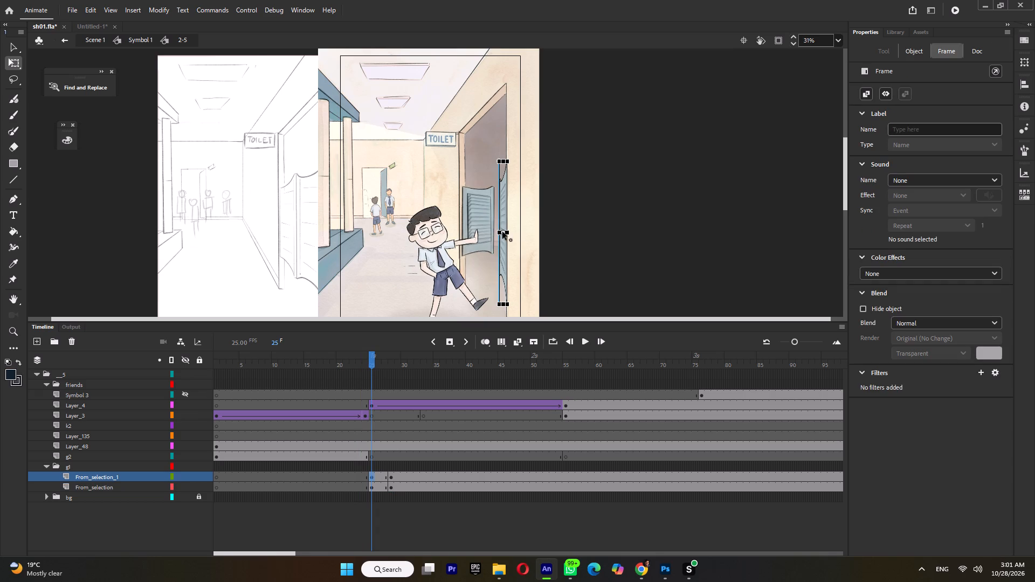
pyautogui.moveTo(502, 232); pyautogui.dragTo(510, 232)
pyautogui.keyDown('ctrl'); pyautogui.scroll(3, 505, 231); pyautogui.keyUp('ctrl')
pyautogui.moveTo(561, 233); pyautogui.dragTo(569, 233)
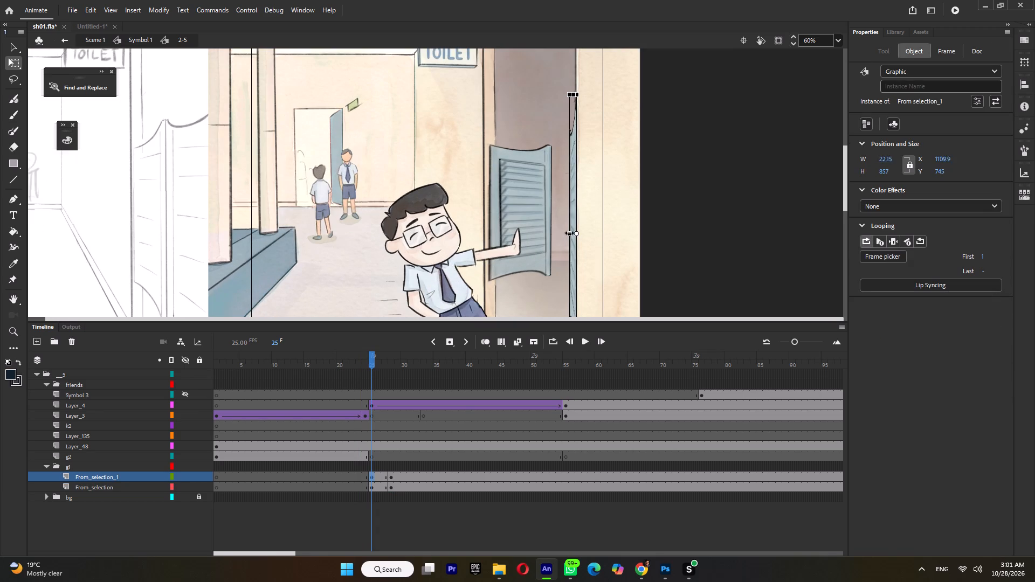
pyautogui.moveTo(569, 233); pyautogui.dragTo(570, 233)
pyautogui.click(530, 224)
pyautogui.moveTo(519, 214); pyautogui.dragTo(487, 219)
pyautogui.moveTo(553, 213); pyautogui.dragTo(542, 213)
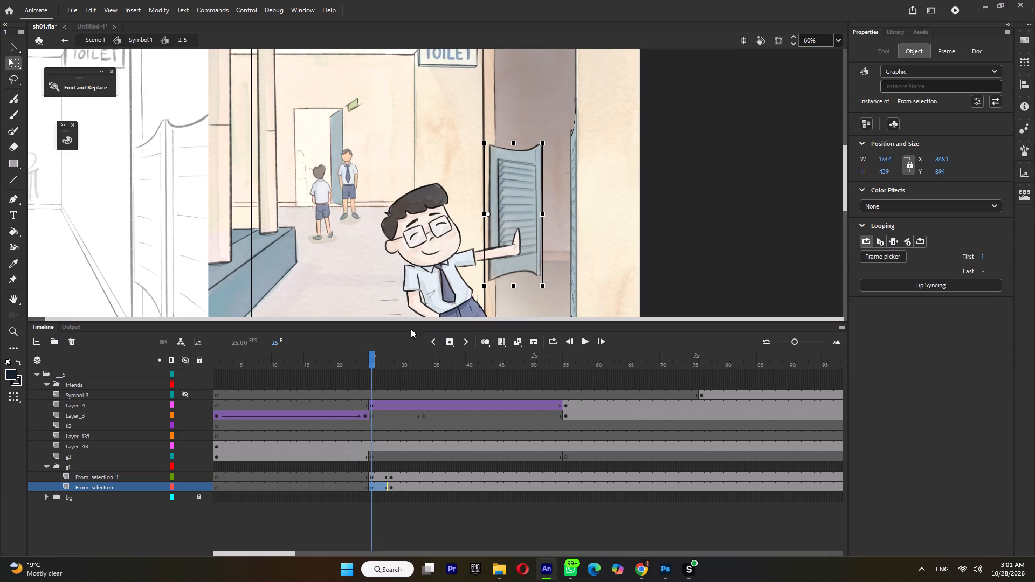
pyautogui.click(334, 368)
pyautogui.press('Return')
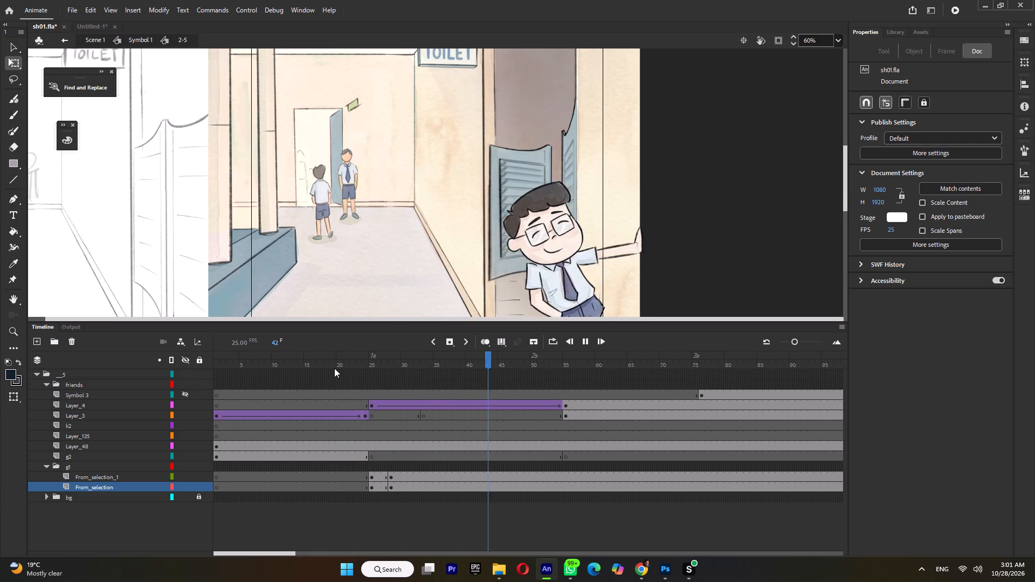
pyautogui.press('Return')
pyautogui.moveTo(348, 377); pyautogui.dragTo(372, 385)
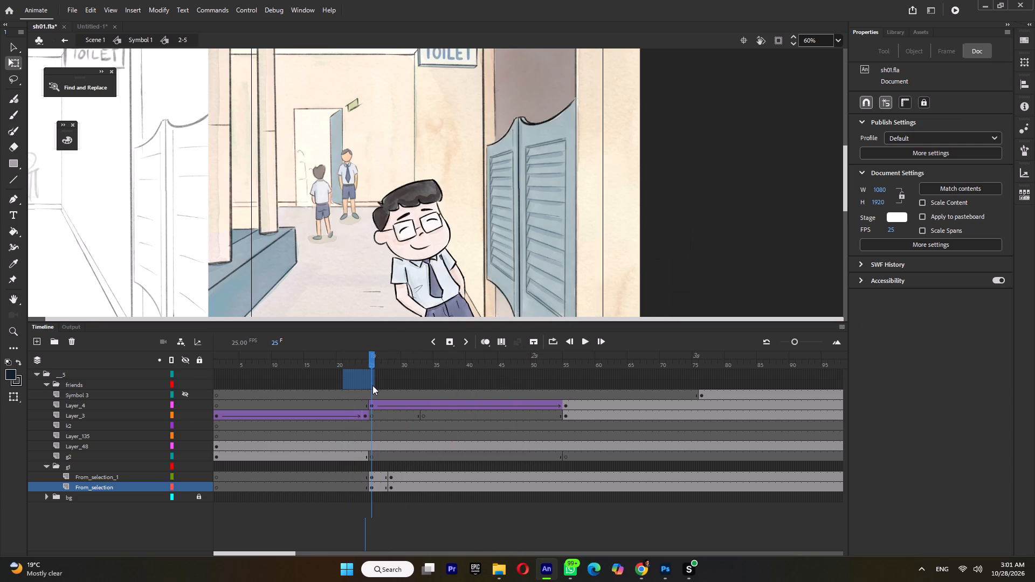
pyautogui.moveTo(372, 385); pyautogui.dragTo(372, 385)
# Add a new layer above the door-pushing boy's Layer_4 and insert a keyframe at frame 25 on it.
pyautogui.scroll(-3, 496, 233)
pyautogui.keyDown('ctrl'); pyautogui.scroll(-4, 523, 276); pyautogui.keyUp('ctrl')
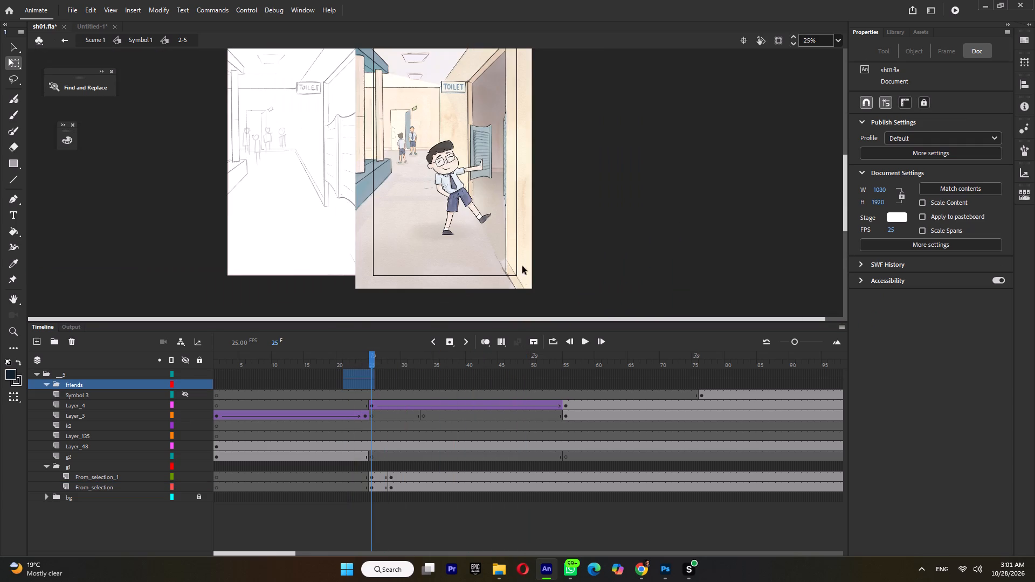
pyautogui.click(453, 185)
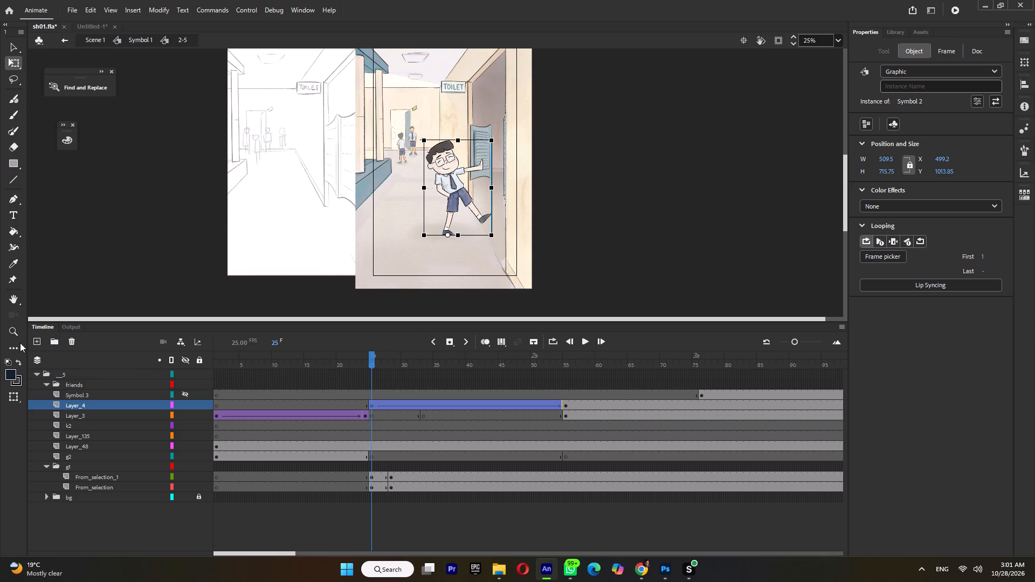
pyautogui.click(36, 341)
pyautogui.click(370, 405)
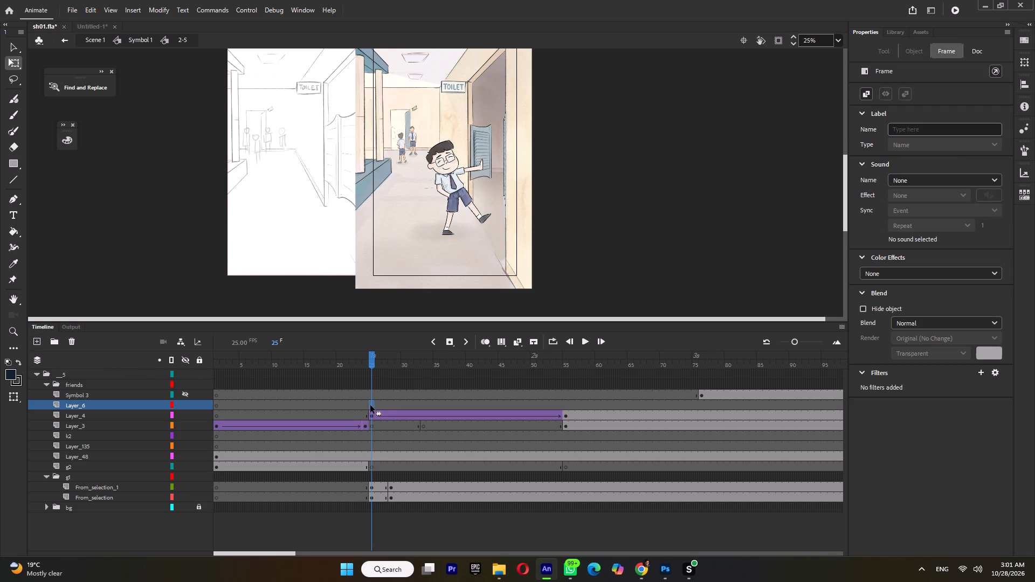
pyautogui.press('F6')
# Draw a rectangle about 976 × 1329 px over the corridor at frame 25 on the new layer and delete its fill.
pyautogui.click(12, 163)
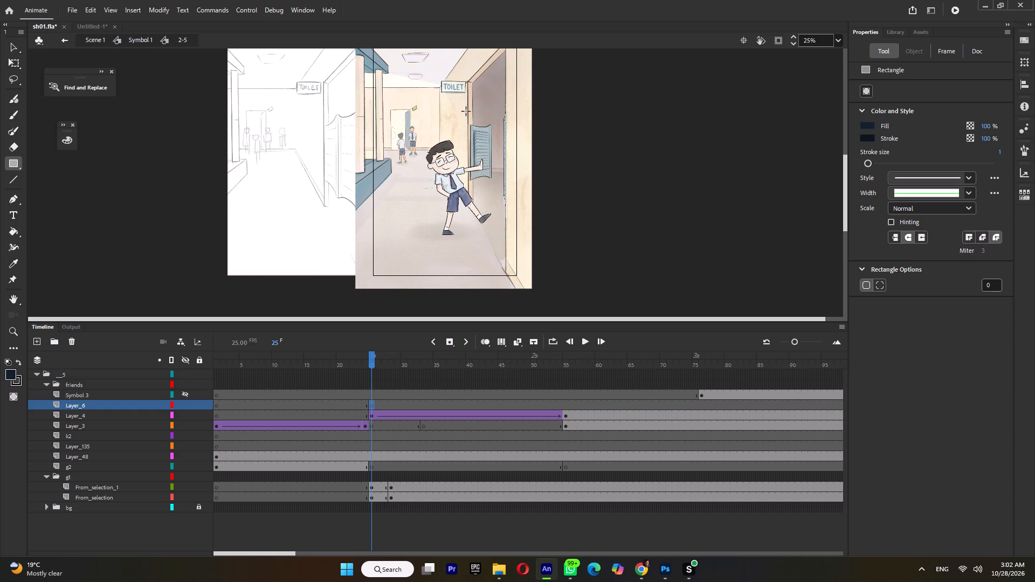
pyautogui.moveTo(373, 75); pyautogui.dragTo(495, 247)
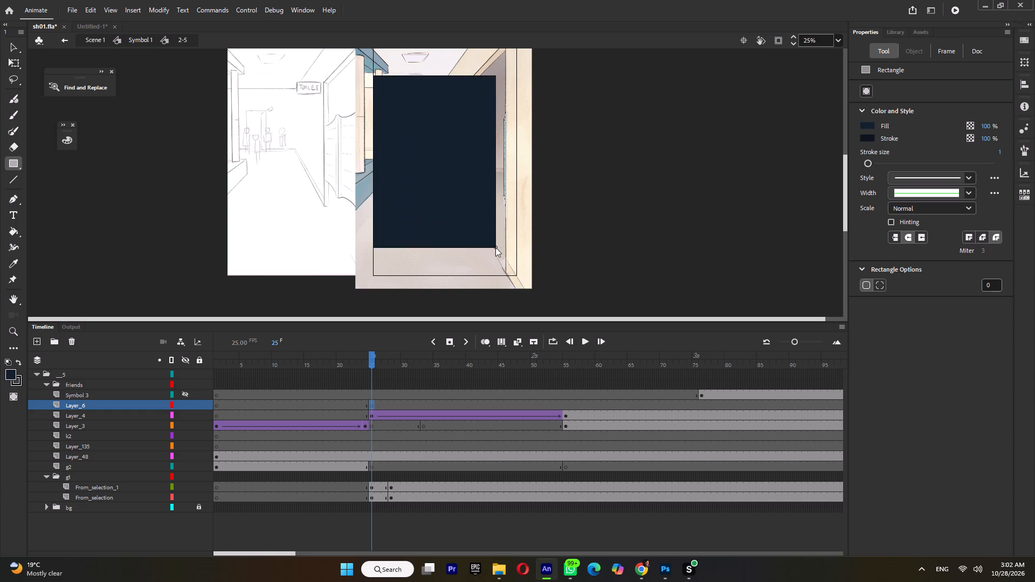
pyautogui.moveTo(495, 247); pyautogui.dragTo(503, 252)
pyautogui.keyDown('ctrl'); pyautogui.click(471, 206); pyautogui.keyUp('ctrl')
pyautogui.press('Delete')
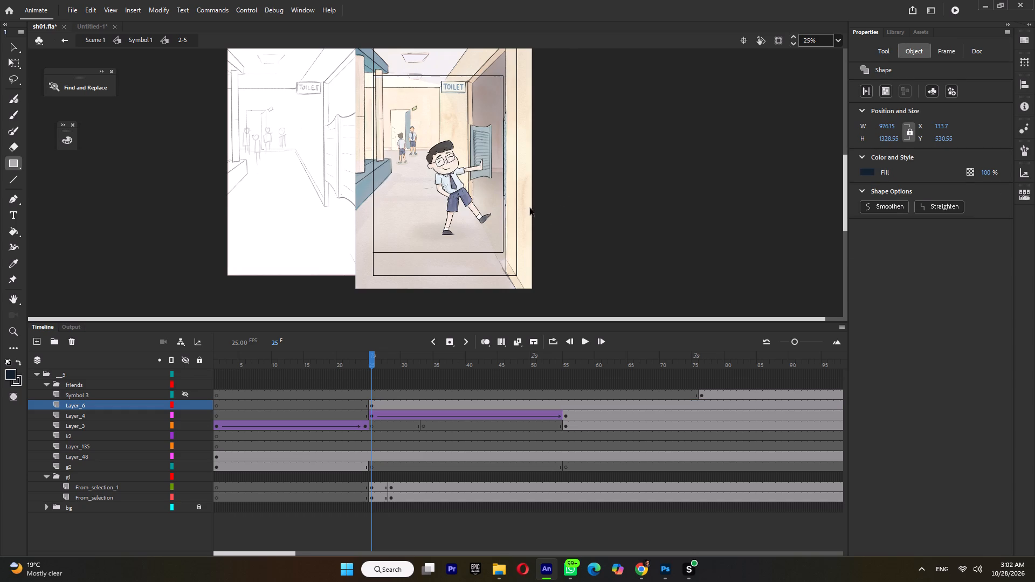
# Shift the Layer_6 rectangle outline horizontally to X about 151.7 so its edge lines up with the toilet doorway's outer jamb.
pyautogui.keyDown('ctrl'); pyautogui.scroll(8, 530, 208); pyautogui.keyUp('ctrl')
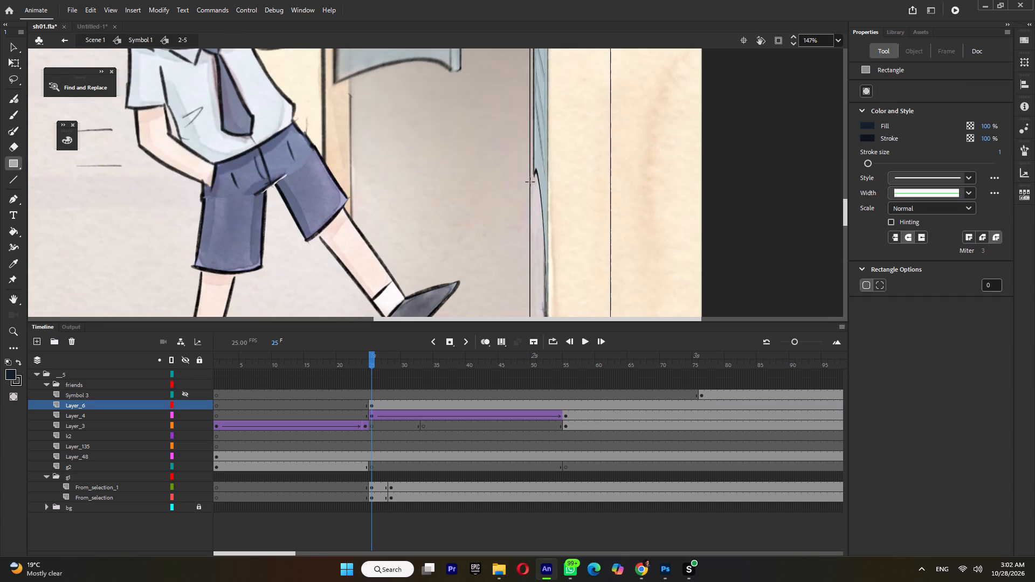
pyautogui.click(426, 404)
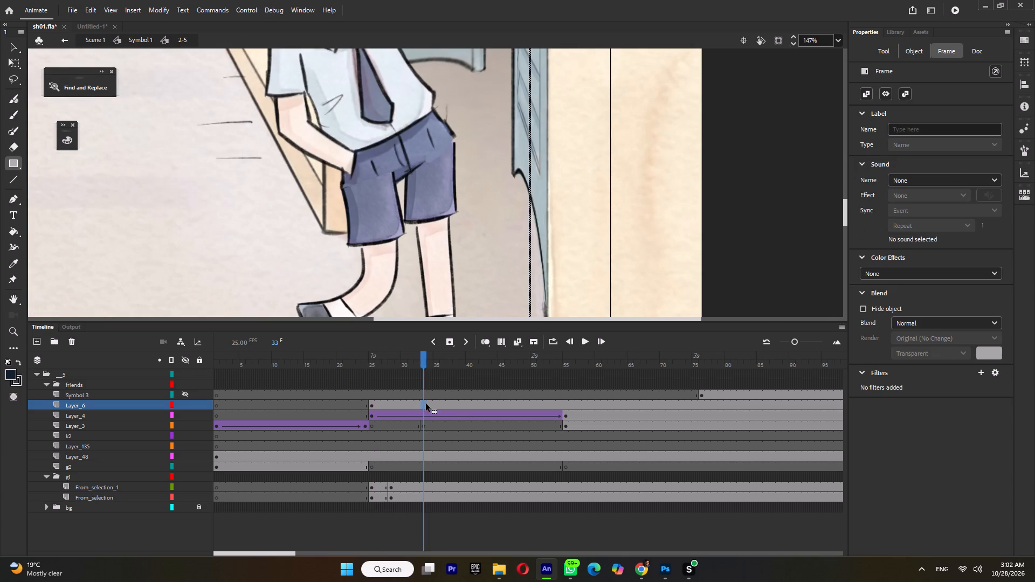
pyautogui.click(579, 372)
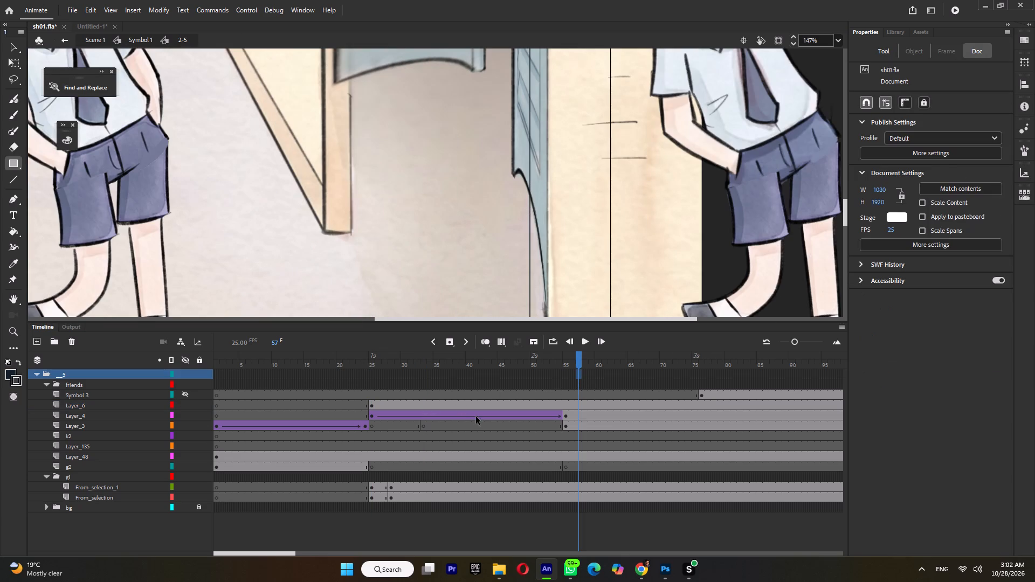
pyautogui.click(594, 403)
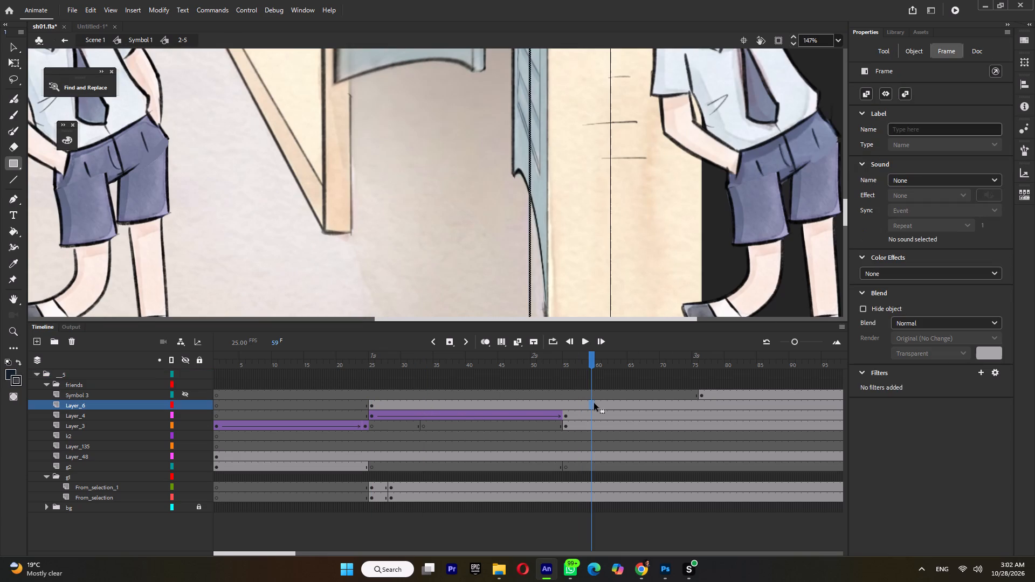
pyautogui.hotkey('shift', 'Left')
pyautogui.hotkey('shift', 'Left')
pyautogui.hotkey('shift', 'Left')
pyautogui.hotkey('shift', 'Left')
pyautogui.hotkey('shift', 'Left')
pyautogui.hotkey('shift', 'Right')
pyautogui.hotkey('shift', 'Right')
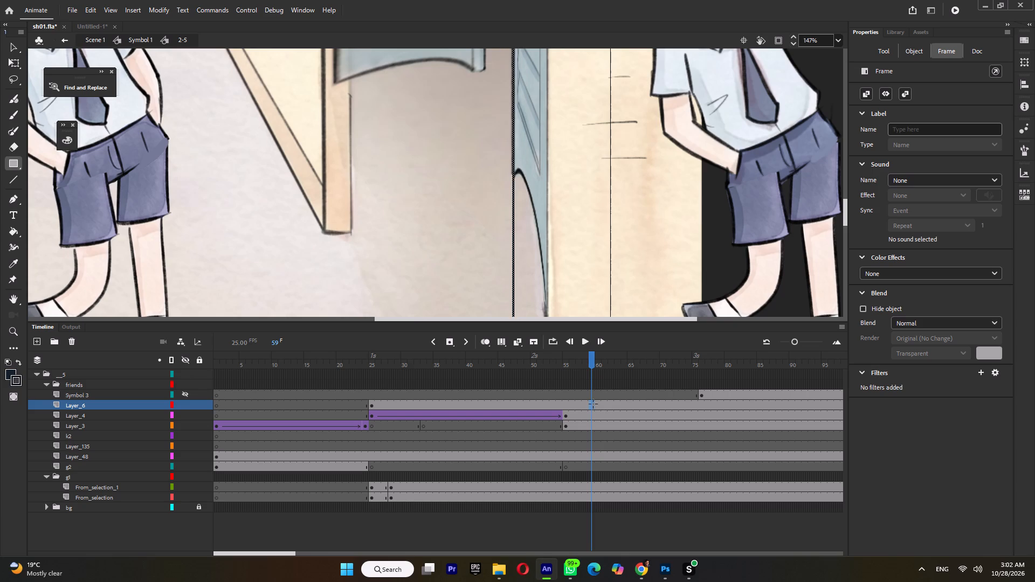
pyautogui.keyDown('ctrl'); pyautogui.scroll(-7, 484, 218); pyautogui.keyUp('ctrl')
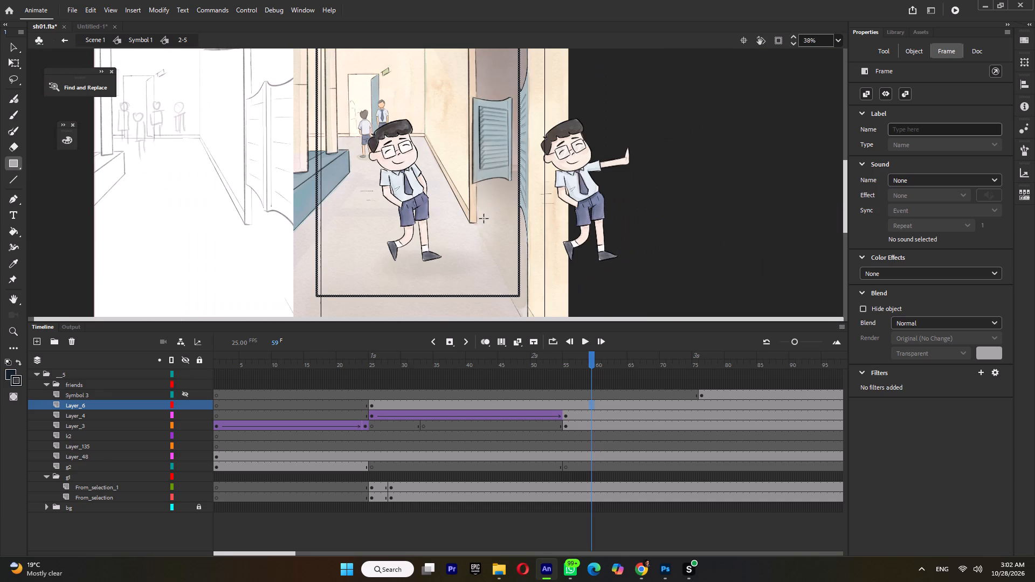
pyautogui.hotkey('shift', 'Right')
pyautogui.press('Right')
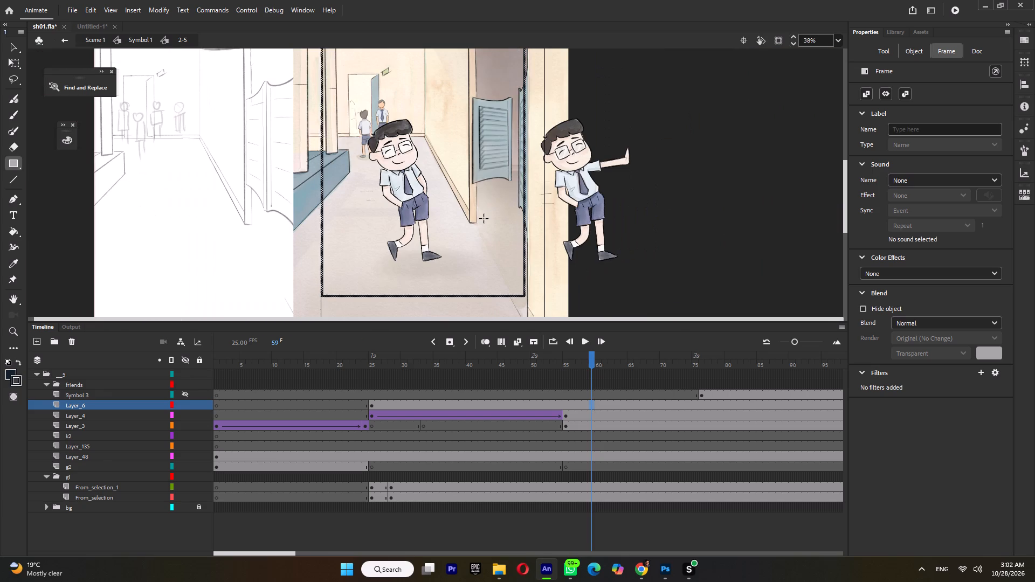
pyautogui.press('Right')
pyautogui.press('Right')
pyautogui.press('Right')
pyautogui.press('Right')
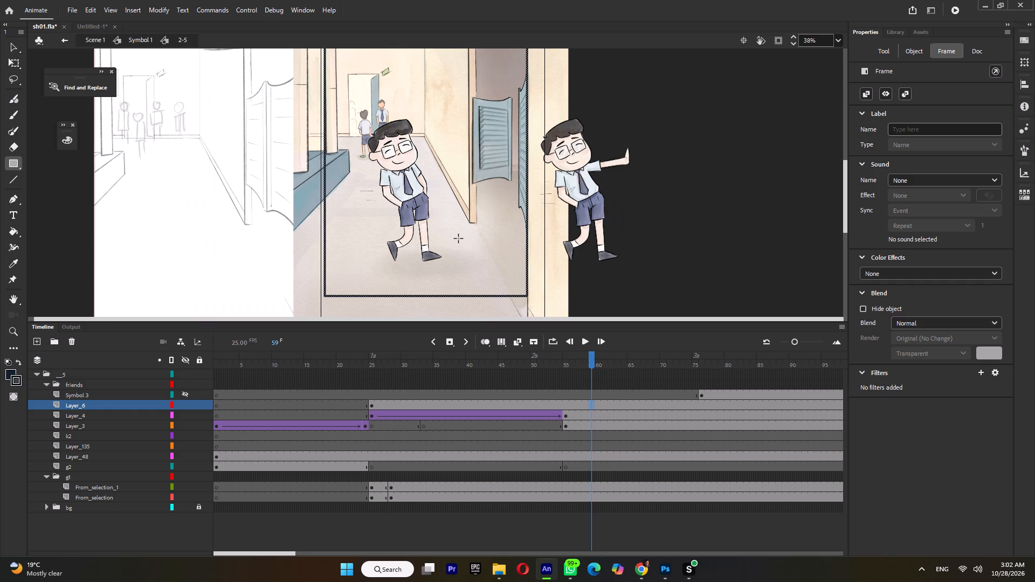
# Reshape the outline's doorway edge with corner points and bends so it follows the outer door's edge and its lower and upper curves.
pyautogui.click(6, 60)
pyautogui.click(700, 219)
pyautogui.keyDown('ctrl'); pyautogui.scroll(4, 538, 207); pyautogui.keyUp('ctrl')
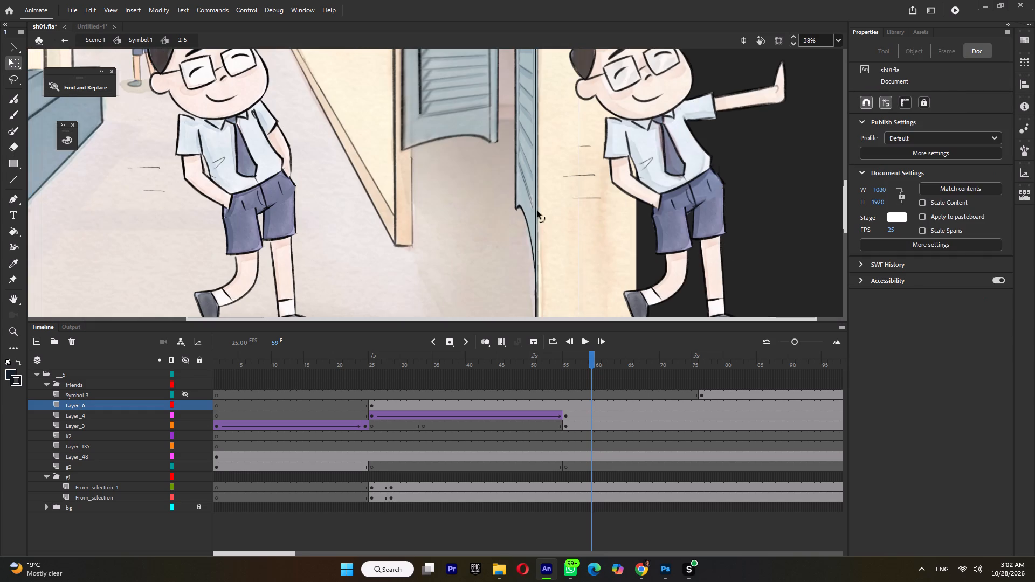
pyautogui.keyDown('ctrl'); pyautogui.keyDown('alt'); pyautogui.moveTo(536, 248); pyautogui.dragTo(516, 210); pyautogui.keyUp('alt'); pyautogui.keyUp('ctrl')
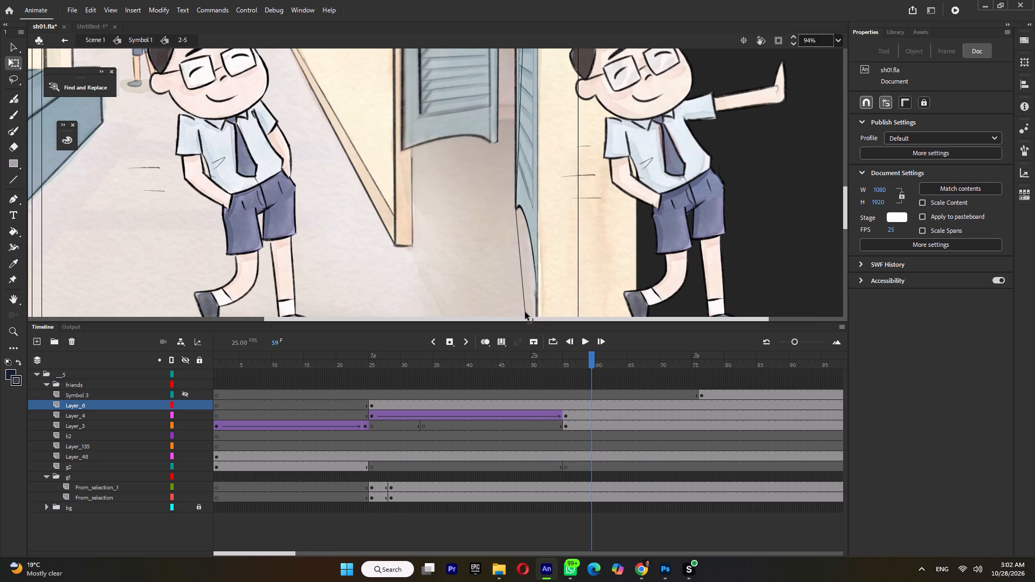
pyautogui.keyDown('ctrl'); pyautogui.keyDown('alt'); pyautogui.moveTo(525, 312); pyautogui.dragTo(538, 310); pyautogui.keyUp('alt'); pyautogui.keyUp('ctrl')
pyautogui.keyDown('ctrl'); pyautogui.moveTo(525, 260); pyautogui.dragTo(529, 236); pyautogui.keyUp('ctrl')
pyautogui.keyDown('ctrl'); pyautogui.moveTo(529, 236); pyautogui.dragTo(527, 228); pyautogui.keyUp('ctrl')
pyautogui.keyDown('ctrl'); pyautogui.scroll(-5, 543, 283); pyautogui.keyUp('ctrl')
pyautogui.keyDown('ctrl'); pyautogui.scroll(4, 537, 137); pyautogui.keyUp('ctrl')
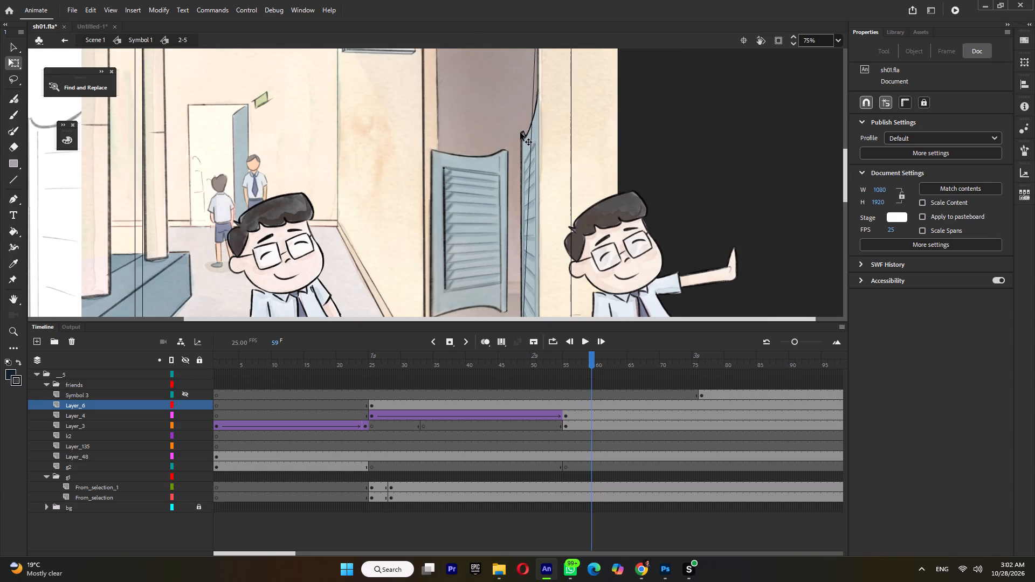
pyautogui.keyDown('ctrl'); pyautogui.keyDown('alt'); pyautogui.moveTo(532, 136); pyautogui.dragTo(520, 134); pyautogui.keyUp('alt'); pyautogui.keyUp('ctrl')
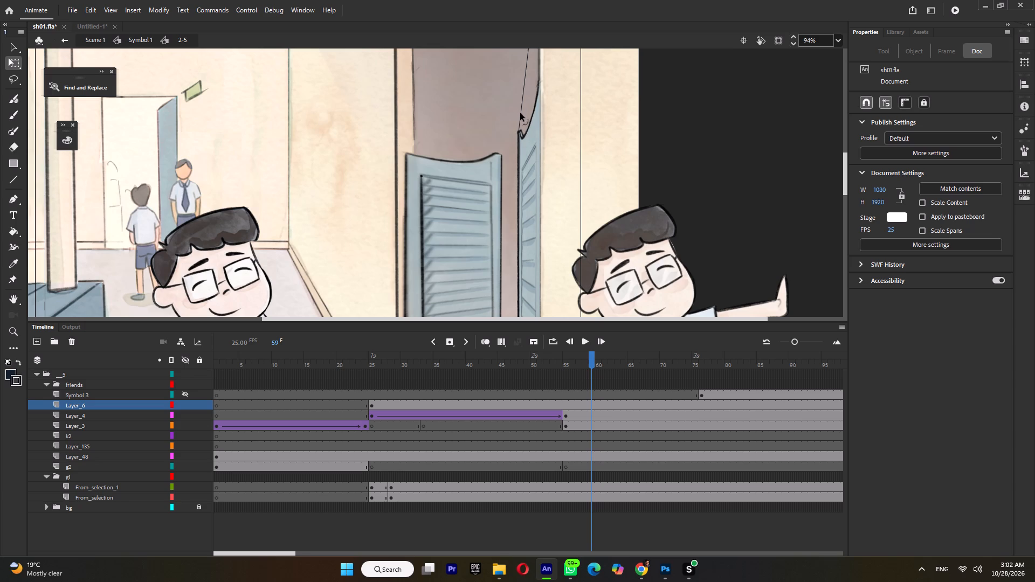
pyautogui.keyDown('ctrl'); pyautogui.keyDown('alt'); pyautogui.moveTo(524, 89); pyautogui.dragTo(541, 82); pyautogui.keyUp('alt'); pyautogui.keyUp('ctrl')
pyautogui.keyDown('ctrl'); pyautogui.moveTo(527, 108); pyautogui.dragTo(527, 128); pyautogui.keyUp('ctrl')
pyautogui.keyDown('ctrl'); pyautogui.scroll(-7, 527, 128); pyautogui.keyUp('ctrl')
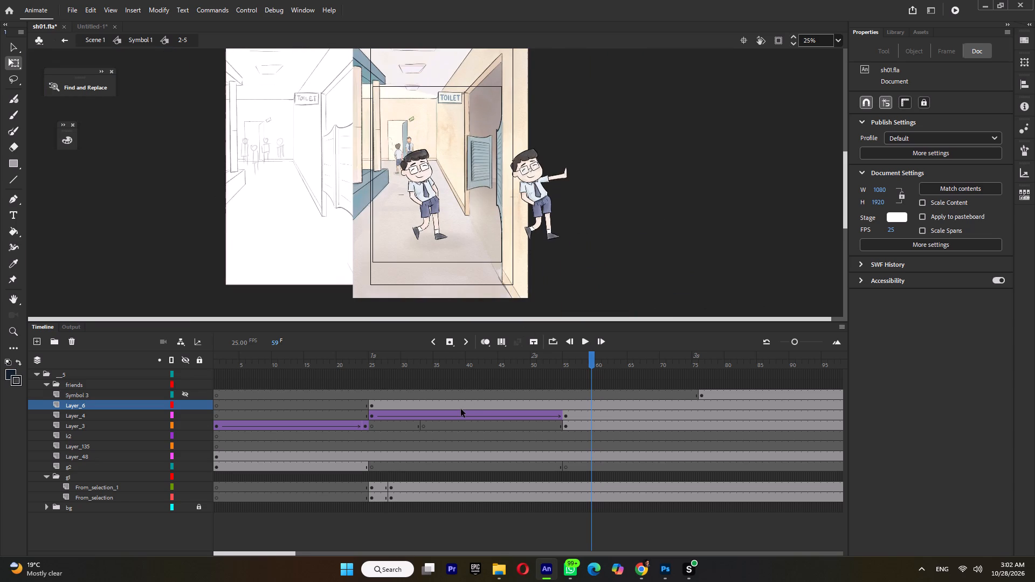
# Fill the reshaped outline on Layer_6 with the dark navy colour.
pyautogui.click(461, 404)
pyautogui.click(625, 231)
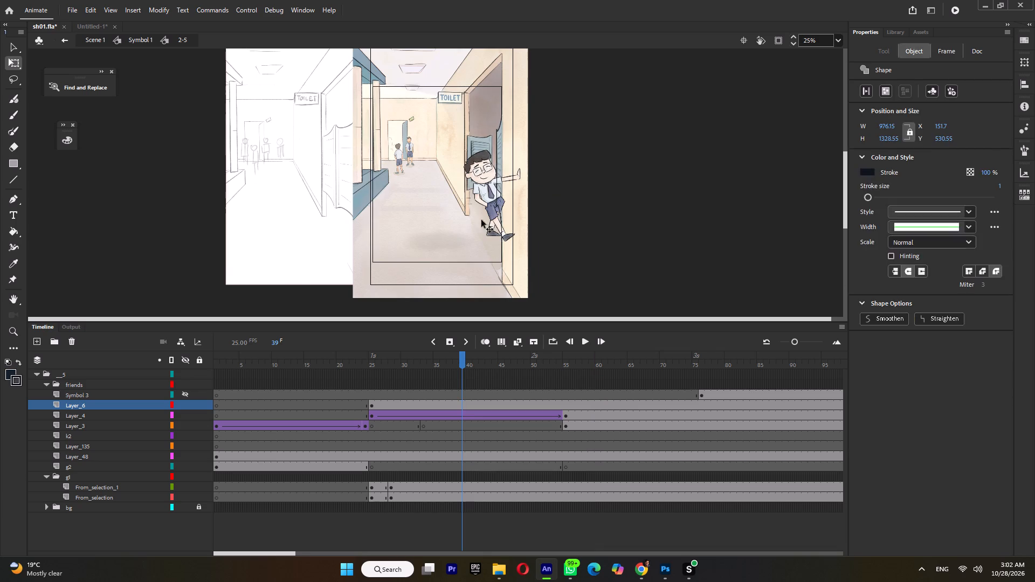
pyautogui.press('k')
pyautogui.click(436, 217)
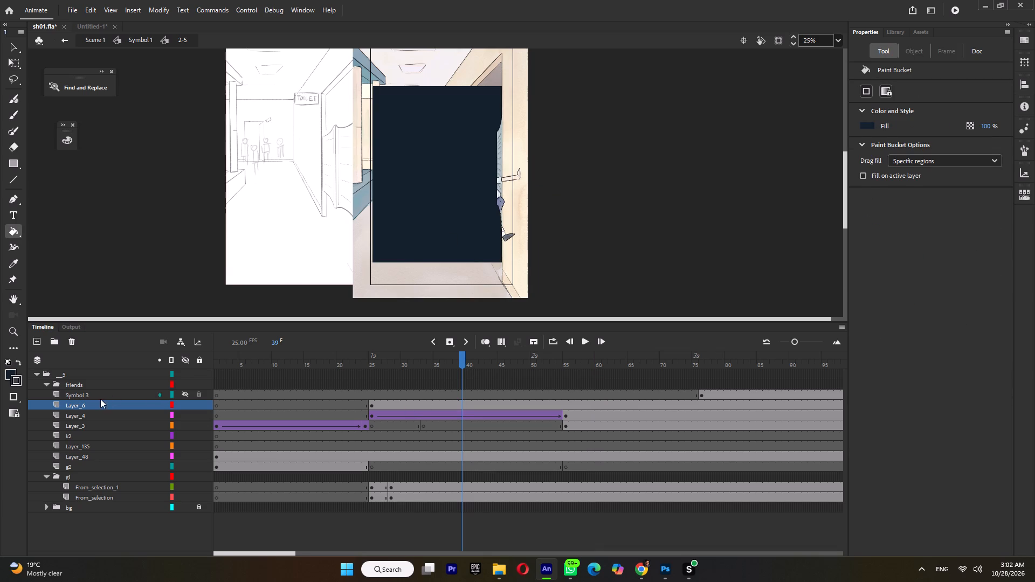
# Turn Layer_6 into a mask over the boy's Layer_4 and play the walk through the doors.
pyautogui.rightClick(100, 399)
pyautogui.click(86, 406)
pyautogui.rightClick(86, 406)
pyautogui.click(103, 295)
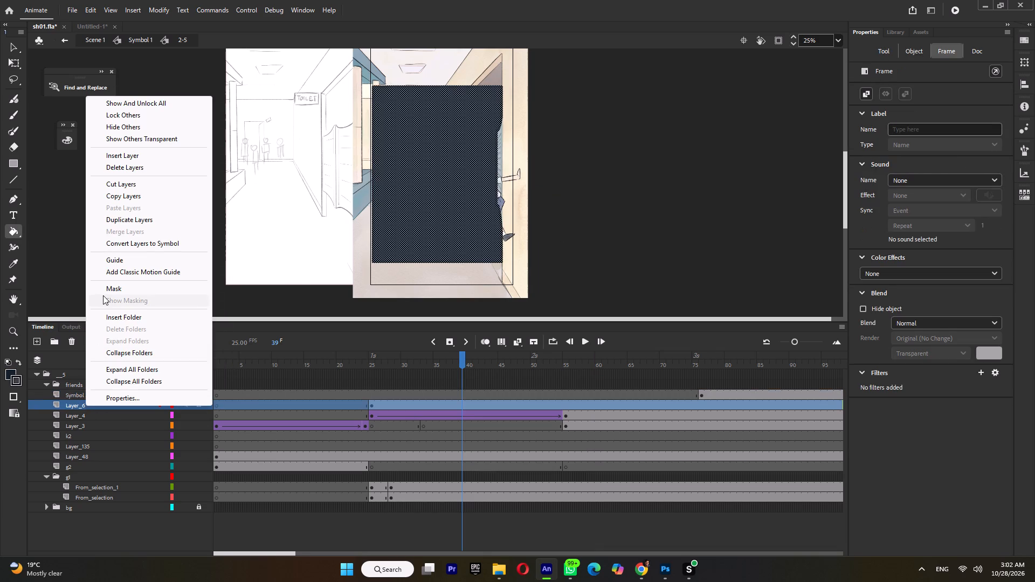
pyautogui.click(161, 290)
pyautogui.click(372, 368)
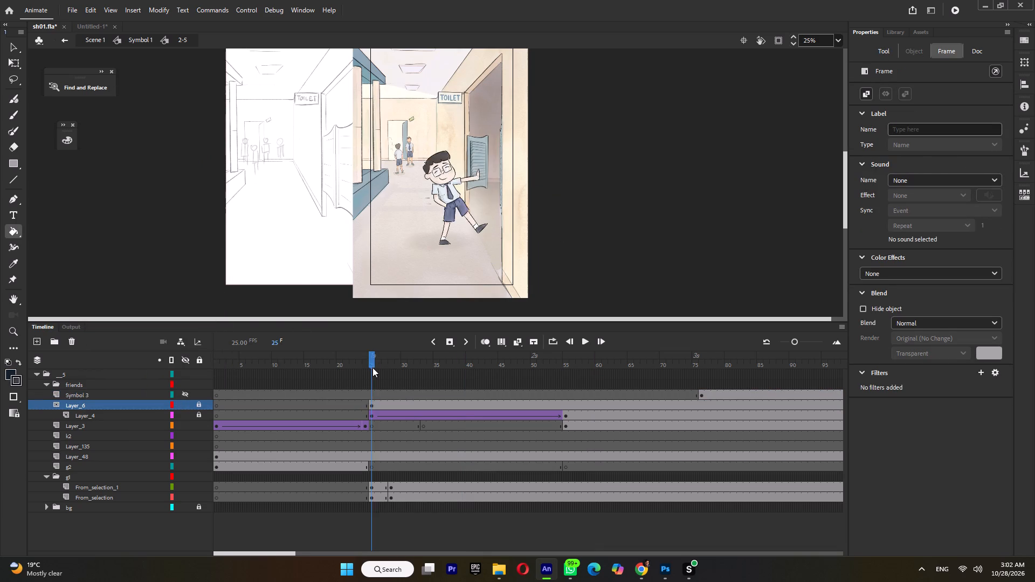
pyautogui.press('Return')
pyautogui.press('Return')
pyautogui.moveTo(372, 361); pyautogui.dragTo(353, 366)
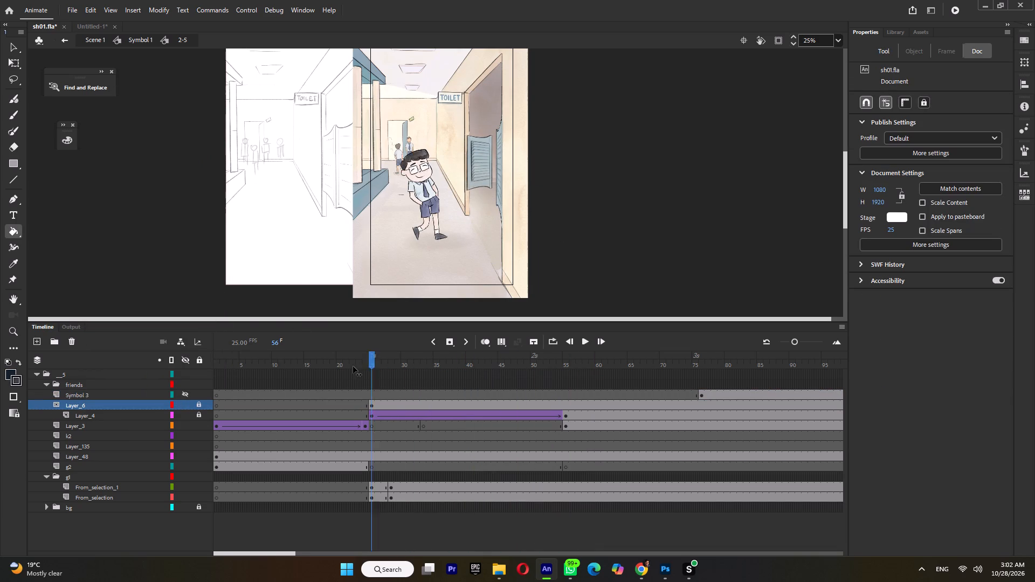
pyautogui.moveTo(353, 366); pyautogui.dragTo(229, 380)
pyautogui.press('Return')
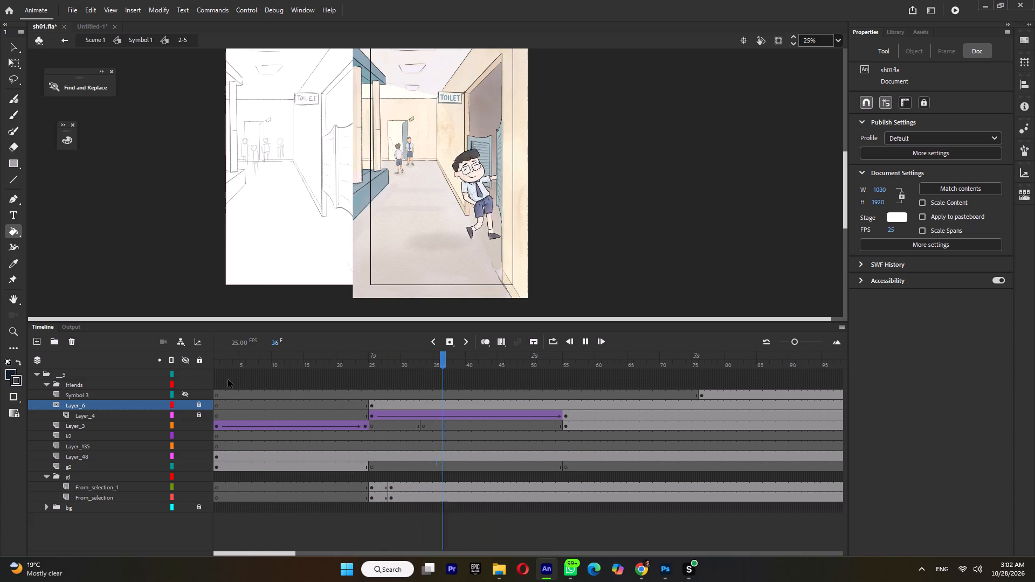
pyautogui.press('Return')
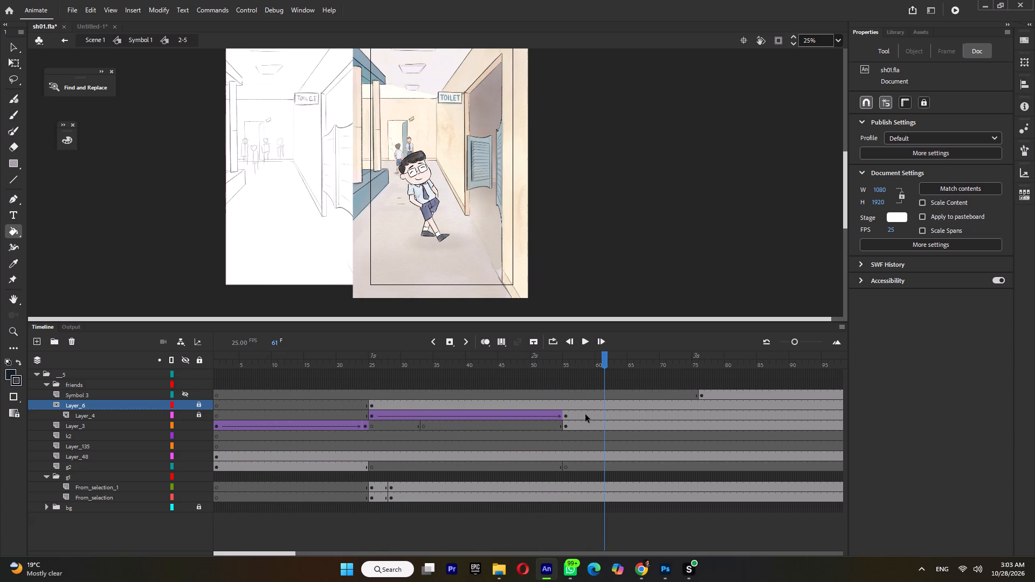
# Insert a blank keyframe at frame 56 on Layer_4, delete the boy from Layer_3 at frame 55, and play the animation.
pyautogui.click(564, 371)
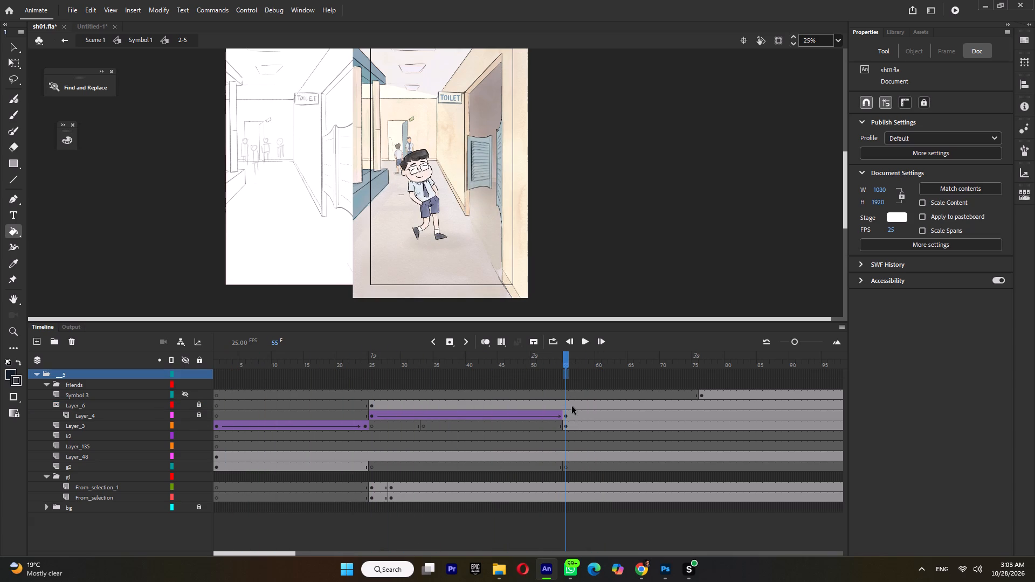
pyautogui.click(572, 418)
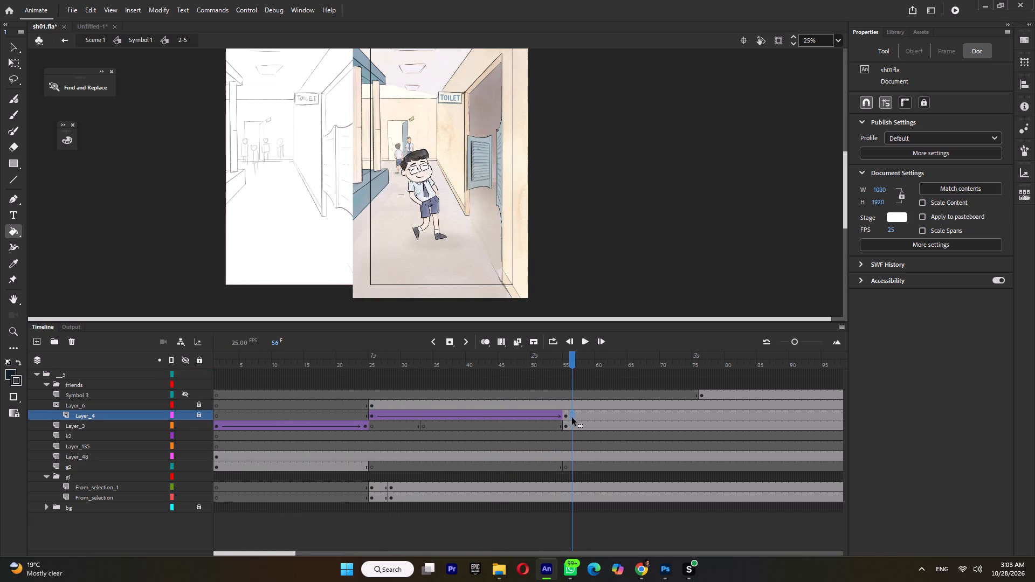
pyautogui.press('F7')
pyautogui.click(568, 426)
pyautogui.press('Delete')
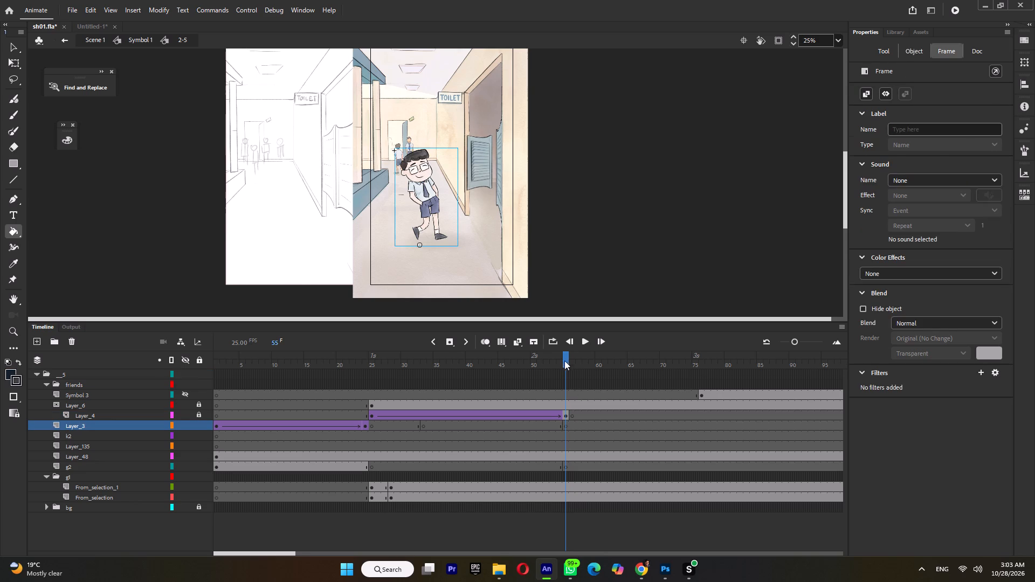
pyautogui.moveTo(558, 358); pyautogui.dragTo(194, 389)
pyautogui.press('Return')
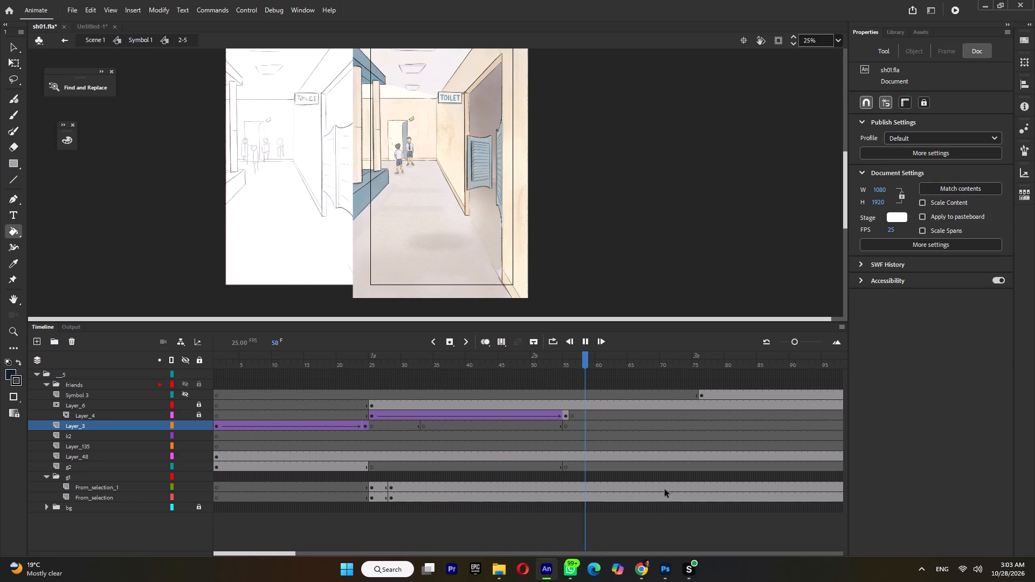
pyautogui.press('Return')
# Keyframe layer g2 at frame 66 and copy the closed doors from its first span to that frame.
pyautogui.click(638, 467)
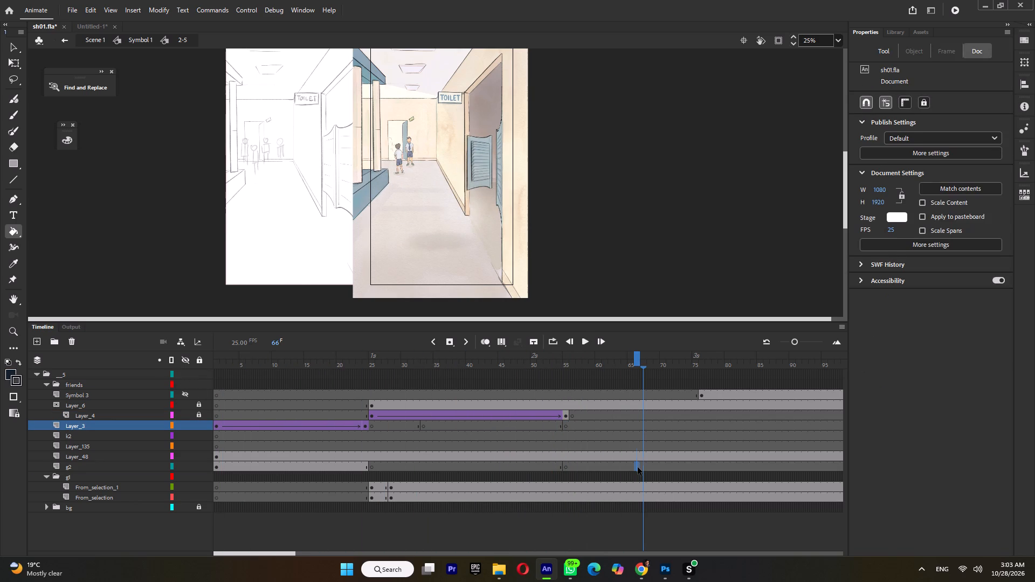
pyautogui.press('F6')
pyautogui.click(357, 468)
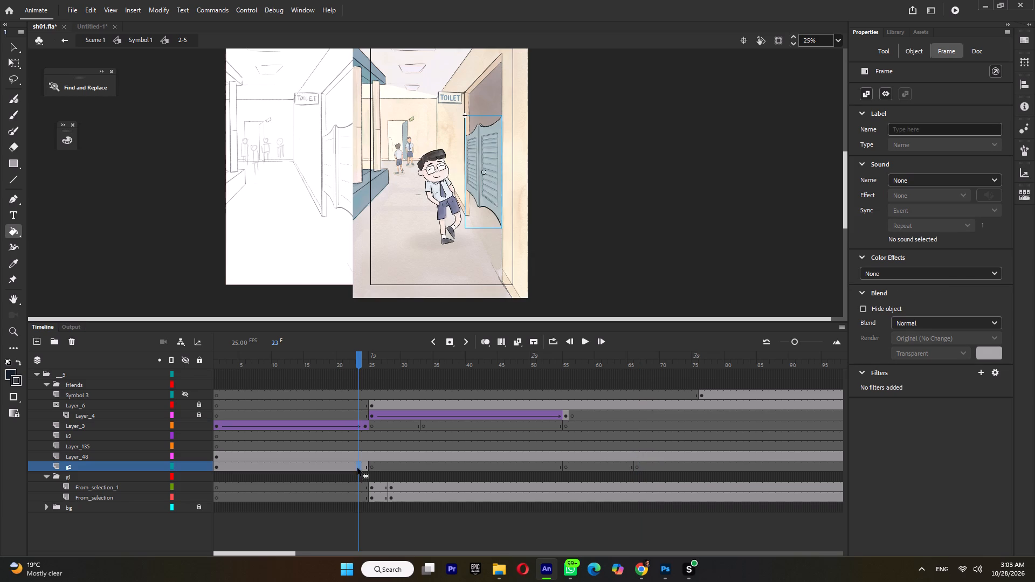
pyautogui.moveTo(357, 468); pyautogui.dragTo(636, 469)
# Insert blank keyframes at frame 66 on From_selection_1 and From_selection to remove the open doors, and play the sequence.
pyautogui.moveTo(638, 488); pyautogui.dragTo(638, 490)
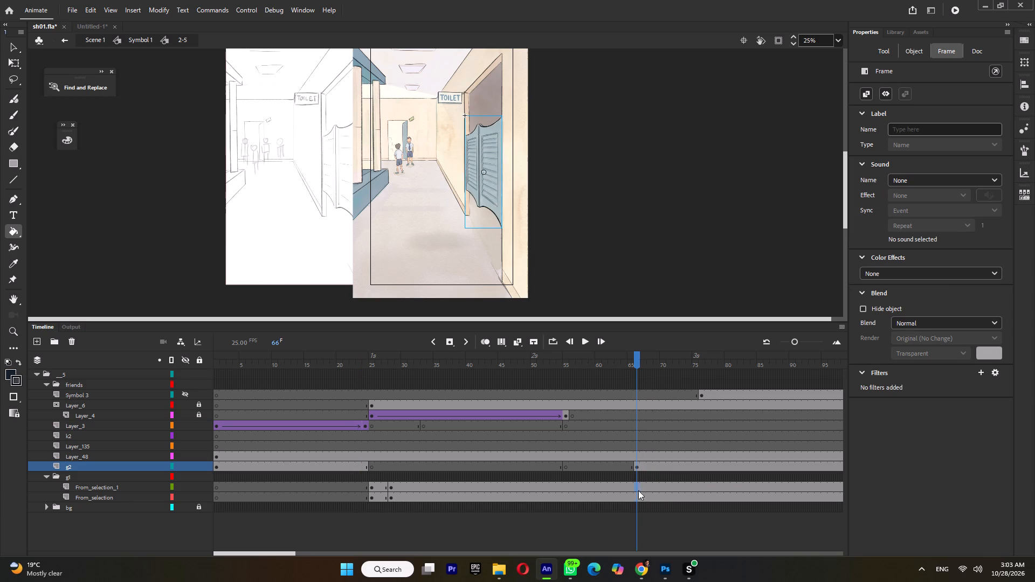
pyautogui.moveTo(638, 490); pyautogui.dragTo(638, 497)
pyautogui.press('F7')
pyautogui.moveTo(577, 364); pyautogui.dragTo(235, 408)
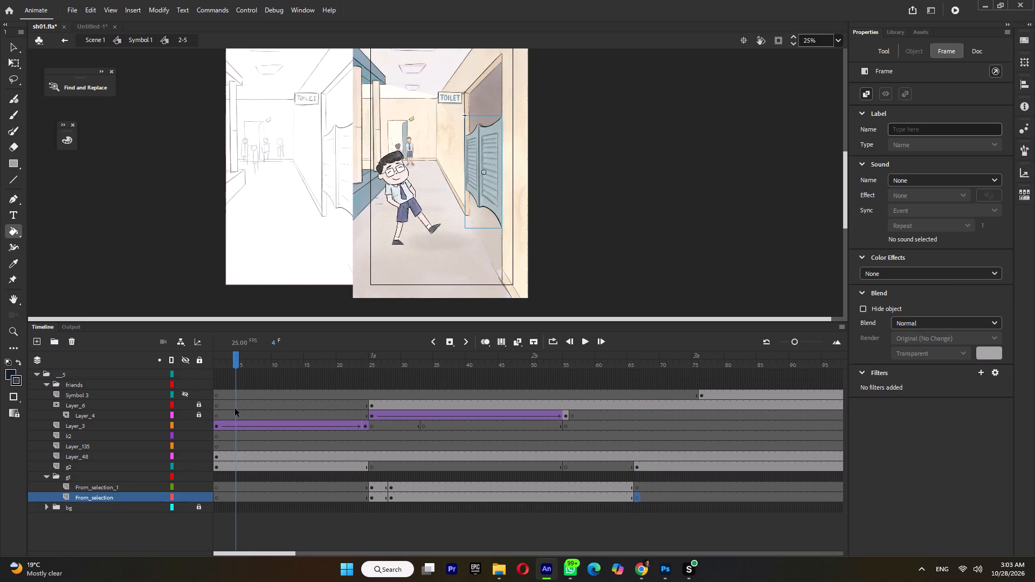
pyautogui.press('Return')
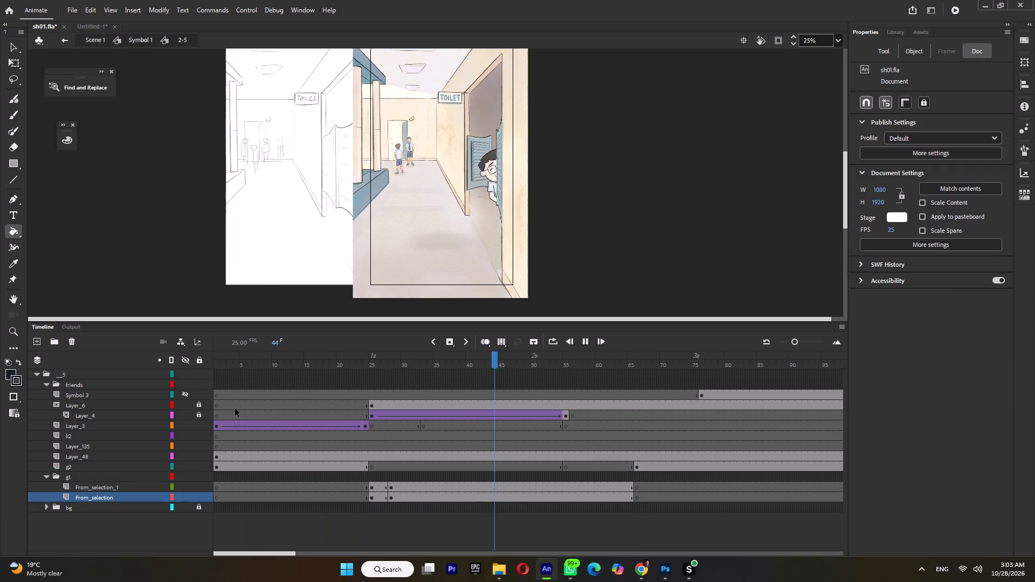
pyautogui.press('Return')
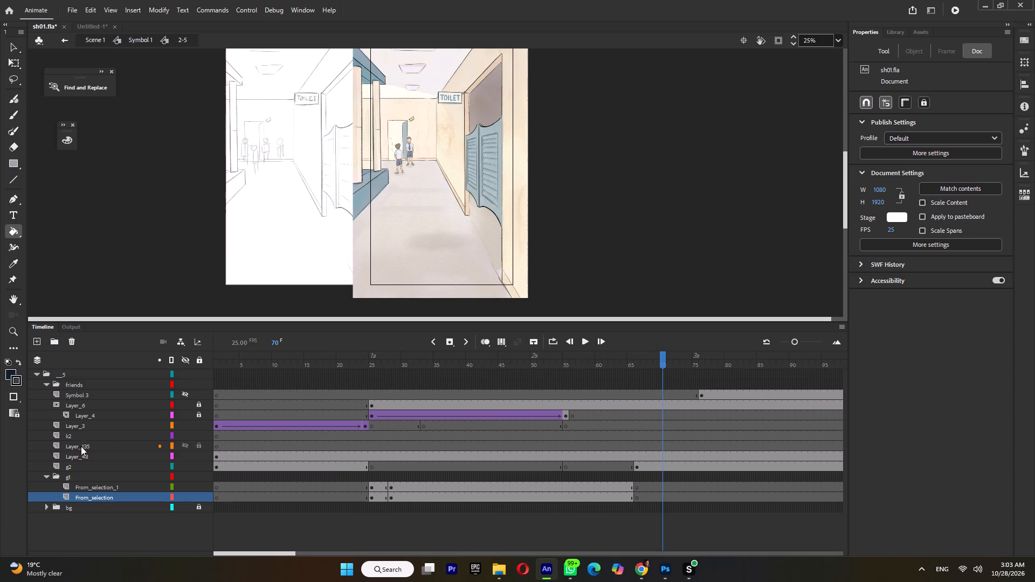
# Keyframe the floor shadow on Layer_48 at frame 55, shift it right beyond the corridor, and apply a classic tween.
pyautogui.click(9, 63)
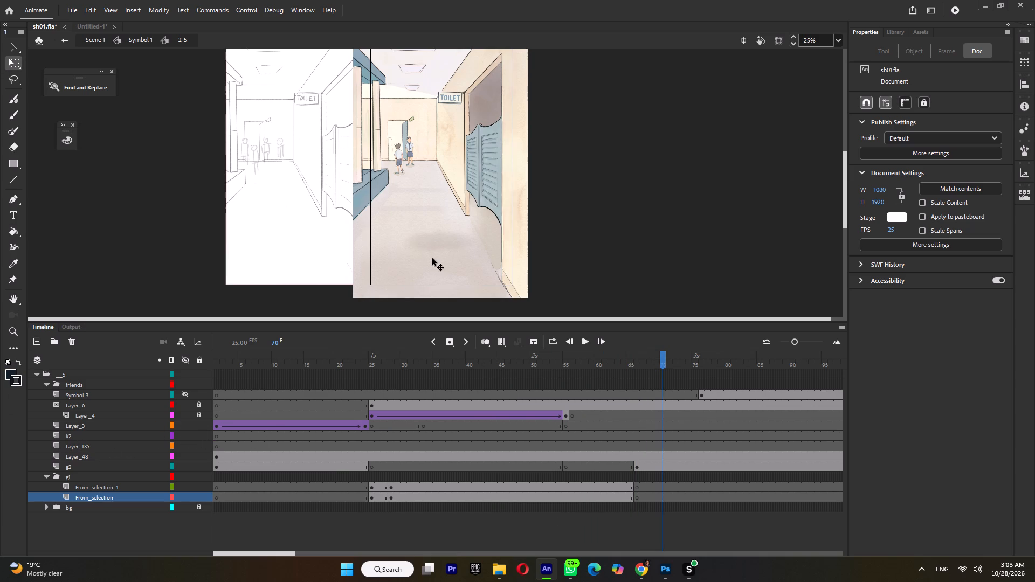
pyautogui.click(432, 246)
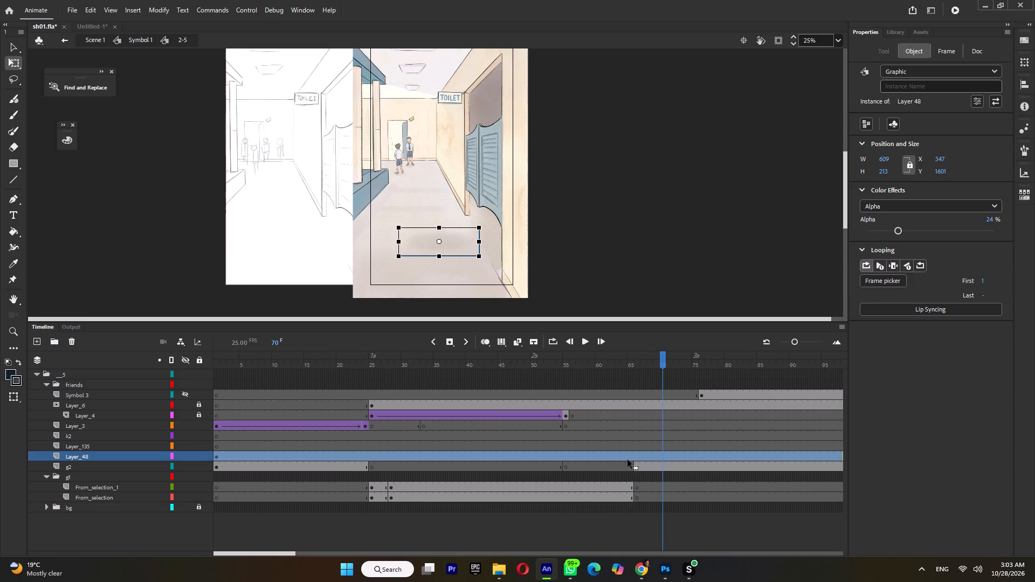
pyautogui.click(571, 455)
pyautogui.click(567, 455)
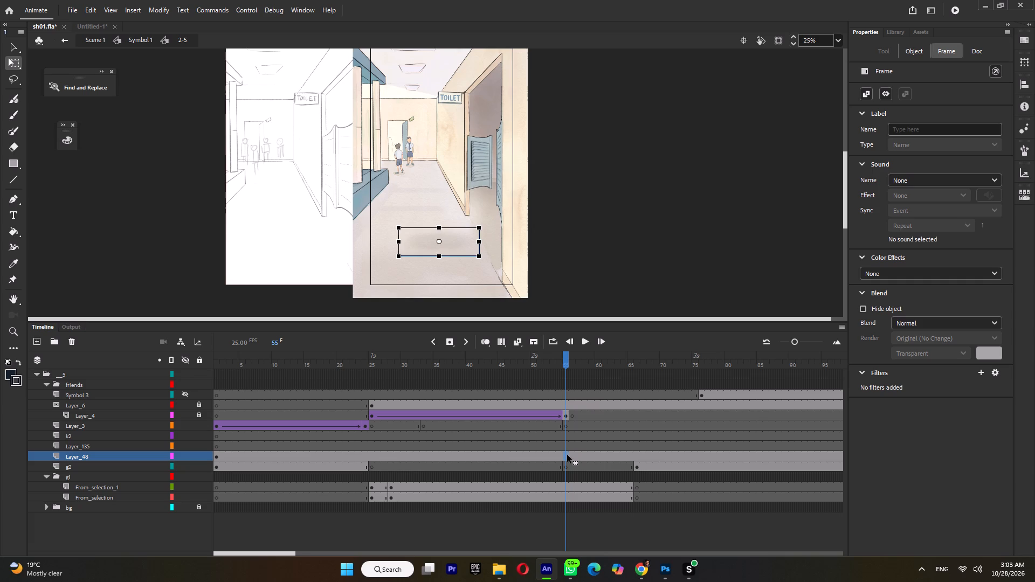
pyautogui.press('F6')
pyautogui.hotkey('shift', 'Right')
pyautogui.hotkey('shift', 'Right')
pyautogui.hotkey('shift', 'Right')
pyautogui.hotkey('shift', 'Right')
pyautogui.hotkey('shift', 'Right')
pyautogui.hotkey('shift', 'Right')
pyautogui.hotkey('shift', 'Right')
pyautogui.hotkey('shift', 'Right')
pyautogui.hotkey('shift', 'Right')
pyautogui.hotkey('shift', 'Right')
pyautogui.hotkey('shift', 'Right')
pyautogui.hotkey('shift', 'Right')
pyautogui.hotkey('shift', 'Right')
pyautogui.hotkey('shift', 'Right')
pyautogui.hotkey('shift', 'Right')
pyautogui.hotkey('shift', 'Right')
pyautogui.hotkey('shift', 'Right')
pyautogui.hotkey('shift', 'Right')
pyautogui.hotkey('shift', 'Right')
pyautogui.hotkey('shift', 'Right')
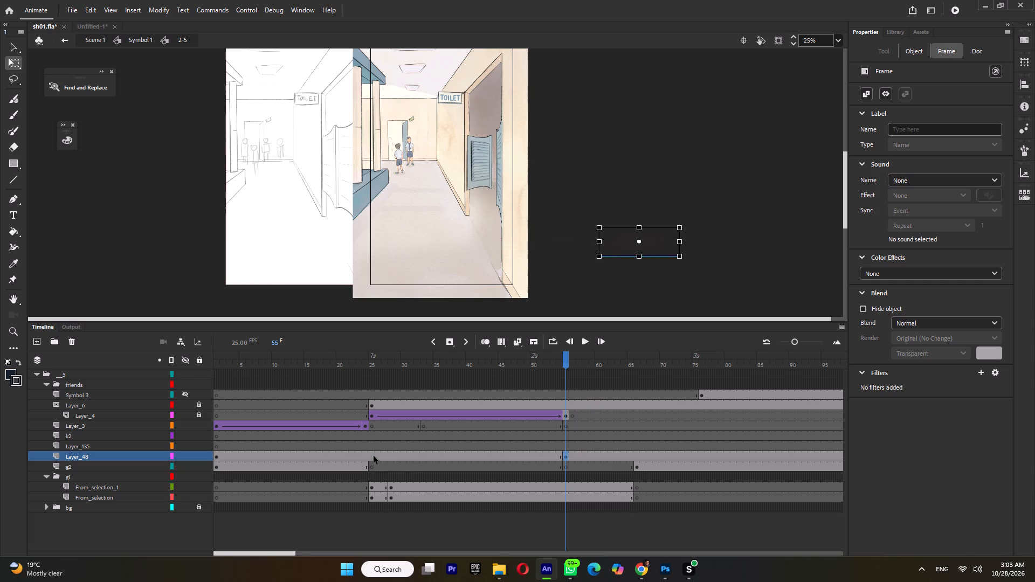
pyautogui.click(374, 456)
pyautogui.hotkey('ctrl', 'm')
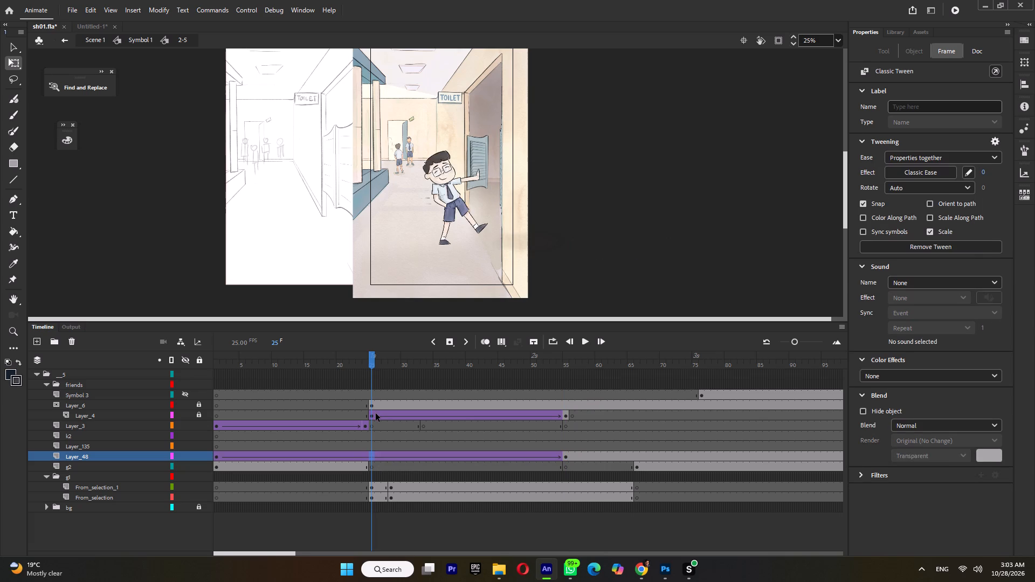
# Keyframe the Layer_48 shadow at frame 24 and move it left until it sits under the boy's feet.
pyautogui.moveTo(296, 356); pyautogui.dragTo(195, 368)
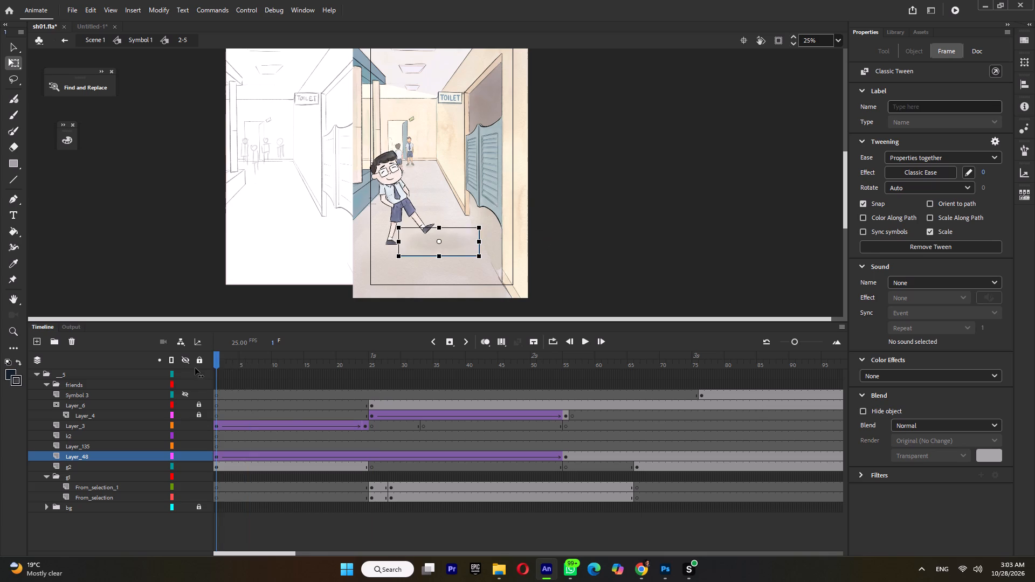
pyautogui.moveTo(195, 368); pyautogui.dragTo(151, 393)
pyautogui.click(368, 455)
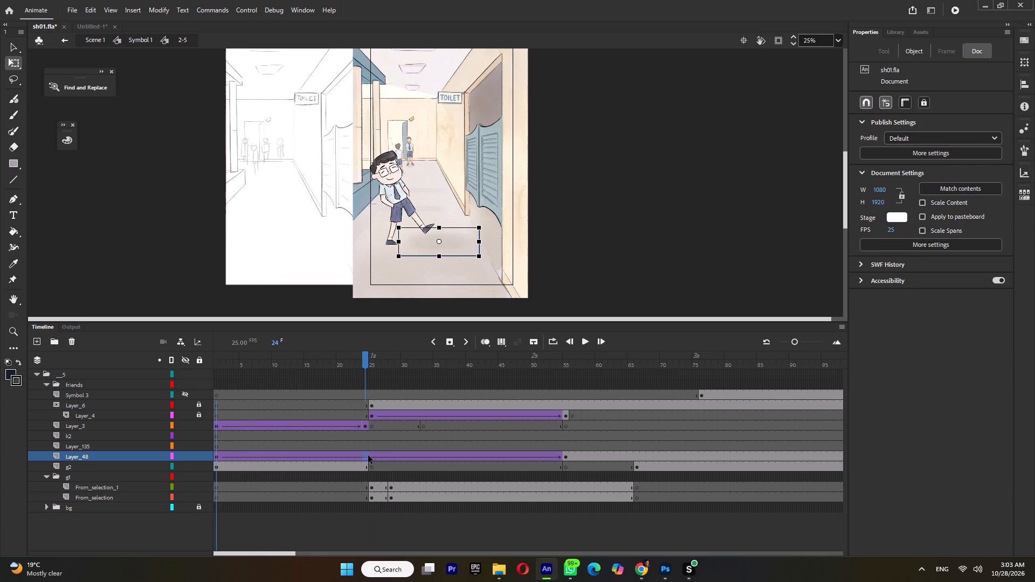
pyautogui.press('F6')
pyautogui.hotkey('shift', 'Left')
pyautogui.hotkey('shift', 'Left')
pyautogui.hotkey('shift', 'Left')
pyautogui.hotkey('shift', 'Left')
pyautogui.hotkey('shift', 'Left')
pyautogui.hotkey('shift', 'Left')
pyautogui.hotkey('shift', 'Left')
pyautogui.hotkey('shift', 'Left')
pyautogui.hotkey('shift', 'Left')
pyautogui.hotkey('shift', 'Left')
pyautogui.hotkey('shift', 'Left')
pyautogui.hotkey('shift', 'Left')
pyautogui.hotkey('shift', 'Left')
pyautogui.hotkey('shift', 'Left')
pyautogui.hotkey('shift', 'Left')
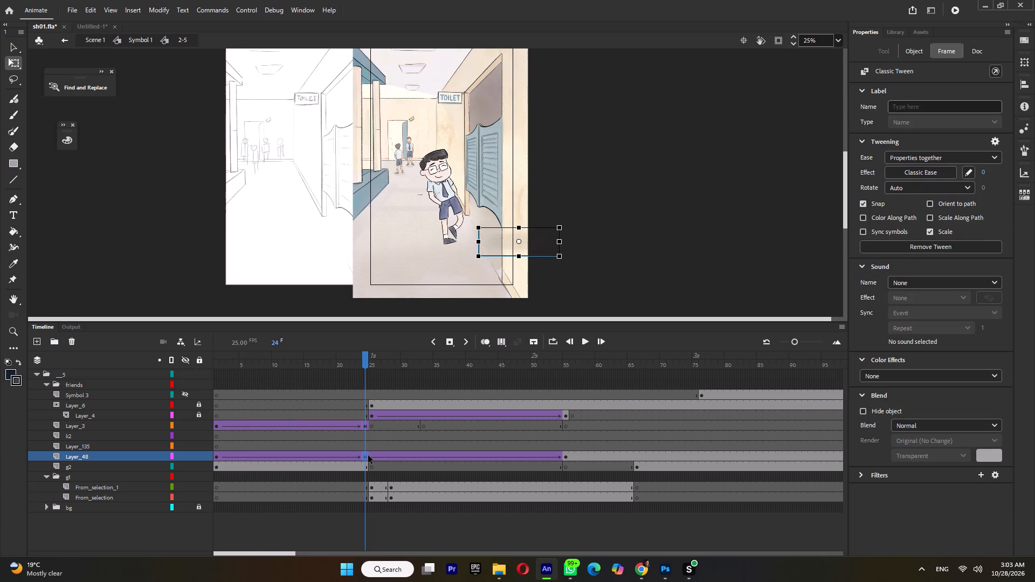
pyautogui.hotkey('shift', 'Right')
pyautogui.hotkey('shift', 'Right')
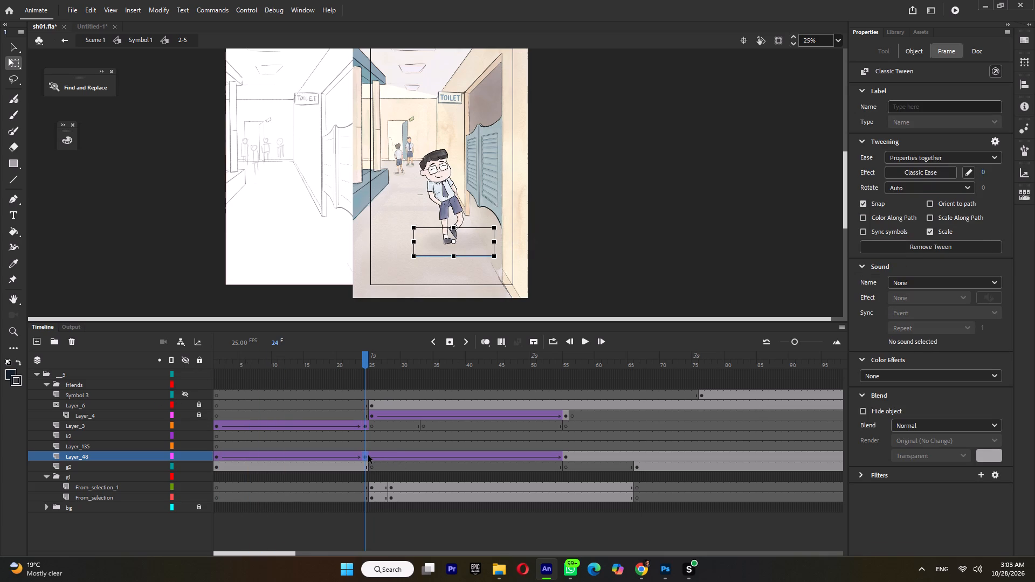
# Move the Layer_48 shadow at frame 55 left, back towards the toilet doorway.
pyautogui.click(370, 456)
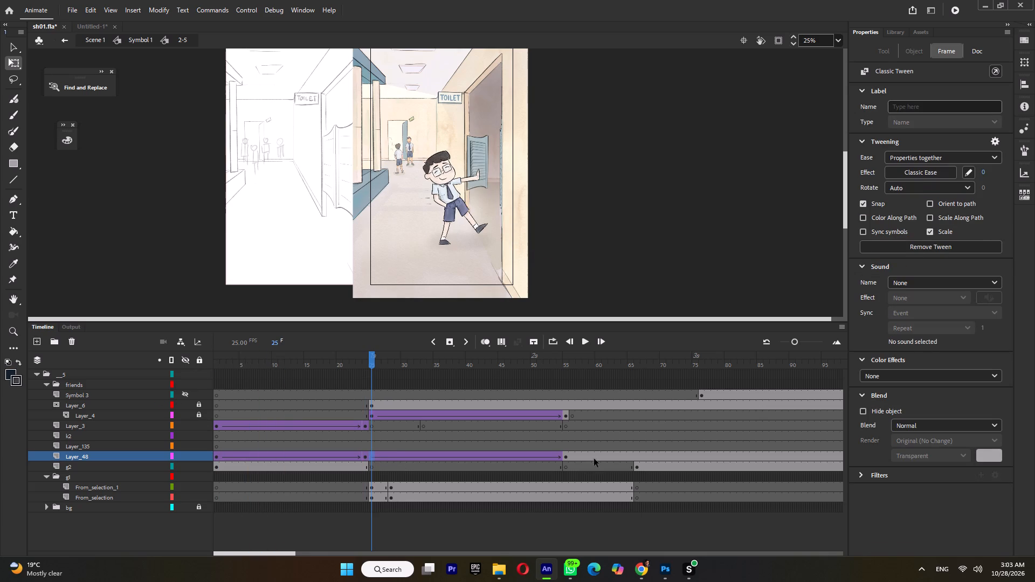
pyautogui.click(565, 455)
pyautogui.hotkey('shift', 'Left')
pyautogui.hotkey('shift', 'Left')
pyautogui.hotkey('shift', 'Left')
pyautogui.hotkey('shift', 'Left')
pyautogui.hotkey('shift', 'Left')
pyautogui.hotkey('shift', 'Left')
pyautogui.hotkey('shift', 'Left')
pyautogui.hotkey('shift', 'Left')
pyautogui.hotkey('shift', 'Left')
pyautogui.hotkey('shift', 'Left')
pyautogui.hotkey('shift', 'Left')
pyautogui.hotkey('shift', 'Left')
pyautogui.hotkey('shift', 'Left')
pyautogui.hotkey('shift', 'Left')
pyautogui.hotkey('shift', 'Left')
pyautogui.hotkey('shift', 'Left')
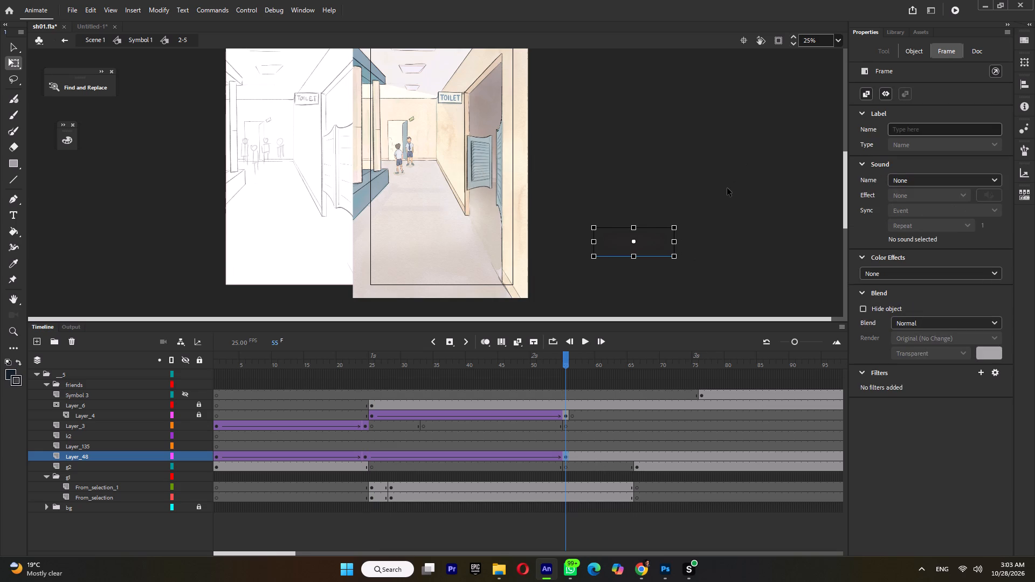
# Scrub and play the sequence to check how the shadow follows the boy through the doors.
pyautogui.moveTo(481, 364); pyautogui.dragTo(500, 366)
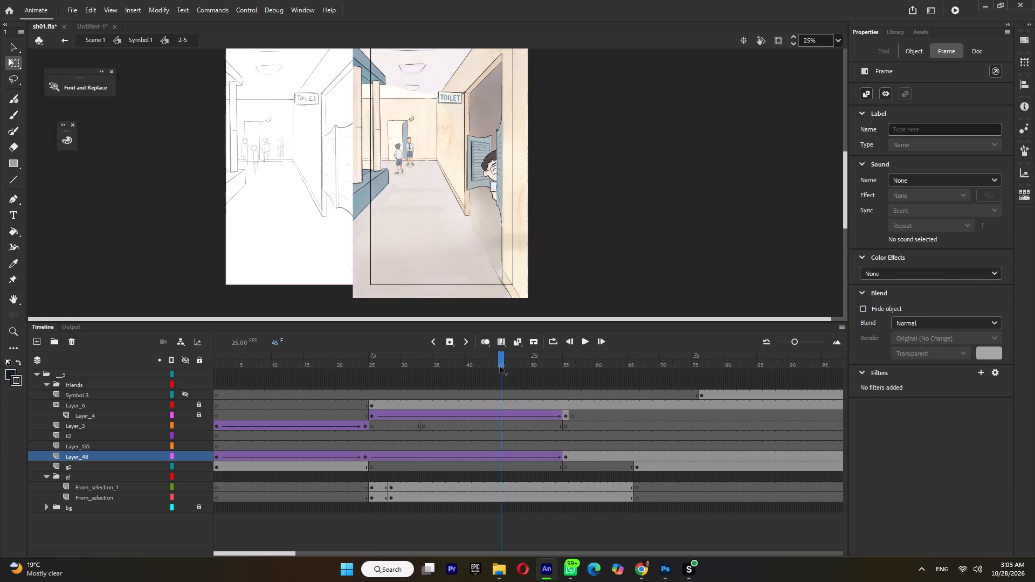
pyautogui.moveTo(500, 366); pyautogui.dragTo(506, 400)
pyautogui.moveTo(506, 400); pyautogui.dragTo(481, 413)
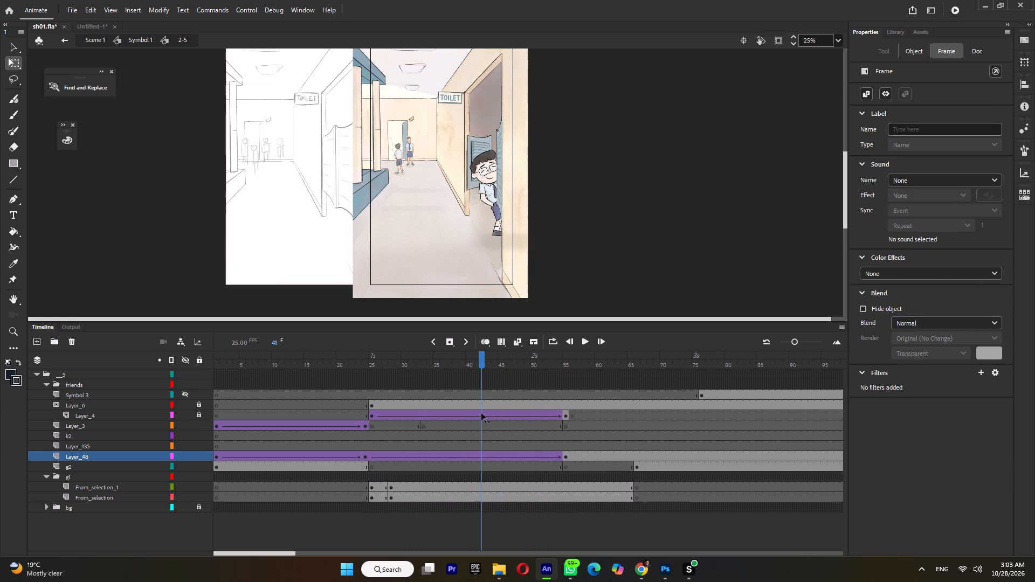
pyautogui.moveTo(481, 413); pyautogui.dragTo(65, 412)
pyautogui.press('Return')
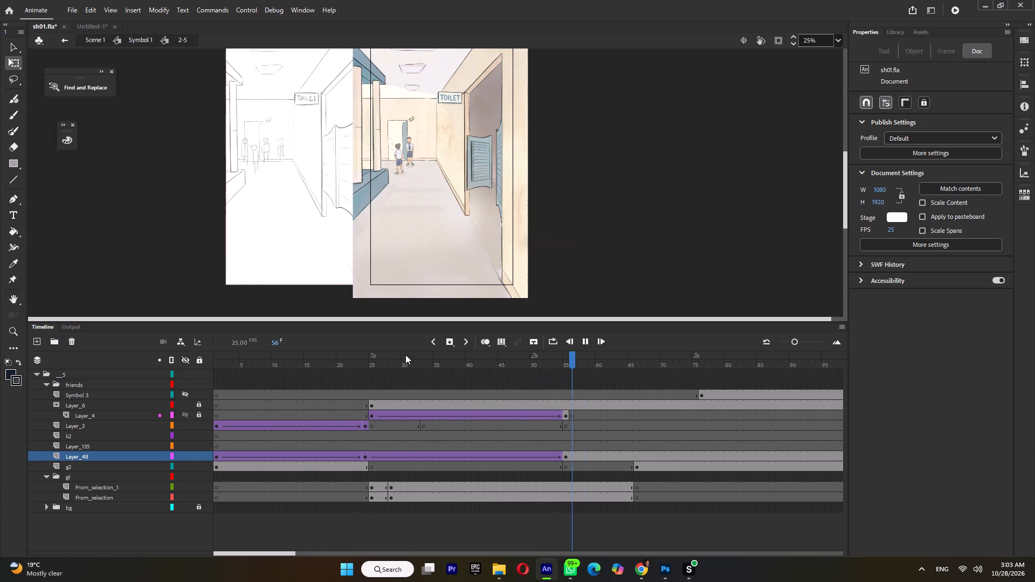
pyautogui.press('Return')
pyautogui.press('Return')
pyautogui.press('Return')
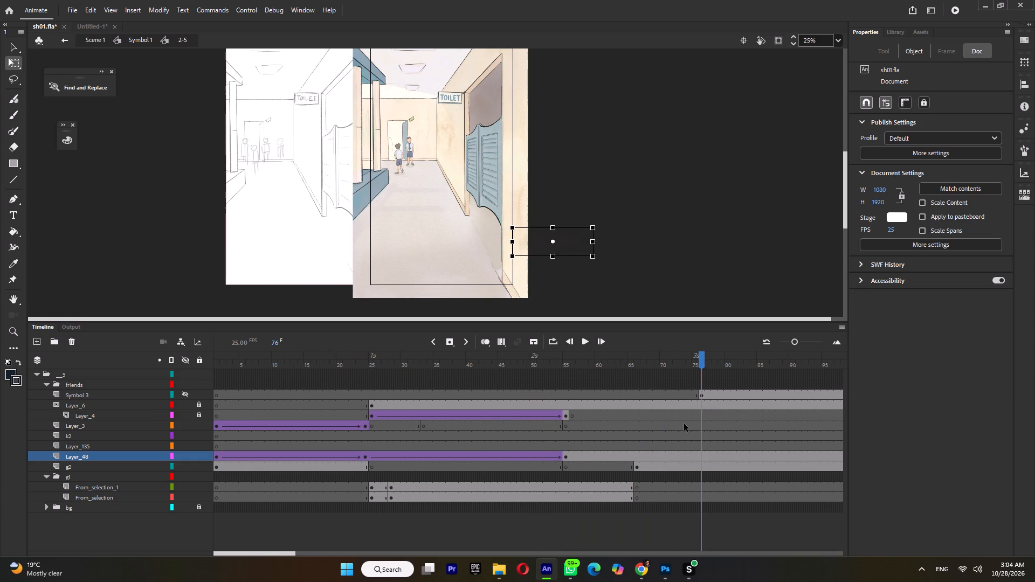
# Insert a blank keyframe at frame 66 on Layer_48 to remove the shadow, and save the file.
pyautogui.click(15, 63)
pyautogui.hotkey('ctrl', 's')
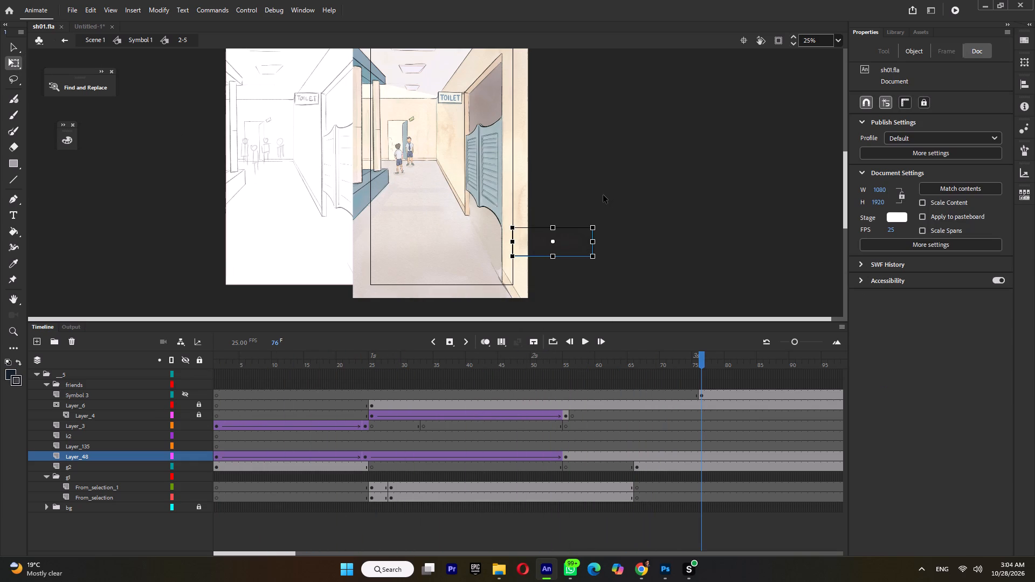
pyautogui.keyDown('ctrl'); pyautogui.click(603, 195); pyautogui.keyUp('ctrl')
pyautogui.click(637, 458)
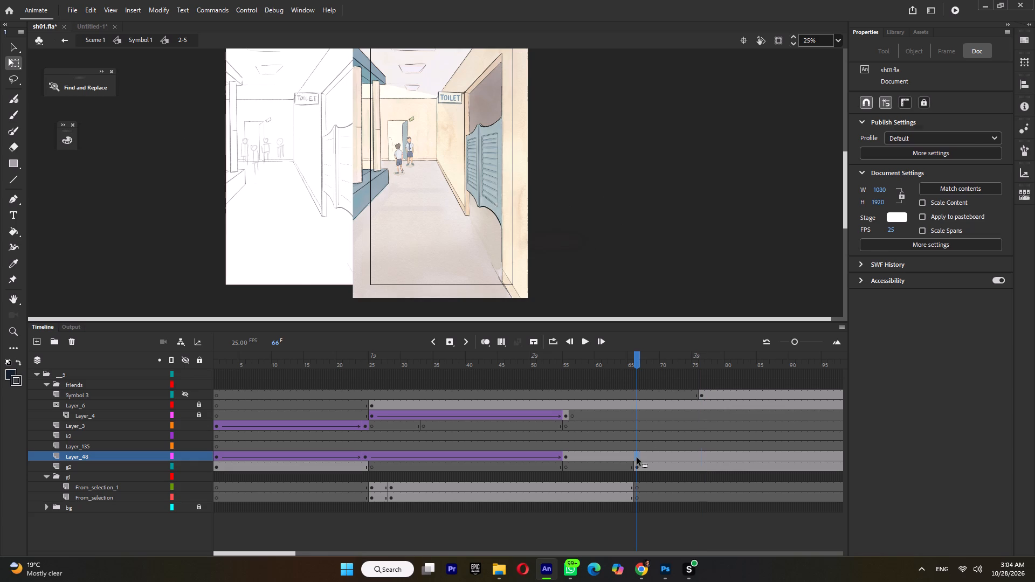
pyautogui.press('F7')
pyautogui.hotkey('ctrl', 's')
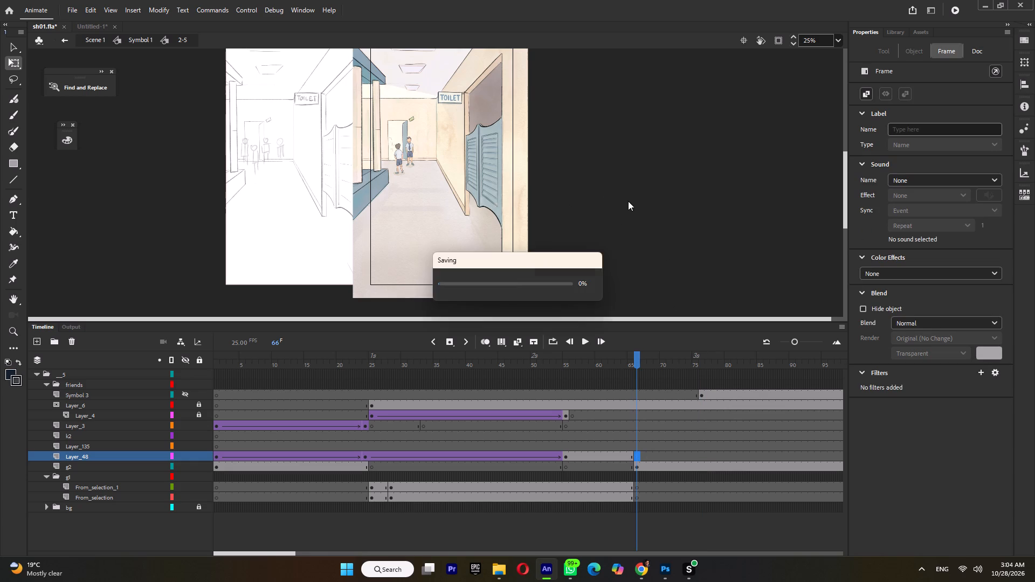
# Show the friends' Symbol 3 layer, move it under the Layer_6 mask, and display the mask layer as an outline.
pyautogui.click(704, 379)
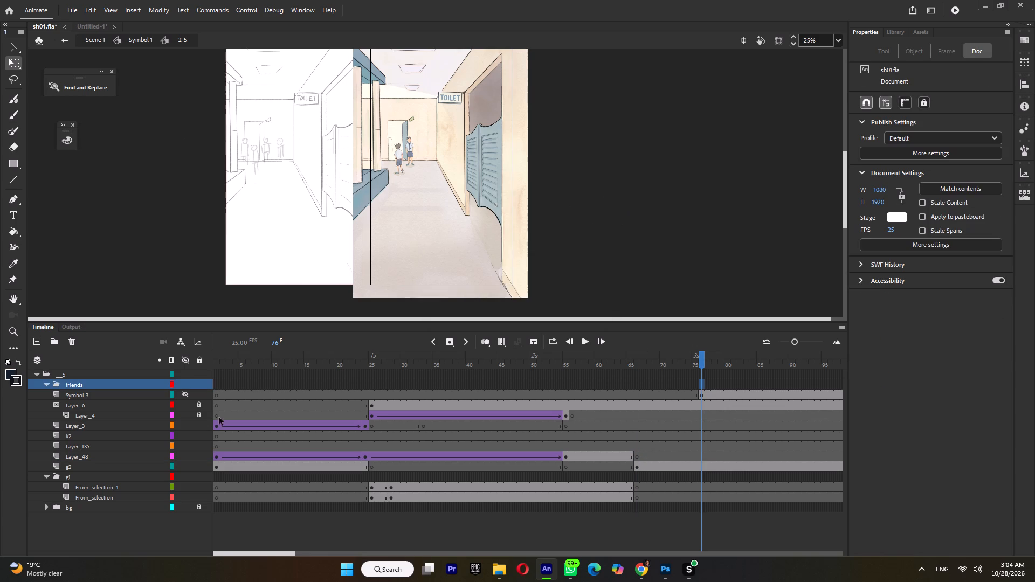
pyautogui.click(184, 392)
pyautogui.click(13, 64)
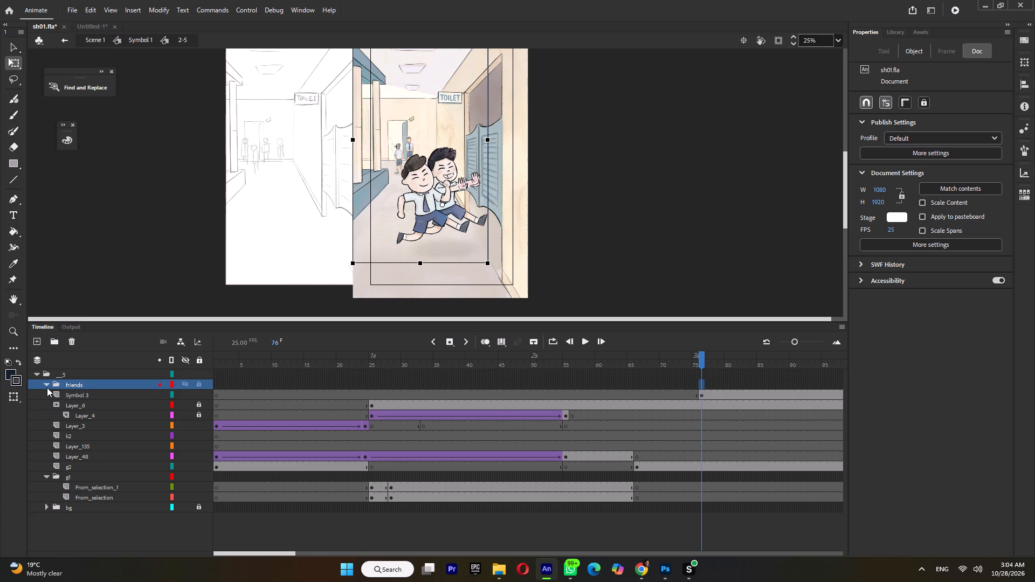
pyautogui.click(81, 393)
pyautogui.click(82, 385)
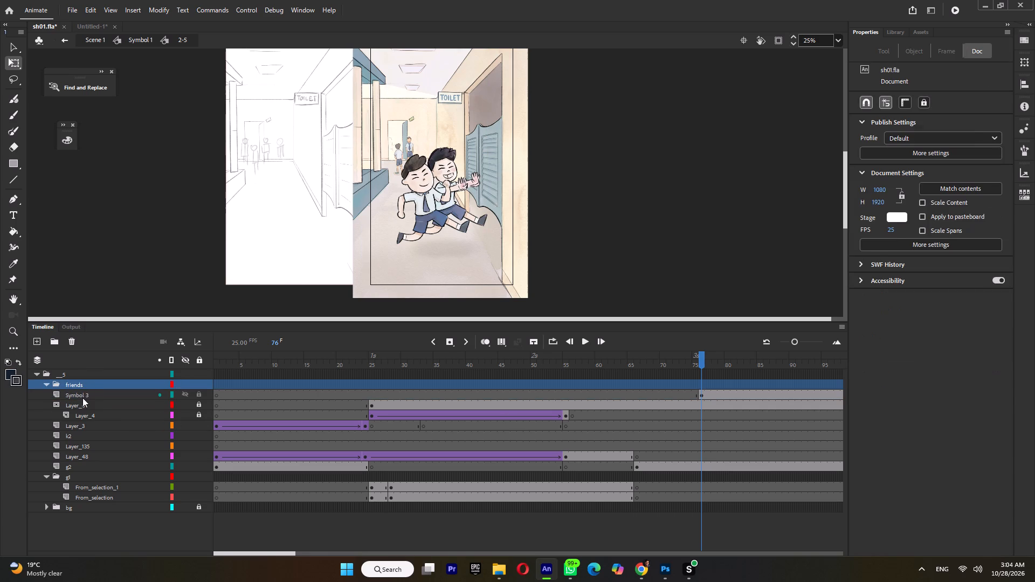
pyautogui.click(82, 398)
pyautogui.moveTo(82, 397); pyautogui.dragTo(75, 410)
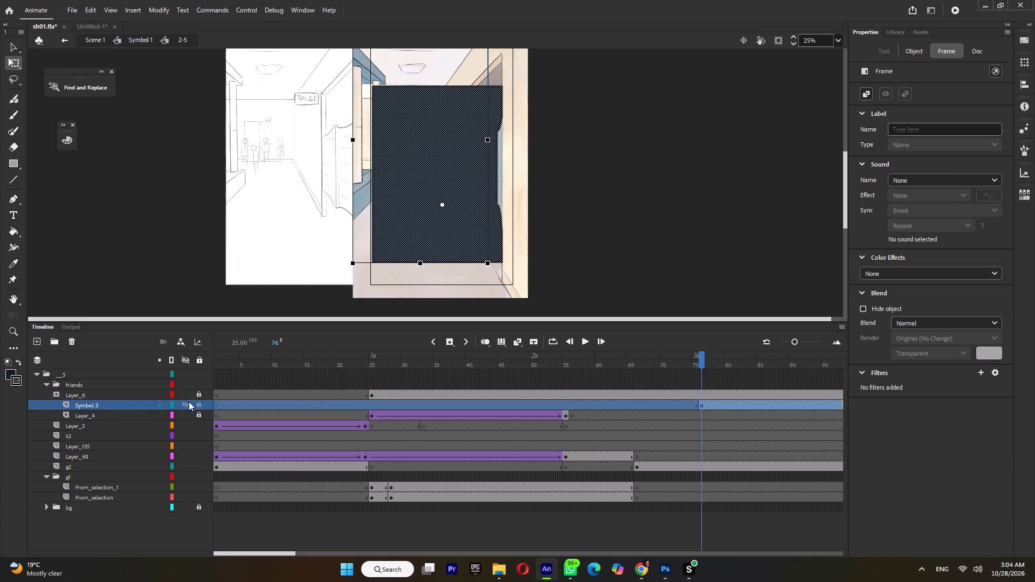
pyautogui.click(171, 397)
# Inside Symbol 3, select the front friend's parts on Layer_142 through Layer_71 and convert them to a graphic symbol.
pyautogui.doubleClick(430, 203)
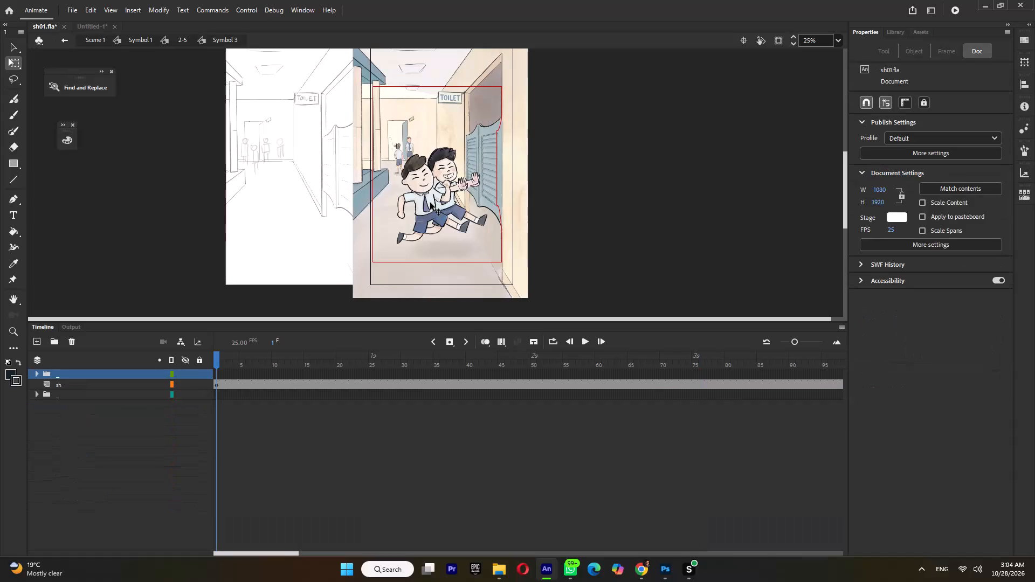
pyautogui.keyDown('ctrl'); pyautogui.scroll(2, 423, 208); pyautogui.keyUp('ctrl')
pyautogui.click(36, 375)
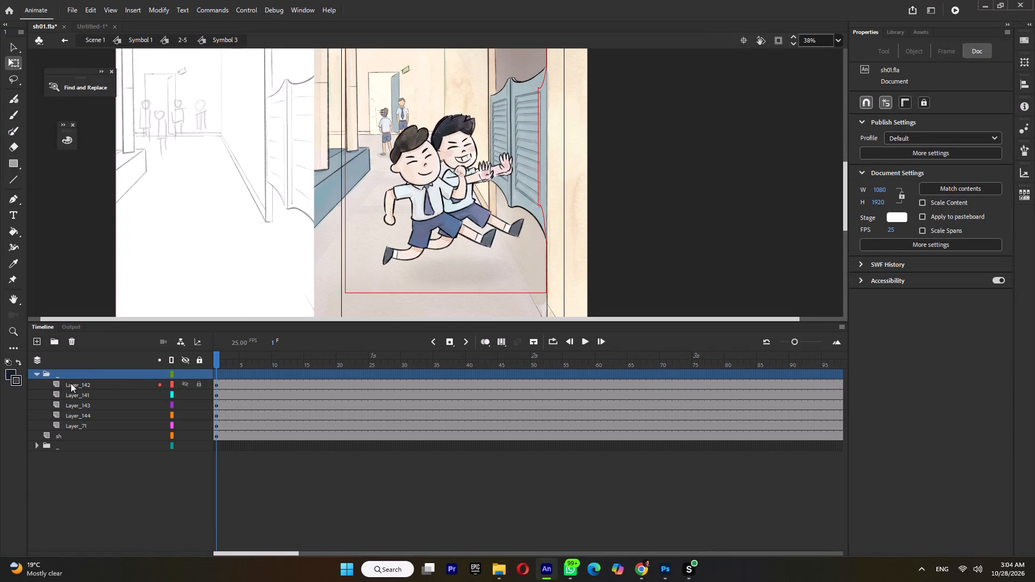
pyautogui.click(74, 384)
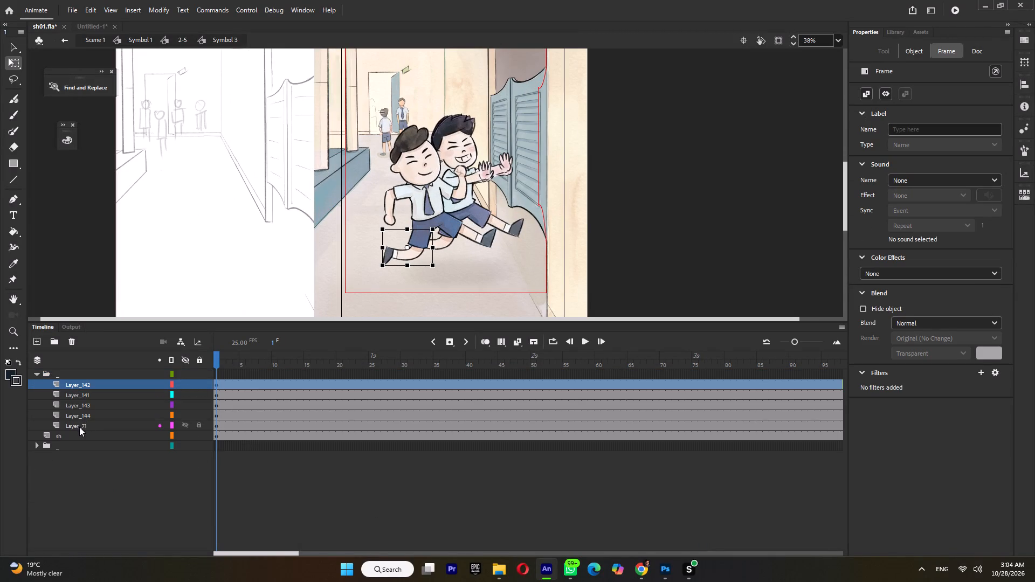
pyautogui.keyDown('shift'); pyautogui.click(79, 427); pyautogui.keyUp('shift')
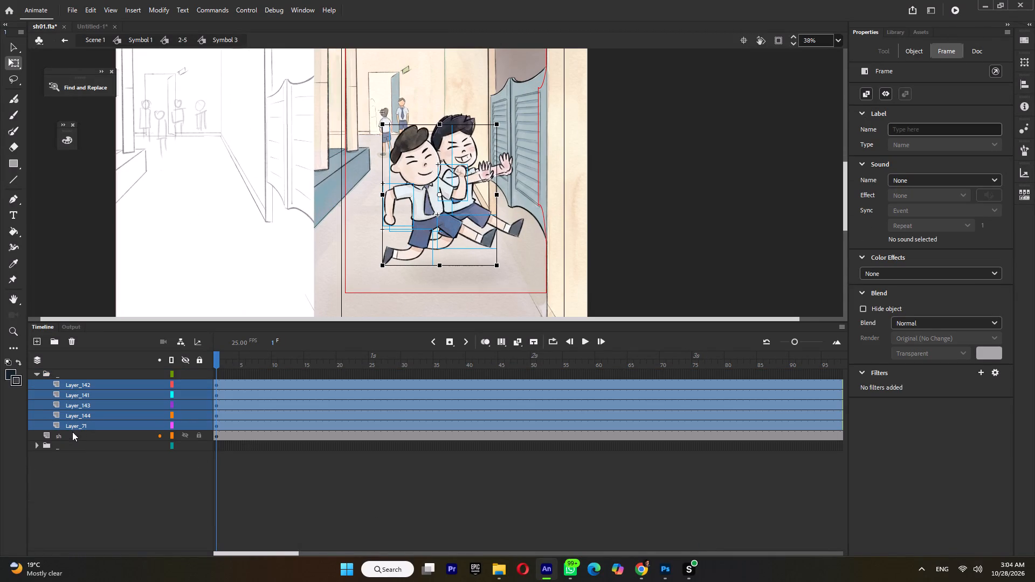
pyautogui.click(50, 447)
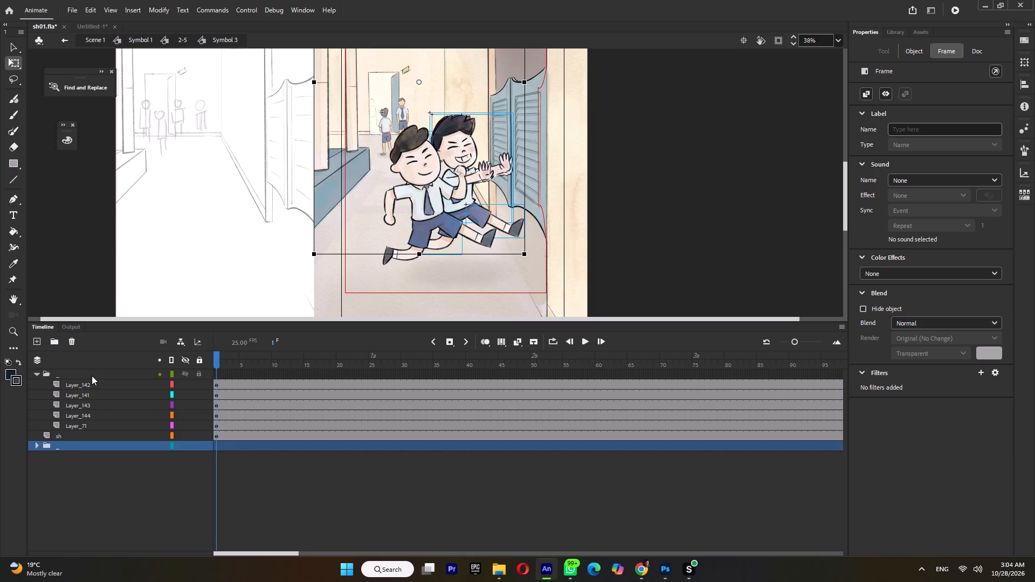
pyautogui.click(87, 383)
pyautogui.keyDown('shift'); pyautogui.click(74, 425); pyautogui.keyUp('shift')
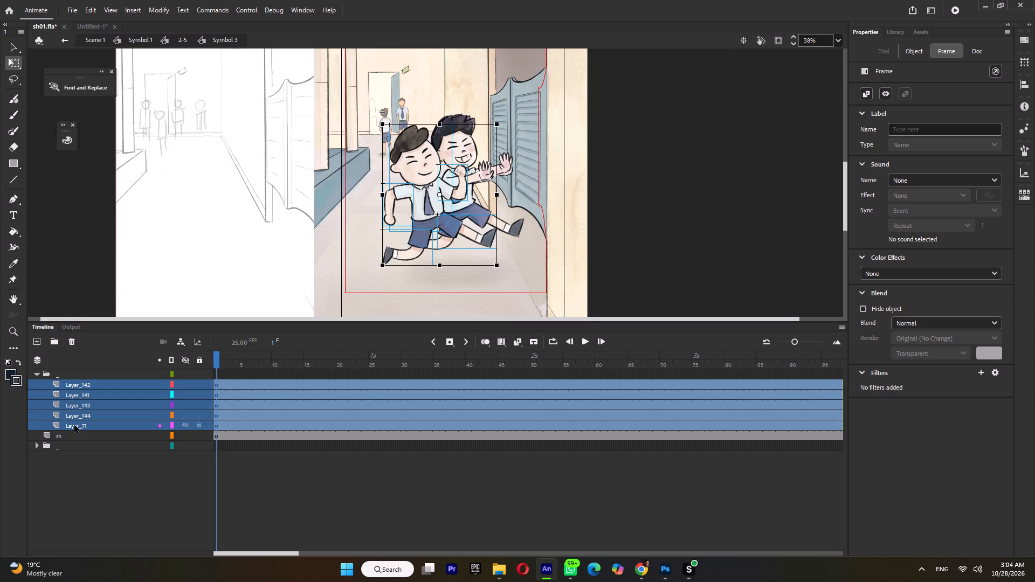
pyautogui.press('F8')
pyautogui.click(576, 133)
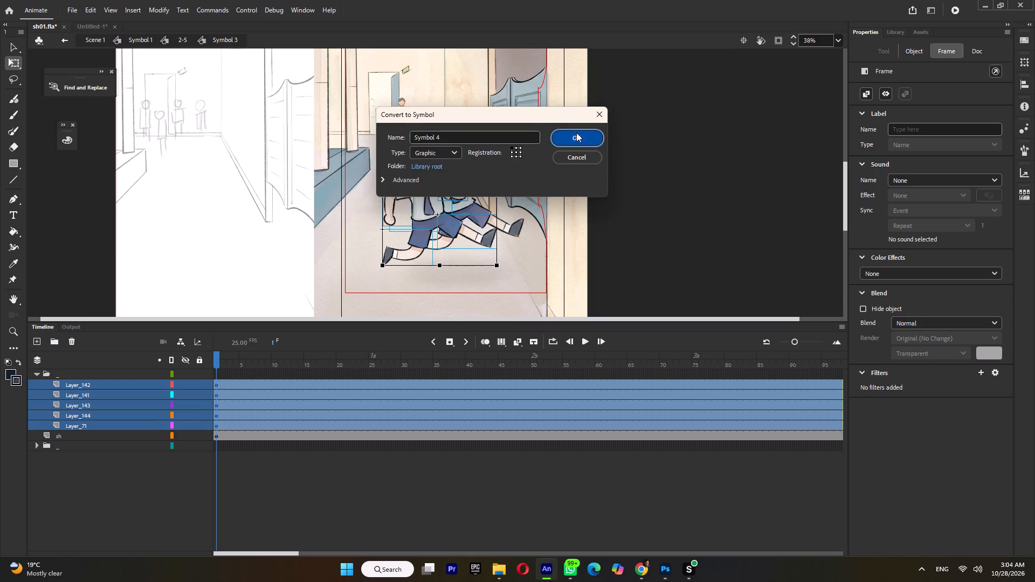
# Open the front friend's new symbol, distribute its parts to separate layers, and extend all layers to frame 20.
pyautogui.doubleClick(433, 207)
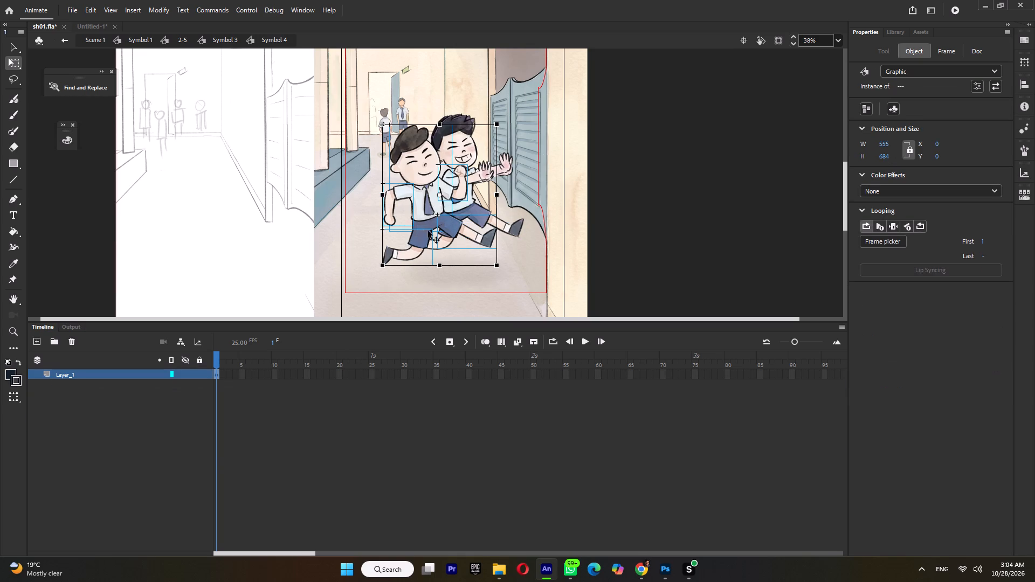
pyautogui.hotkey('ctrl', 'shift', 'd')
pyautogui.doubleClick(319, 363)
pyautogui.press('F5')
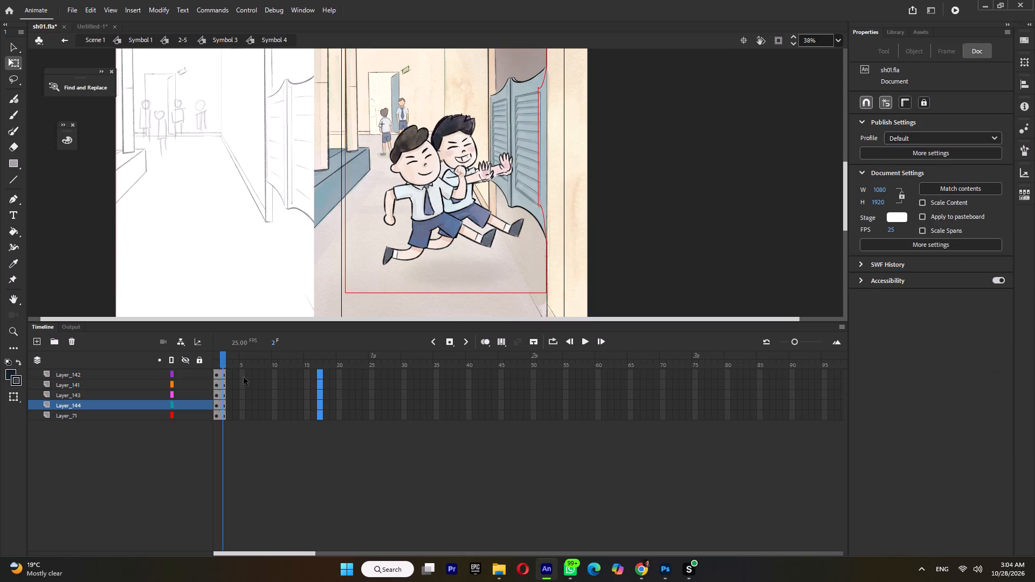
pyautogui.press('F5')
pyautogui.doubleClick(341, 361)
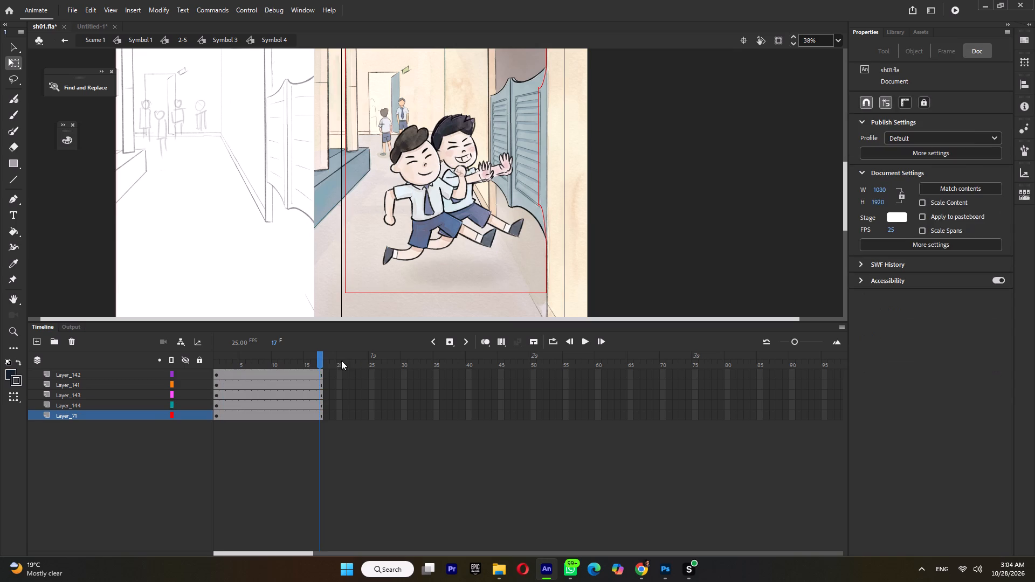
pyautogui.press('F5')
# Insert keyframes on all of the front friend's layers at frames 5, 10 and 15, and shorten the layers to frame 19.
pyautogui.click(248, 362)
pyautogui.doubleClick(244, 362)
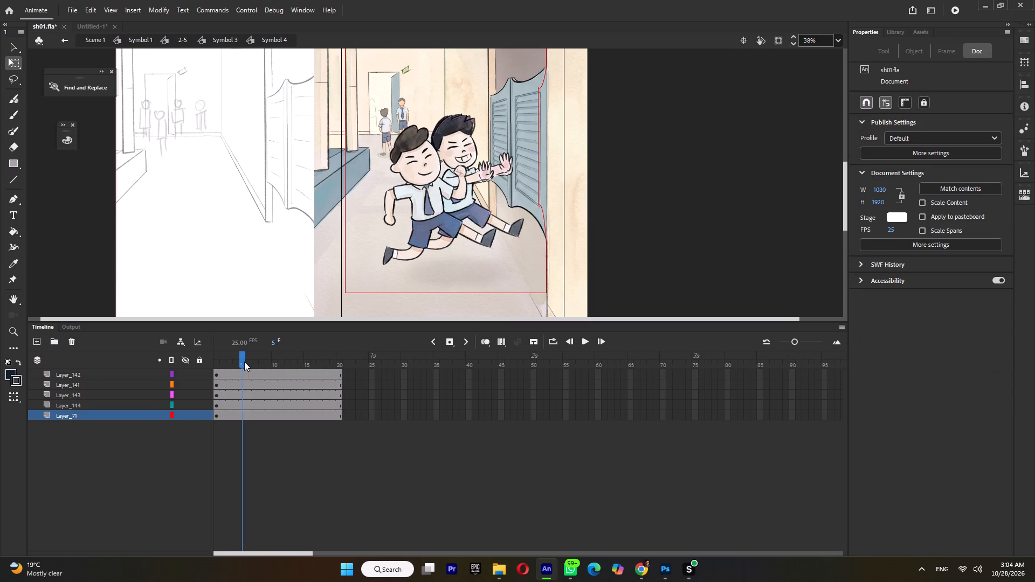
pyautogui.press('F6')
pyautogui.click(270, 362)
pyautogui.doubleClick(272, 362)
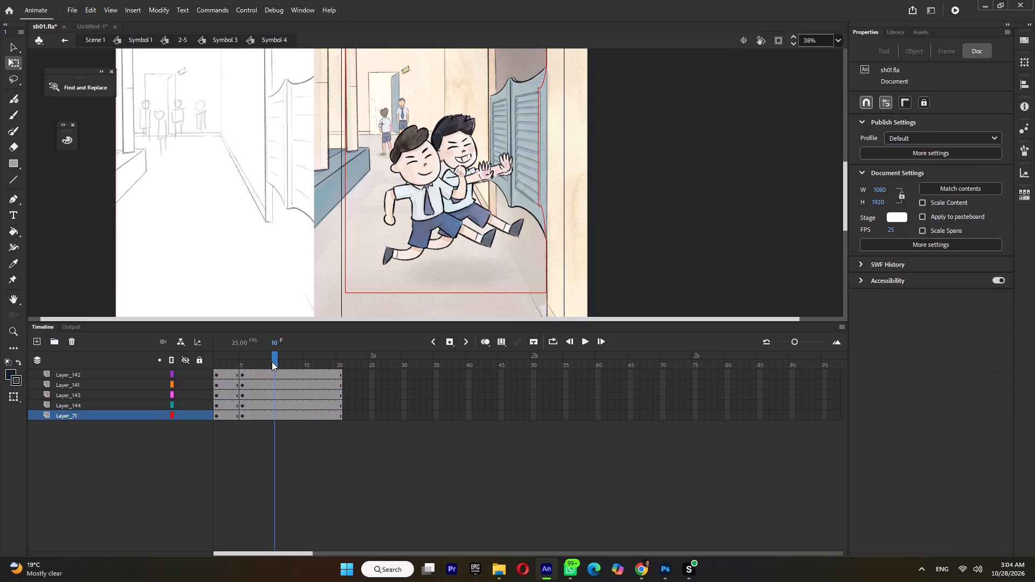
pyautogui.press('F6')
pyautogui.press('F6')
pyautogui.click(304, 361)
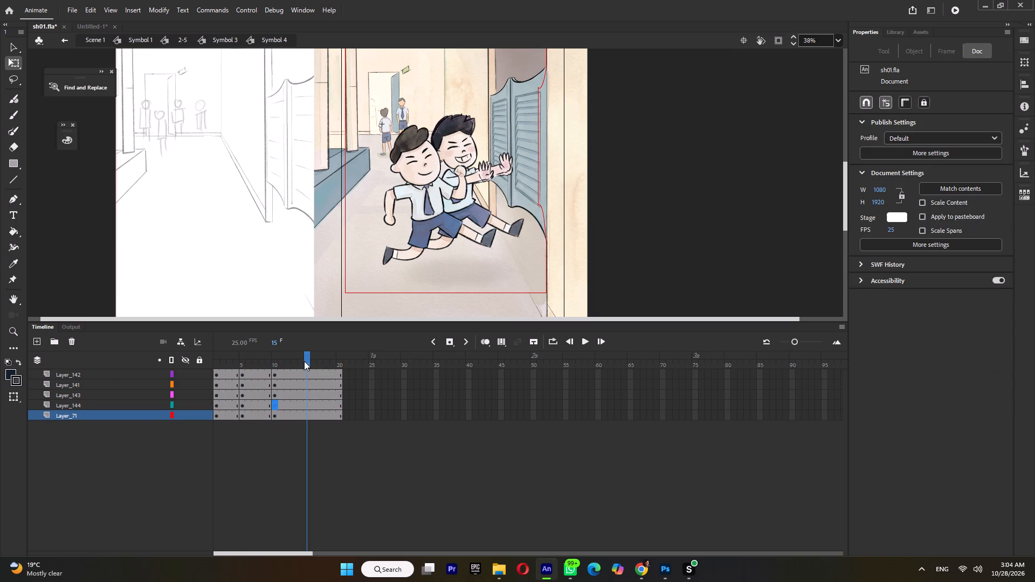
pyautogui.doubleClick(307, 361)
pyautogui.press('F6')
pyautogui.hotkey('shift', 'F5')
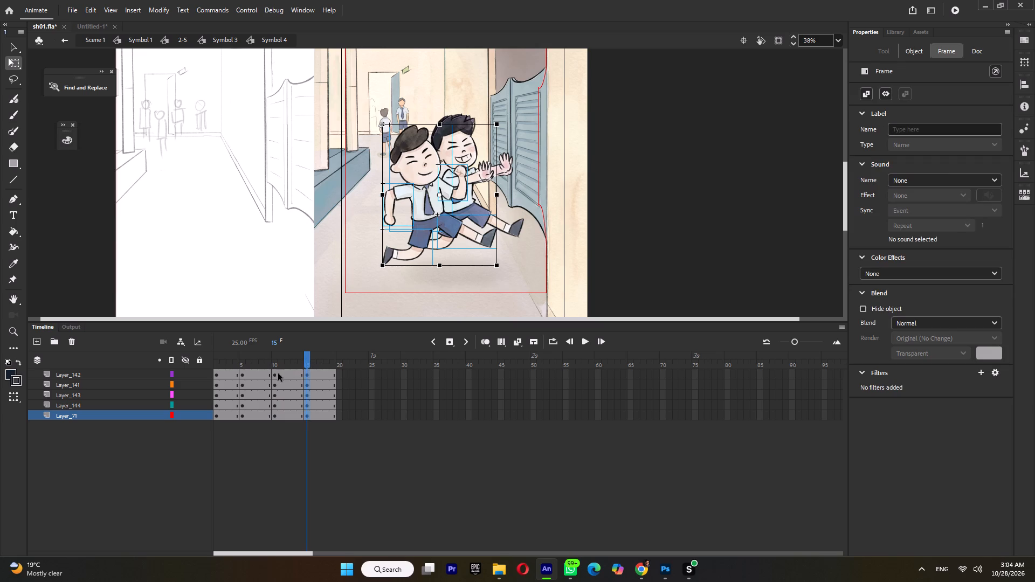
# Change the stage's preview mode.
pyautogui.click(230, 363)
pyautogui.keyDown('ctrl'); pyautogui.scroll(3, 425, 245); pyautogui.keyUp('ctrl')
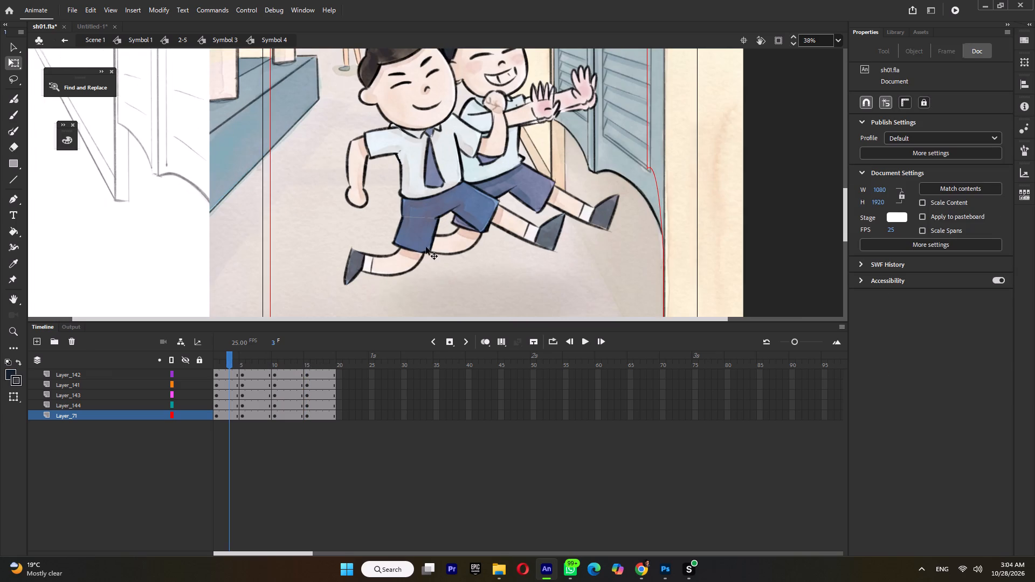
pyautogui.keyDown('ctrl'); pyautogui.scroll(-1, 427, 224); pyautogui.keyUp('ctrl')
pyautogui.click(105, 10)
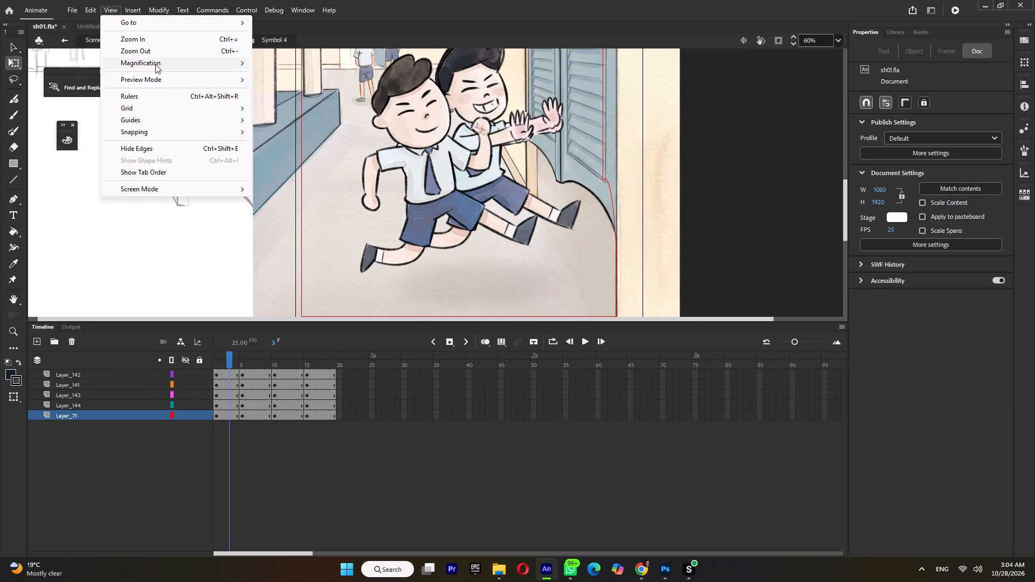
pyautogui.click(153, 83)
pyautogui.click(267, 114)
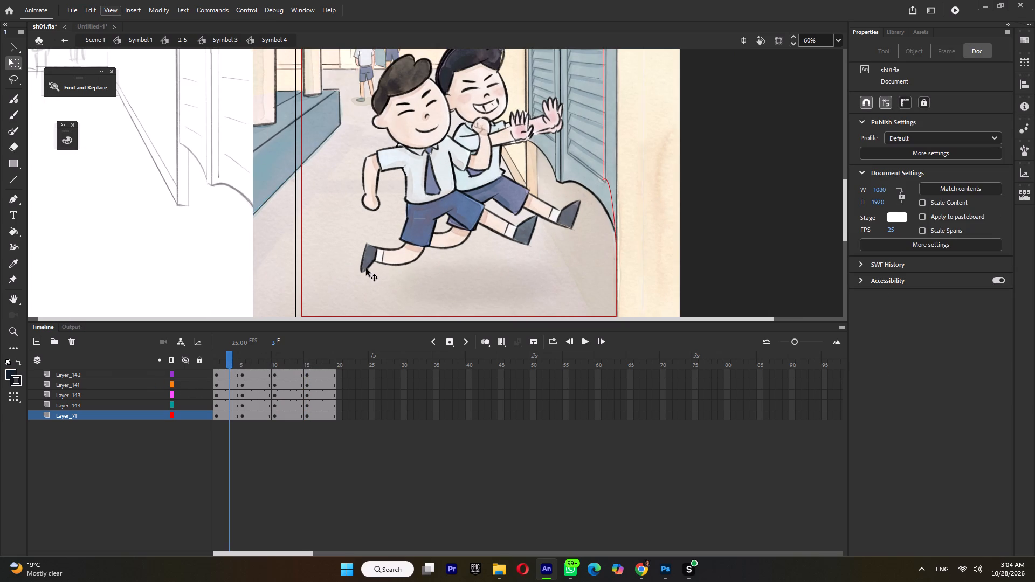
# In the frame 5 pose, set the Layer_144 arm's pivot at the shoulder, swing it forward so its fist reaches the waist, and align the sleeve.
pyautogui.click(249, 361)
pyautogui.click(371, 174)
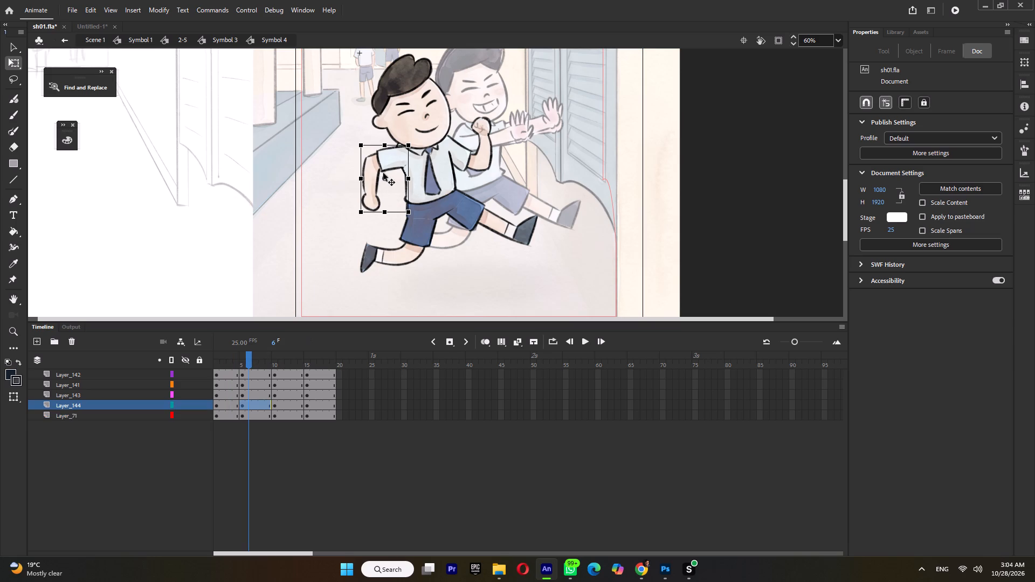
pyautogui.moveTo(385, 177); pyautogui.dragTo(407, 153)
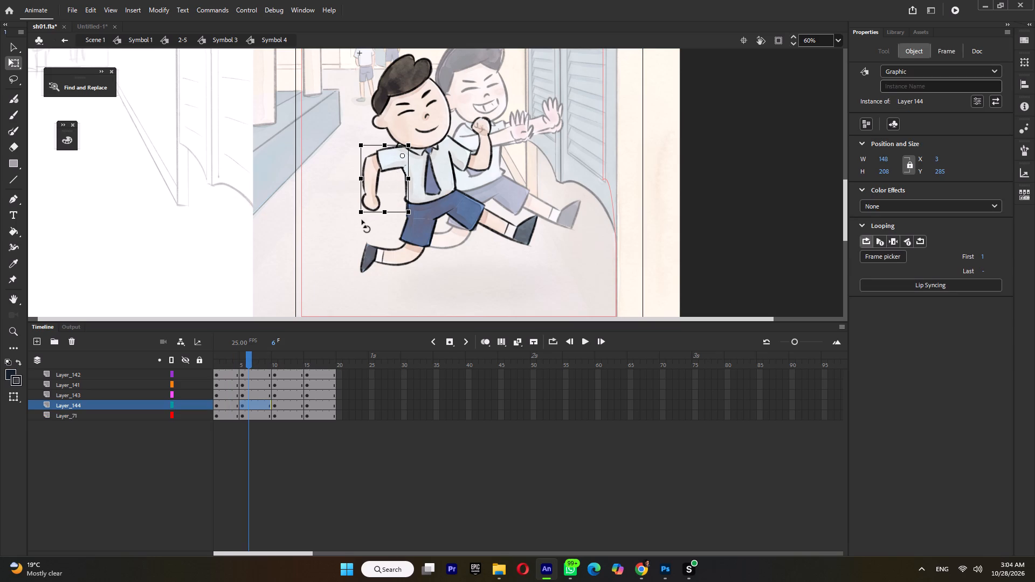
pyautogui.moveTo(361, 219); pyautogui.dragTo(451, 224)
pyautogui.keyDown('ctrl'); pyautogui.scroll(4, 387, 151); pyautogui.keyUp('ctrl')
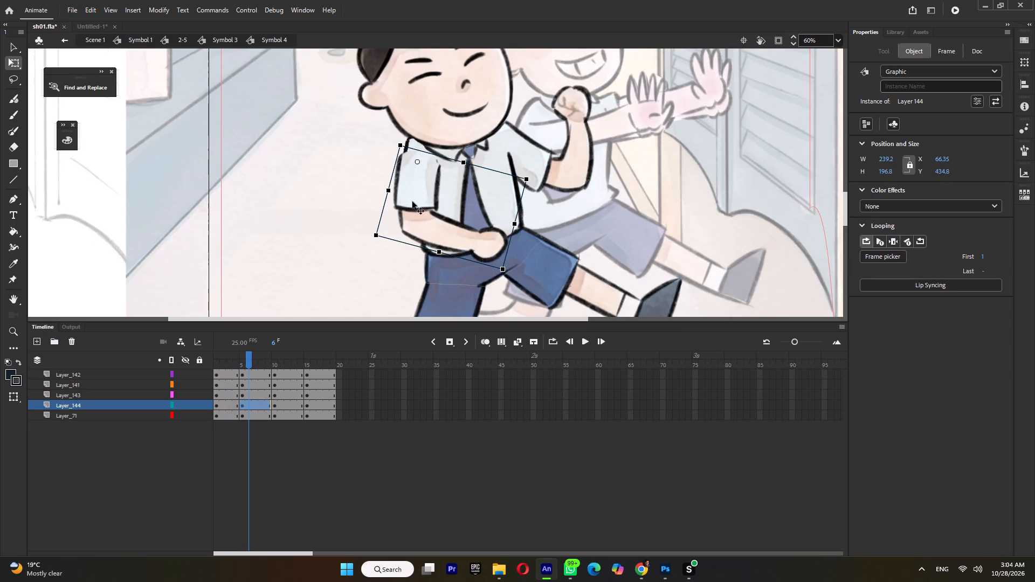
pyautogui.moveTo(414, 202); pyautogui.dragTo(422, 197)
pyautogui.keyDown('ctrl'); pyautogui.scroll(-4, 422, 197); pyautogui.keyUp('ctrl')
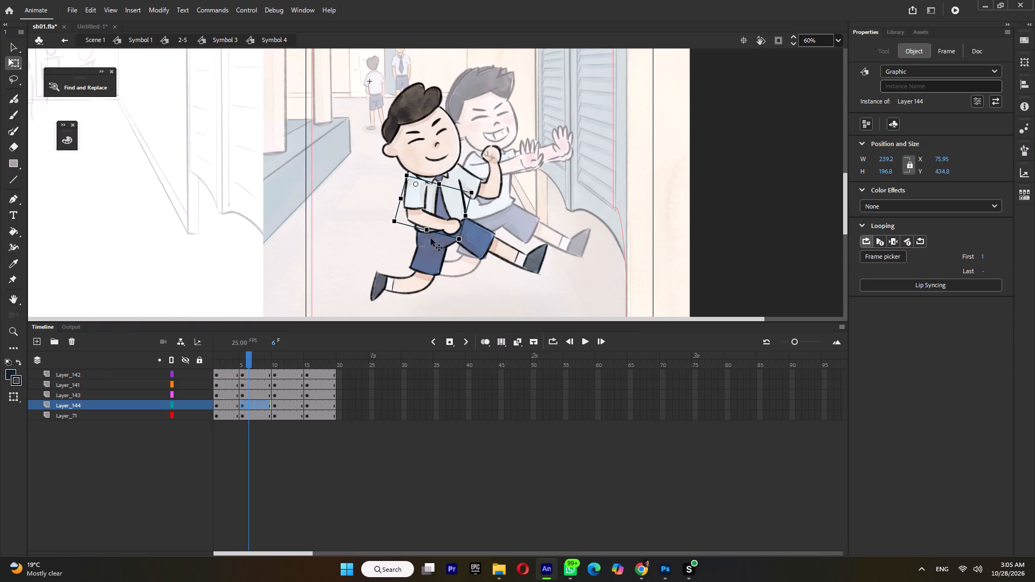
pyautogui.moveTo(458, 246); pyautogui.dragTo(428, 273)
pyautogui.keyDown('ctrl'); pyautogui.scroll(5, 414, 208); pyautogui.keyUp('ctrl')
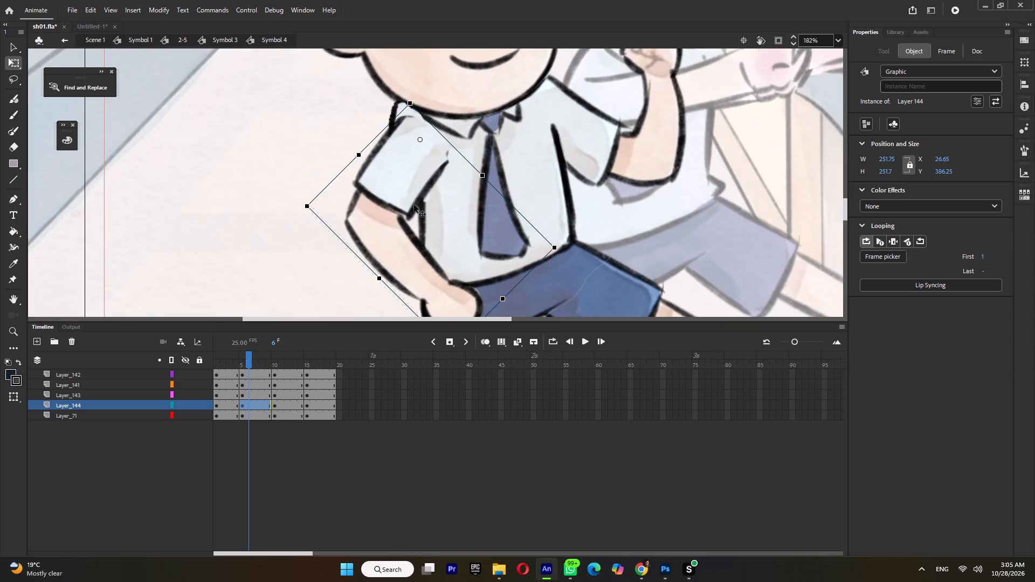
pyautogui.moveTo(406, 183); pyautogui.dragTo(397, 176)
# On frame 1, shift the Layer_144 arm slightly up and outward from the torso, to about X -9, Y 276.
pyautogui.click(217, 363)
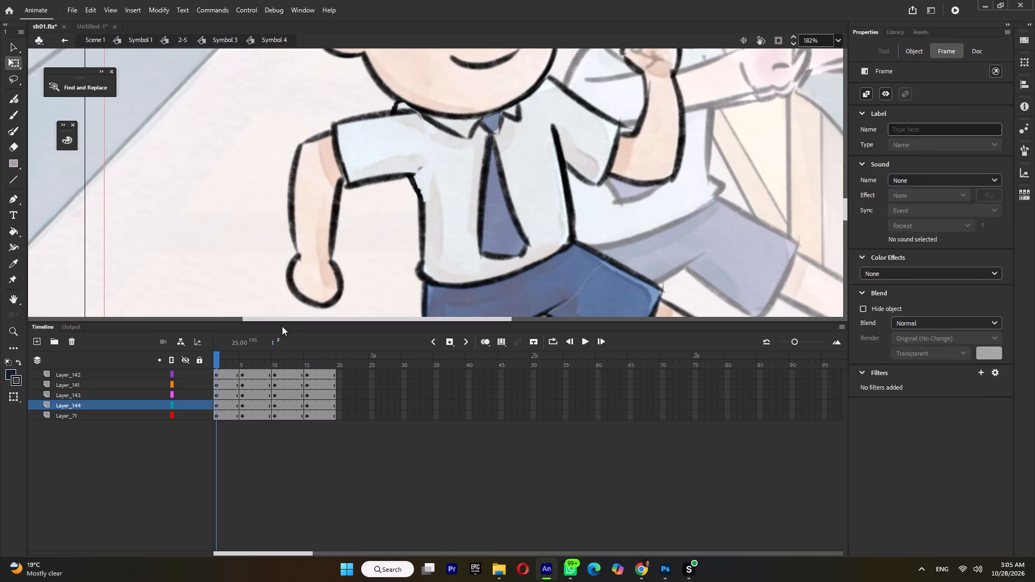
pyautogui.moveTo(382, 151); pyautogui.dragTo(370, 142)
# In the frame 5 pose, rotate the Layer_143 arm downward about its shoulder, move its layer below Layer_71, and nudge it toward the torso.
pyautogui.keyDown('ctrl'); pyautogui.scroll(-4, 370, 142); pyautogui.keyUp('ctrl')
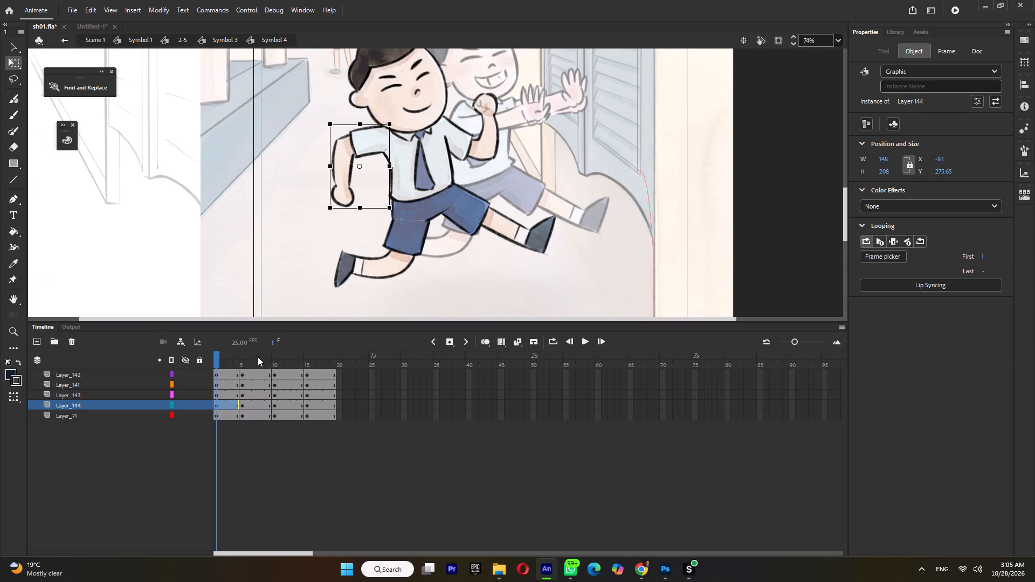
pyautogui.click(257, 357)
pyautogui.click(470, 153)
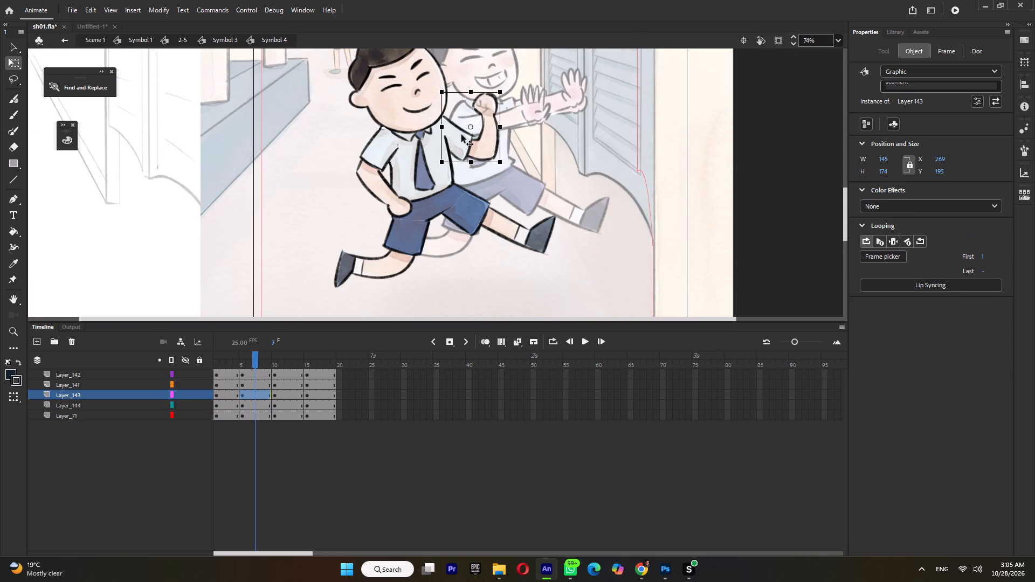
pyautogui.moveTo(470, 128); pyautogui.dragTo(438, 127)
pyautogui.moveTo(507, 91); pyautogui.dragTo(505, 128)
pyautogui.moveTo(112, 395); pyautogui.dragTo(111, 398)
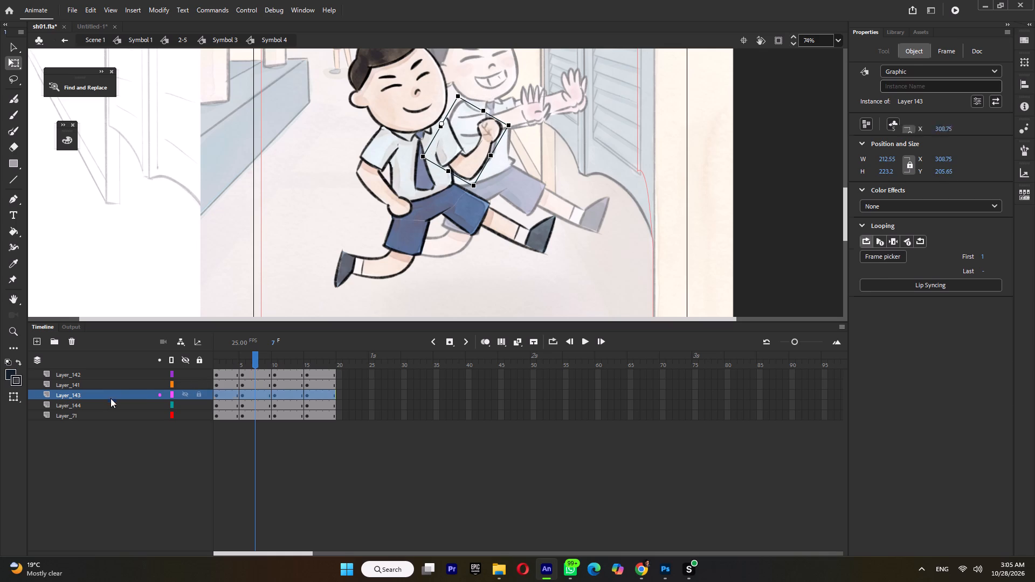
pyautogui.moveTo(111, 398); pyautogui.dragTo(102, 433)
pyautogui.click(510, 135)
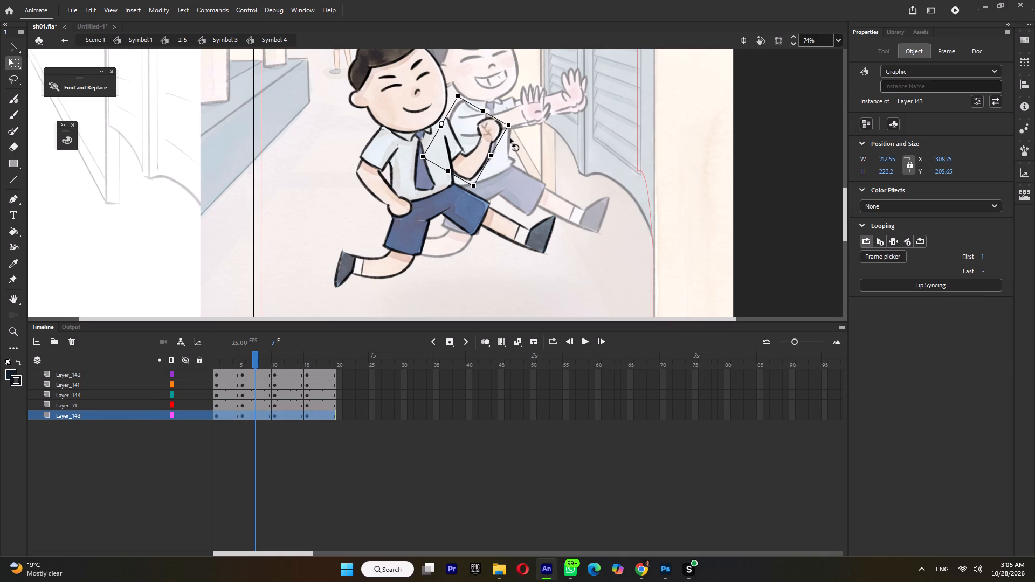
pyautogui.press('Left')
pyautogui.press('Left')
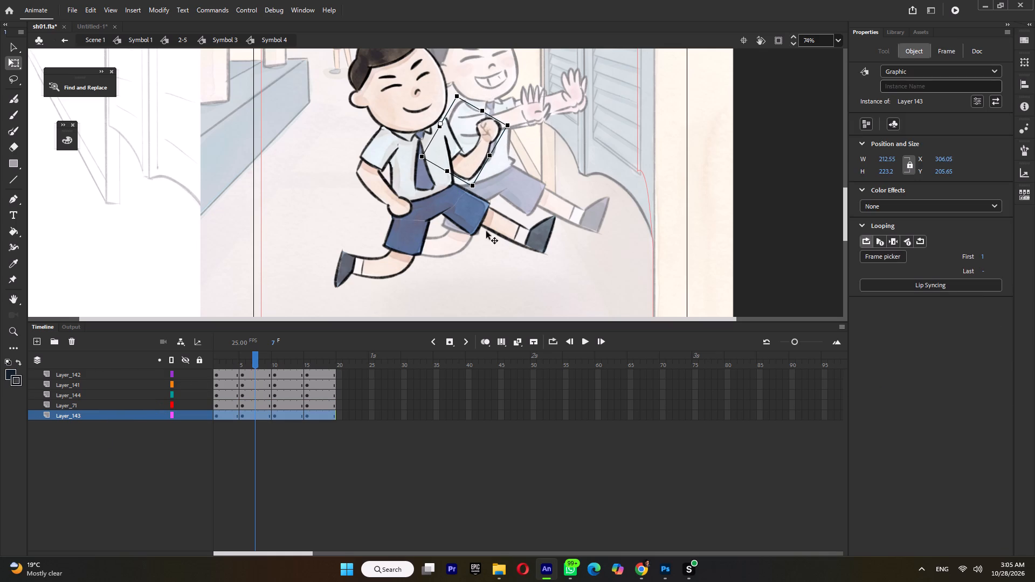
# In the frame 5 pose, rotate the extended Layer_141 leg downward about the hip, move its layer to the bottom, and raise it under the shorts.
pyautogui.click(493, 224)
pyautogui.moveTo(499, 223); pyautogui.dragTo(470, 209)
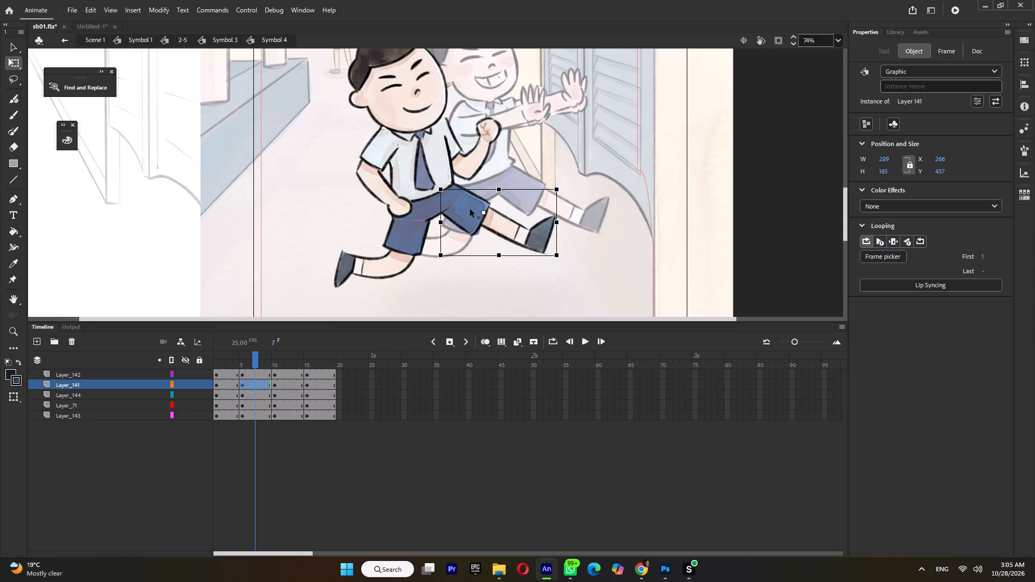
pyautogui.moveTo(470, 209); pyautogui.dragTo(453, 202)
pyautogui.moveTo(553, 260); pyautogui.dragTo(475, 331)
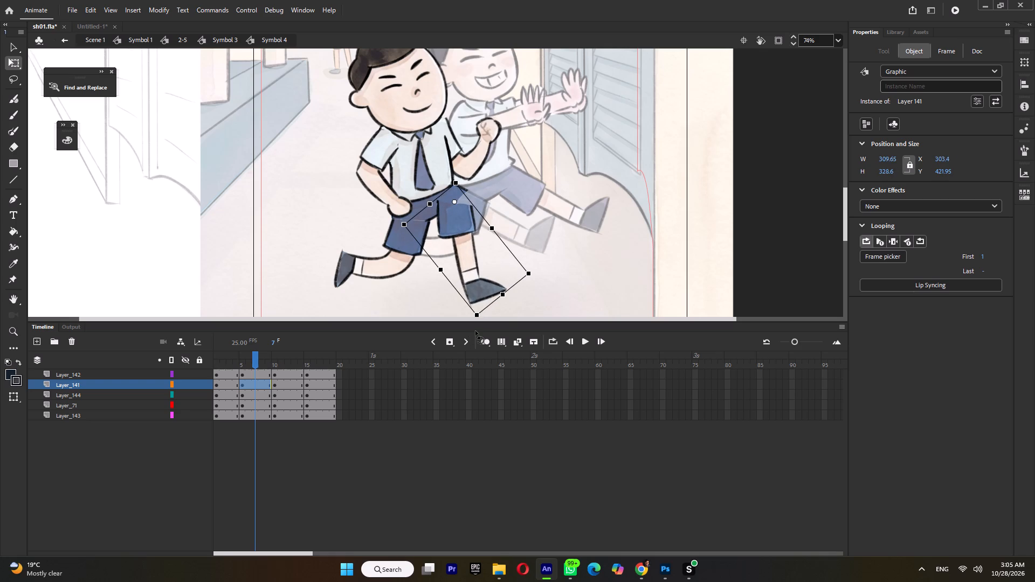
pyautogui.moveTo(475, 331); pyautogui.dragTo(479, 330)
pyautogui.moveTo(87, 384); pyautogui.dragTo(81, 419)
pyautogui.moveTo(463, 240); pyautogui.dragTo(461, 228)
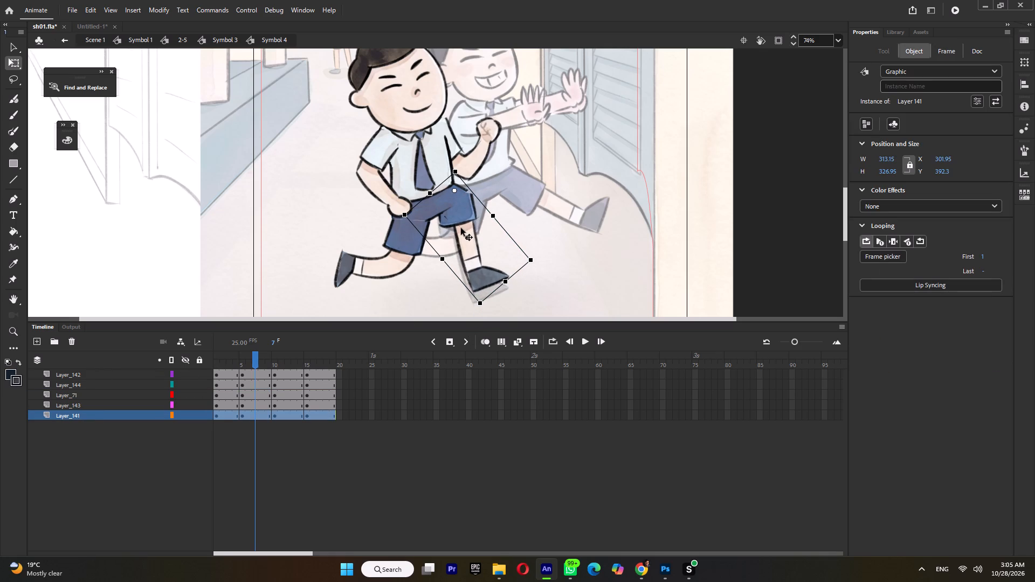
pyautogui.moveTo(461, 228); pyautogui.dragTo(459, 229)
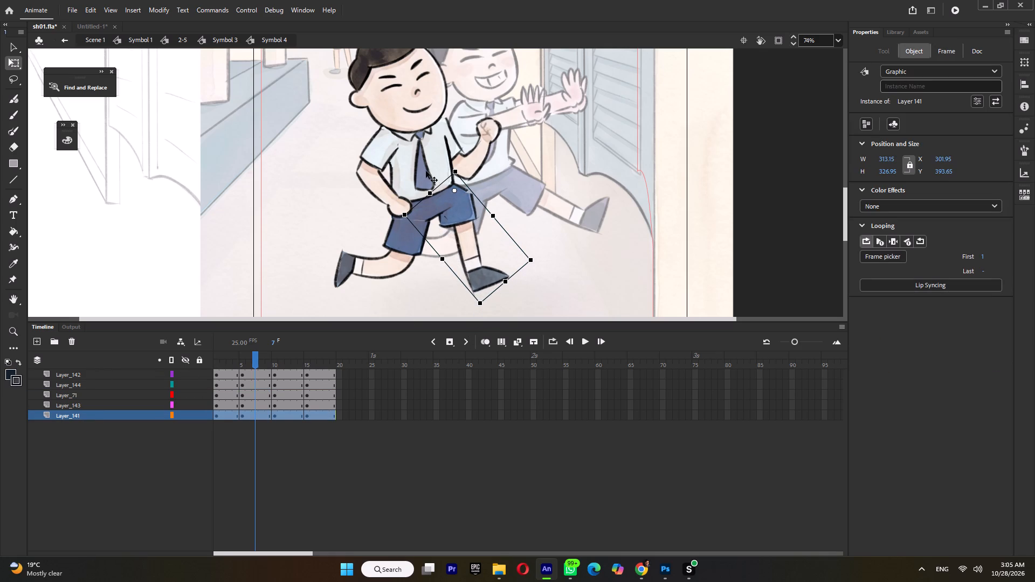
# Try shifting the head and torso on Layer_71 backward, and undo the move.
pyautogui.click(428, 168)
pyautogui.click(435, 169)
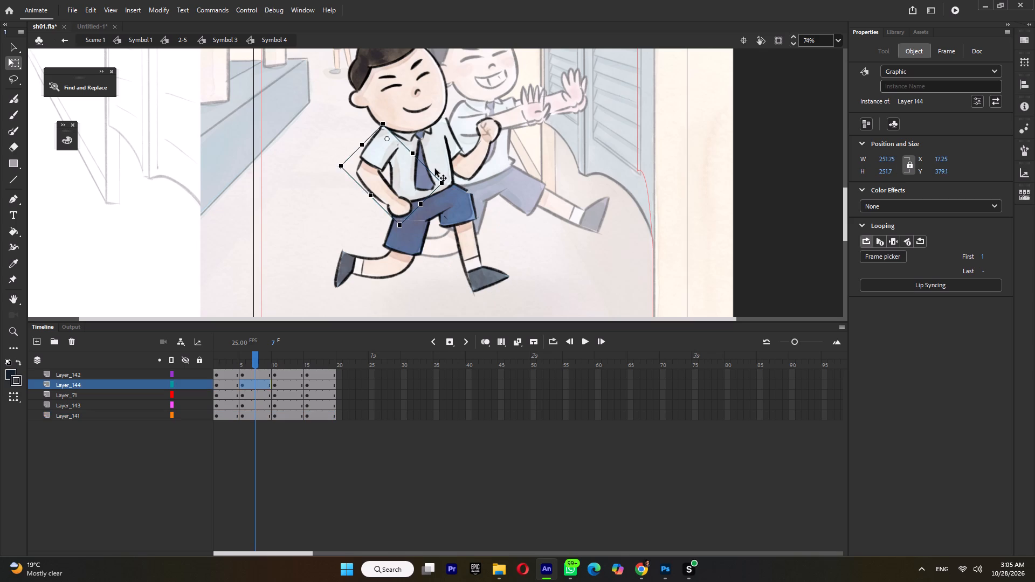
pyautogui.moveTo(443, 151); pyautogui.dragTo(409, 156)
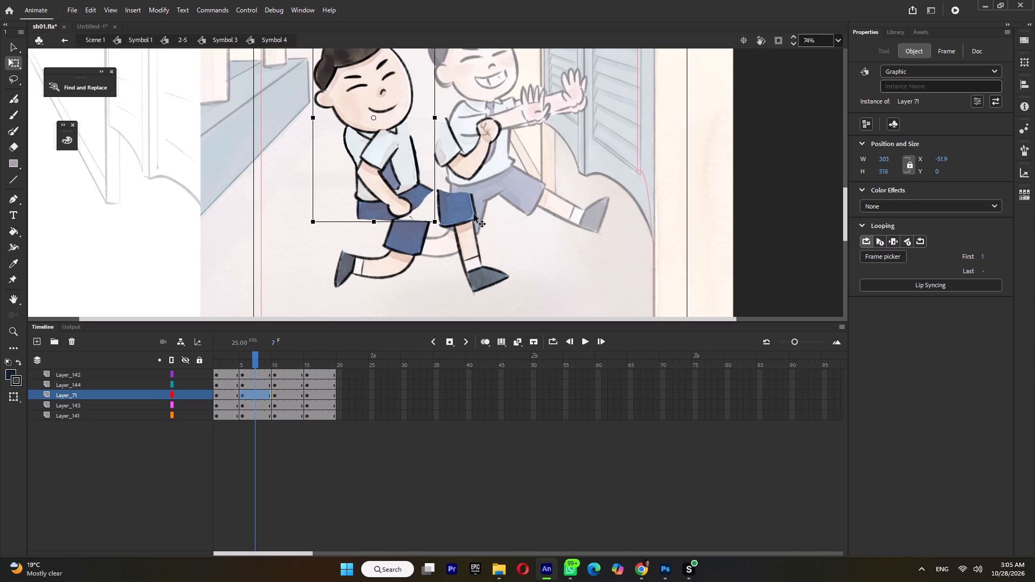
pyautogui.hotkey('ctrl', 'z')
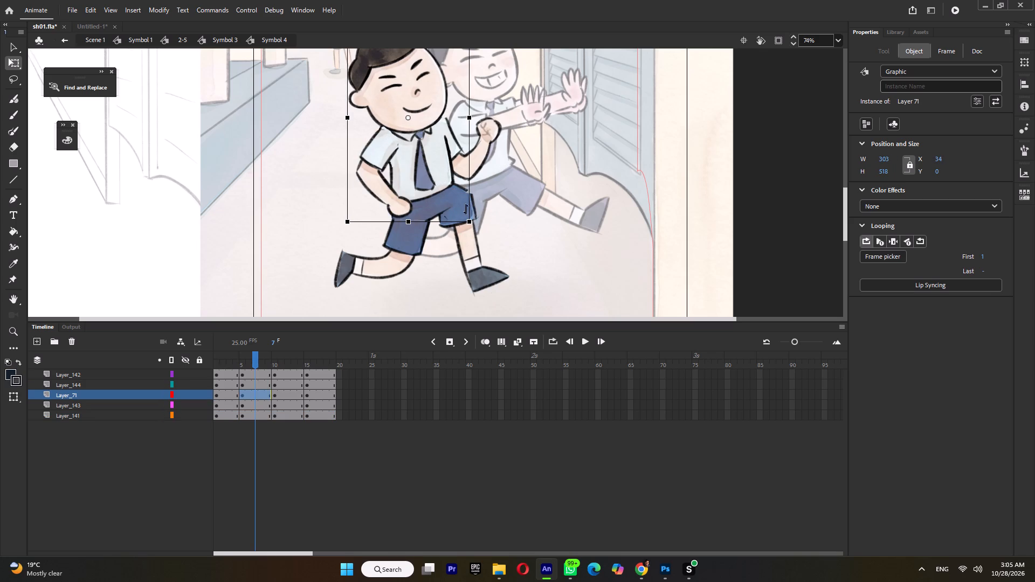
# Shift the lowered leg on Layer_141 slightly back under the torso, to about X 289.
pyautogui.click(477, 210)
pyautogui.keyDown('ctrl'); pyautogui.scroll(4, 473, 211); pyautogui.keyUp('ctrl')
pyautogui.moveTo(470, 214); pyautogui.dragTo(457, 216)
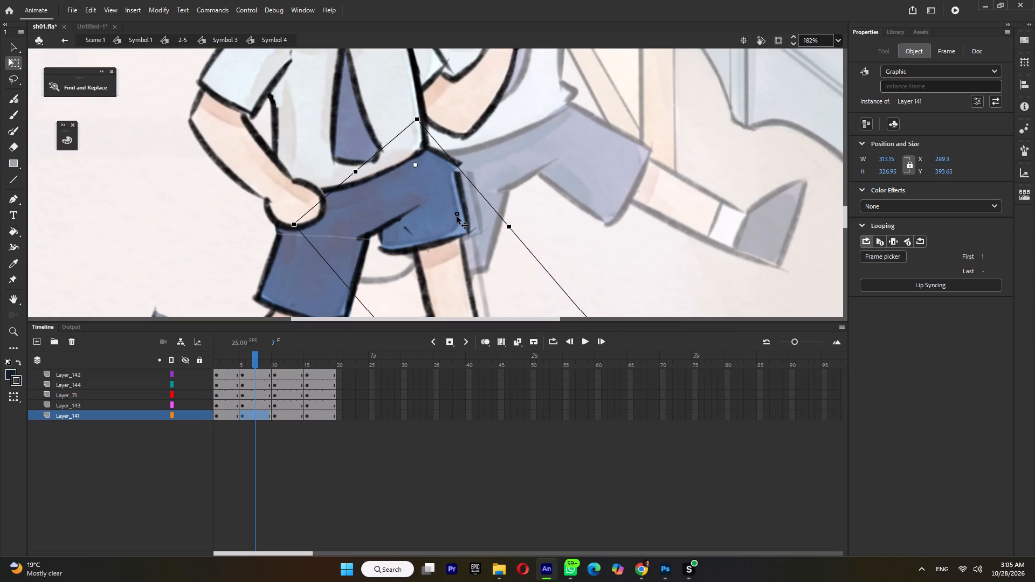
pyautogui.moveTo(457, 216); pyautogui.dragTo(457, 217)
# Break apart the frame 5 head and torso on Layer_71, group the resulting shape, and open the group for editing.
pyautogui.click(422, 189)
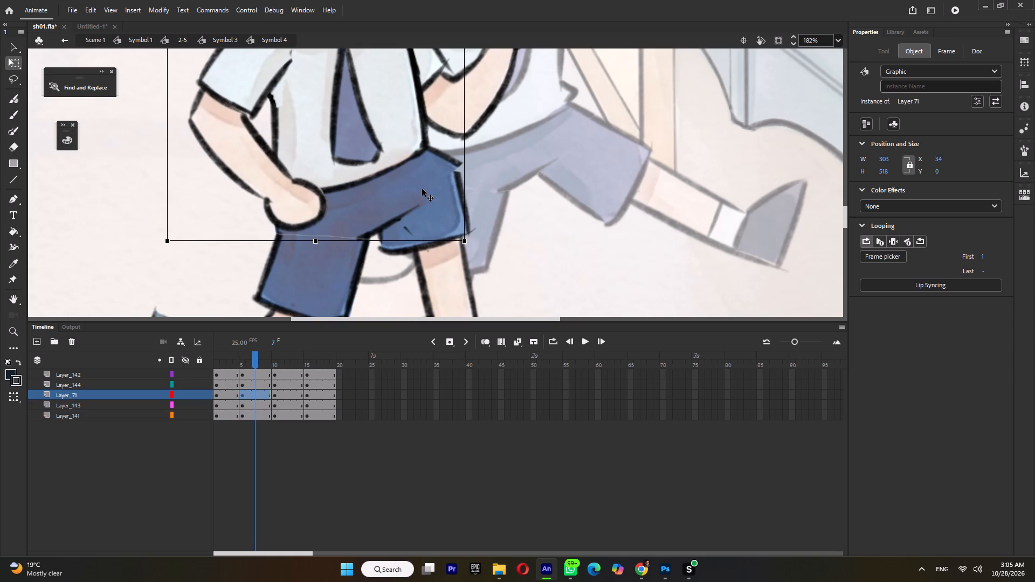
pyautogui.hotkey('ctrl', 'b')
pyautogui.hotkey('ctrl', 'b')
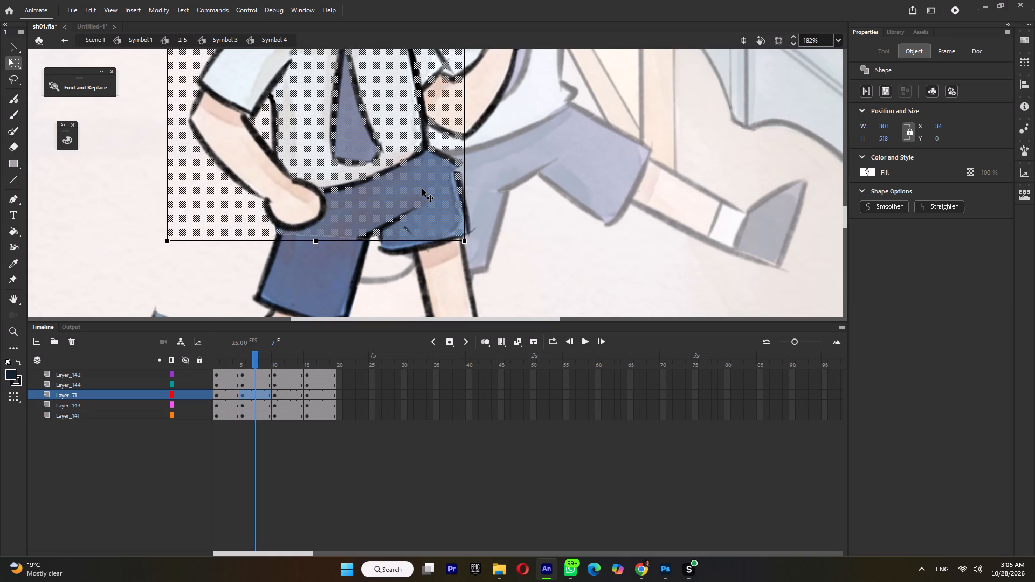
pyautogui.hotkey('ctrl', 'g')
pyautogui.doubleClick(422, 189)
pyautogui.click(512, 176)
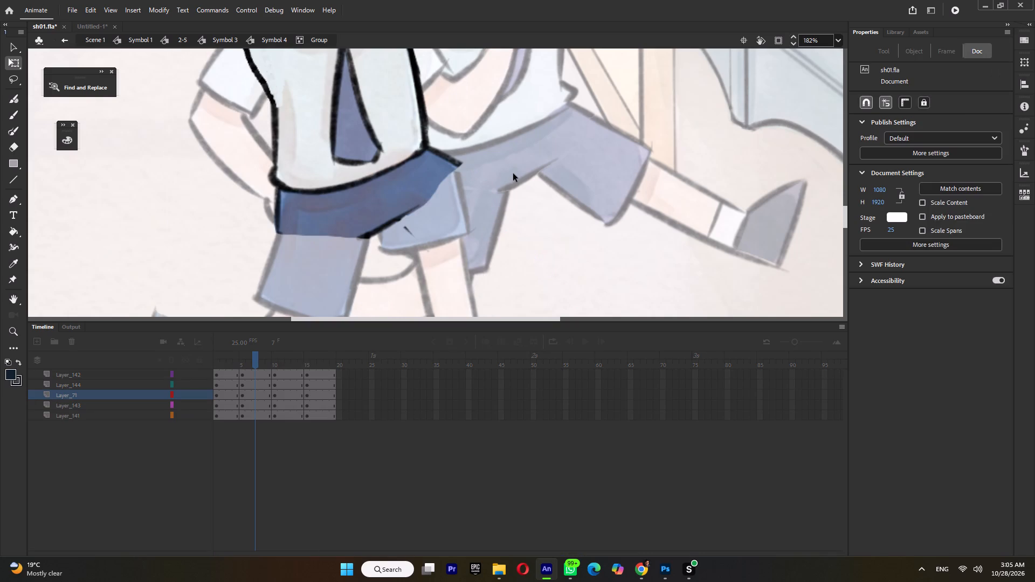
# Erase the torso shorts' protruding corner above the lowered leg and redraw its dark edge with the Classic Brush at size 6.
pyautogui.press('e')
pyautogui.moveTo(494, 138); pyautogui.dragTo(440, 145)
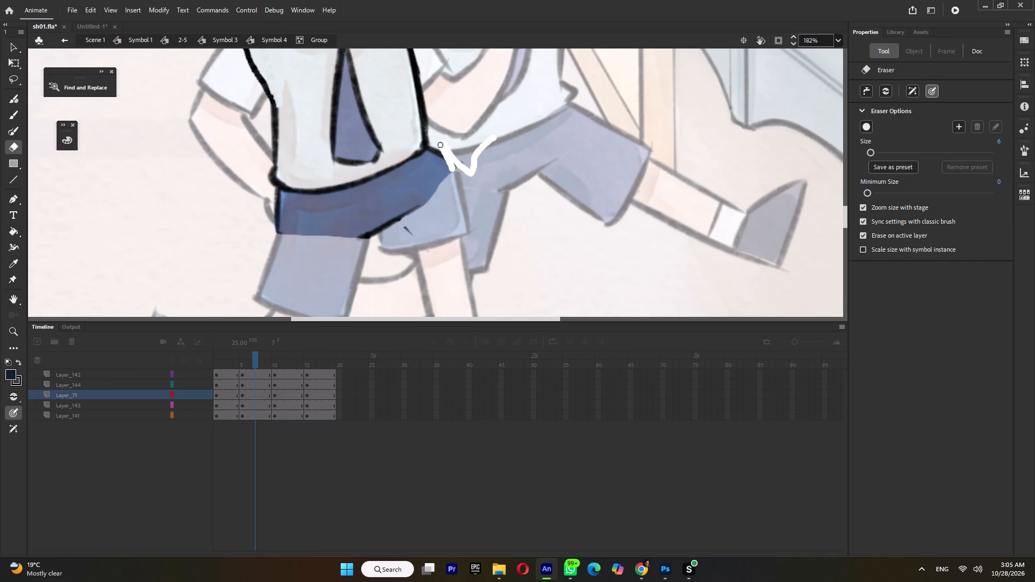
pyautogui.moveTo(440, 145); pyautogui.dragTo(455, 160)
pyautogui.moveTo(455, 160); pyautogui.dragTo(463, 170)
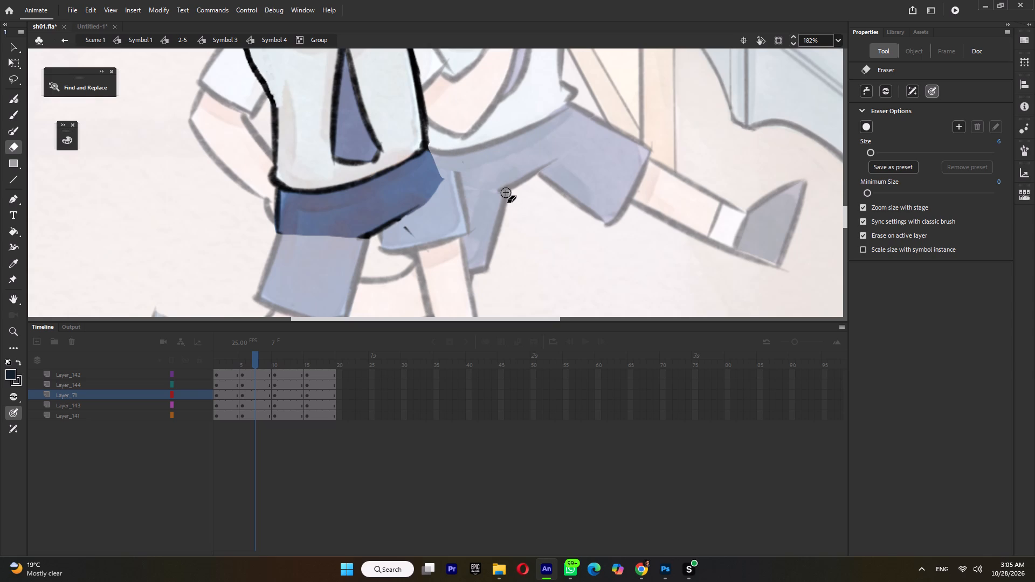
pyautogui.press('v')
pyautogui.press('b')
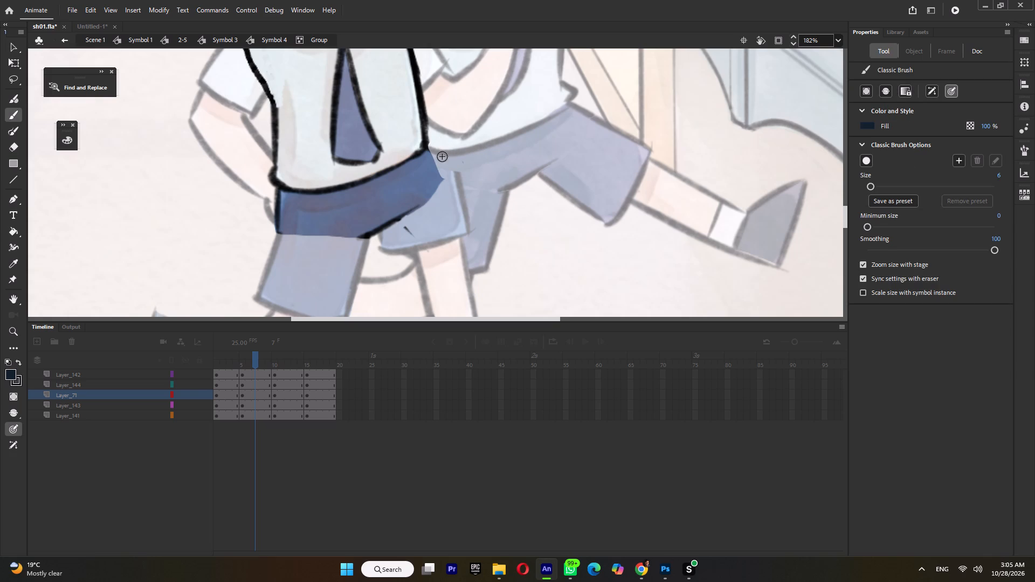
pyautogui.moveTo(429, 149); pyautogui.dragTo(444, 186)
# Leave the torso group and shift the lowered leg on Layer_141 back and down to about X 273, Y 406.
pyautogui.click(9, 61)
pyautogui.doubleClick(554, 198)
pyautogui.click(446, 271)
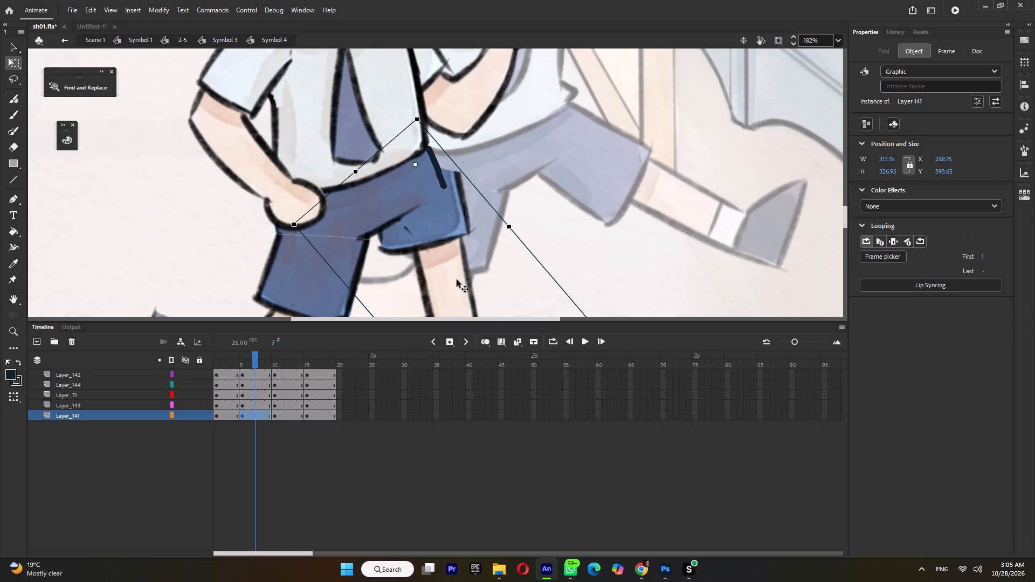
pyautogui.moveTo(460, 281); pyautogui.dragTo(445, 294)
# Move the pivot of the bent trailing leg on Layer_142 to the hip and swing the leg down beneath the shorts.
pyautogui.keyDown('ctrl'); pyautogui.scroll(-3, 452, 197); pyautogui.keyUp('ctrl')
pyautogui.click(374, 256)
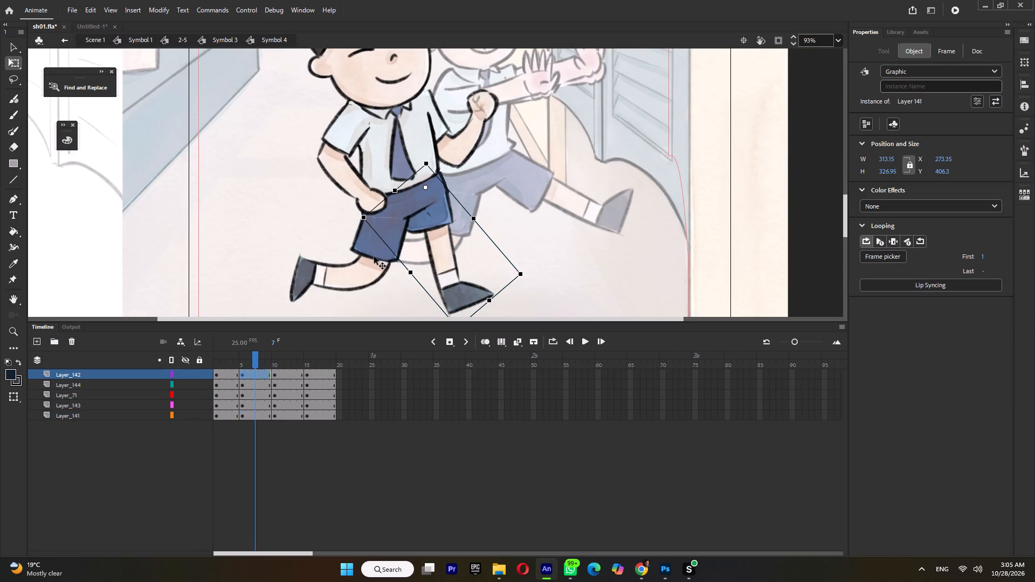
pyautogui.moveTo(352, 259); pyautogui.dragTo(385, 220)
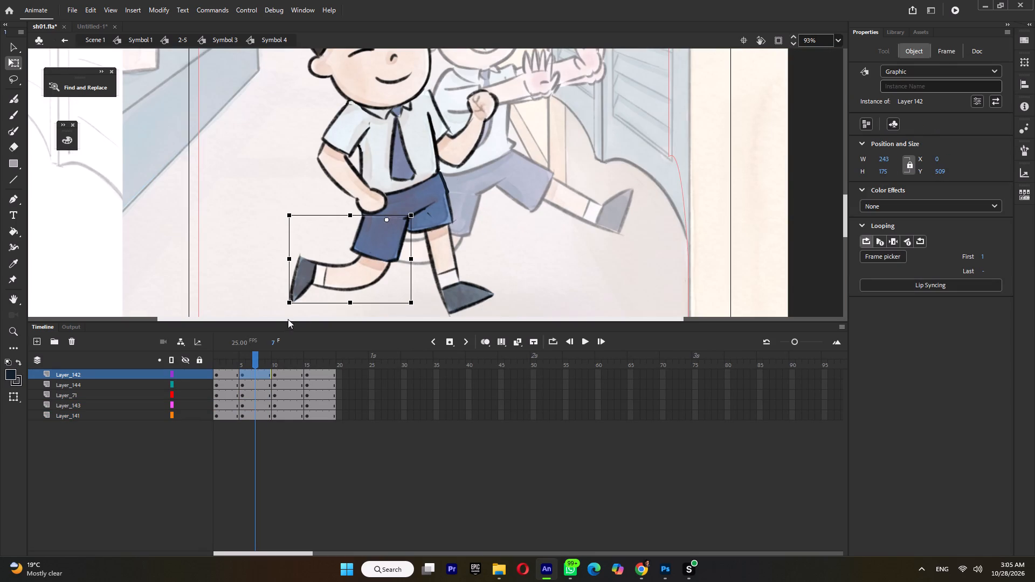
pyautogui.moveTo(287, 308); pyautogui.dragTo(362, 322)
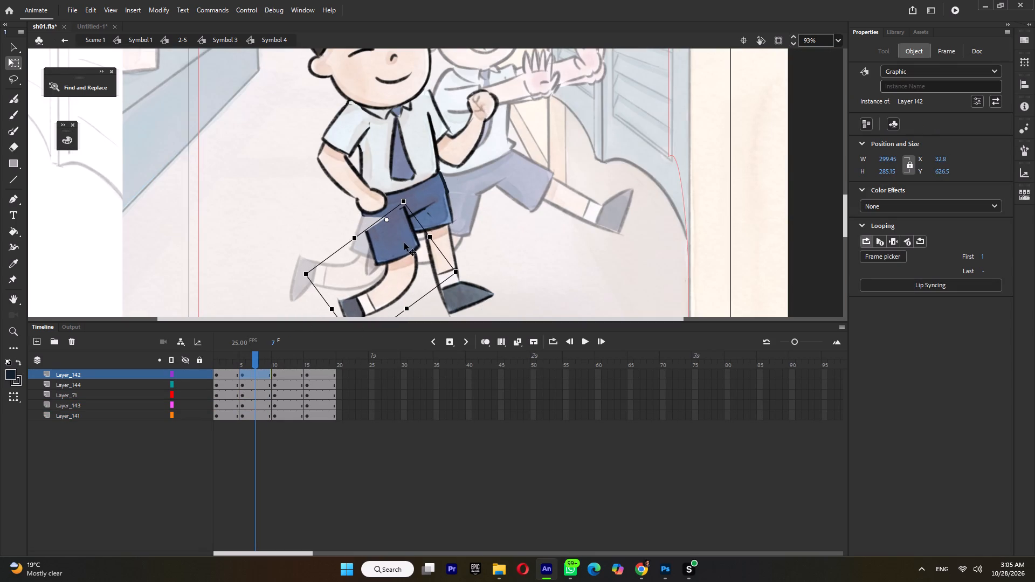
pyautogui.click(388, 248)
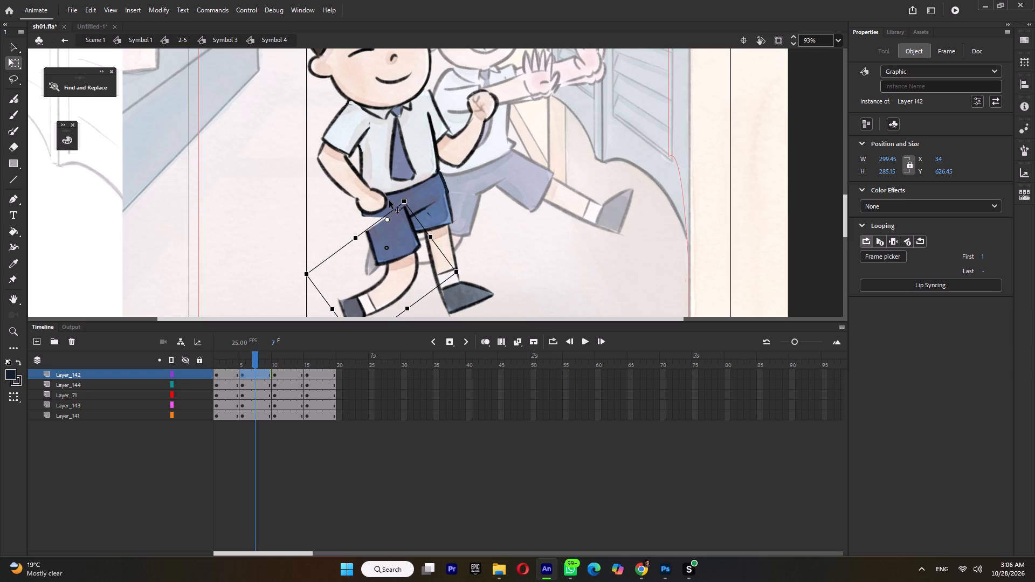
# Add a new layer above Layer_142 and insert blank keyframes on it at frames 5 and 10.
pyautogui.keyDown('ctrl'); pyautogui.scroll(-2, 390, 199); pyautogui.keyUp('ctrl')
pyautogui.scroll(3, 382, 226)
pyautogui.scroll(-2, 384, 214)
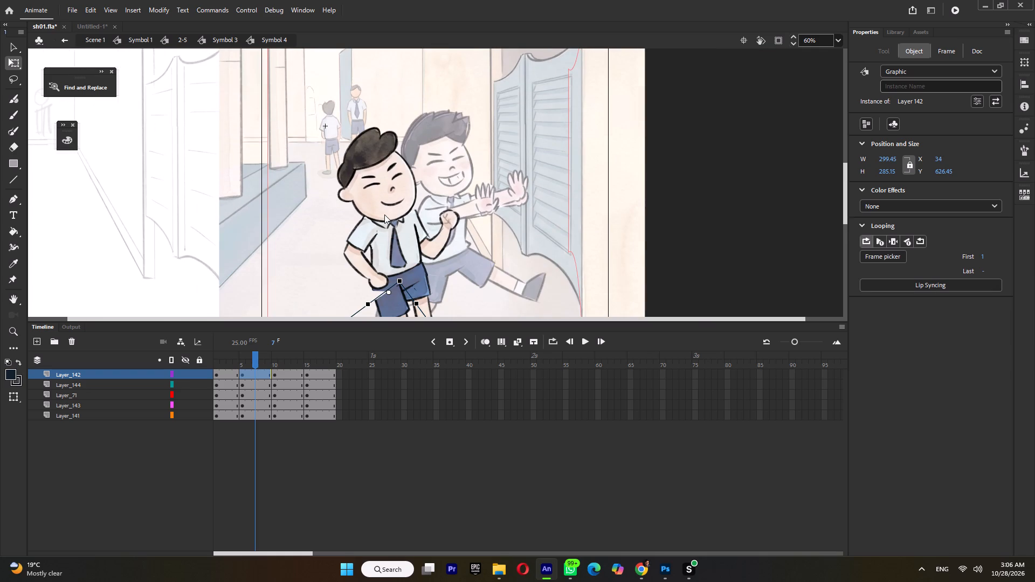
pyautogui.click(36, 343)
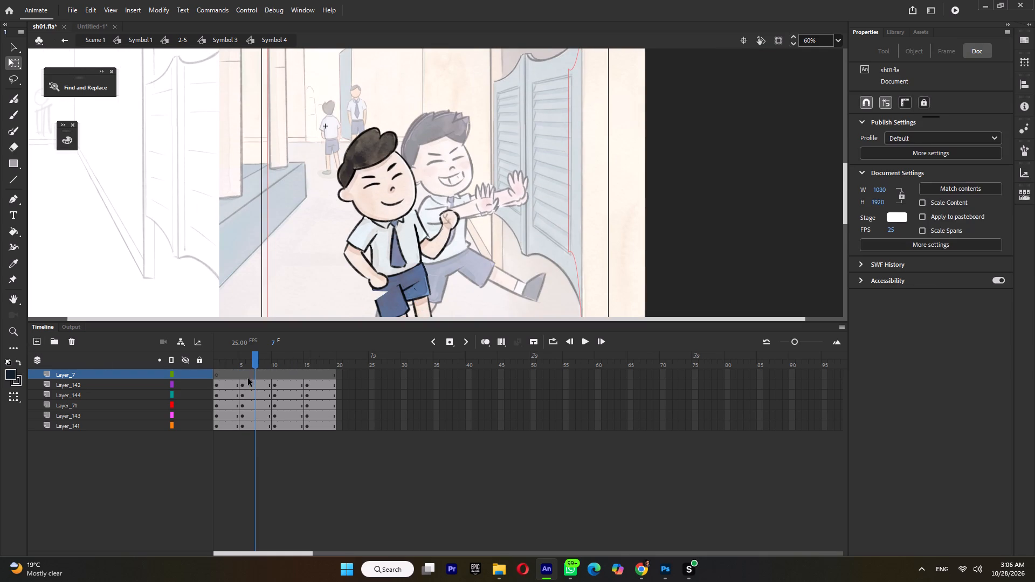
pyautogui.click(242, 375)
pyautogui.press('F6')
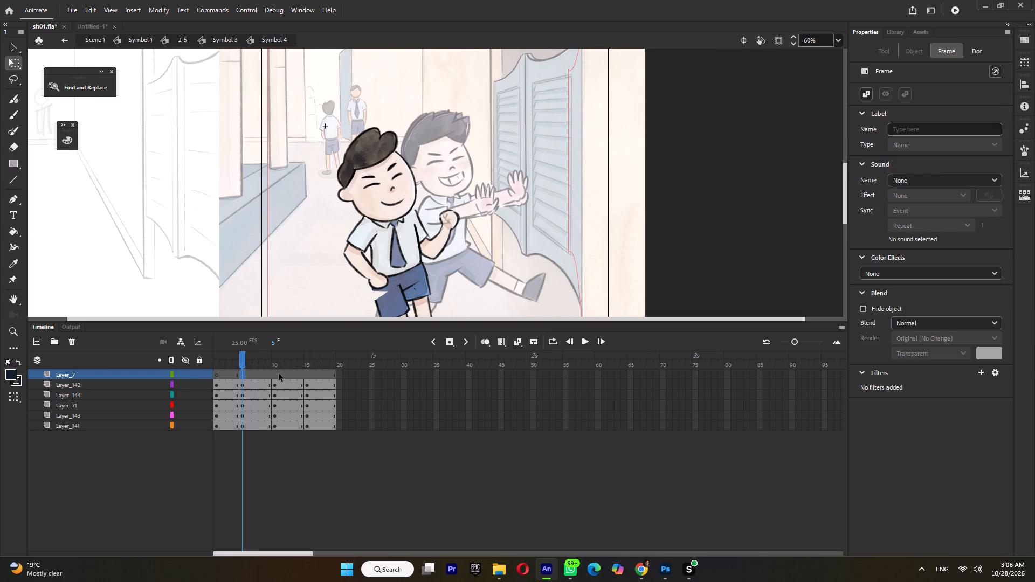
pyautogui.click(274, 377)
pyautogui.press('F6')
# Lengthen the frame 5 lowered leg on Layer_141 slightly, rotate it to near vertical, and nudge it up under the shorts.
pyautogui.click(242, 373)
pyautogui.keyDown('ctrl'); pyautogui.scroll(3, 370, 317); pyautogui.keyUp('ctrl')
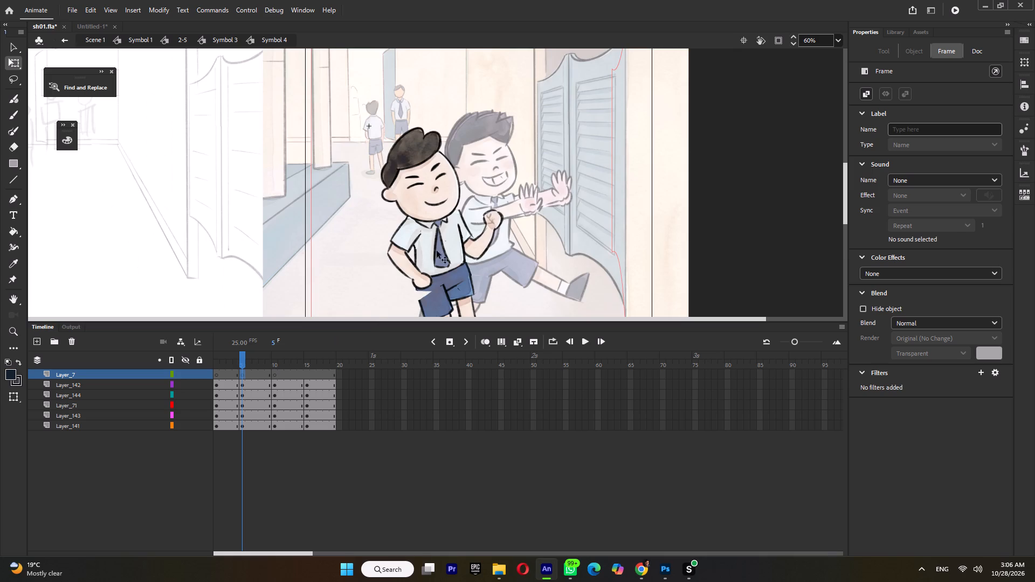
pyautogui.scroll(-2, 445, 241)
pyautogui.click(475, 181)
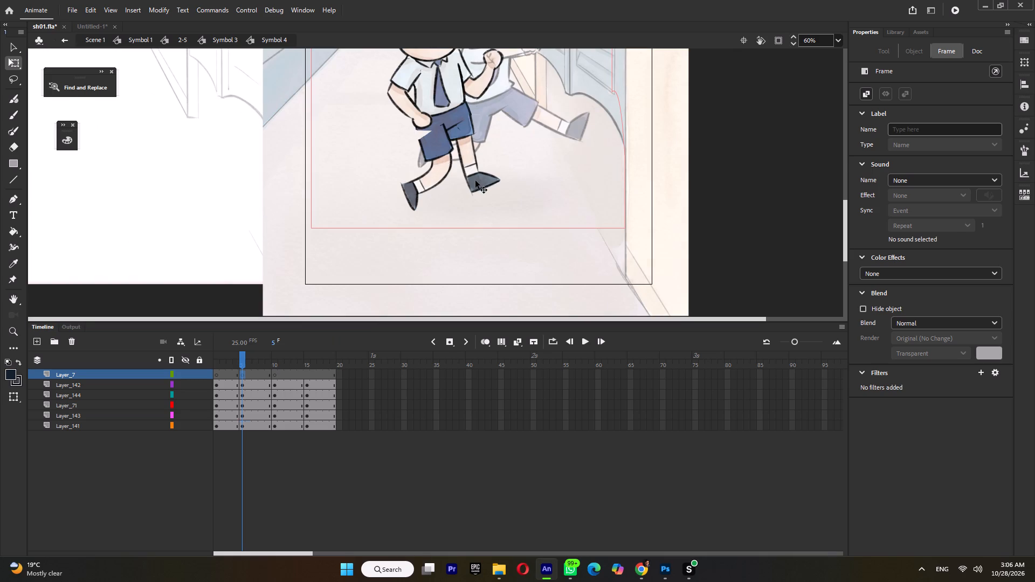
pyautogui.moveTo(496, 185); pyautogui.dragTo(498, 192)
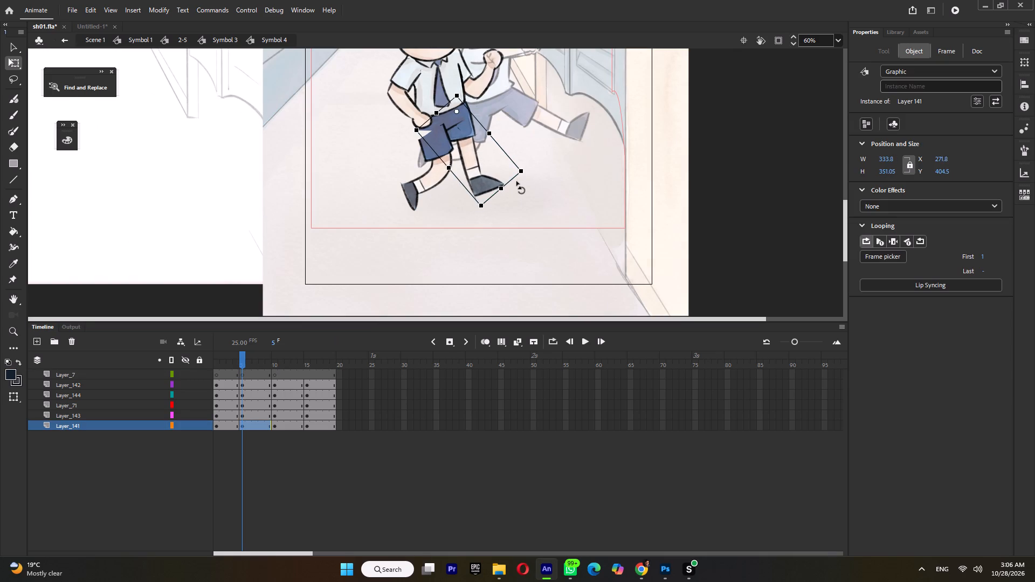
pyautogui.moveTo(519, 178); pyautogui.dragTo(520, 205)
pyautogui.press('Right')
pyautogui.press('Right')
pyautogui.press('Right')
pyautogui.press('Right')
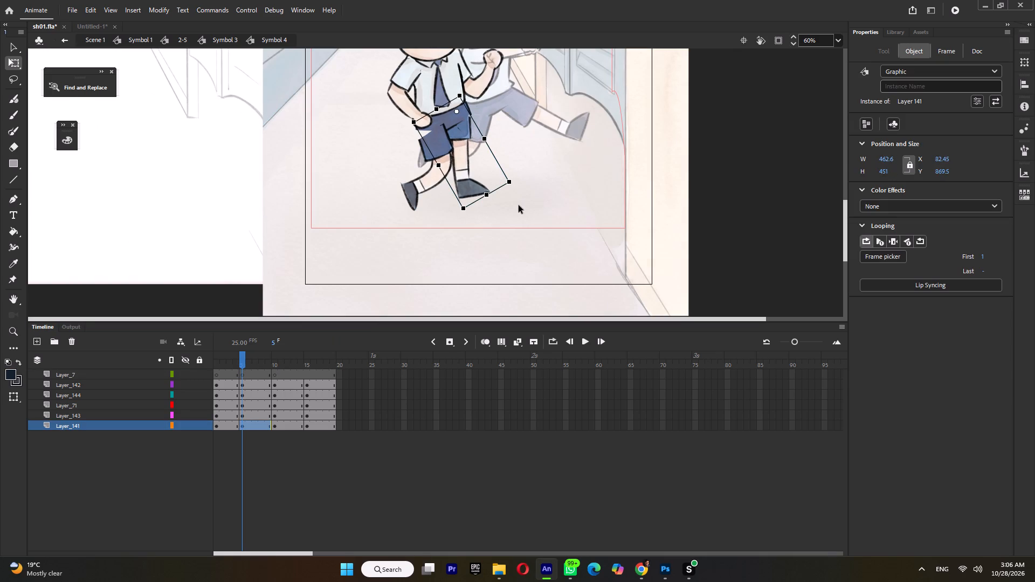
pyautogui.press('Left')
pyautogui.press('Left')
pyautogui.press('Left')
pyautogui.press('Left')
pyautogui.press('Left')
pyautogui.press('Up')
pyautogui.press('Up')
pyautogui.press('Up')
pyautogui.press('Up')
pyautogui.press('Up')
pyautogui.press('Up')
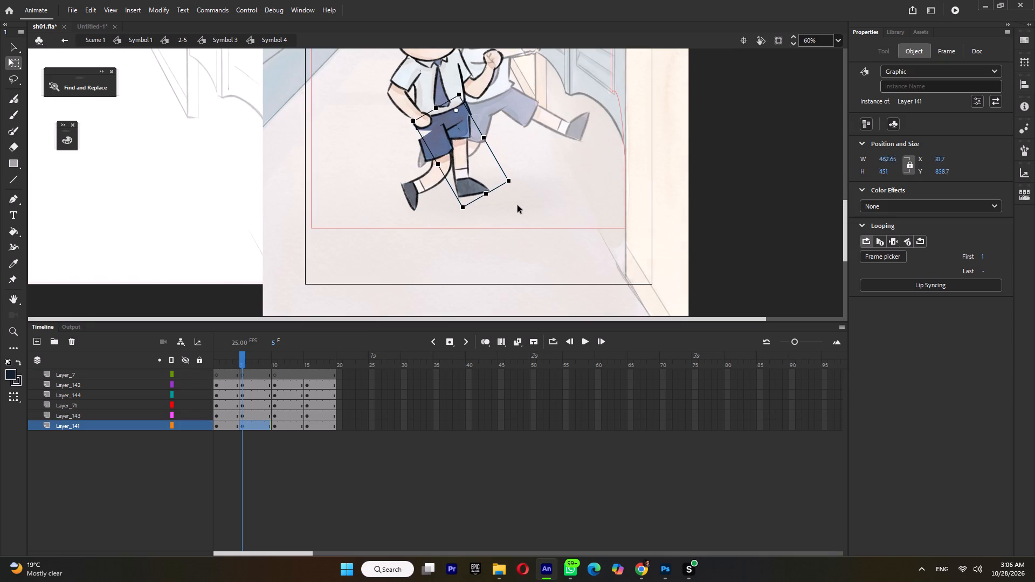
pyautogui.press('Right')
# Shorten the frame 5 bent leg on Layer_142 slightly and shift it to about X 42, Y 619.
pyautogui.click(416, 184)
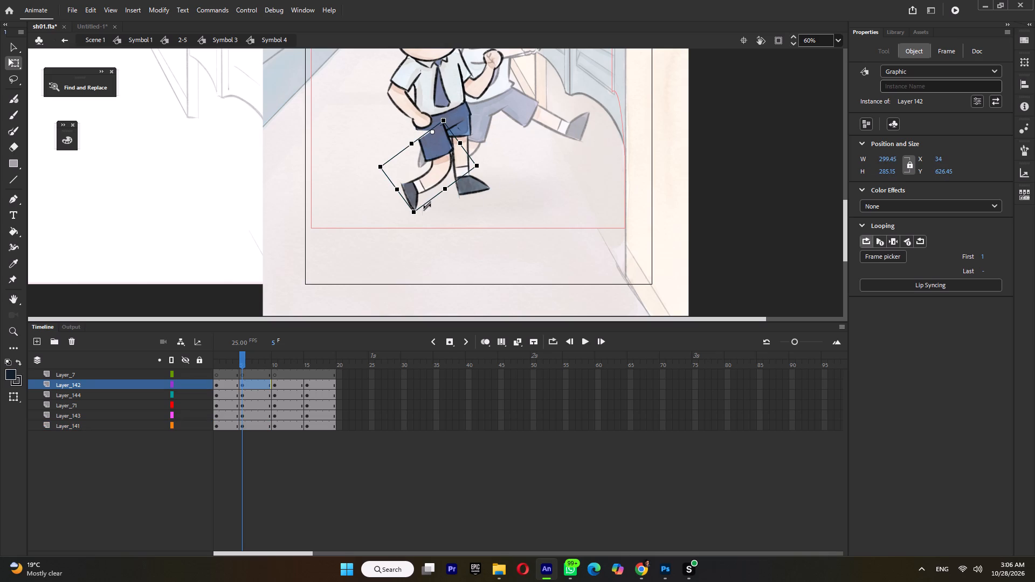
pyautogui.moveTo(396, 193); pyautogui.dragTo(402, 184)
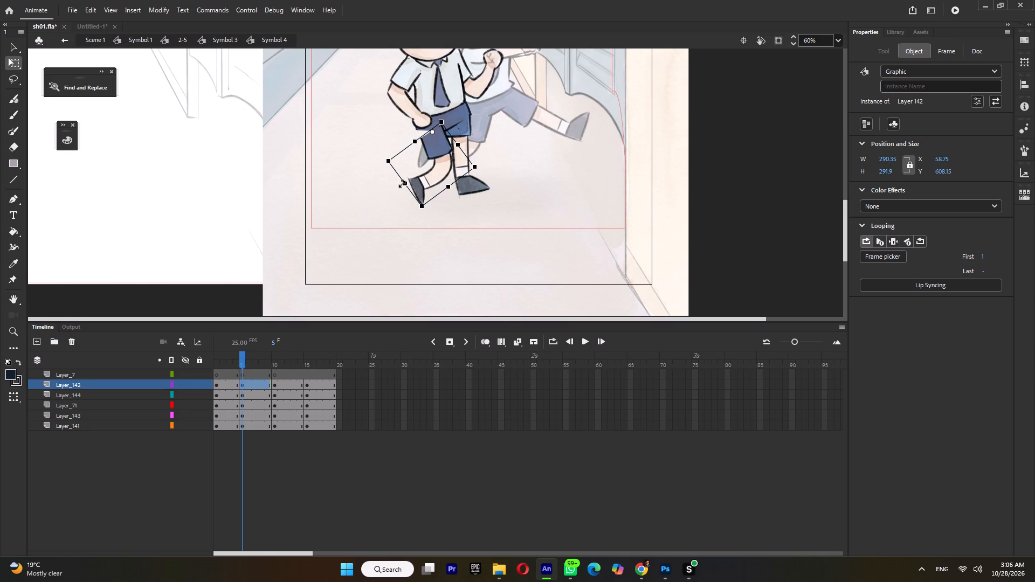
pyautogui.moveTo(402, 184); pyautogui.dragTo(401, 186)
pyautogui.keyDown('ctrl'); pyautogui.scroll(4, 431, 143); pyautogui.keyUp('ctrl')
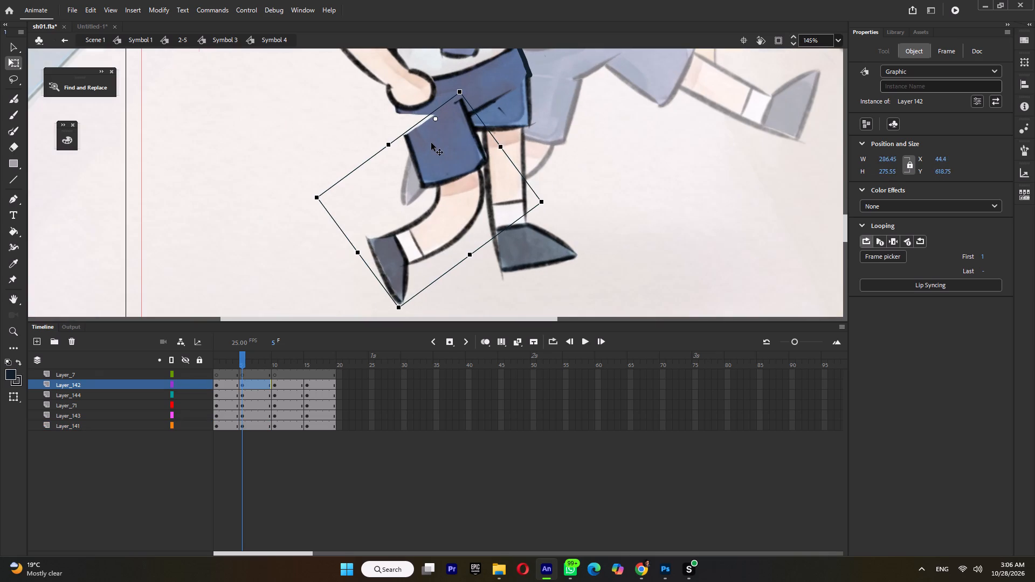
pyautogui.click(438, 153)
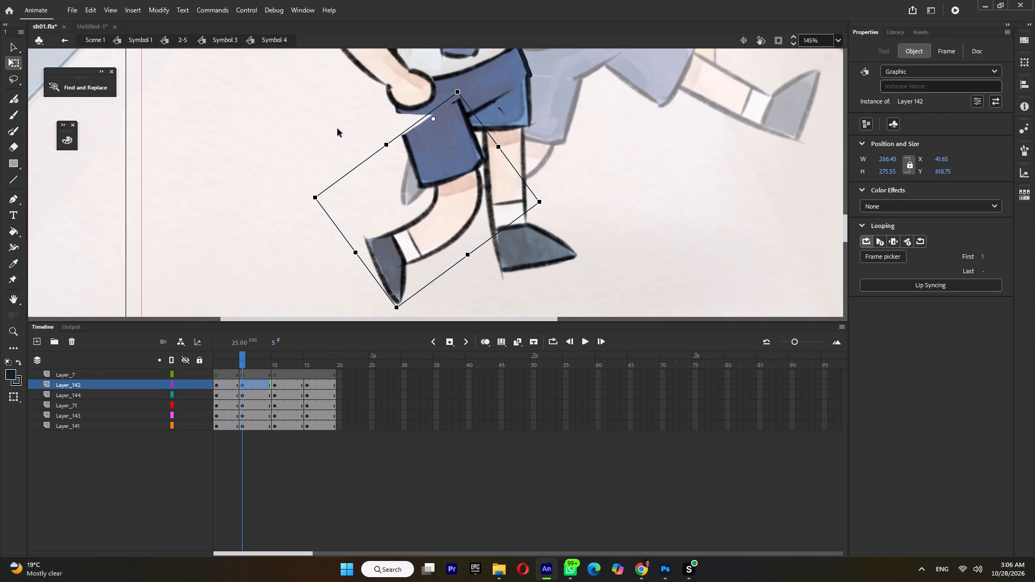
pyautogui.click(337, 129)
# On Layer_7 frame 5, brush a dark edge joining the shorts to the thigh and fill the gap with blue sampled from the shorts.
pyautogui.click(241, 371)
pyautogui.keyDown('ctrl'); pyautogui.scroll(3, 394, 116); pyautogui.keyUp('ctrl')
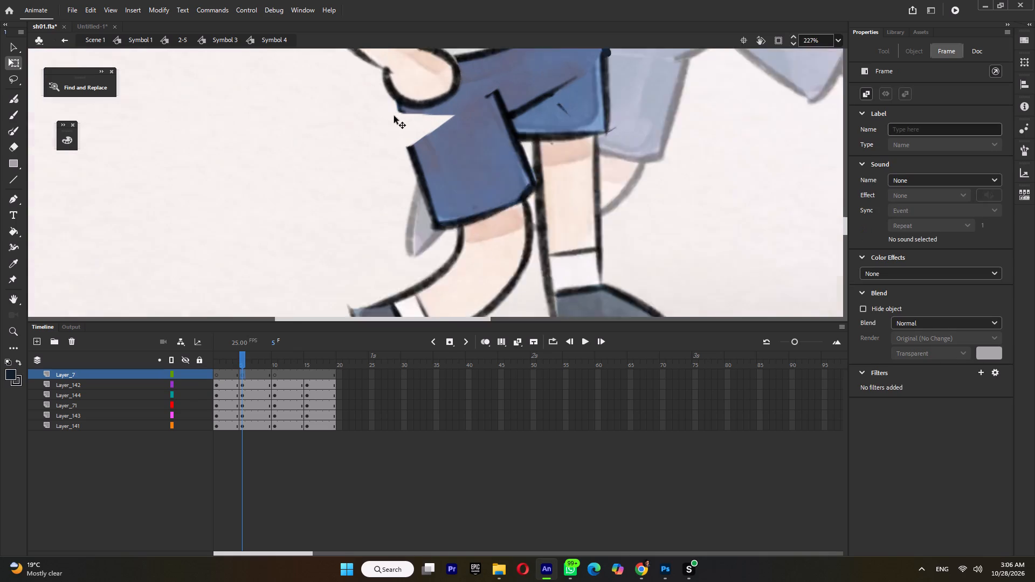
pyautogui.press('b')
pyautogui.moveTo(402, 108); pyautogui.dragTo(405, 123)
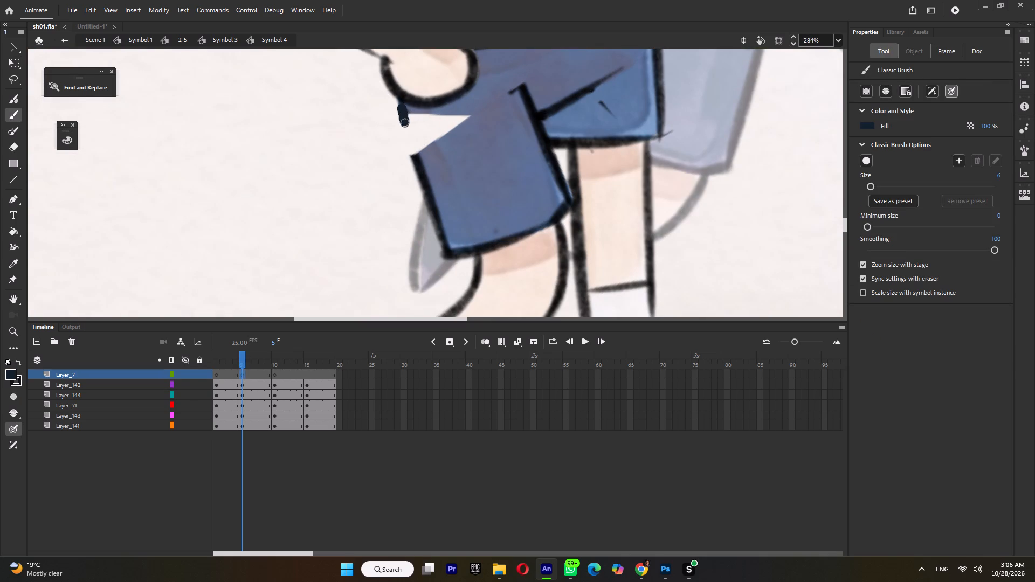
pyautogui.moveTo(405, 123); pyautogui.dragTo(417, 159)
pyautogui.press('i')
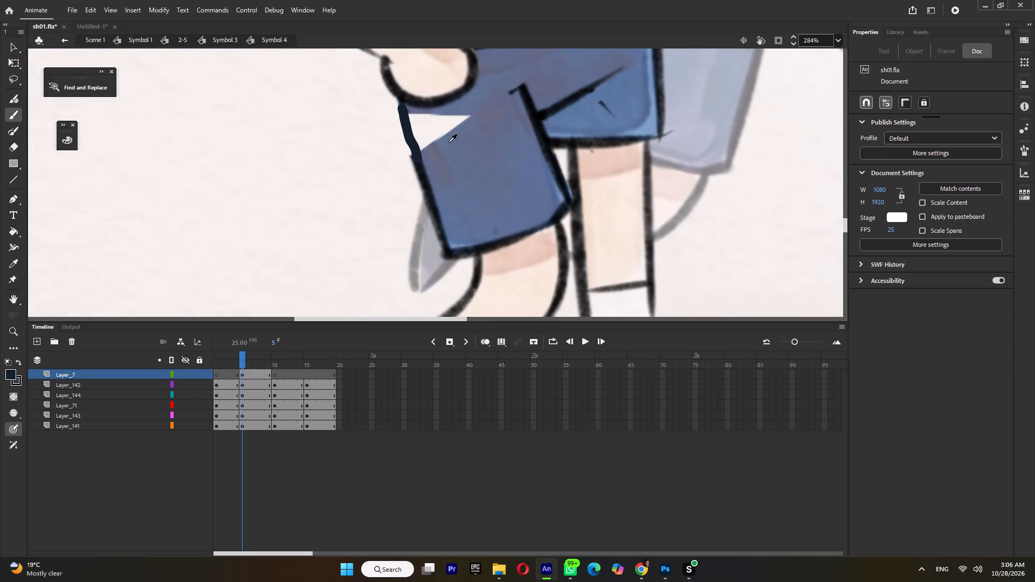
pyautogui.click(448, 142)
pyautogui.press('b')
pyautogui.moveTo(448, 133); pyautogui.dragTo(433, 133)
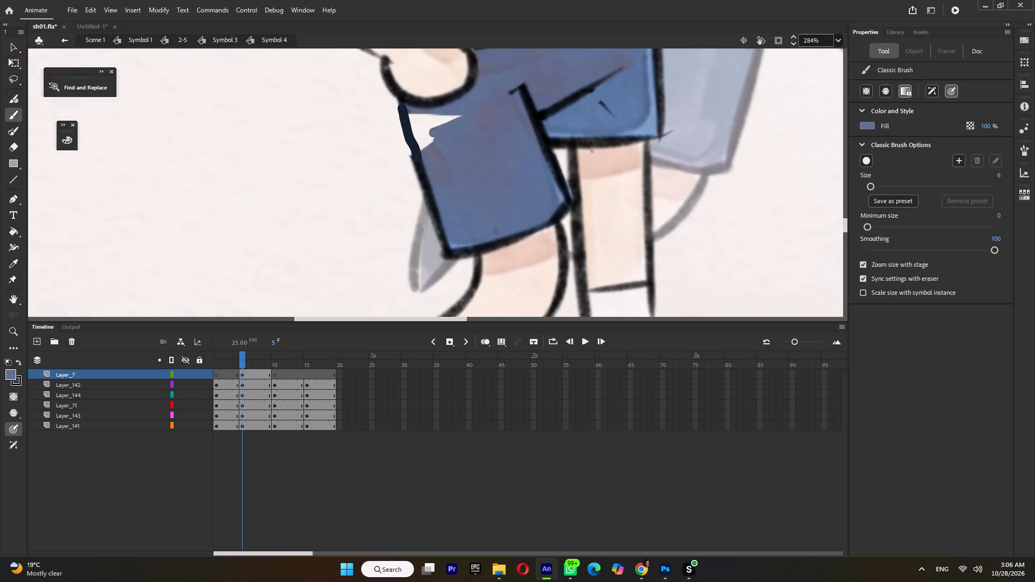
pyautogui.moveTo(433, 133); pyautogui.dragTo(416, 119)
pyautogui.moveTo(416, 119); pyautogui.dragTo(420, 147)
pyautogui.moveTo(420, 147); pyautogui.dragTo(422, 147)
# Move the frame 10 bent leg on Layer_142 forward to about X 86, Y 454, and cut it from that layer.
pyautogui.keyDown('ctrl'); pyautogui.scroll(-10, 454, 137); pyautogui.keyUp('ctrl')
pyautogui.click(13, 64)
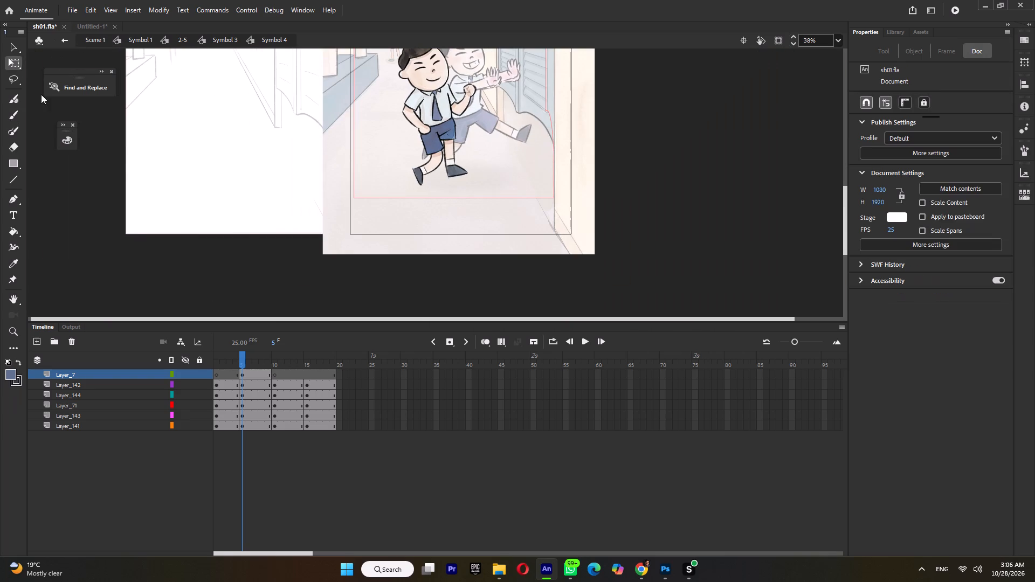
pyautogui.click(238, 361)
pyautogui.click(249, 358)
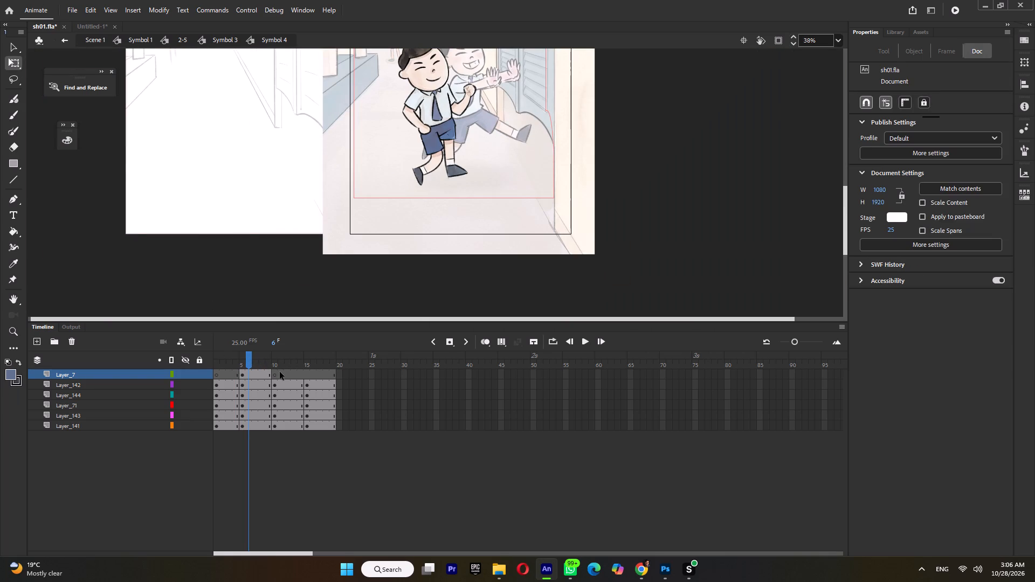
pyautogui.click(281, 363)
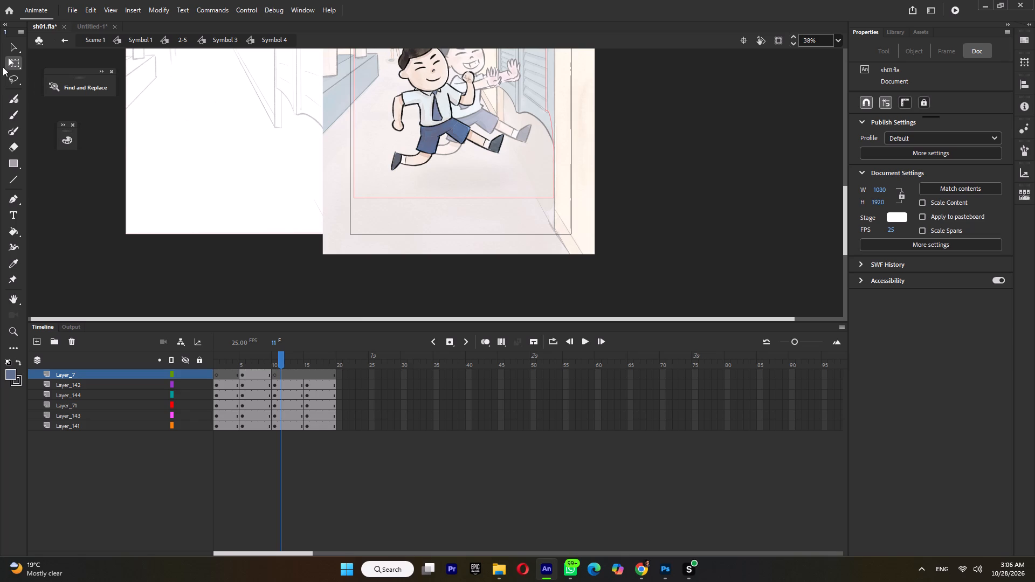
pyautogui.click(15, 60)
pyautogui.click(430, 154)
pyautogui.keyDown('ctrl'); pyautogui.scroll(3, 430, 150); pyautogui.keyUp('ctrl')
pyautogui.moveTo(418, 154); pyautogui.dragTo(452, 132)
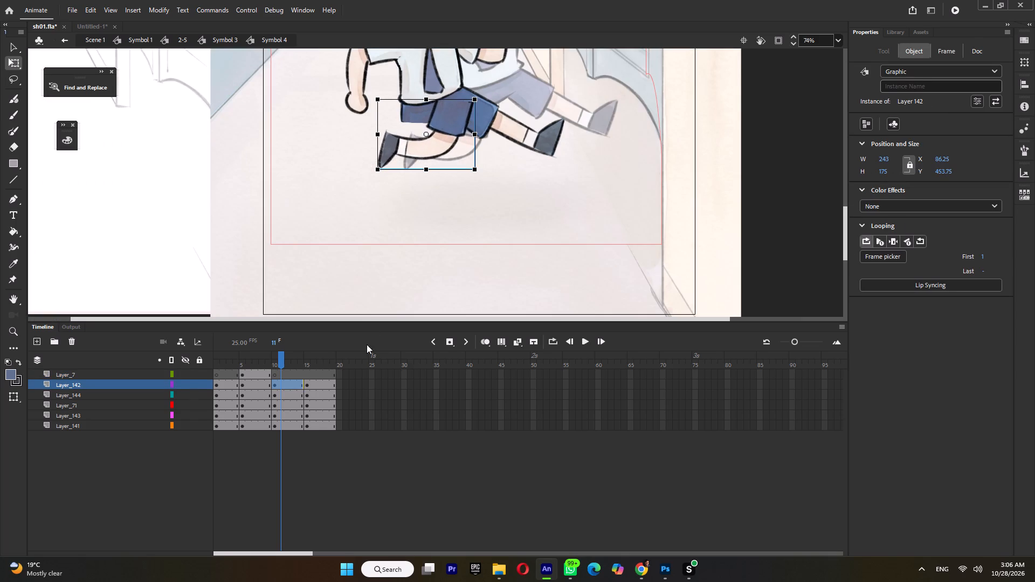
pyautogui.hotkey('ctrl', 'x')
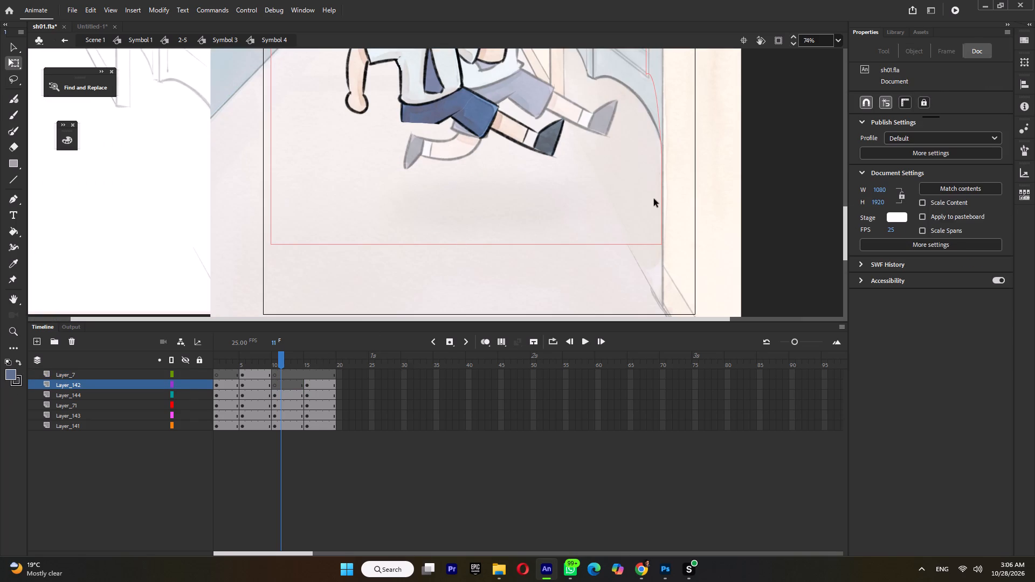
# Rotate the frame 10 extended leg on Layer_141 90° downward and place it under the rear of the shorts, about X 245, Y 447.
pyautogui.click(539, 141)
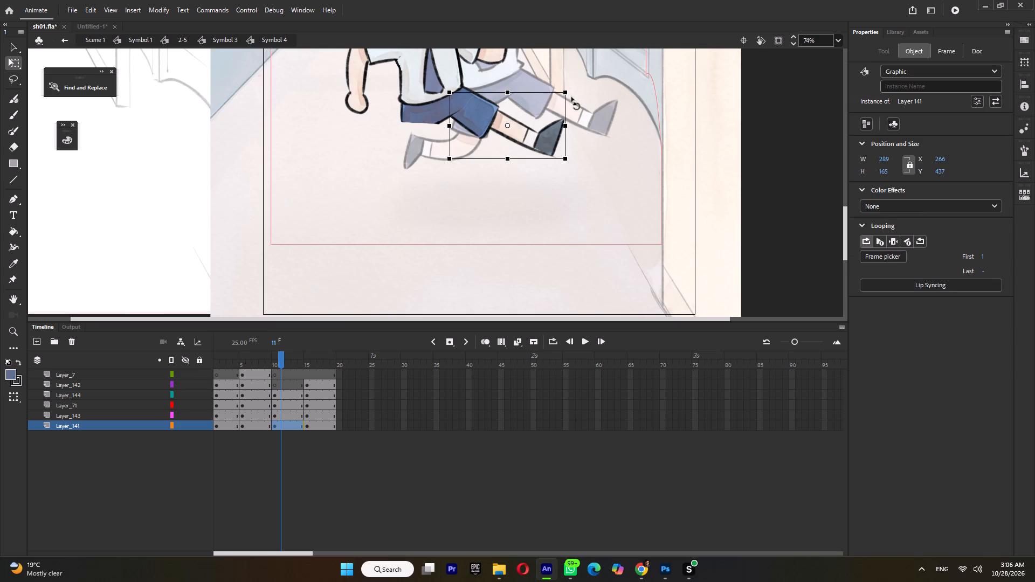
pyautogui.moveTo(571, 94); pyautogui.dragTo(544, 175)
pyautogui.moveTo(516, 96); pyautogui.dragTo(414, 135)
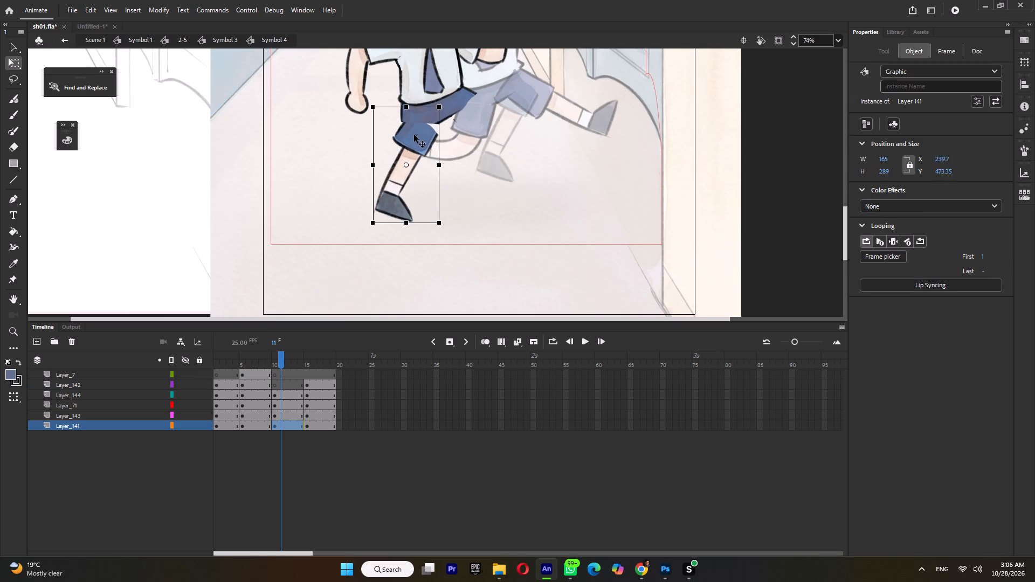
pyautogui.moveTo(414, 135); pyautogui.dragTo(413, 128)
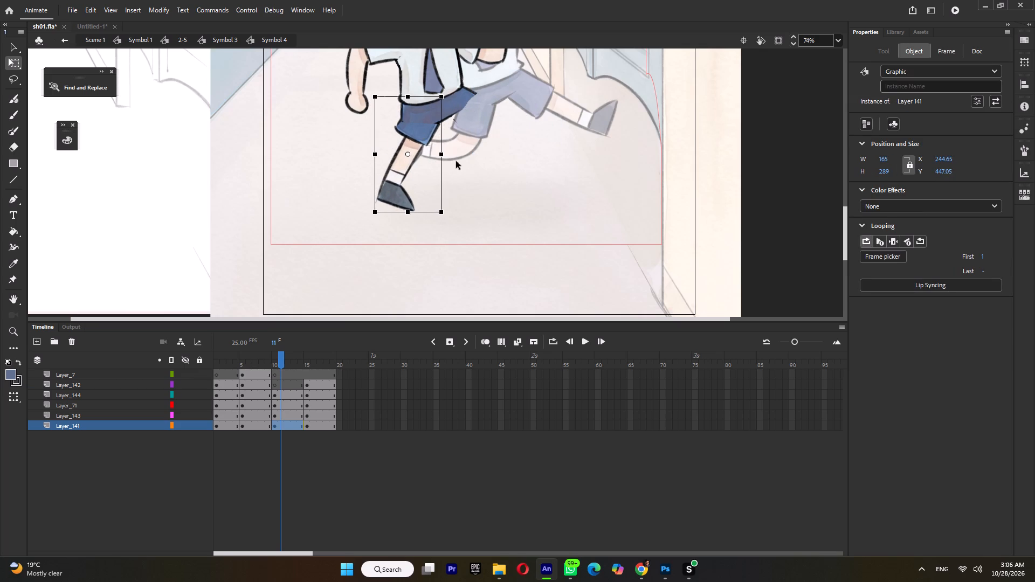
# Paste the cut bent leg in place on Layer_141, send it behind the other leg, and rotate it down and forward about the hip.
pyautogui.hotkey('ctrl', 'shift', 'v')
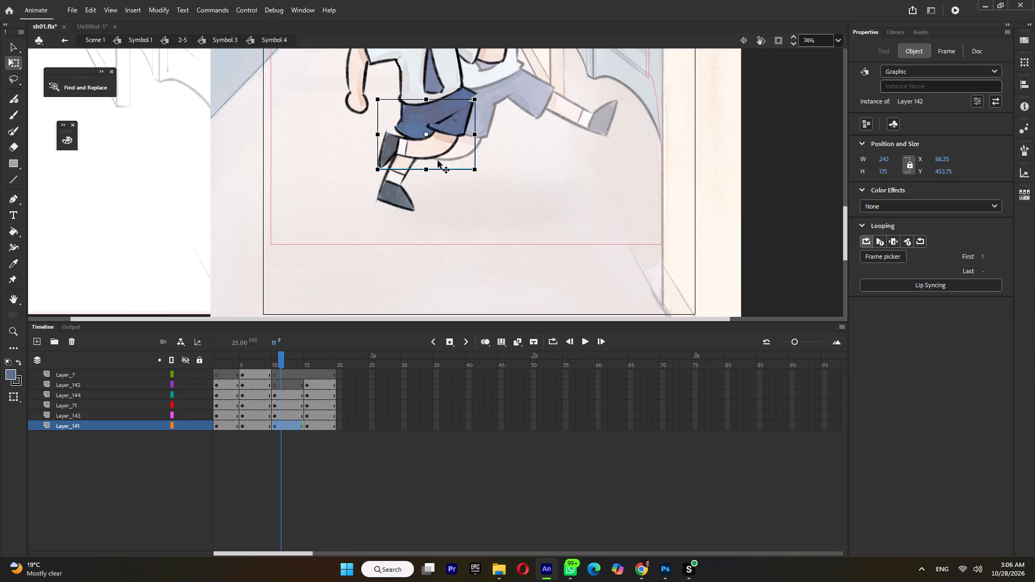
pyautogui.hotkey('ctrl', 'Down')
pyautogui.moveTo(425, 135); pyautogui.dragTo(457, 103)
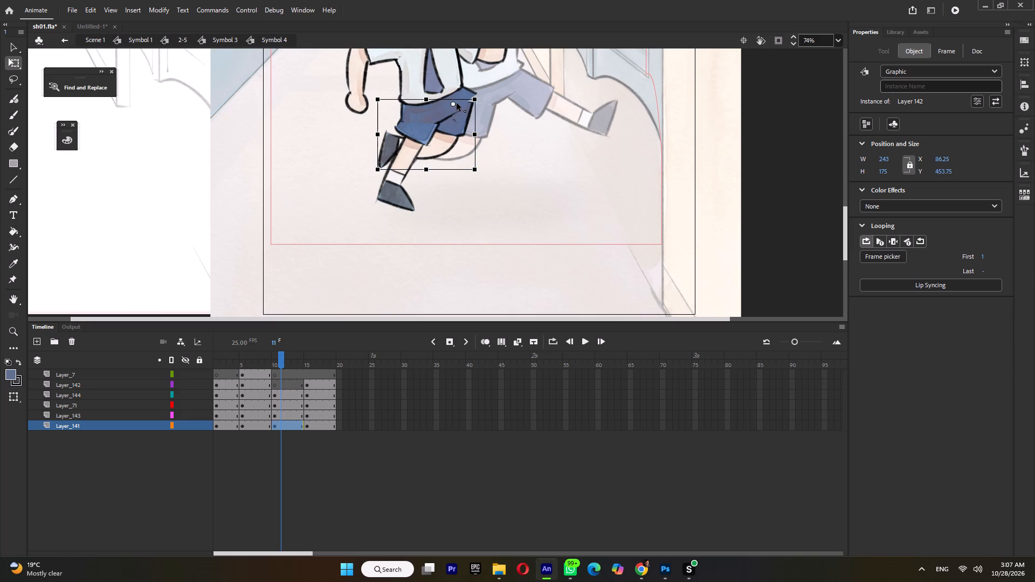
pyautogui.moveTo(457, 103); pyautogui.dragTo(461, 103)
pyautogui.moveTo(378, 176); pyautogui.dragTo(463, 201)
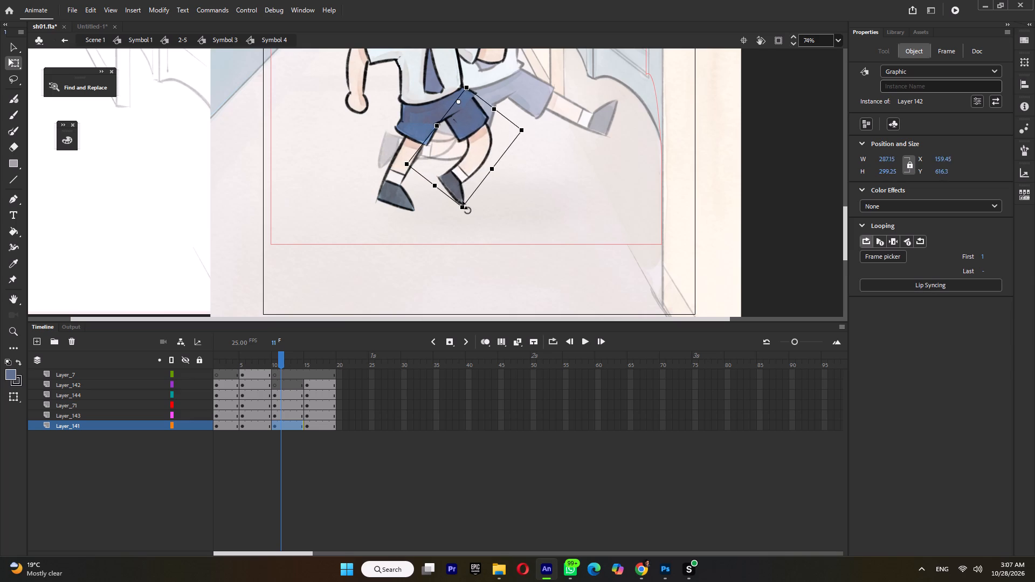
pyautogui.moveTo(463, 201); pyautogui.dragTo(474, 194)
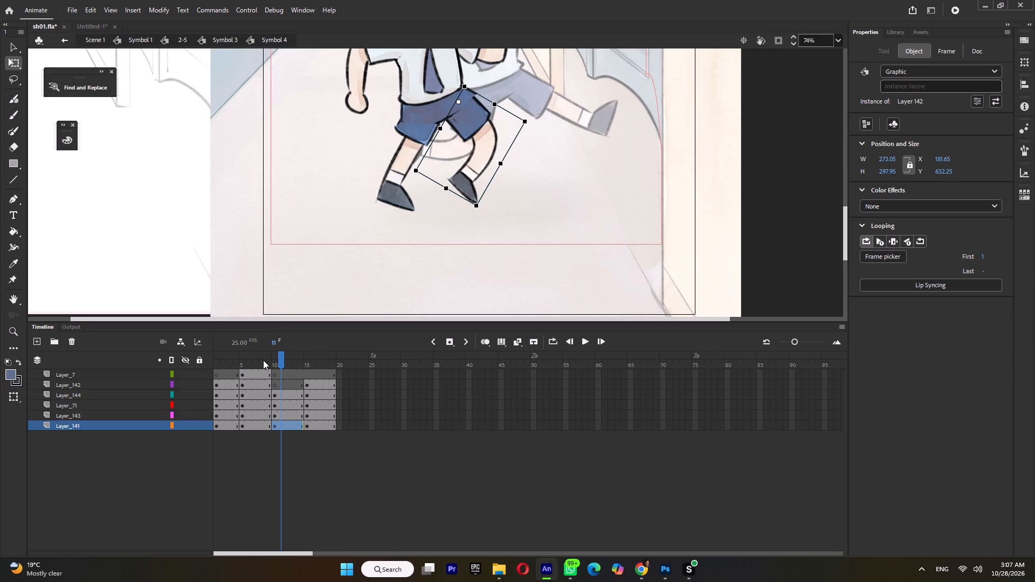
# At frame 10, rotate the bent leg on Layer_141 backward about the hip so its shoe trails behind the body.
pyautogui.click(263, 361)
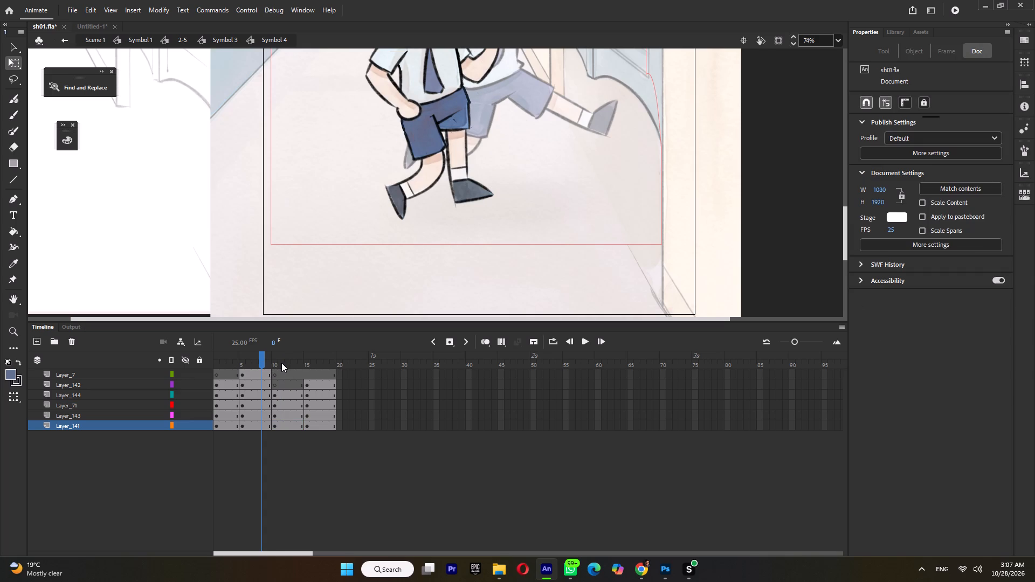
pyautogui.click(281, 363)
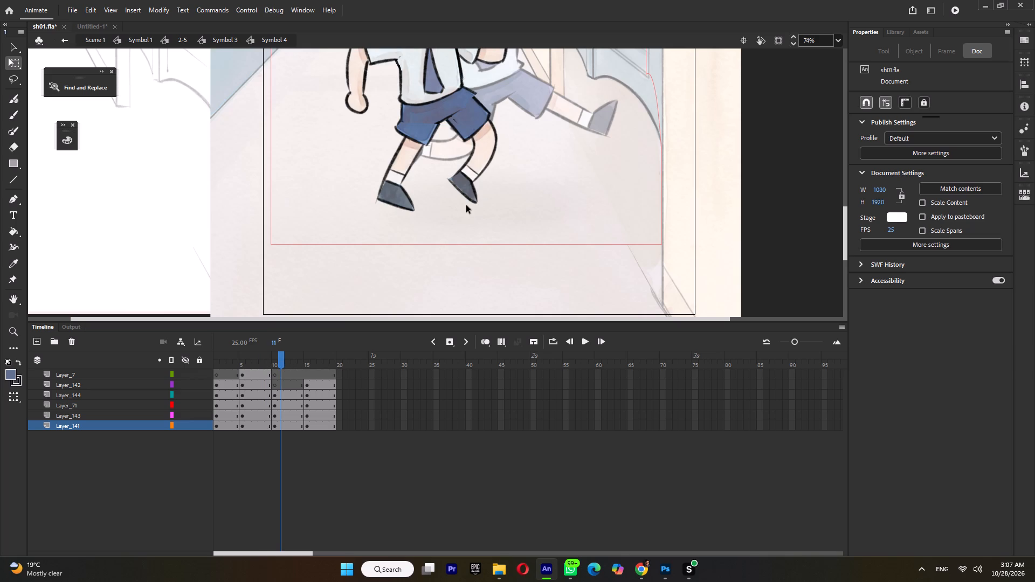
pyautogui.moveTo(231, 353); pyautogui.dragTo(226, 358)
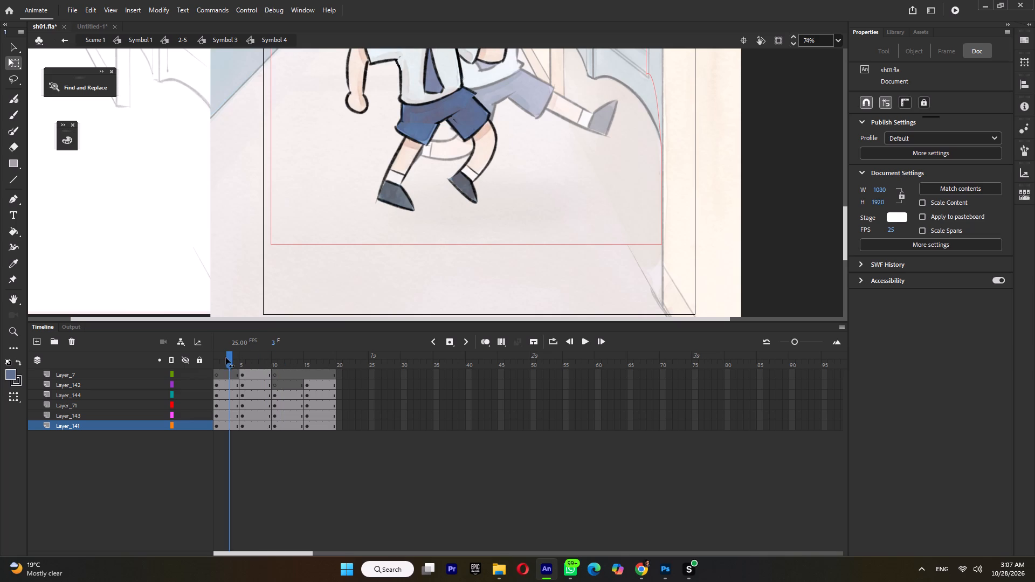
pyautogui.moveTo(226, 358); pyautogui.dragTo(271, 372)
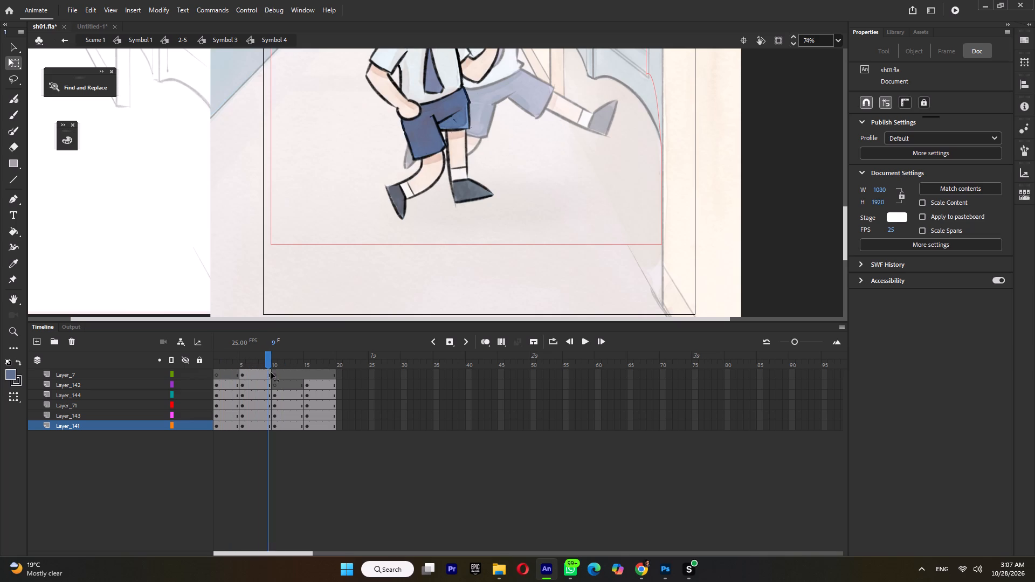
pyautogui.moveTo(271, 372); pyautogui.dragTo(274, 373)
pyautogui.click(468, 178)
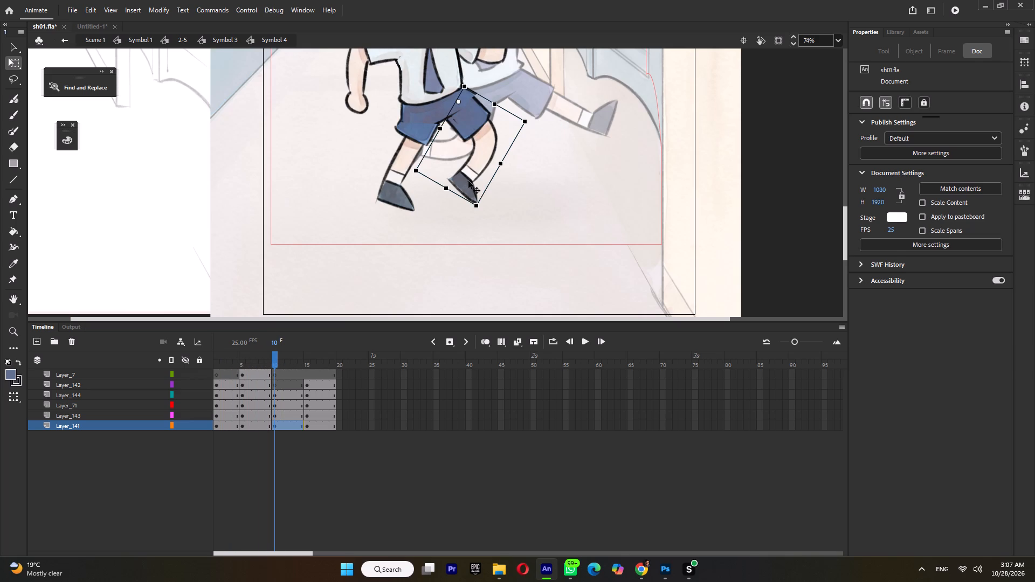
pyautogui.moveTo(477, 213); pyautogui.dragTo(382, 235)
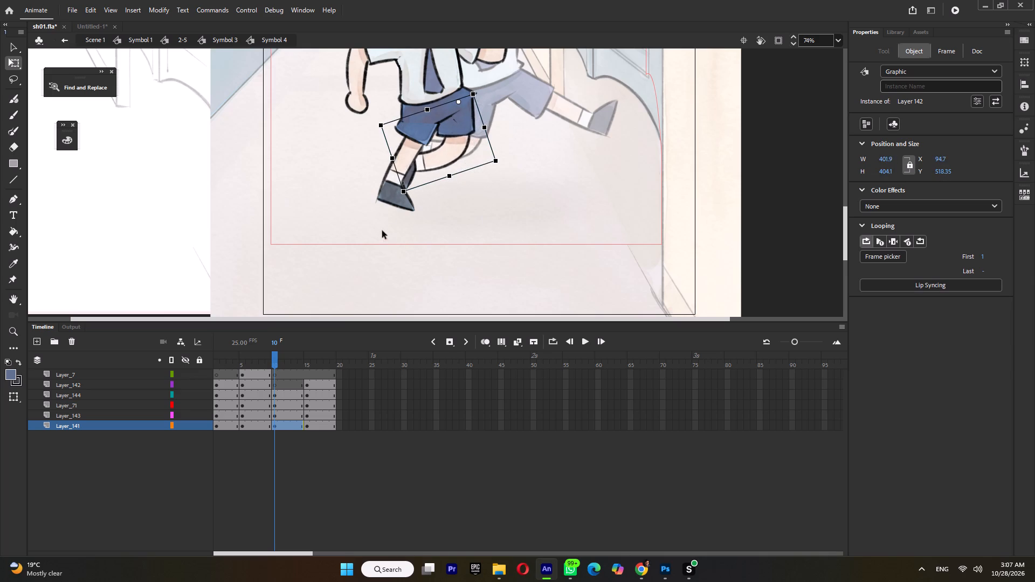
# Rotate the frame 10 straight leg forward, place it under the shorts at about X 188, Y 450, and set its pivot at the hip.
pyautogui.click(389, 193)
pyautogui.moveTo(437, 220); pyautogui.dragTo(498, 192)
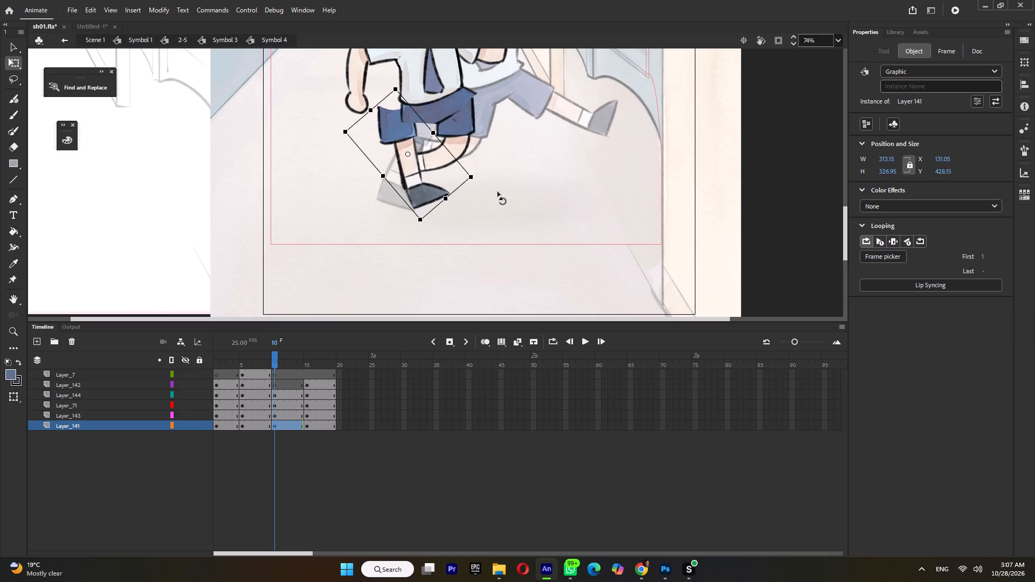
pyautogui.moveTo(498, 192); pyautogui.dragTo(499, 190)
pyautogui.moveTo(419, 193); pyautogui.dragTo(447, 201)
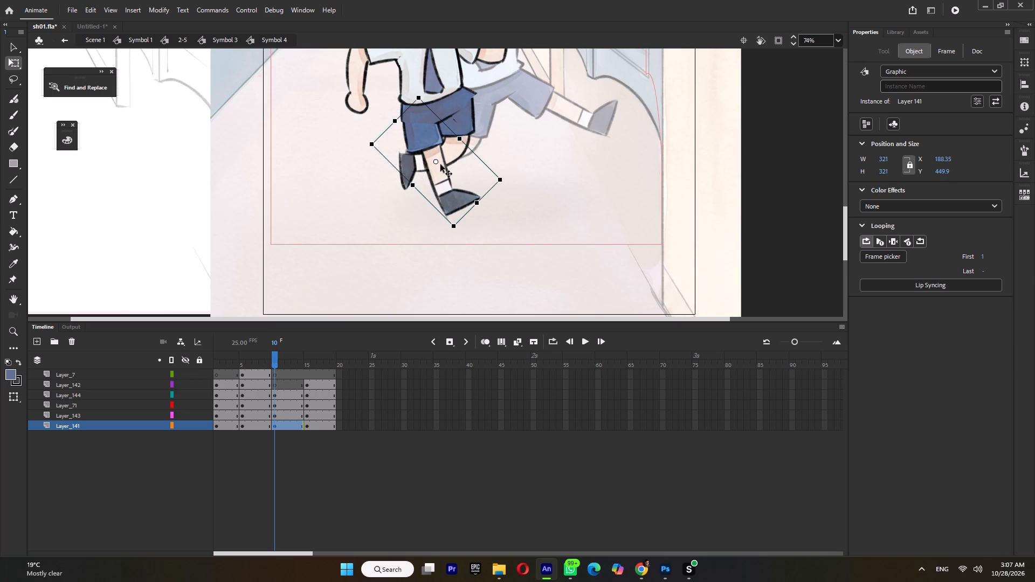
pyautogui.moveTo(437, 162); pyautogui.dragTo(422, 122)
# Move the straight leg to Layer_142 at frame 10, keeping its place, and swing it further forward about the hip.
pyautogui.hotkey('ctrl', 'x')
pyautogui.click(276, 387)
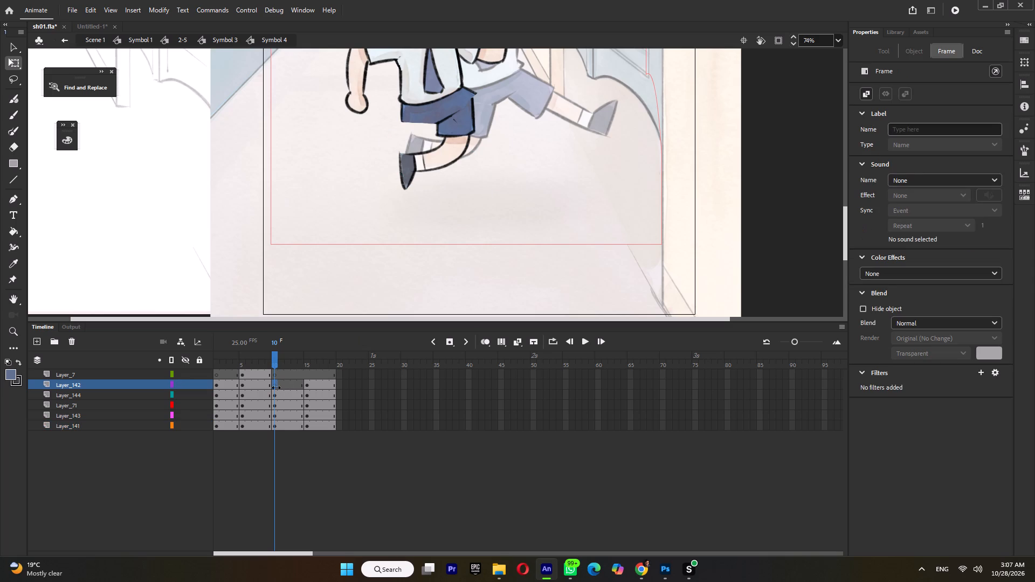
pyautogui.hotkey('ctrl', 'shift', 'v')
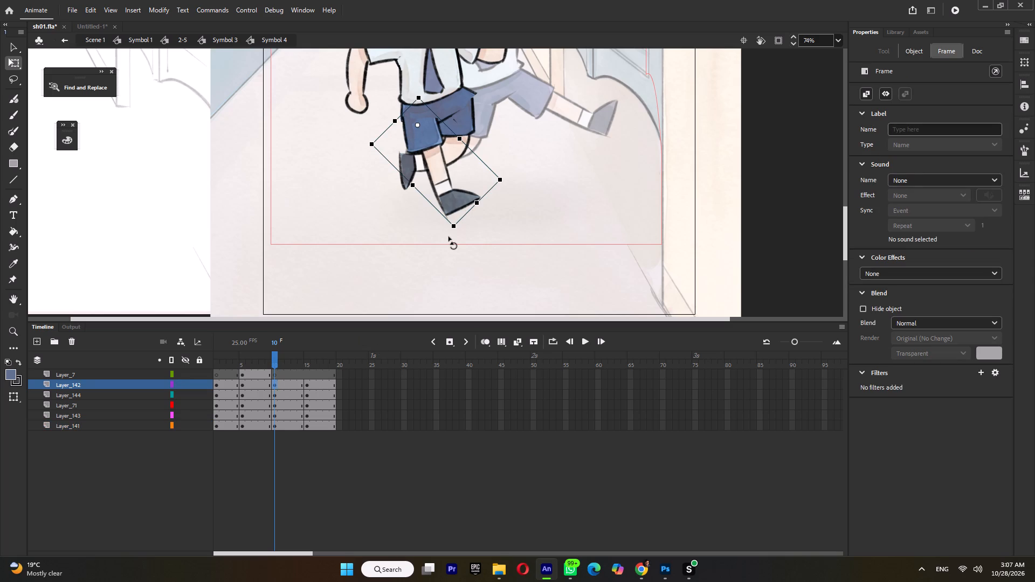
pyautogui.moveTo(449, 237); pyautogui.dragTo(471, 238)
# Nudge the bent leg on Layer_141's frame 10 pose slightly backward and down under the shorts.
pyautogui.click(473, 120)
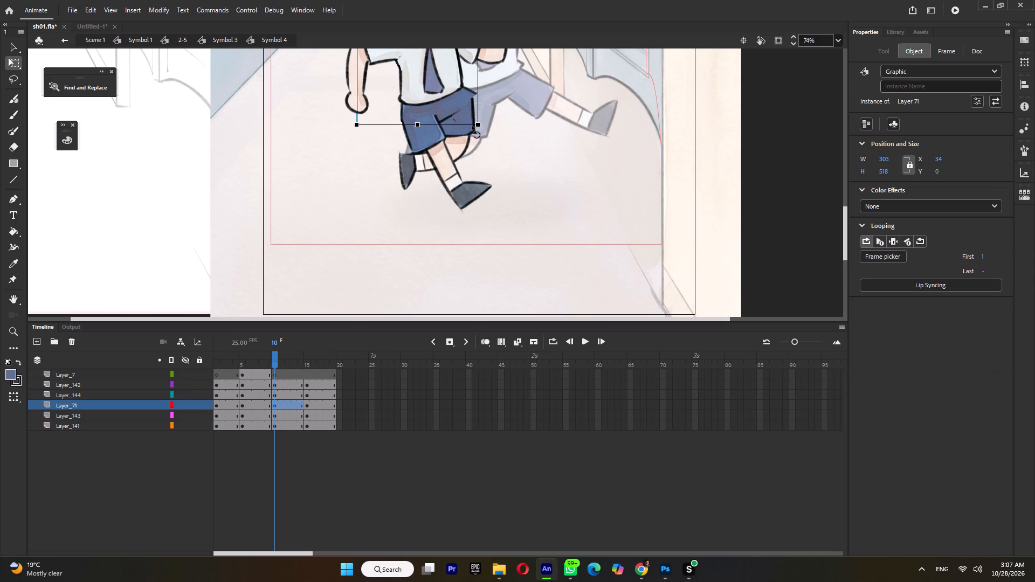
pyautogui.click(263, 414)
pyautogui.click(255, 406)
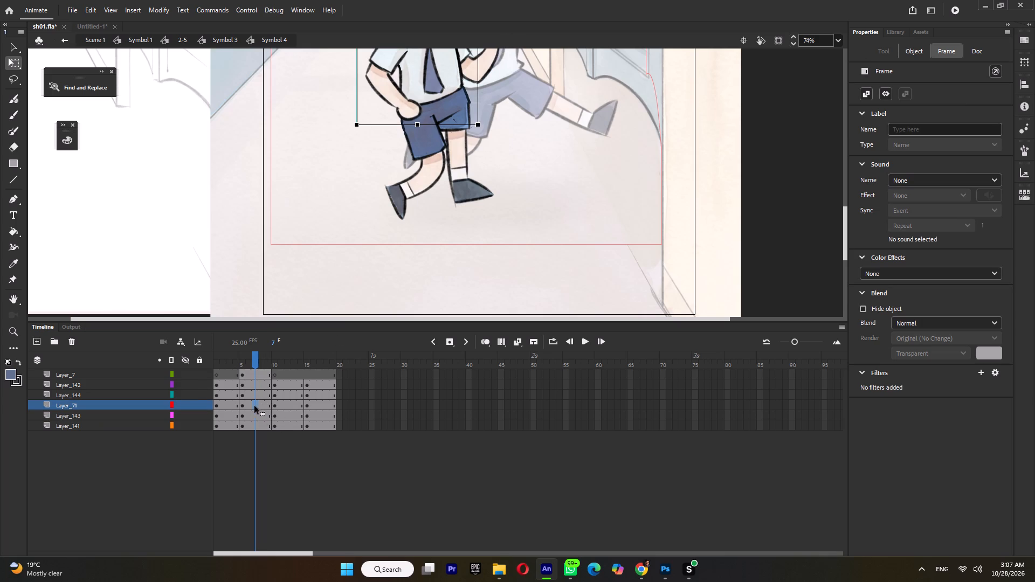
pyautogui.click(256, 403)
pyautogui.moveTo(257, 406); pyautogui.dragTo(276, 406)
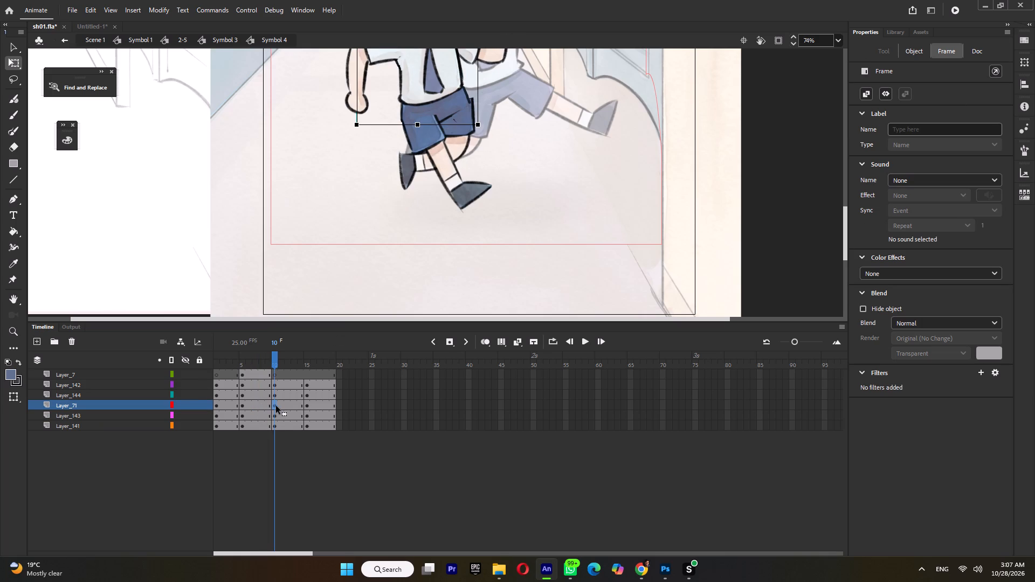
pyautogui.click(471, 136)
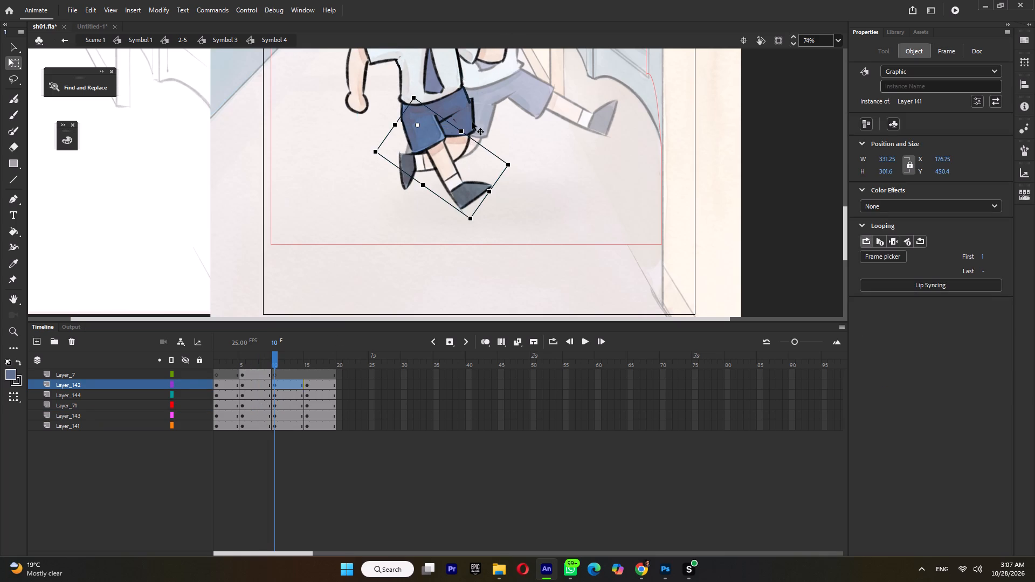
pyautogui.click(472, 121)
pyautogui.click(477, 132)
pyautogui.click(477, 135)
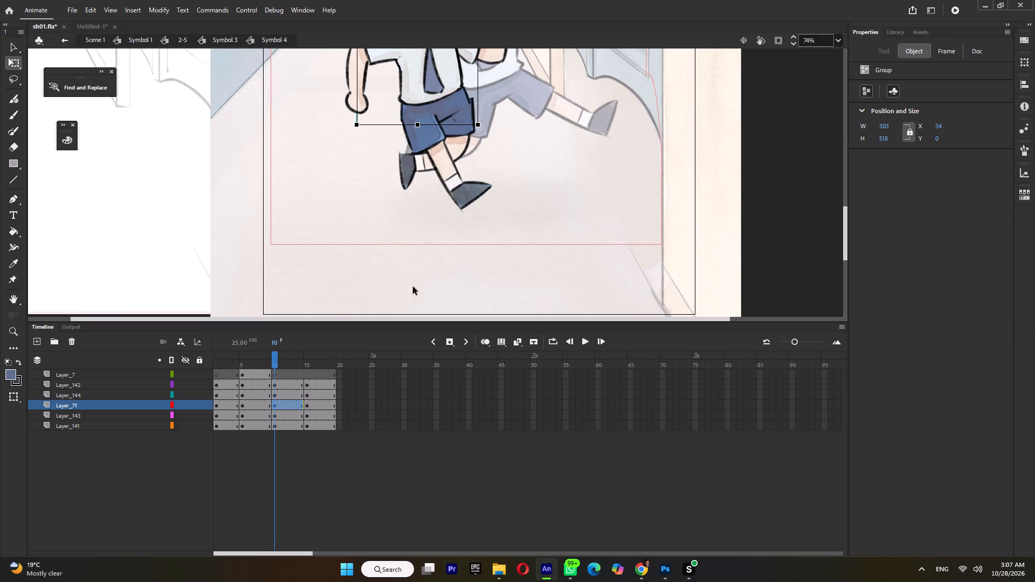
pyautogui.click(292, 425)
pyautogui.press('Left')
pyautogui.press('Left')
pyautogui.press('Left')
pyautogui.press('Left')
pyautogui.press('Left')
pyautogui.press('Left')
pyautogui.press('Left')
pyautogui.press('Left')
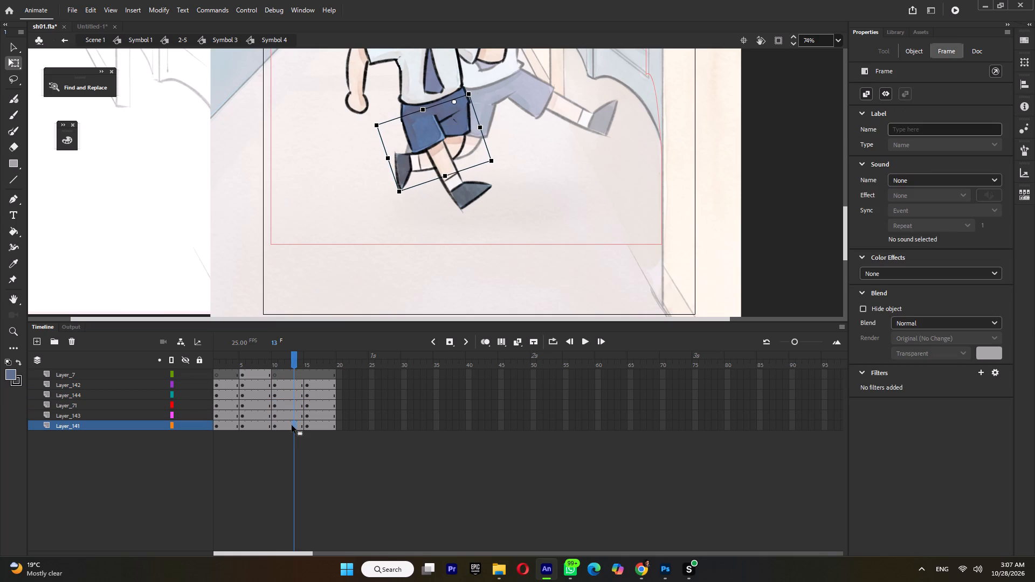
pyautogui.press('Down')
# Replace the frame 15 keyframes on all layers with copies of the frame 10 pose.
pyautogui.click(316, 361)
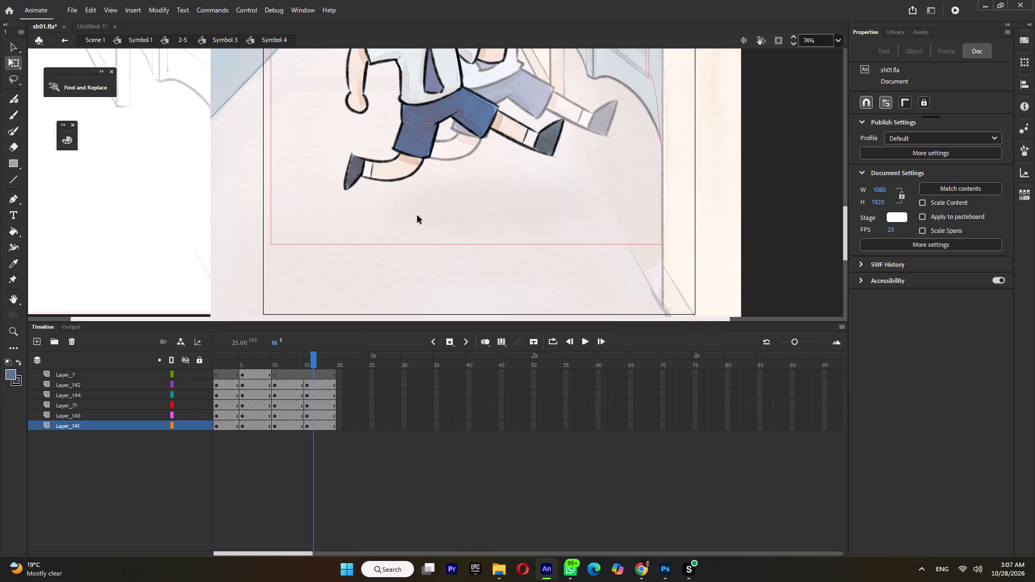
pyautogui.keyDown('ctrl'); pyautogui.scroll(-3, 418, 219); pyautogui.keyUp('ctrl')
pyautogui.keyDown('ctrl'); pyautogui.scroll(1, 434, 160); pyautogui.keyUp('ctrl')
pyautogui.click(296, 355)
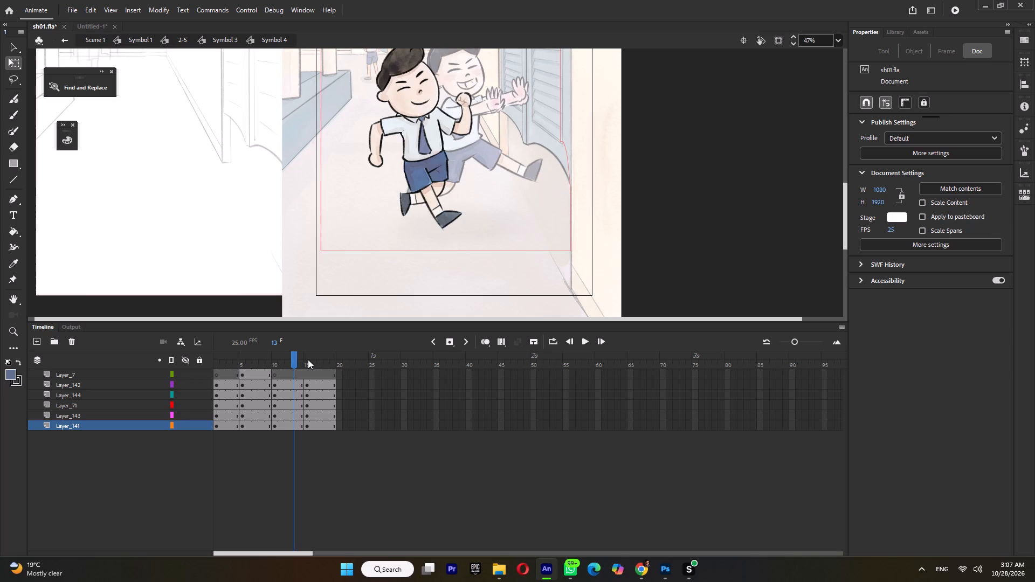
pyautogui.doubleClick(307, 362)
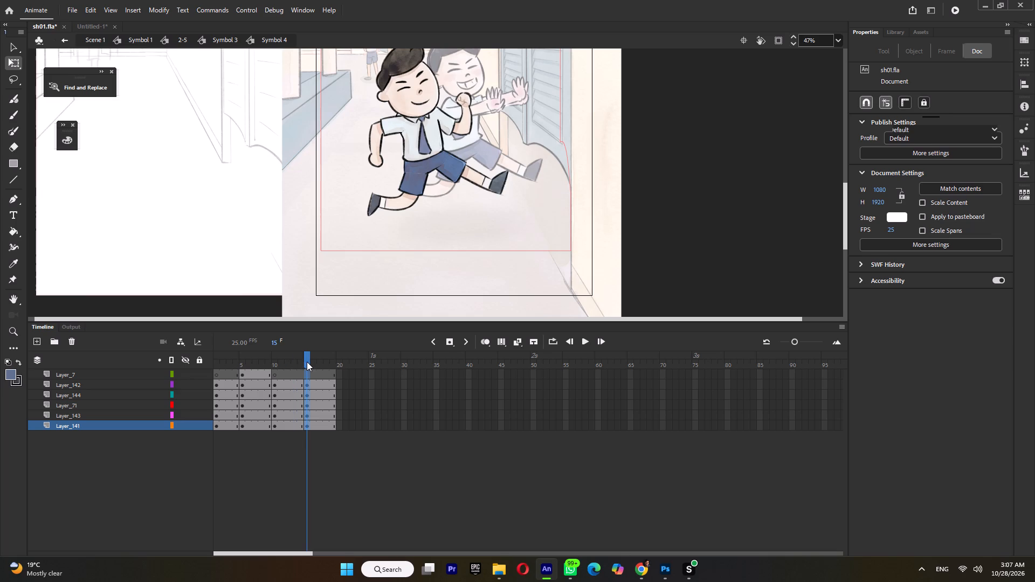
pyautogui.hotkey('shift', 'F6')
pyautogui.press('F6')
# At frame 15, rotate the Layer_142 leg back about the hip until it stands upright under the body, and nudge it slightly backward.
pyautogui.click(487, 210)
pyautogui.click(439, 214)
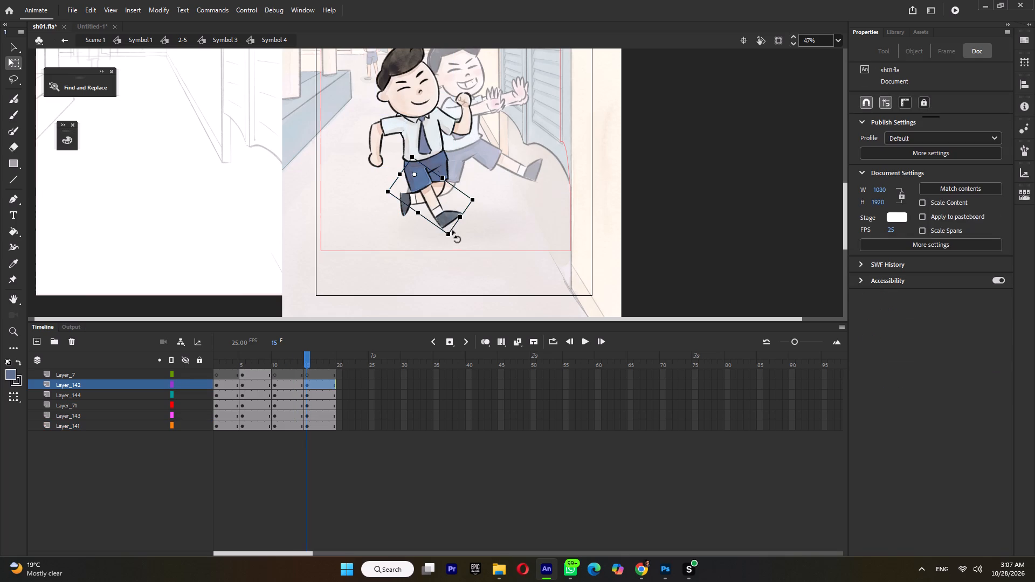
pyautogui.moveTo(454, 234); pyautogui.dragTo(423, 263)
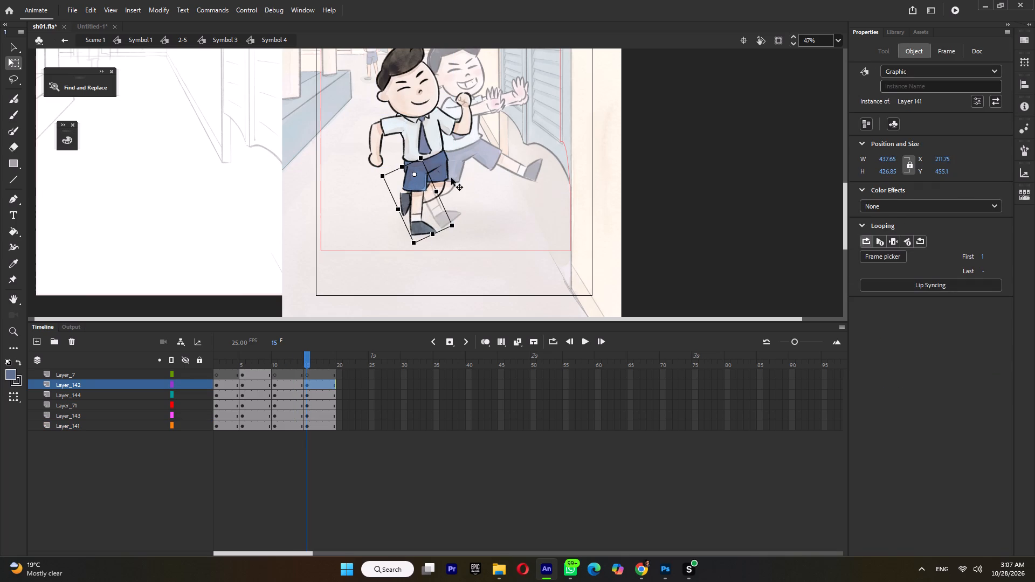
pyautogui.press('Left')
pyautogui.press('Left')
pyautogui.press('Left')
pyautogui.press('Left')
# Rotate the frame 15 bent leg on Layer_141 forward about the hip.
pyautogui.click(451, 182)
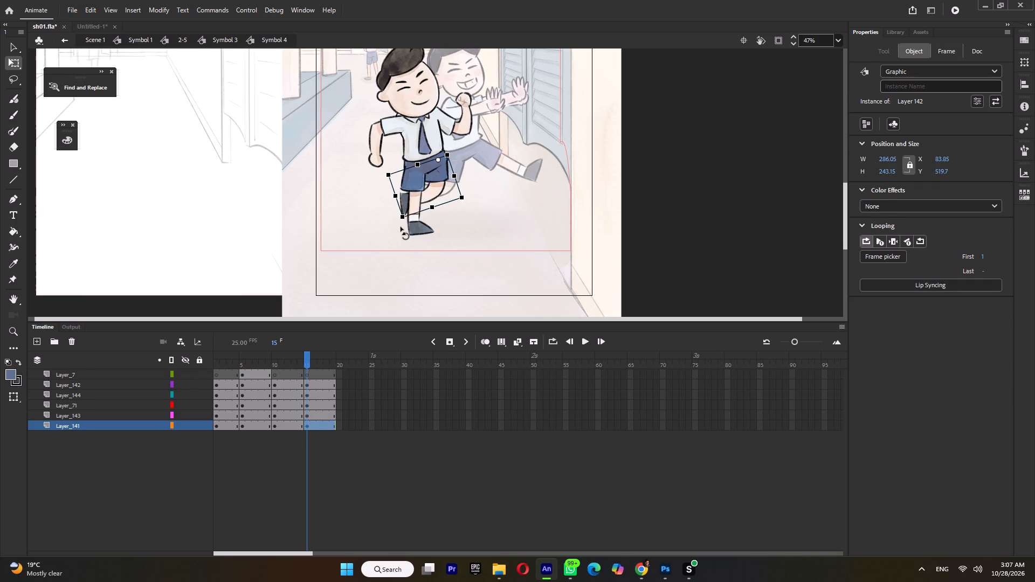
pyautogui.moveTo(401, 225); pyautogui.dragTo(434, 241)
# At frame 15, set the Layer_144 arm's pivot at the shoulder and rotate the arm so its hand reaches the shorts.
pyautogui.click(371, 143)
pyautogui.moveTo(387, 143); pyautogui.dragTo(400, 123)
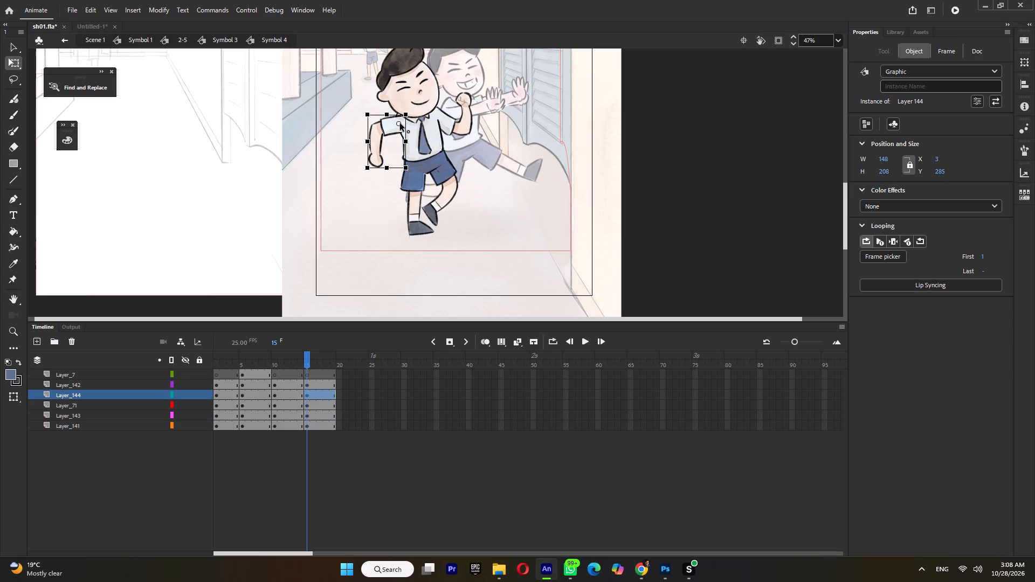
pyautogui.moveTo(400, 123); pyautogui.dragTo(407, 123)
pyautogui.moveTo(365, 174); pyautogui.dragTo(410, 198)
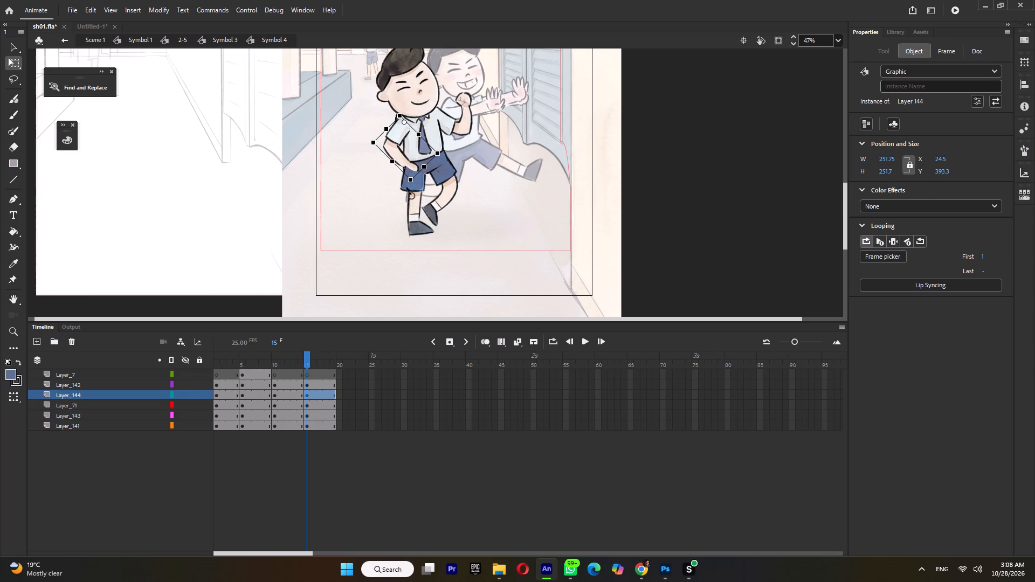
# Move Layer_144 to the top of the layer stack and shift the frame 15 arm slightly at the shoulder.
pyautogui.moveTo(78, 393); pyautogui.dragTo(78, 348)
pyautogui.keyDown('ctrl'); pyautogui.scroll(2, 484, 117); pyautogui.keyUp('ctrl')
pyautogui.keyDown('ctrl'); pyautogui.scroll(3, 323, 146); pyautogui.keyUp('ctrl')
pyautogui.moveTo(392, 141); pyautogui.dragTo(387, 140)
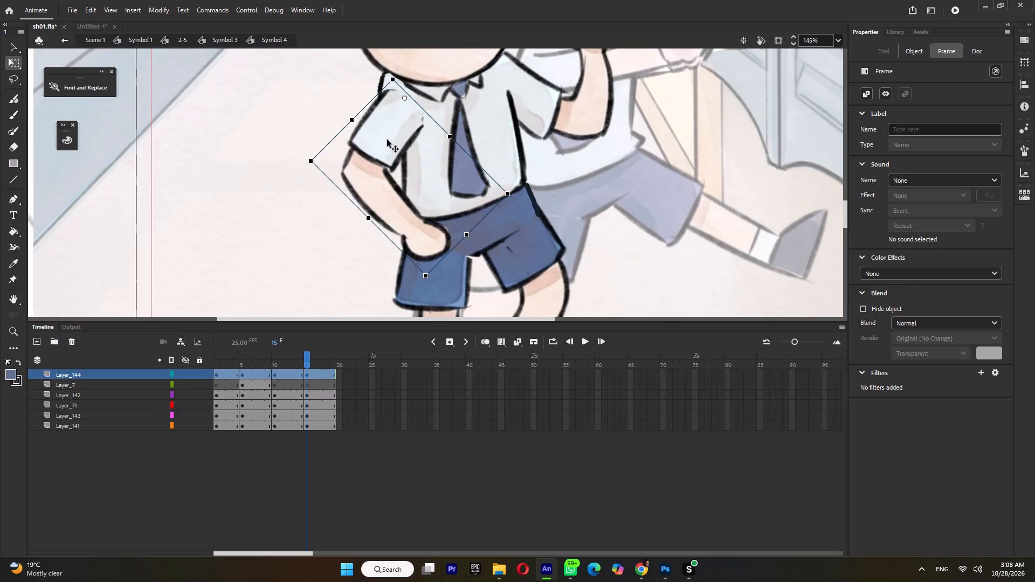
pyautogui.moveTo(387, 140); pyautogui.dragTo(387, 126)
# On the frame 10 pose, rotate the Layer_144 arm forward and place it across the chest with its sleeve at the shoulder.
pyautogui.click(259, 365)
pyautogui.click(284, 362)
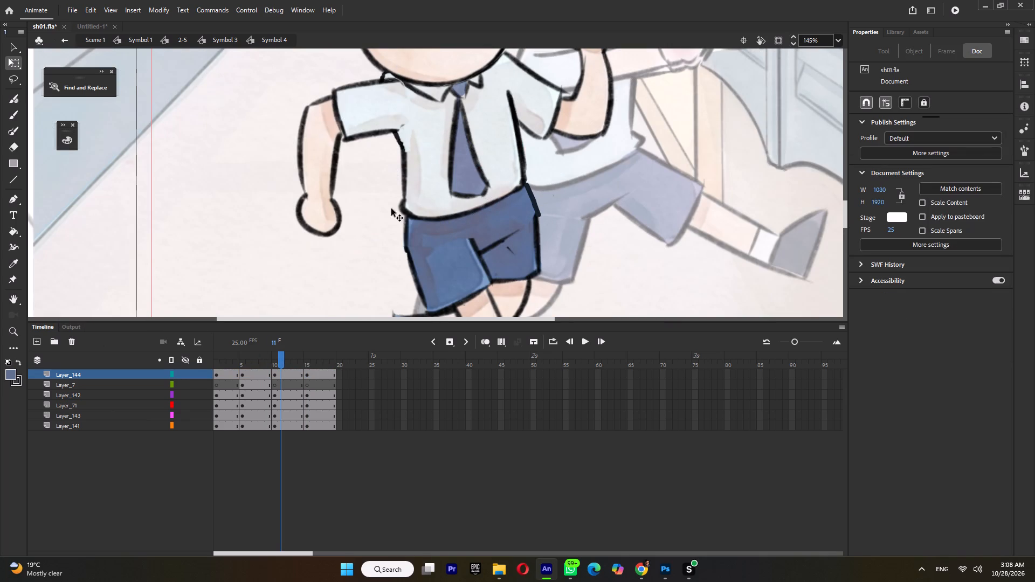
pyautogui.click(328, 148)
pyautogui.moveTo(409, 246); pyautogui.dragTo(447, 0)
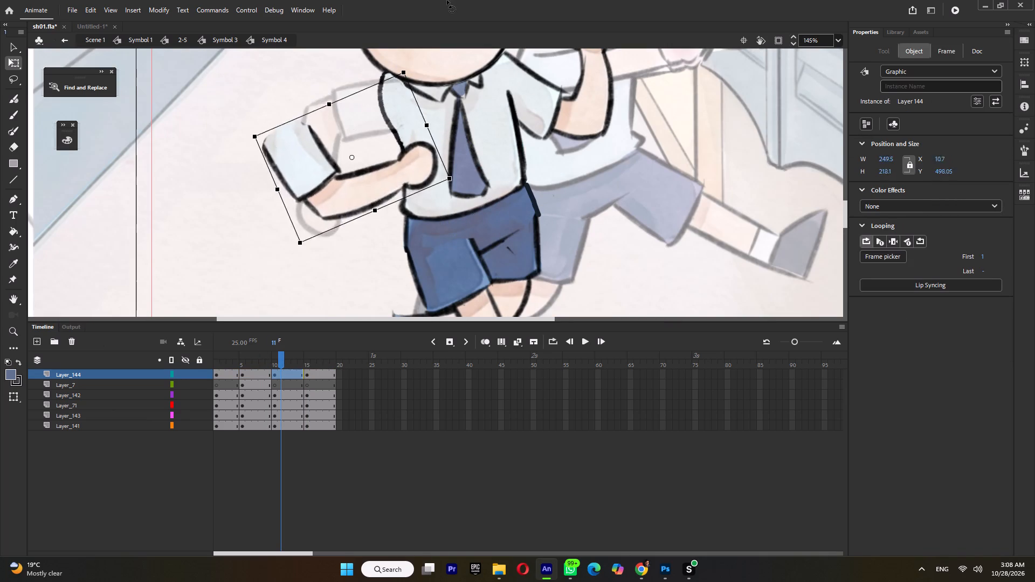
pyautogui.moveTo(447, 0); pyautogui.dragTo(373, 10)
pyautogui.moveTo(316, 196); pyautogui.dragTo(437, 138)
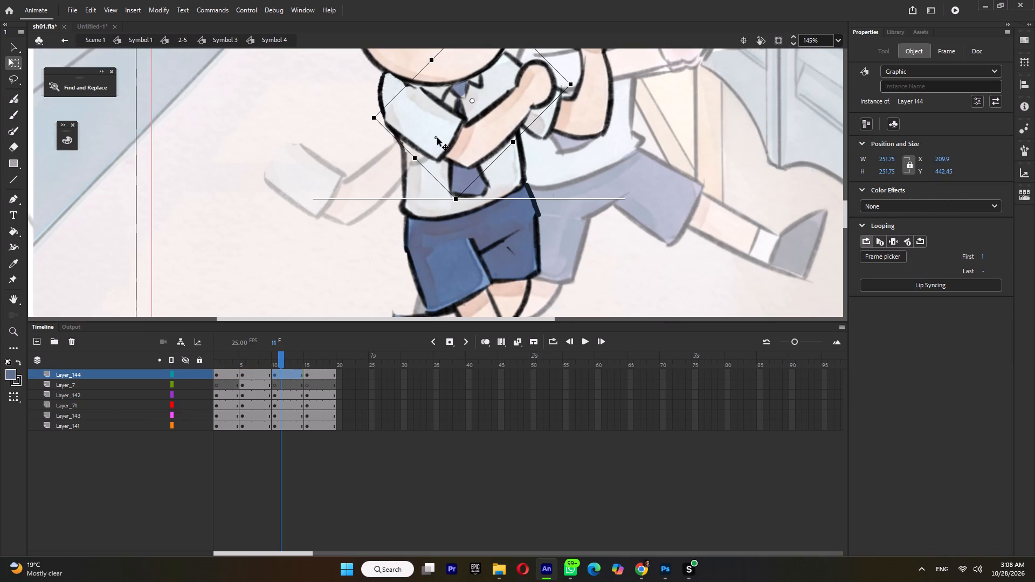
pyautogui.moveTo(437, 138); pyautogui.dragTo(438, 137)
# On the frame 10 pose, set the Layer_143 far arm's pivot at the shoulder and rotate the arm back behind the torso.
pyautogui.keyDown('ctrl'); pyautogui.scroll(-2, 506, 187); pyautogui.keyUp('ctrl')
pyautogui.click(557, 137)
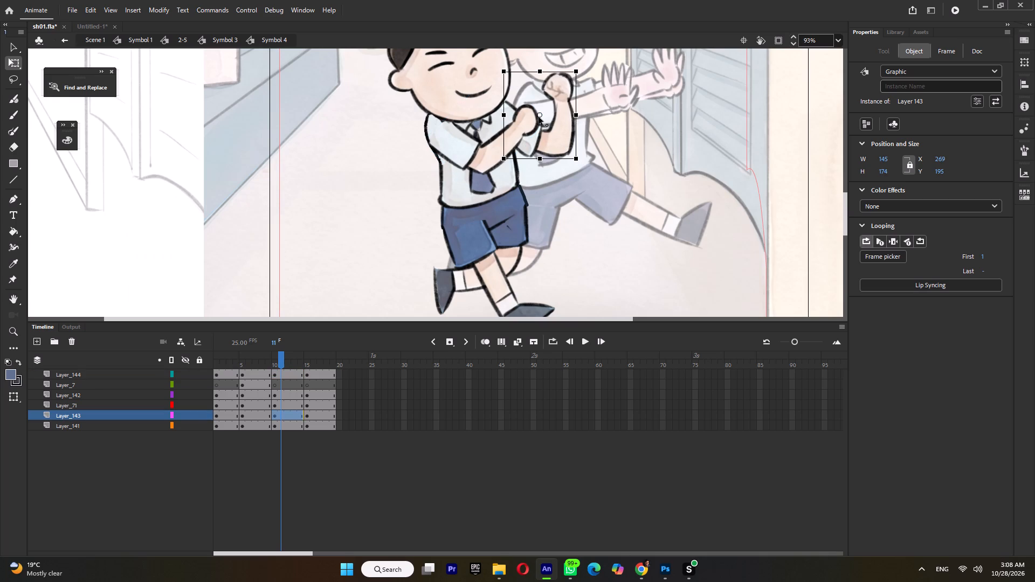
pyautogui.moveTo(539, 117); pyautogui.dragTo(498, 106)
pyautogui.moveTo(576, 164); pyautogui.dragTo(313, 214)
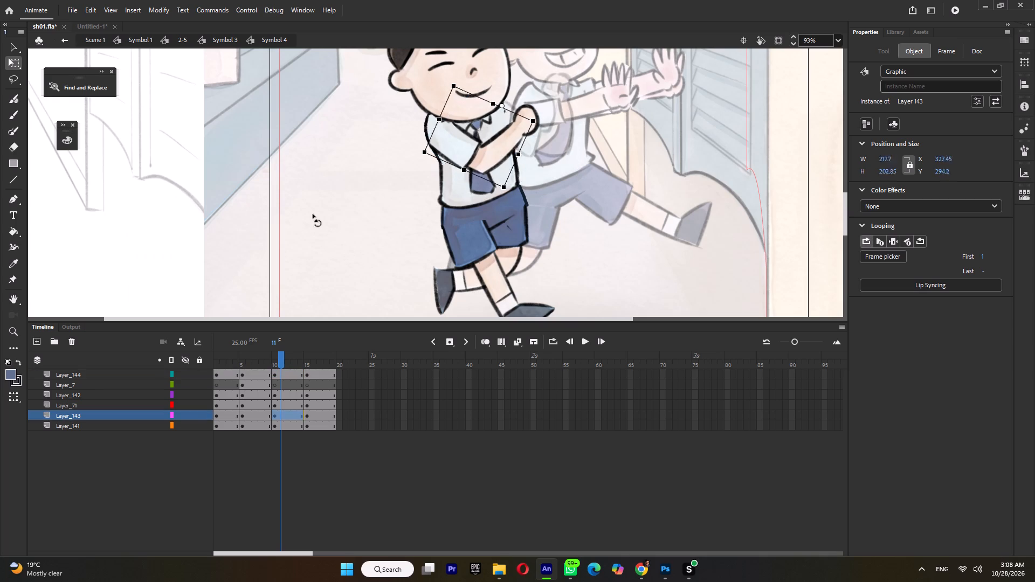
pyautogui.moveTo(313, 214); pyautogui.dragTo(344, 245)
# Nudge the frame 10 far arm on Layer_143 in small steps to adjust its position behind the shoulder and torso.
pyautogui.hotkey('shift', 'Left')
pyautogui.hotkey('shift', 'Left')
pyautogui.hotkey('shift', 'Left')
pyautogui.hotkey('shift', 'Left')
pyautogui.hotkey('shift', 'Left')
pyautogui.hotkey('shift', 'Left')
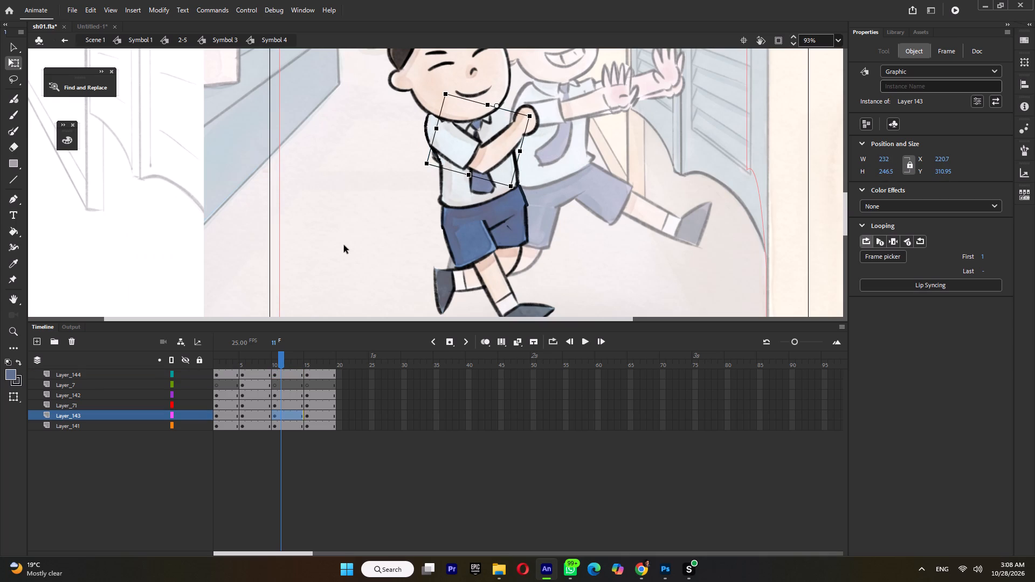
pyautogui.hotkey('shift', 'Right')
pyautogui.hotkey('shift', 'Right')
pyautogui.hotkey('shift', 'Right')
pyautogui.hotkey('shift', 'Right')
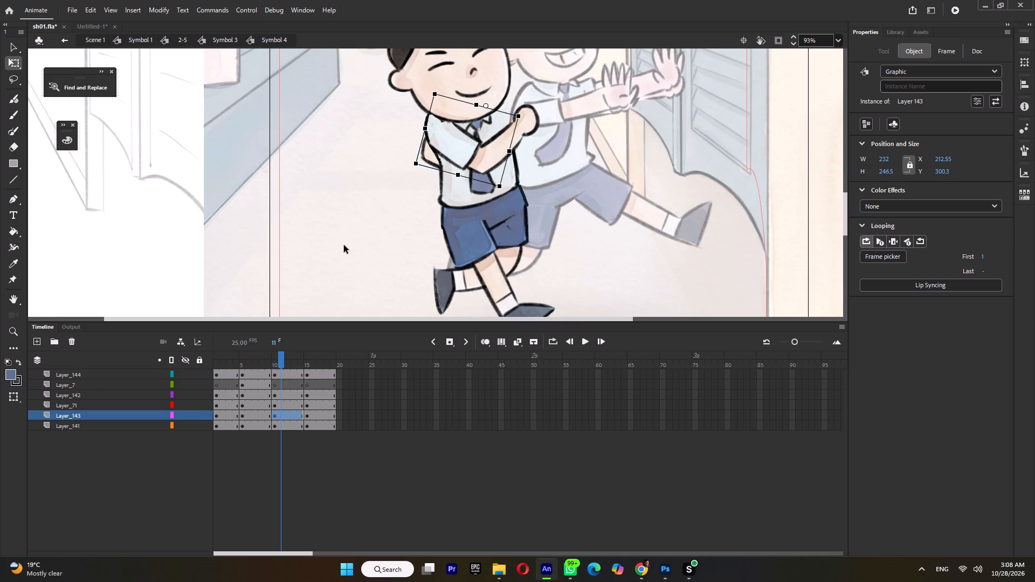
pyautogui.hotkey('shift', 'Down')
pyautogui.hotkey('shift', 'Down')
pyautogui.hotkey('shift', 'Down')
pyautogui.hotkey('shift', 'Up')
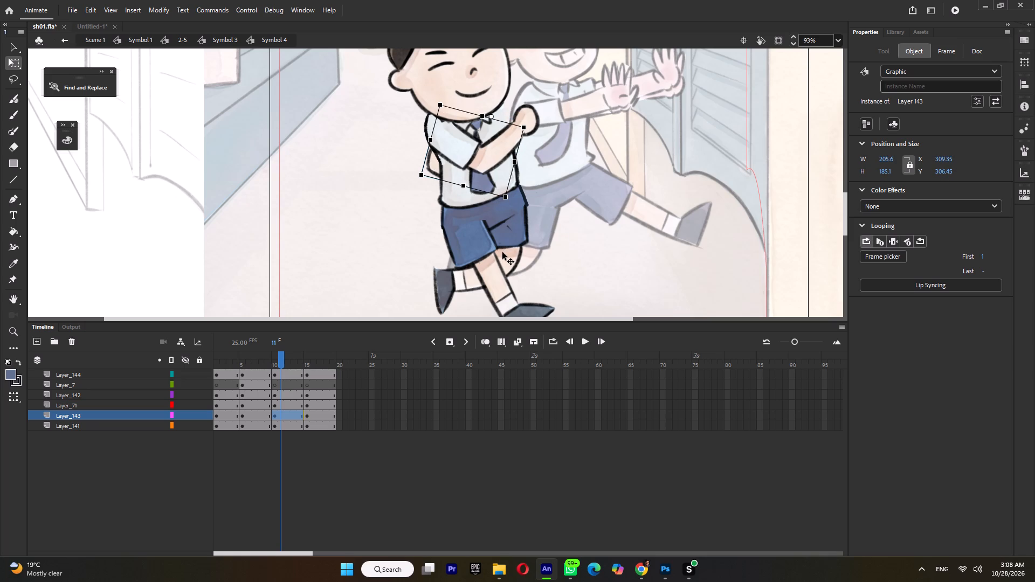
pyautogui.hotkey('shift', 'Right')
pyautogui.hotkey('shift', 'Right')
pyautogui.hotkey('shift', 'Right')
pyautogui.hotkey('shift', 'Up')
pyautogui.hotkey('shift', 'Up')
pyautogui.hotkey('shift', 'Left')
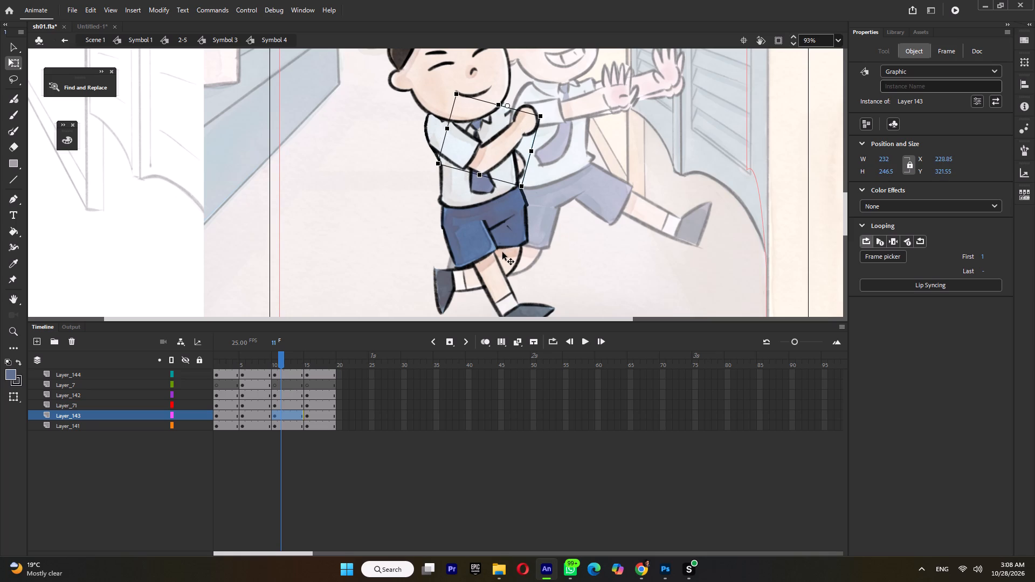
# On the frame 10 pose, nudge the Layer_143 far arm back toward the torso and rotate it slightly about the shoulder.
pyautogui.hotkey('shift', 'Left')
pyautogui.hotkey('shift', 'Left')
pyautogui.moveTo(497, 186); pyautogui.dragTo(533, 198)
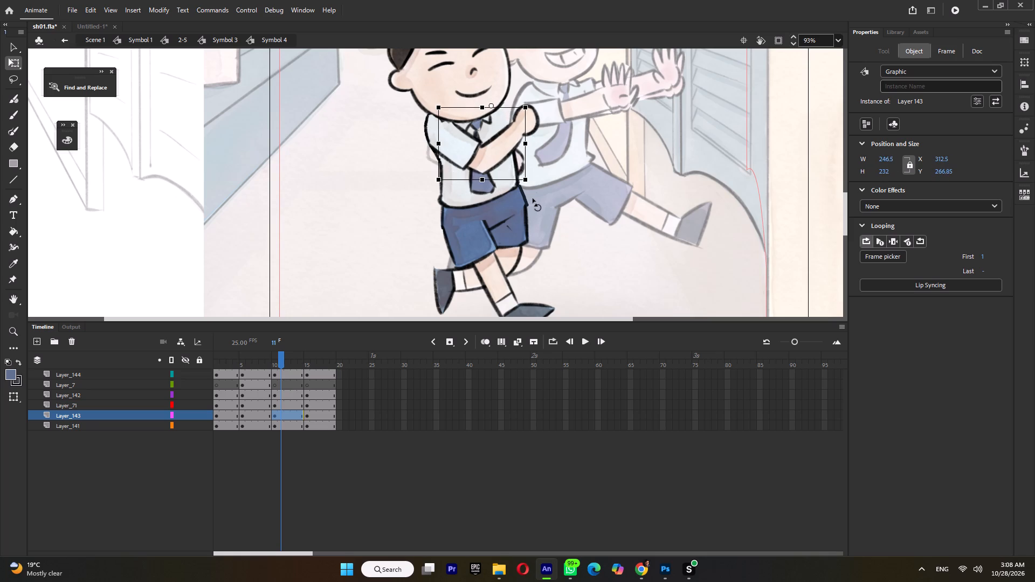
pyautogui.moveTo(533, 198); pyautogui.dragTo(530, 200)
# On the frame 15 pose, nudge the Layer_144 near arm slightly outward and down at the shoulder.
pyautogui.keyDown('ctrl'); pyautogui.scroll(-2, 525, 225); pyautogui.keyUp('ctrl')
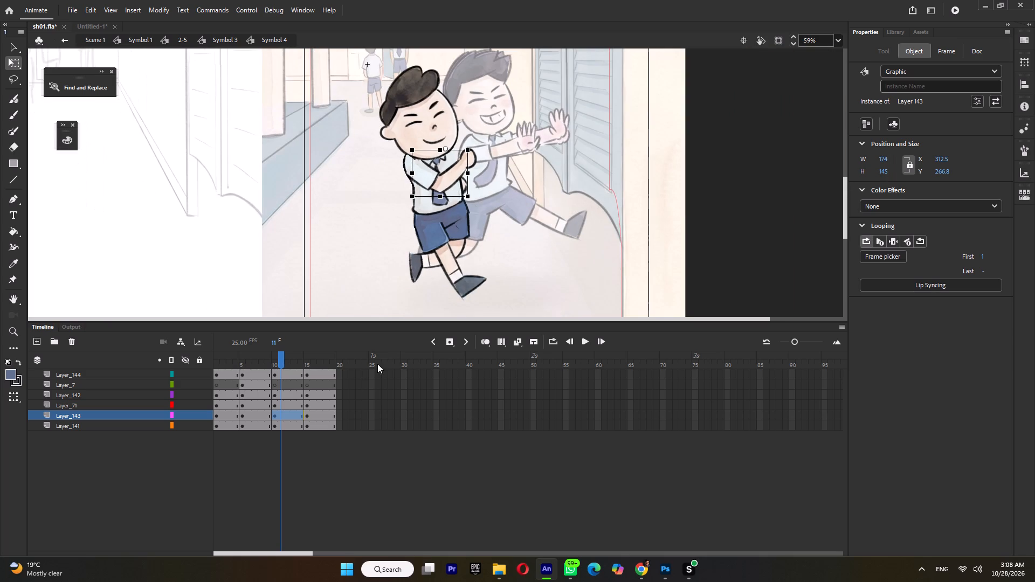
pyautogui.click(315, 358)
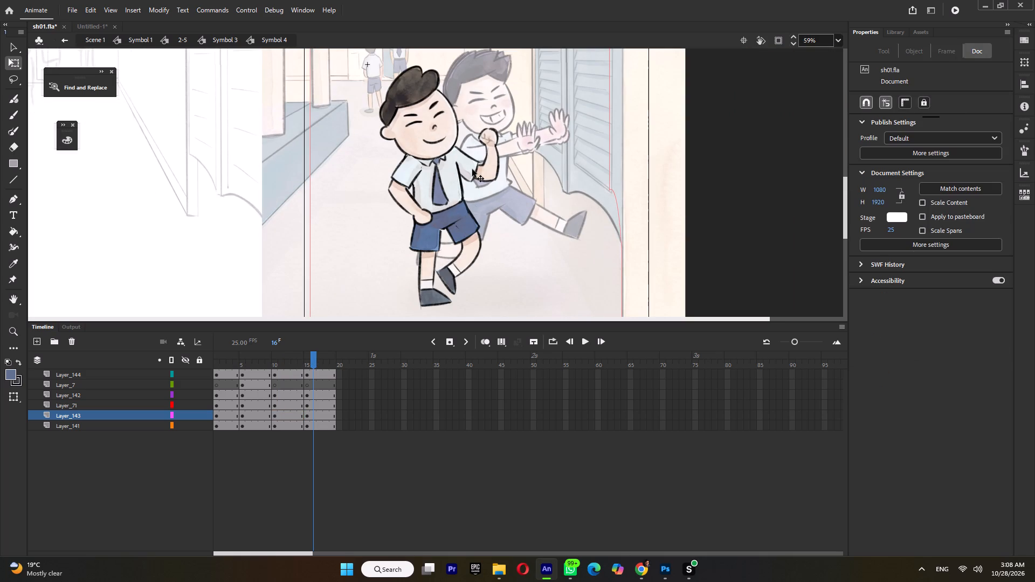
pyautogui.click(260, 359)
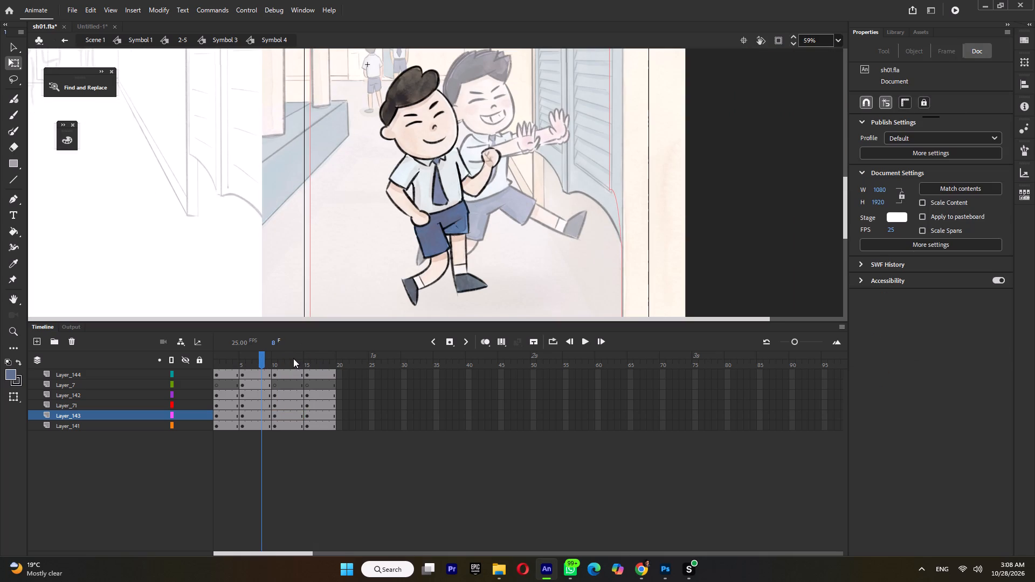
pyautogui.click(290, 358)
pyautogui.click(315, 360)
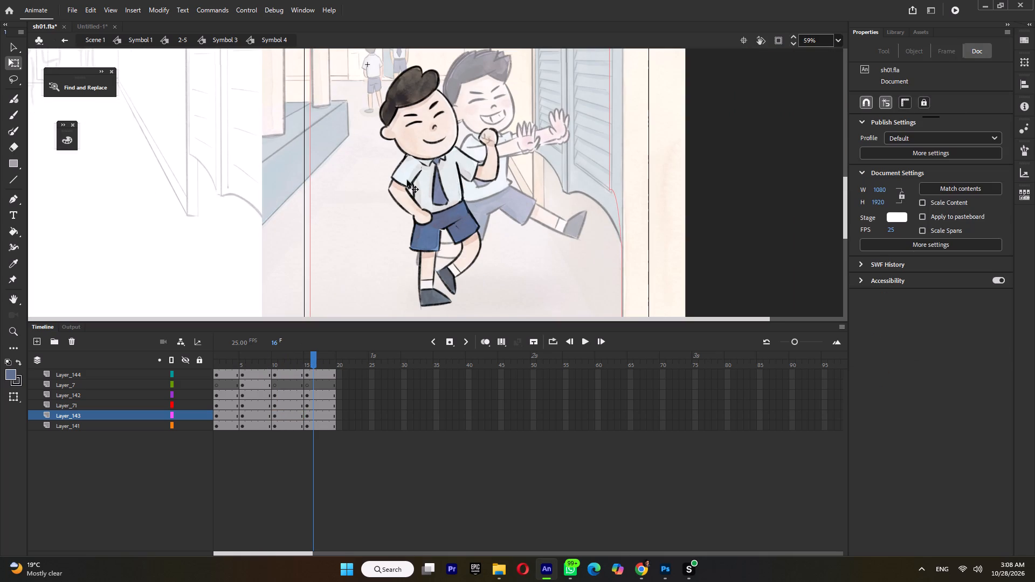
pyautogui.click(407, 180)
pyautogui.press('Left')
pyautogui.press('Left')
pyautogui.press('Left')
pyautogui.press('Left')
pyautogui.press('Down')
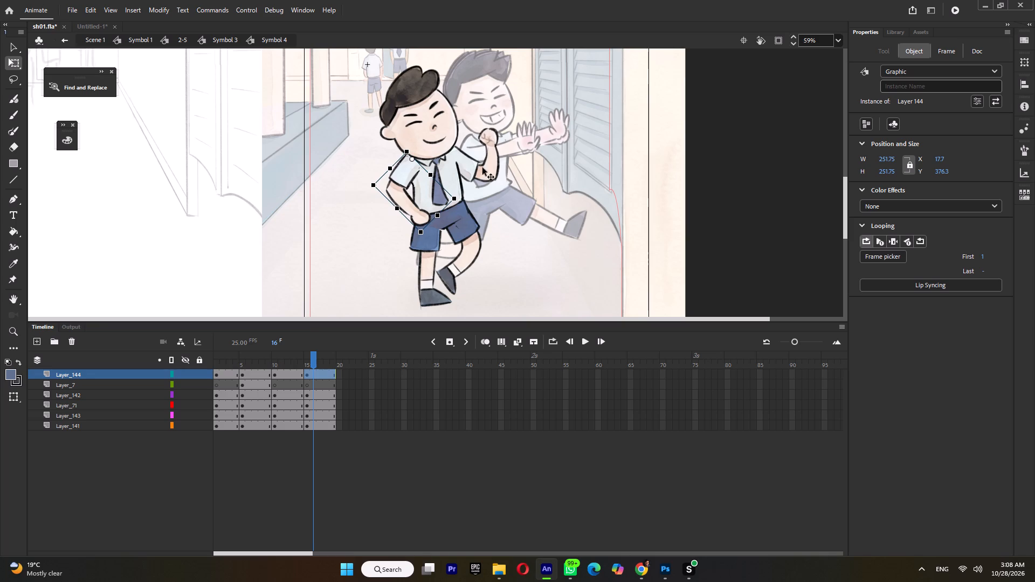
# On the frame 15 pose, set the Layer_143 far arm's pivot at the shoulder and rotate the raised forearm downward.
pyautogui.click(482, 168)
pyautogui.moveTo(478, 155); pyautogui.dragTo(451, 148)
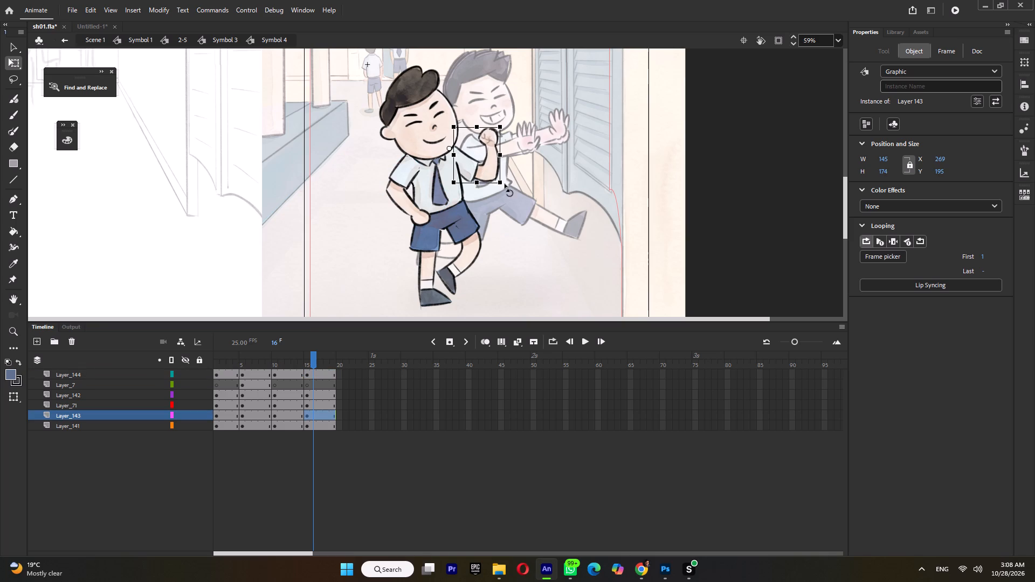
pyautogui.moveTo(506, 182); pyautogui.dragTo(494, 219)
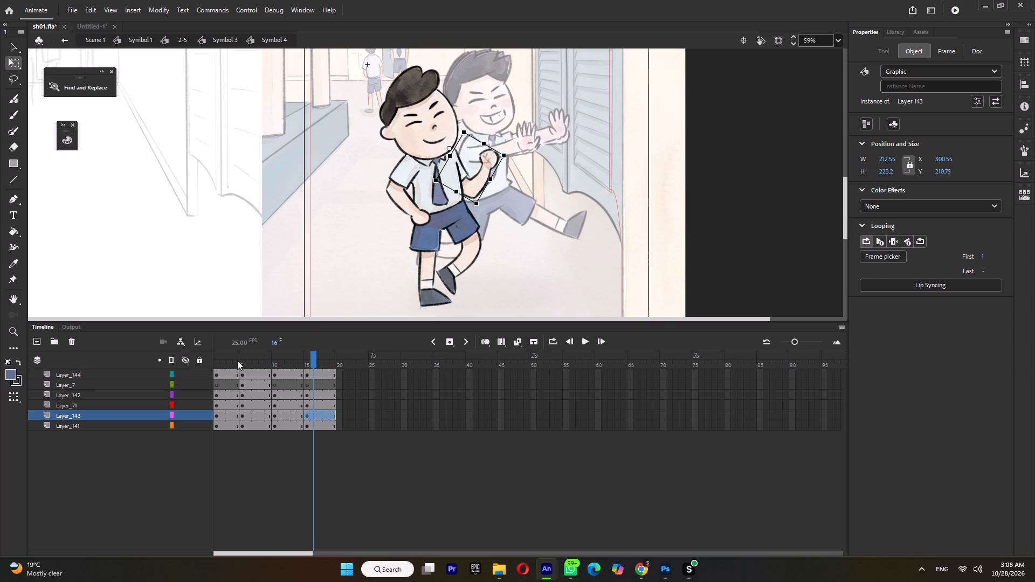
# Select the whole character on the frame 5 pose and raise it slightly in small steps.
pyautogui.click(255, 363)
pyautogui.moveTo(564, 89); pyautogui.dragTo(281, 397)
pyautogui.press('Up')
pyautogui.press('Up')
pyautogui.press('Up')
pyautogui.press('Up')
pyautogui.press('Up')
pyautogui.press('Up')
pyautogui.press('Up')
pyautogui.press('Up')
pyautogui.press('Up')
pyautogui.press('Up')
pyautogui.press('Up')
pyautogui.press('Up')
pyautogui.press('Up')
pyautogui.press('Up')
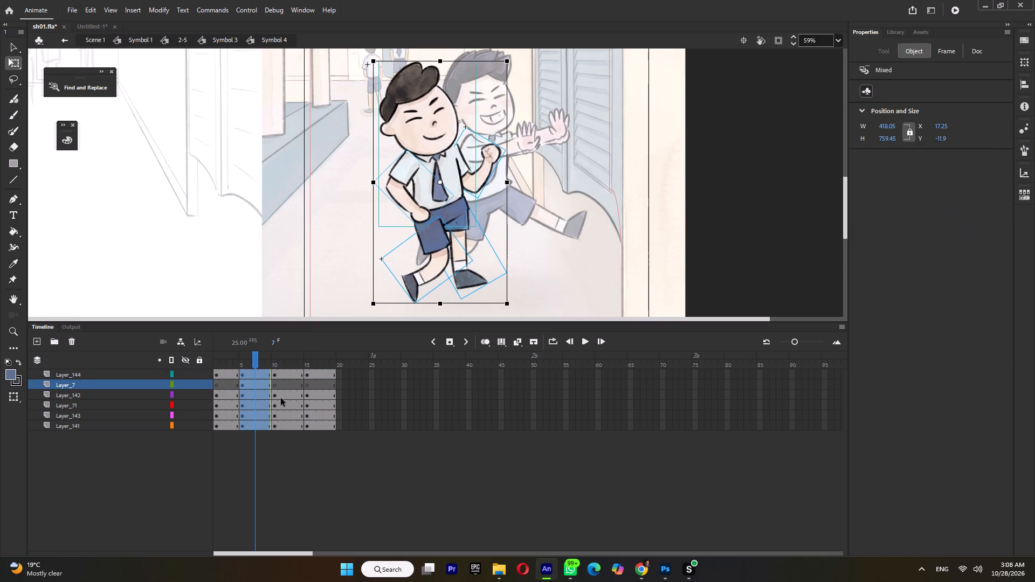
pyautogui.press('Down')
pyautogui.press('Down')
pyautogui.press('Down')
pyautogui.press('Down')
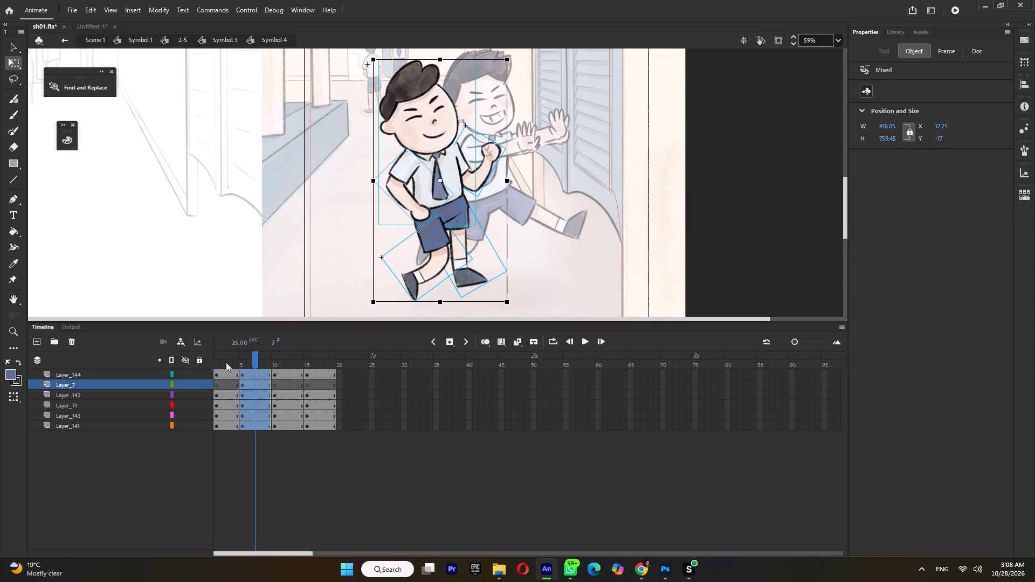
# Compare the key poses, and raise the whole character on the frame 15 pose by seven small steps.
pyautogui.click(226, 362)
pyautogui.click(251, 361)
pyautogui.click(288, 361)
pyautogui.click(317, 357)
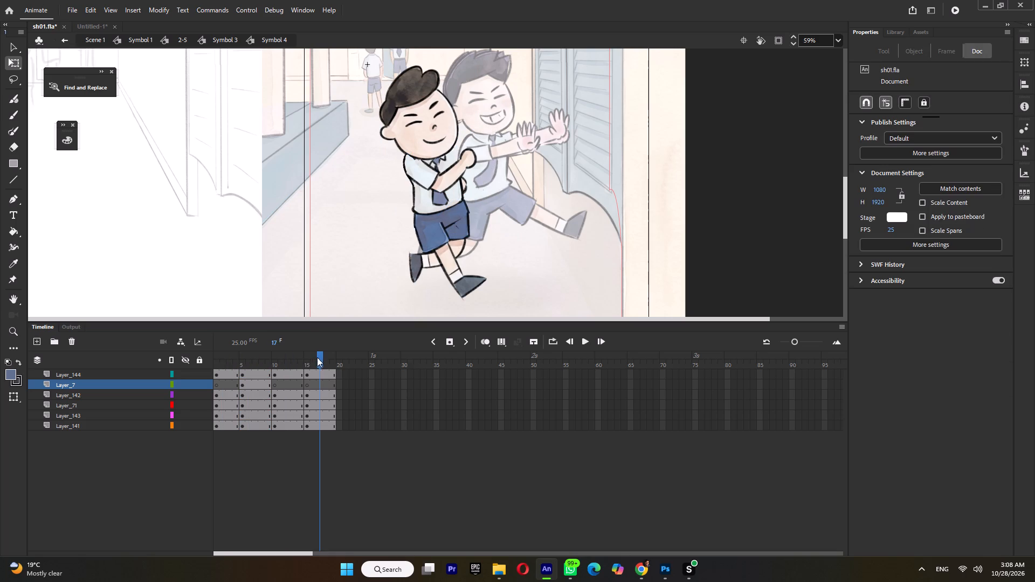
pyautogui.moveTo(506, 88); pyautogui.dragTo(280, 386)
pyautogui.press('Up')
pyautogui.press('Up')
pyautogui.press('Up')
pyautogui.press('Up')
pyautogui.press('Up')
pyautogui.press('Up')
pyautogui.press('Up')
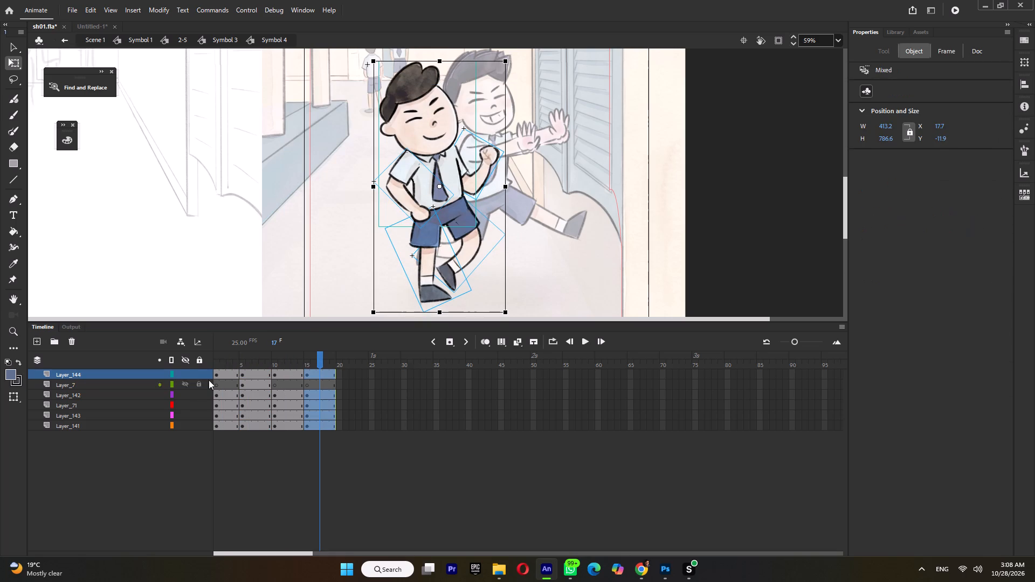
# On the frame 10 pose, move the Layer_144 arm's pivot to the shoulder and rotate the arm lower across the chest.
pyautogui.click(216, 355)
pyautogui.press('Return')
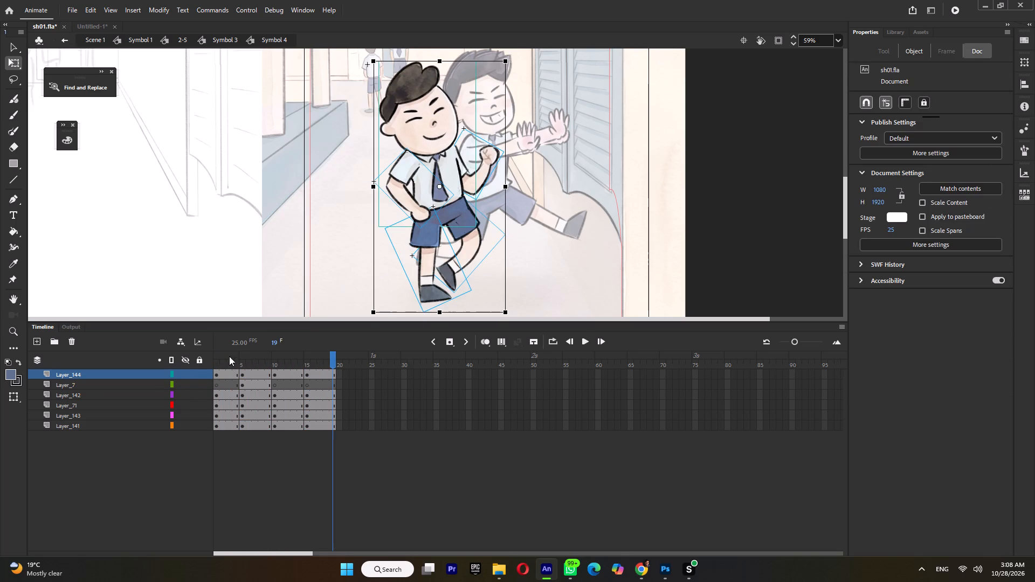
pyautogui.click(225, 359)
pyautogui.click(251, 357)
pyautogui.click(286, 363)
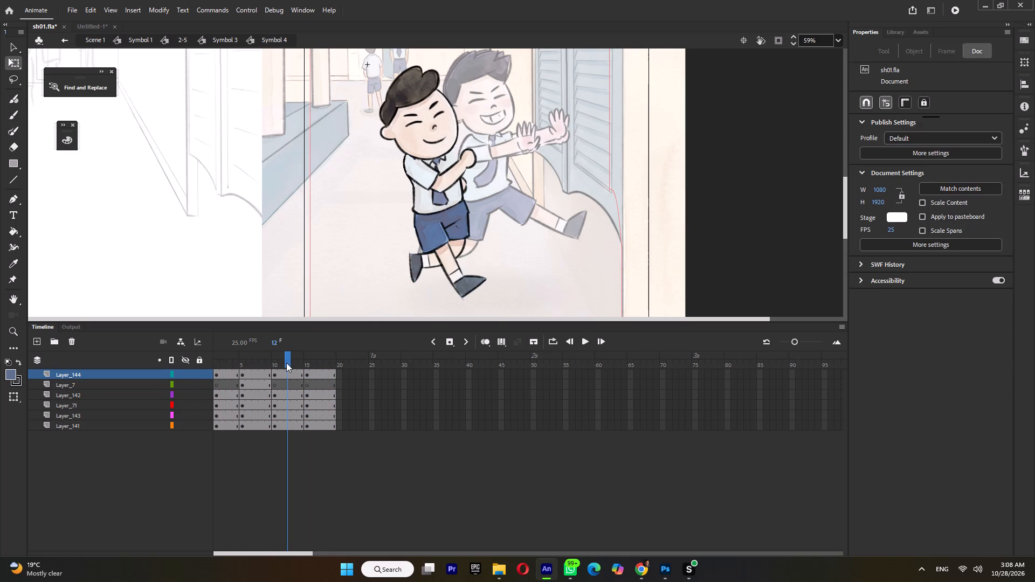
pyautogui.click(434, 185)
pyautogui.moveTo(441, 166); pyautogui.dragTo(413, 165)
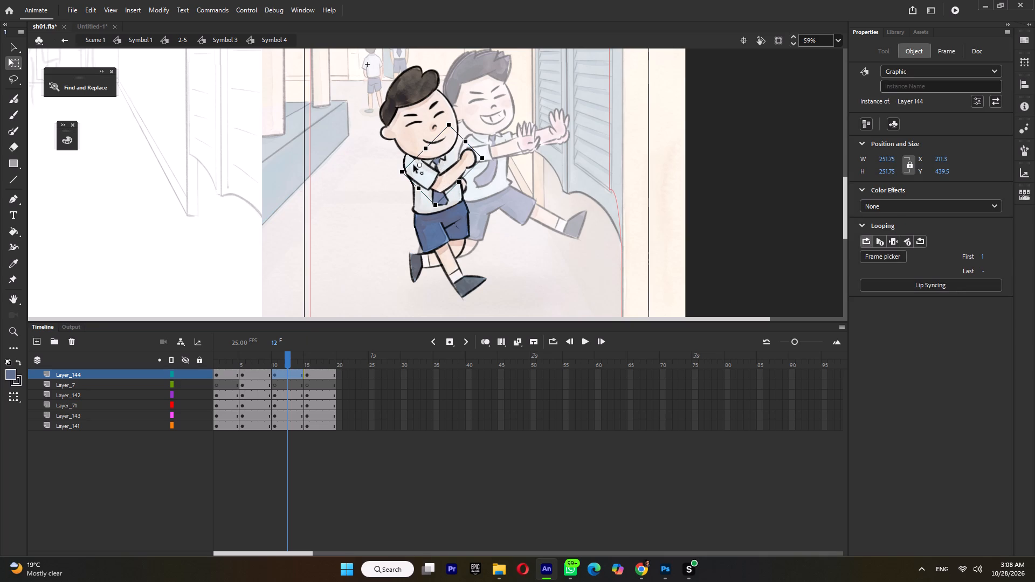
pyautogui.moveTo(413, 165); pyautogui.dragTo(409, 165)
pyautogui.moveTo(485, 163); pyautogui.dragTo(483, 202)
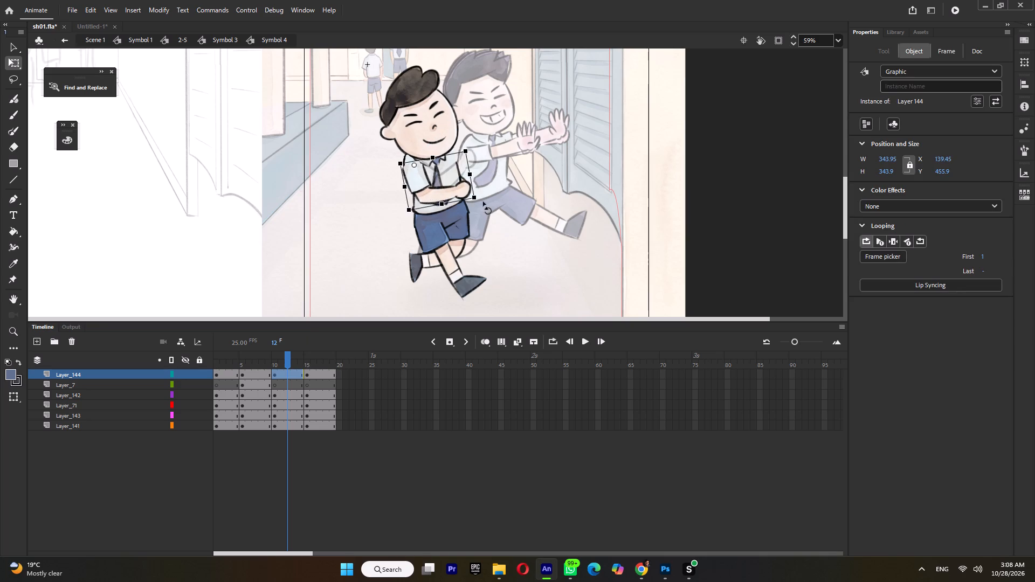
pyautogui.moveTo(483, 202); pyautogui.dragTo(485, 193)
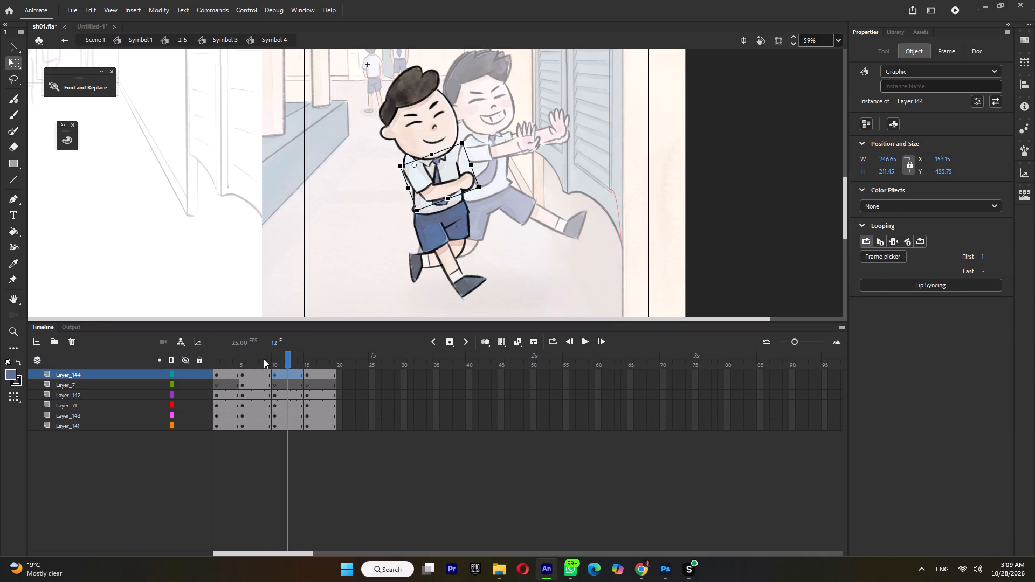
# Play back the run cycle and speed it up by removing one frame from each of the four poses on all layers.
pyautogui.moveTo(264, 359); pyautogui.dragTo(126, 393)
pyautogui.press('Return')
pyautogui.press('Return')
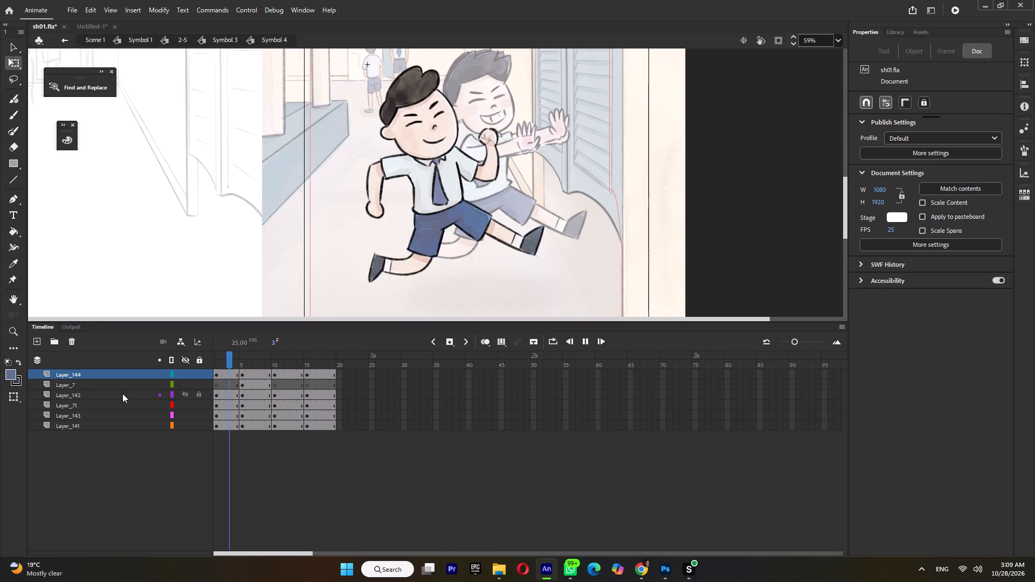
pyautogui.click(218, 362)
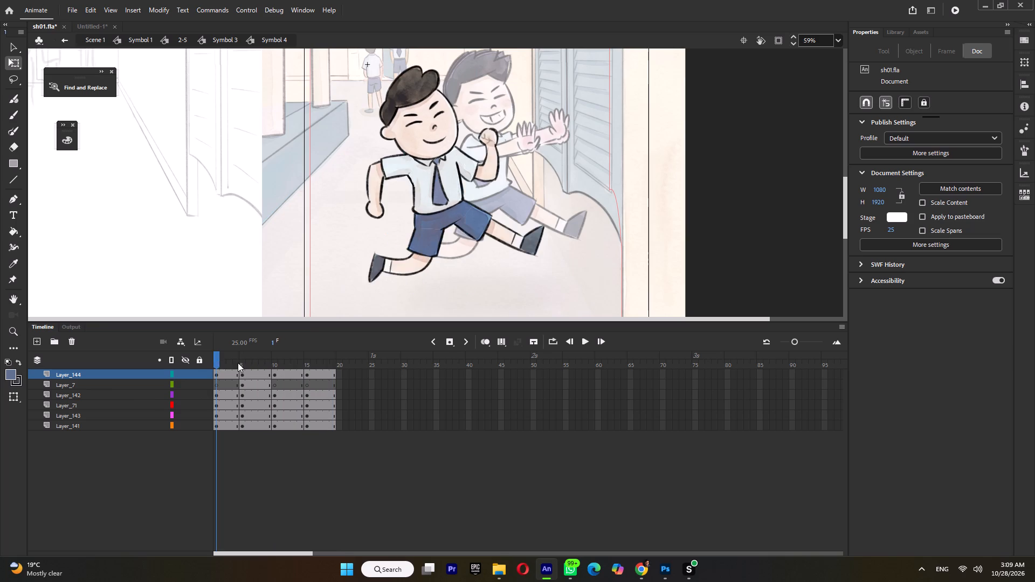
pyautogui.press('Return')
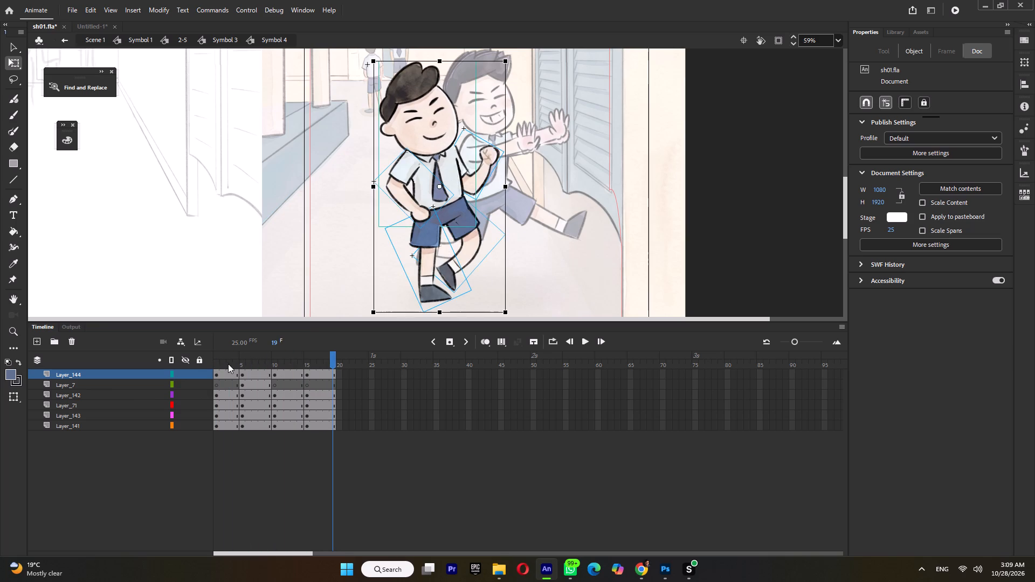
pyautogui.doubleClick(228, 364)
pyautogui.hotkey('shift', 'F5')
pyautogui.doubleClick(247, 357)
pyautogui.hotkey('shift', 'F5')
pyautogui.doubleClick(281, 362)
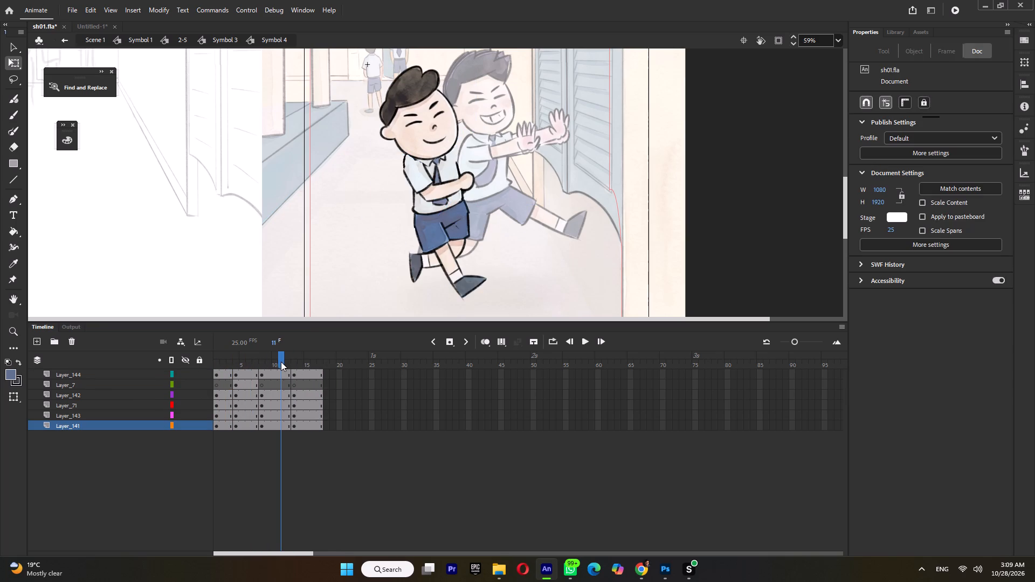
pyautogui.hotkey('shift', 'F5')
pyautogui.doubleClick(299, 358)
pyautogui.hotkey('shift', 'F5')
# Return to Symbol 3, play back the front friend's run cycle in the corridor shot, and save the file.
pyautogui.doubleClick(293, 265)
pyautogui.keyDown('ctrl'); pyautogui.scroll(-5, 293, 265); pyautogui.keyUp('ctrl')
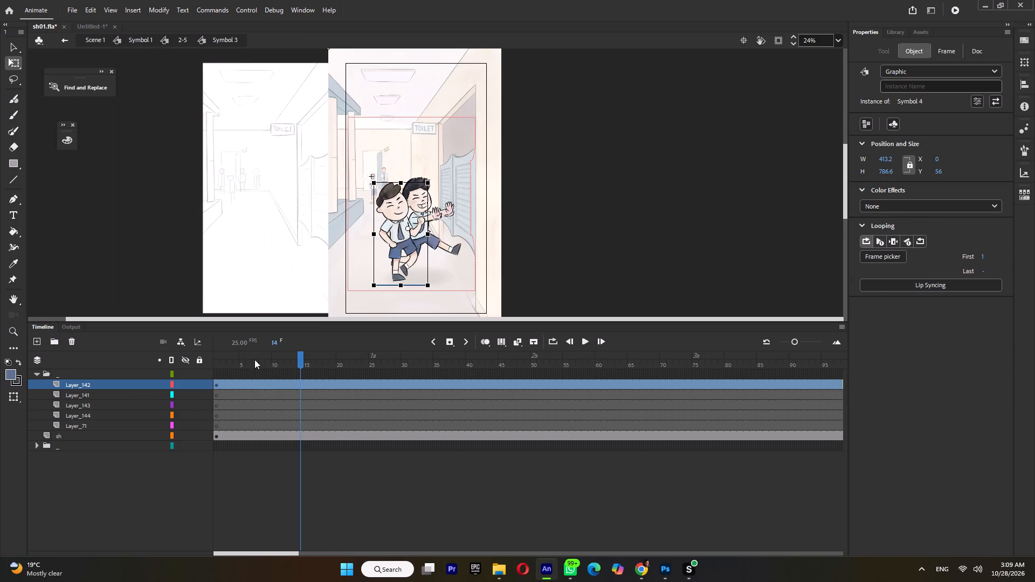
pyautogui.moveTo(244, 357); pyautogui.dragTo(166, 379)
pyautogui.press('Return')
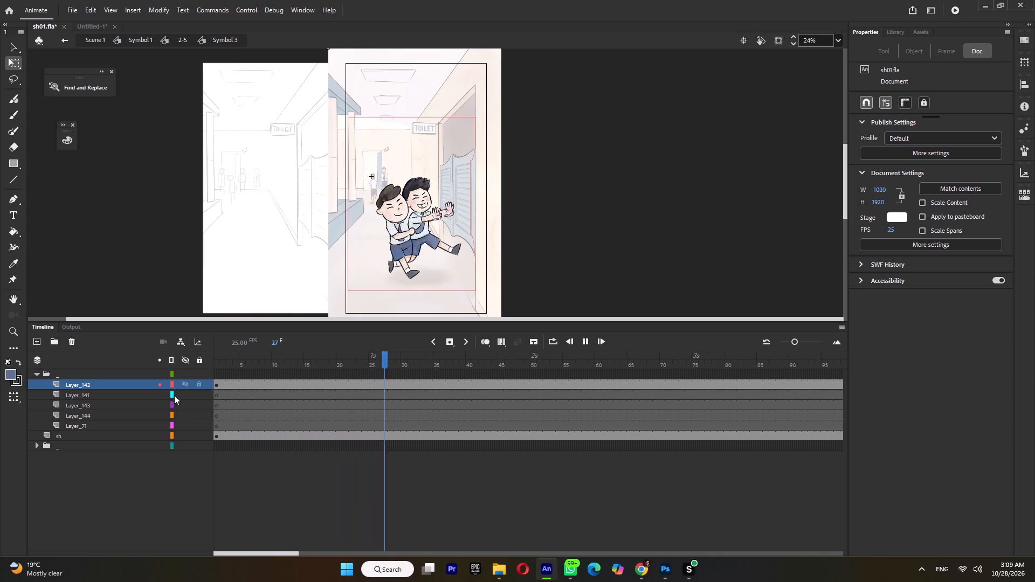
pyautogui.press('Return')
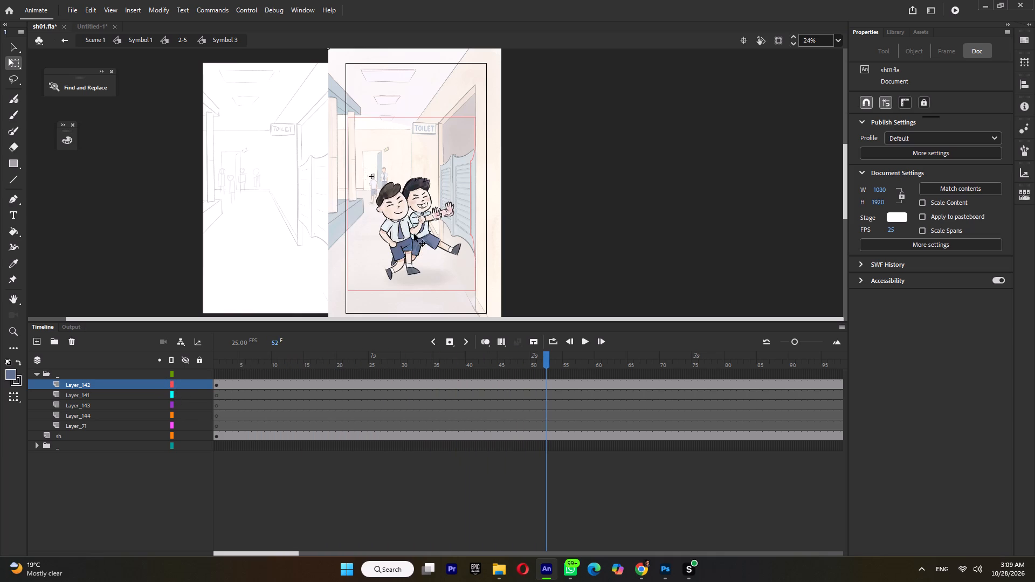
pyautogui.keyDown('ctrl'); pyautogui.scroll(2, 431, 240); pyautogui.keyUp('ctrl')
pyautogui.hotkey('ctrl', 's')
# Delete the empty layers Layer_141, Layer_143, Layer_144 and Layer_71 from the front friend's folder in Symbol 3.
pyautogui.doubleClick(457, 244)
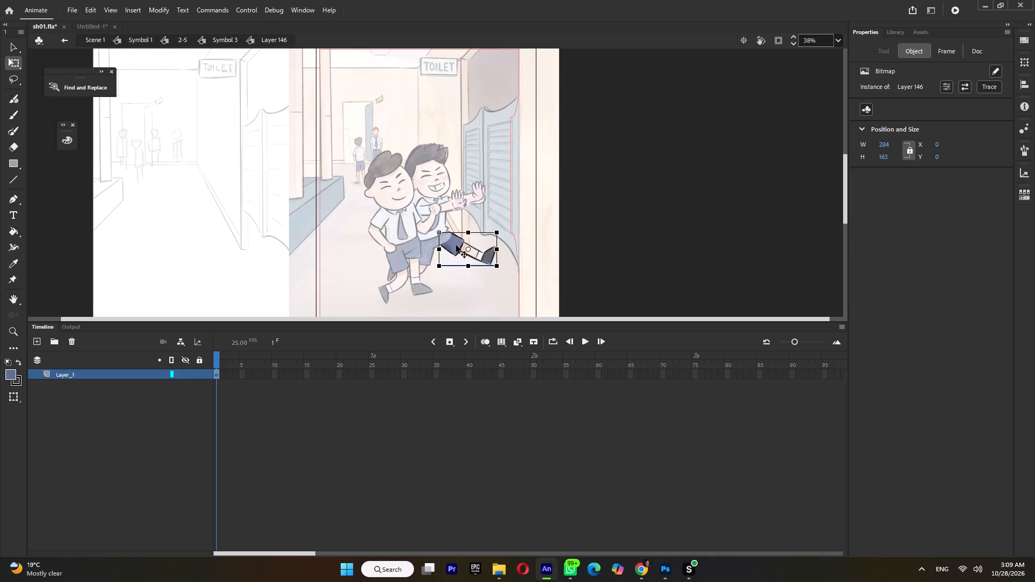
pyautogui.doubleClick(482, 202)
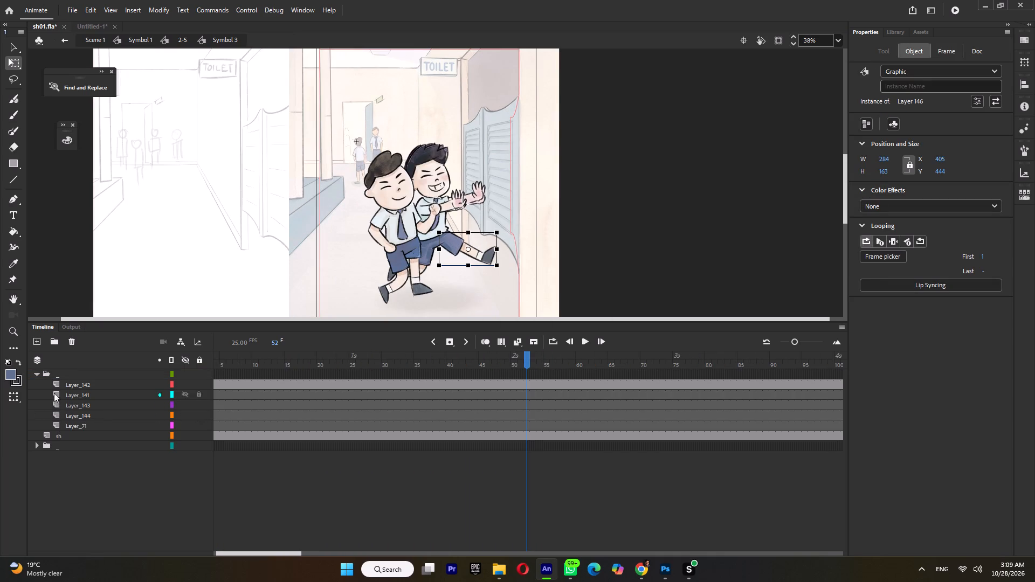
pyautogui.click(67, 385)
pyautogui.click(67, 392)
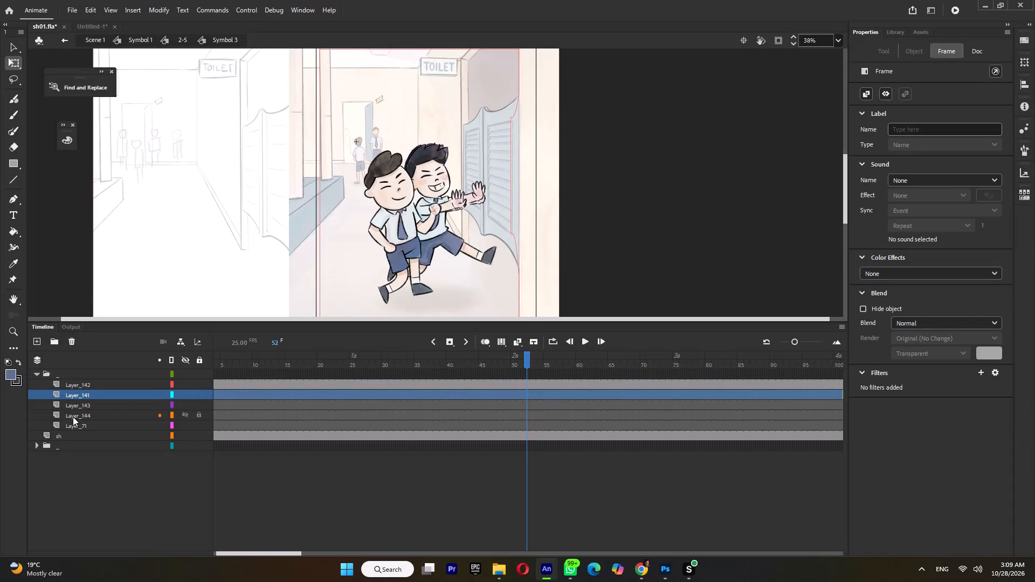
pyautogui.keyDown('shift'); pyautogui.click(70, 424); pyautogui.keyUp('shift')
pyautogui.click(72, 336)
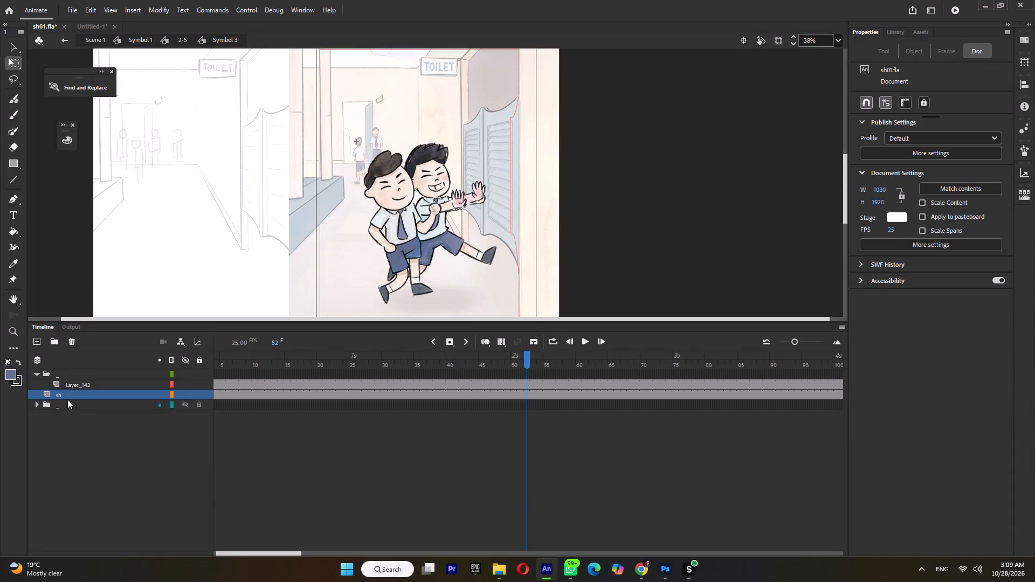
# Expand the back friend's layer folder and delete Layer_78 from it.
pyautogui.click(61, 394)
pyautogui.click(35, 405)
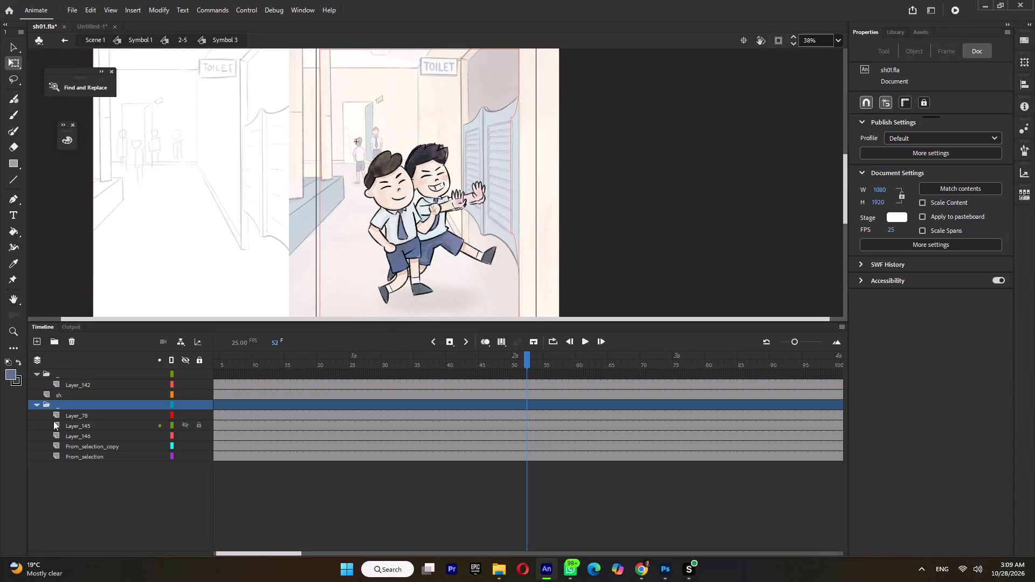
pyautogui.click(58, 416)
pyautogui.click(76, 415)
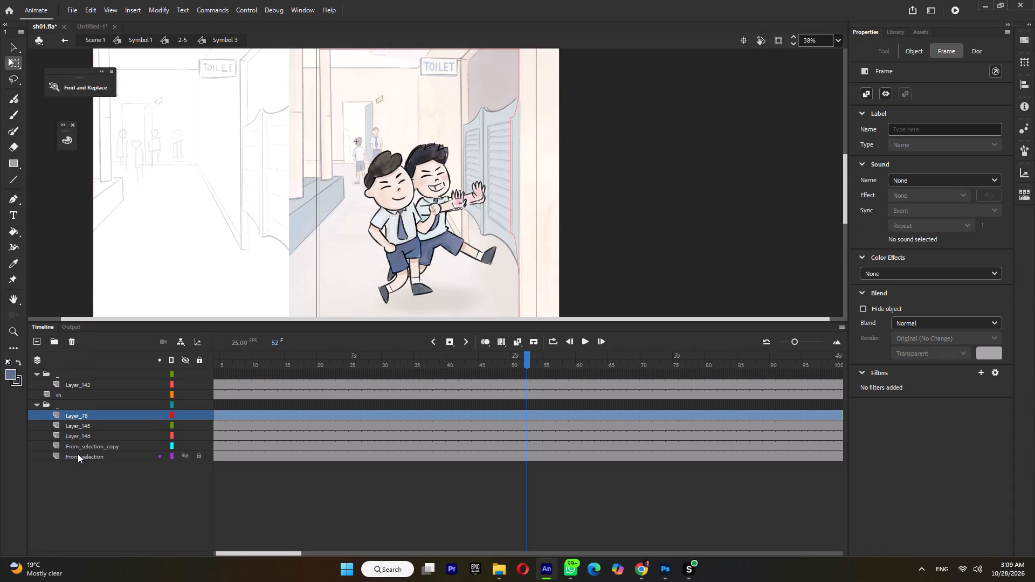
pyautogui.keyDown('shift'); pyautogui.click(78, 454); pyautogui.keyUp('shift')
pyautogui.keyDown('ctrl'); pyautogui.scroll(-3, 464, 232); pyautogui.keyUp('ctrl')
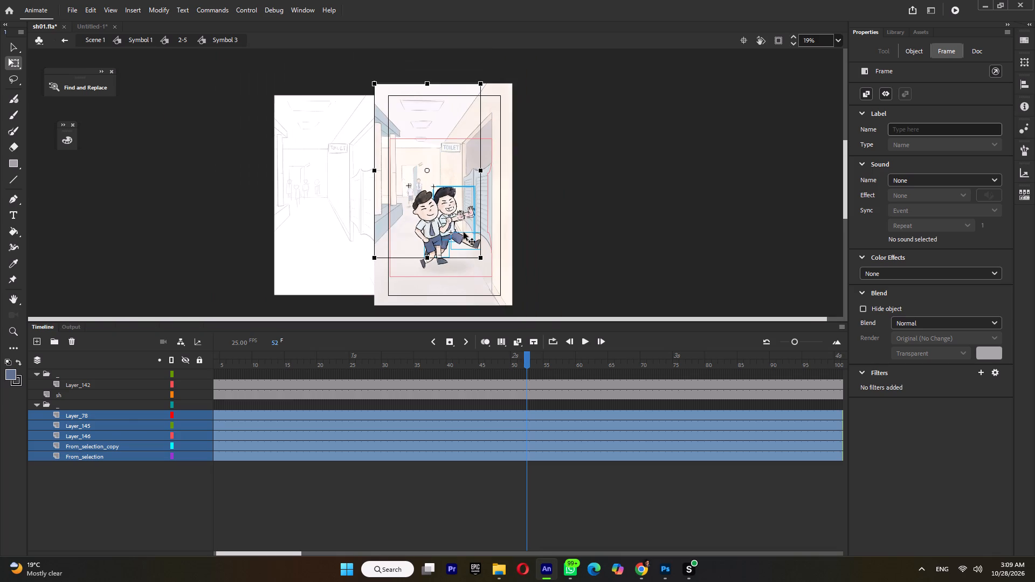
pyautogui.click(84, 415)
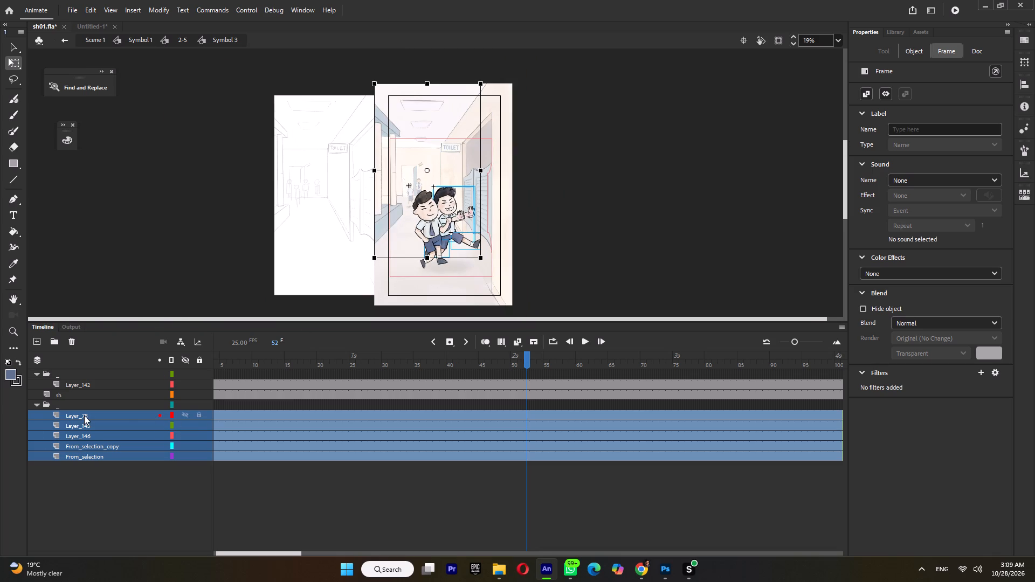
pyautogui.click(84, 415)
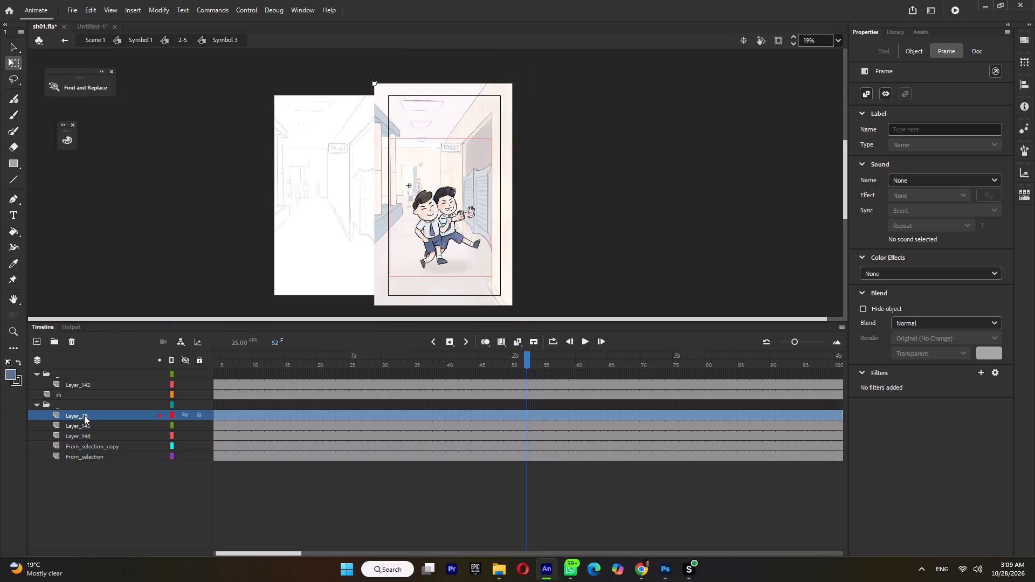
pyautogui.click(84, 415)
pyautogui.click(73, 342)
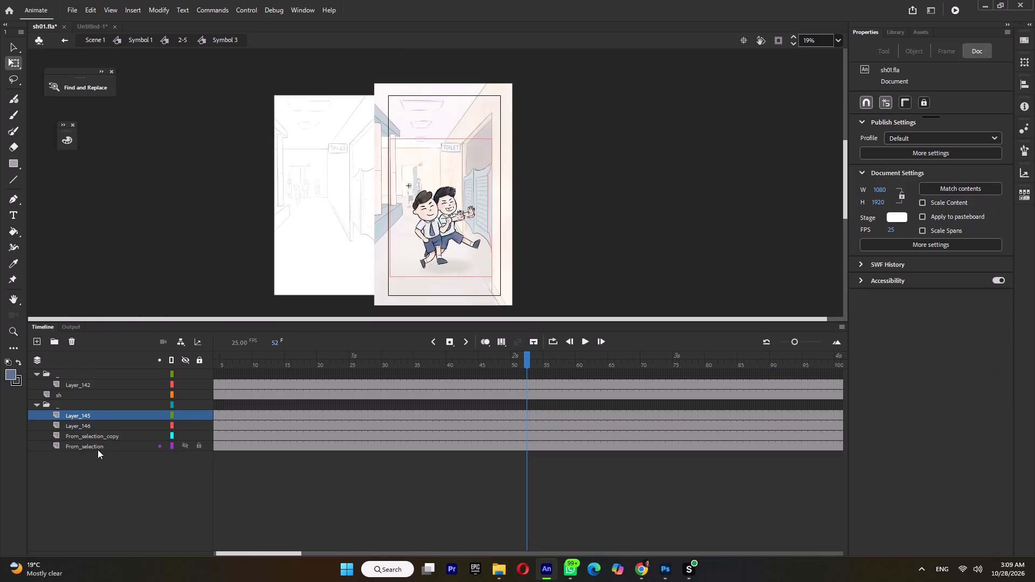
# Open the front friend's Symbol 4 and hide Layer_71, Layer_144 and Layer_143 so only the legs remain.
pyautogui.keyDown('shift'); pyautogui.click(95, 447); pyautogui.keyUp('shift')
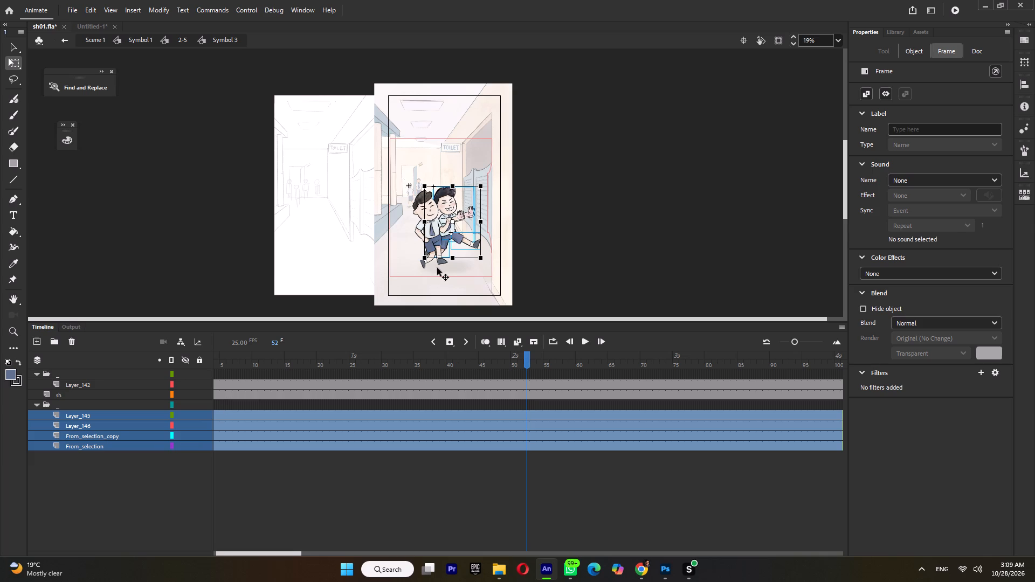
pyautogui.keyDown('ctrl'); pyautogui.scroll(5, 434, 248); pyautogui.keyUp('ctrl')
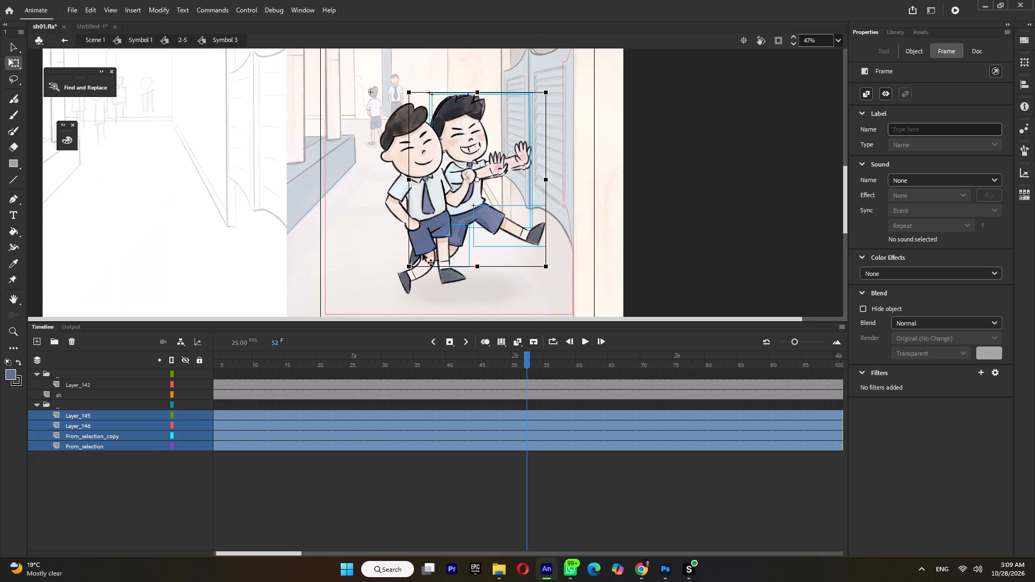
pyautogui.doubleClick(423, 253)
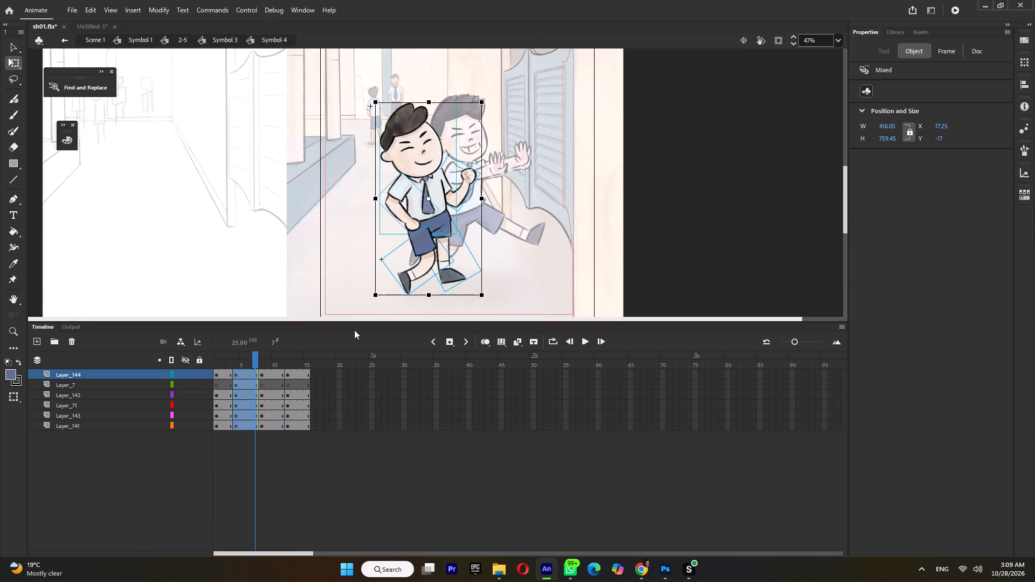
pyautogui.click(439, 208)
pyautogui.click(472, 220)
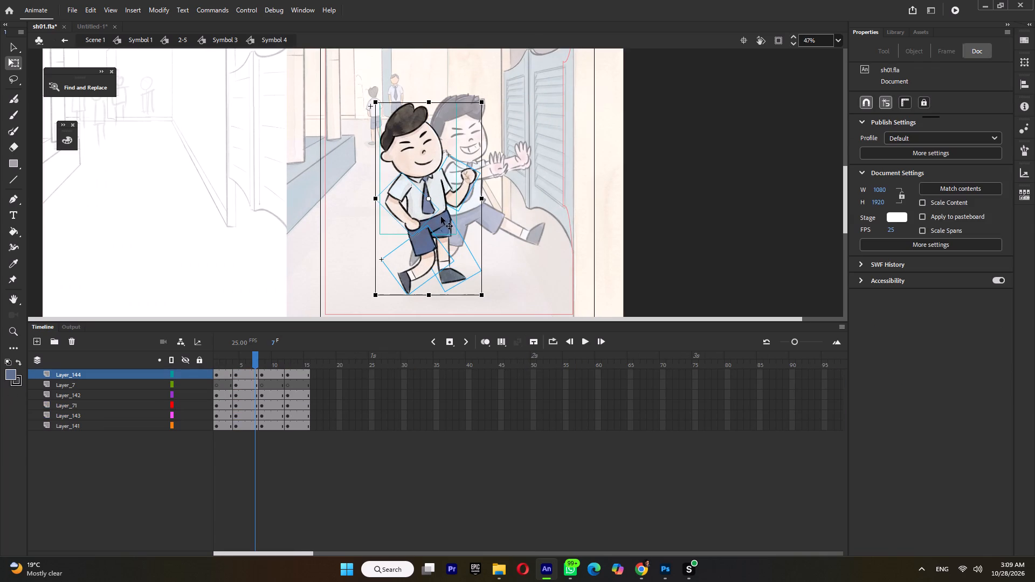
pyautogui.click(441, 216)
pyautogui.click(183, 402)
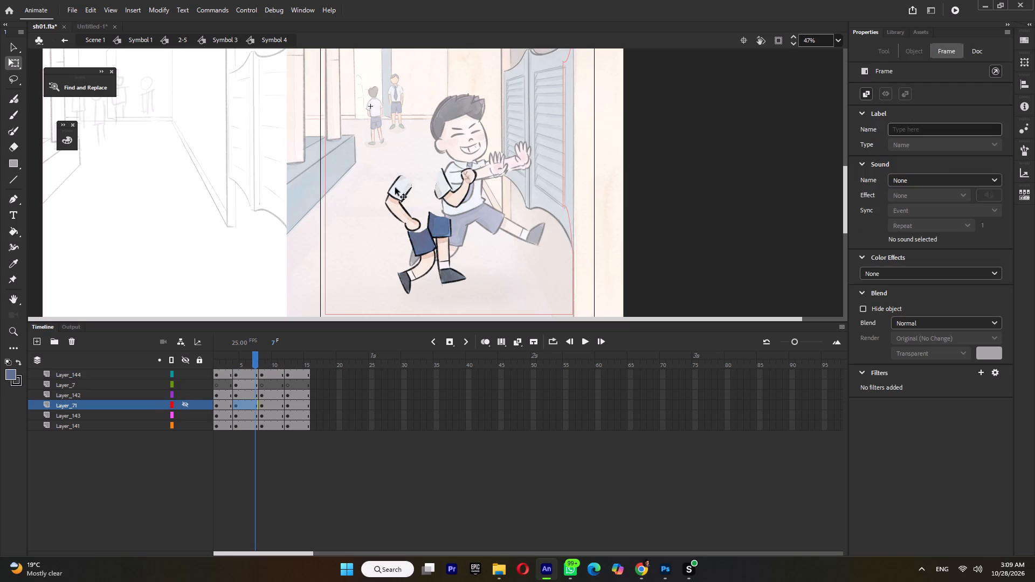
pyautogui.click(392, 192)
pyautogui.click(187, 371)
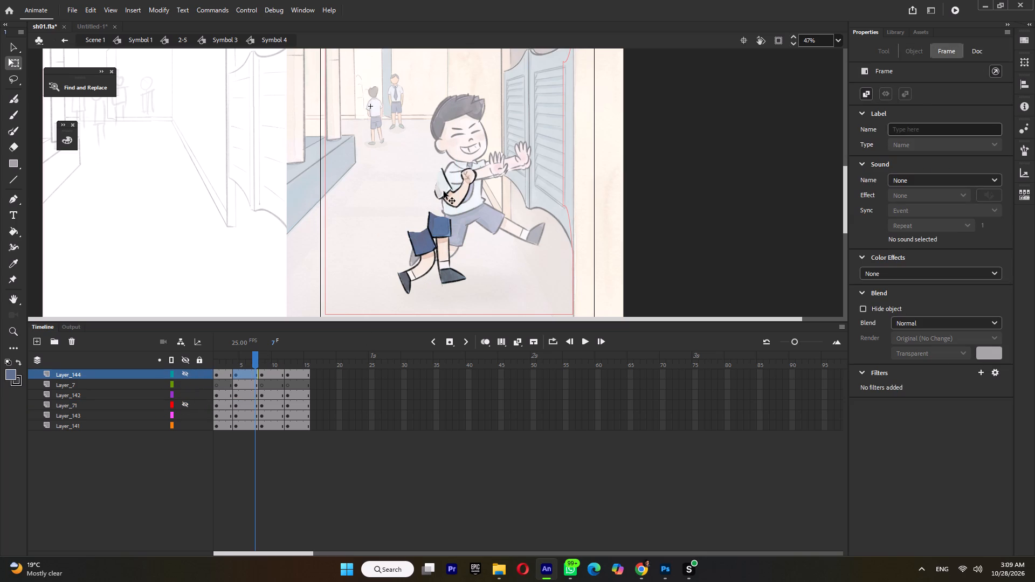
pyautogui.click(444, 191)
pyautogui.click(184, 416)
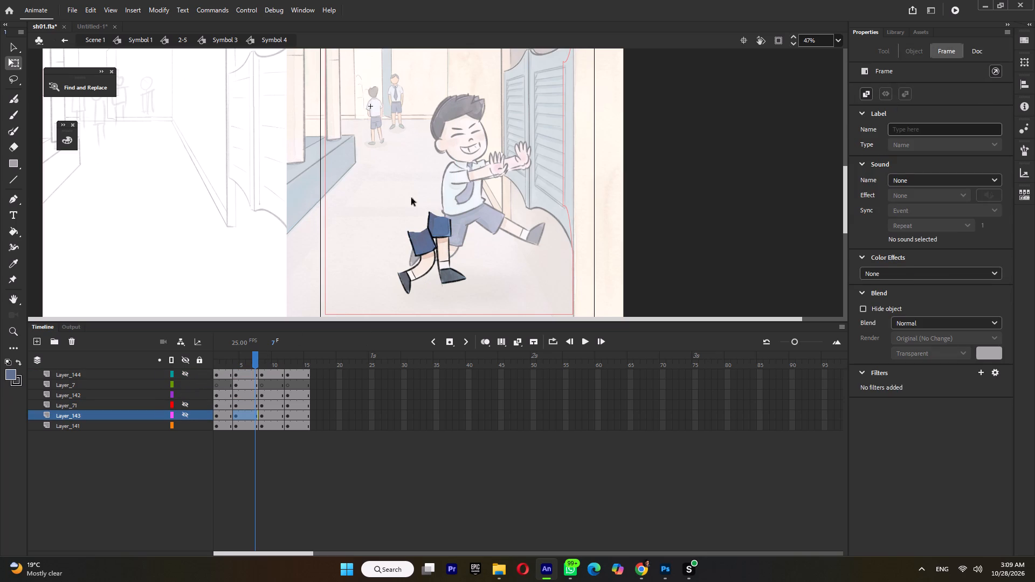
pyautogui.moveTo(367, 205); pyautogui.dragTo(503, 339)
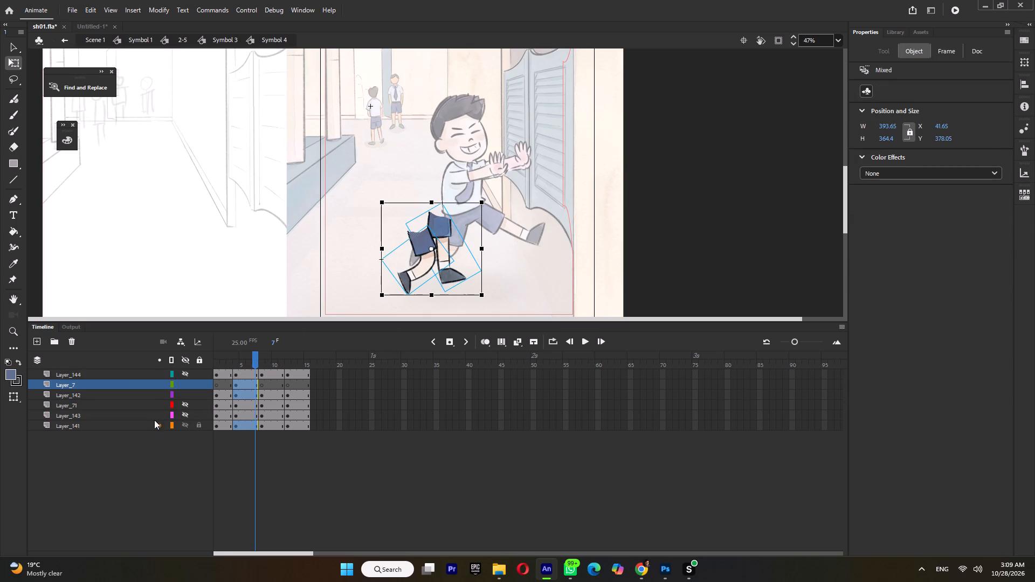
# Check the leg poses and copy frames 1 to 15 of Layer_7 through Layer_141.
pyautogui.moveTo(233, 355); pyautogui.dragTo(217, 364)
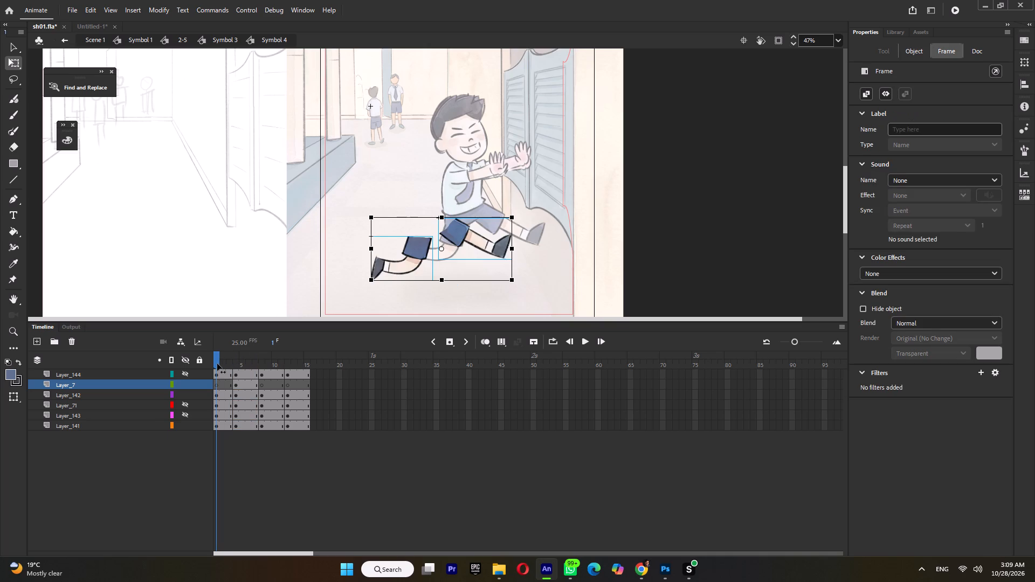
pyautogui.moveTo(217, 364); pyautogui.dragTo(275, 380)
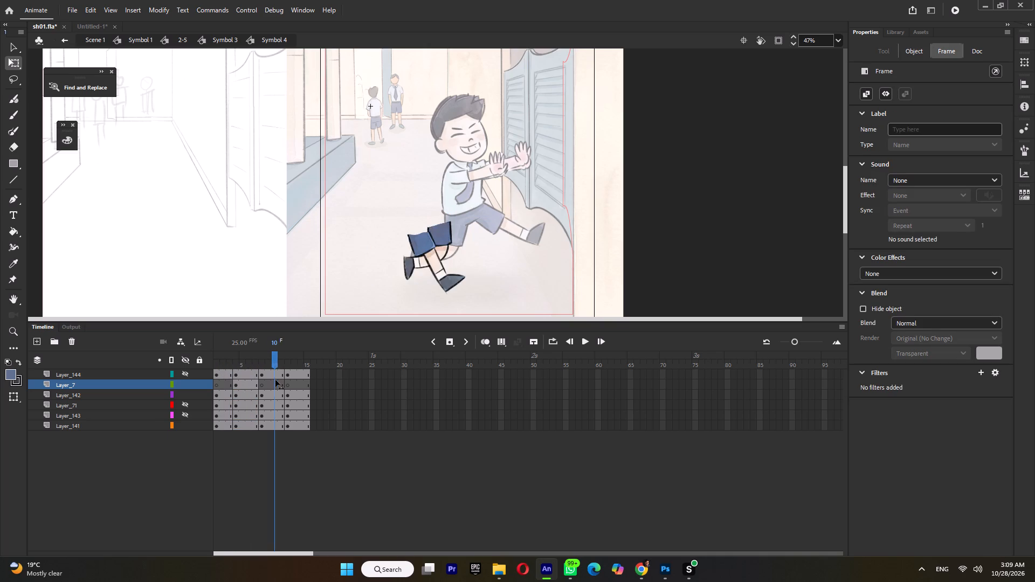
pyautogui.moveTo(275, 380); pyautogui.dragTo(192, 386)
pyautogui.click(93, 394)
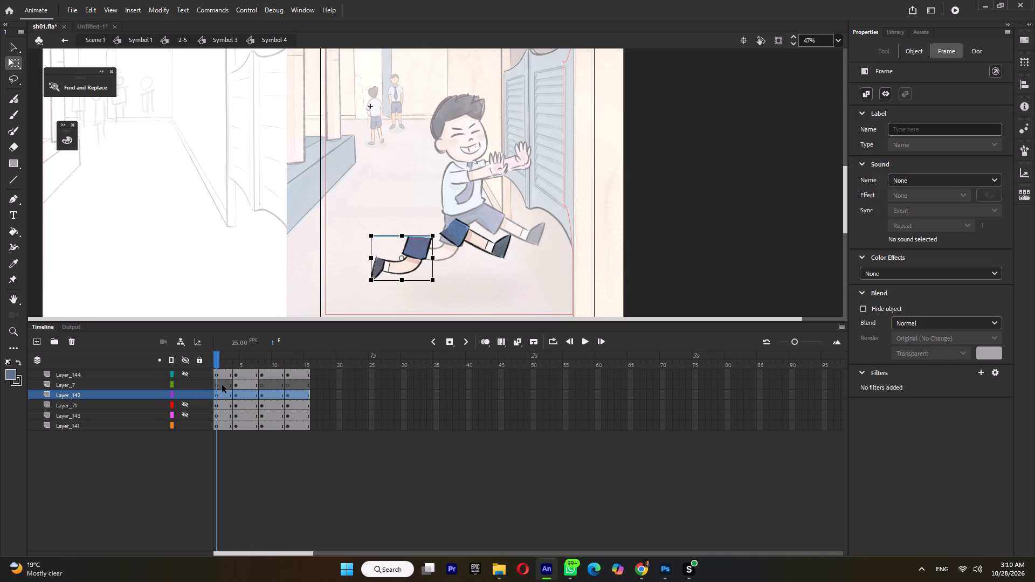
pyautogui.moveTo(217, 385); pyautogui.dragTo(307, 431)
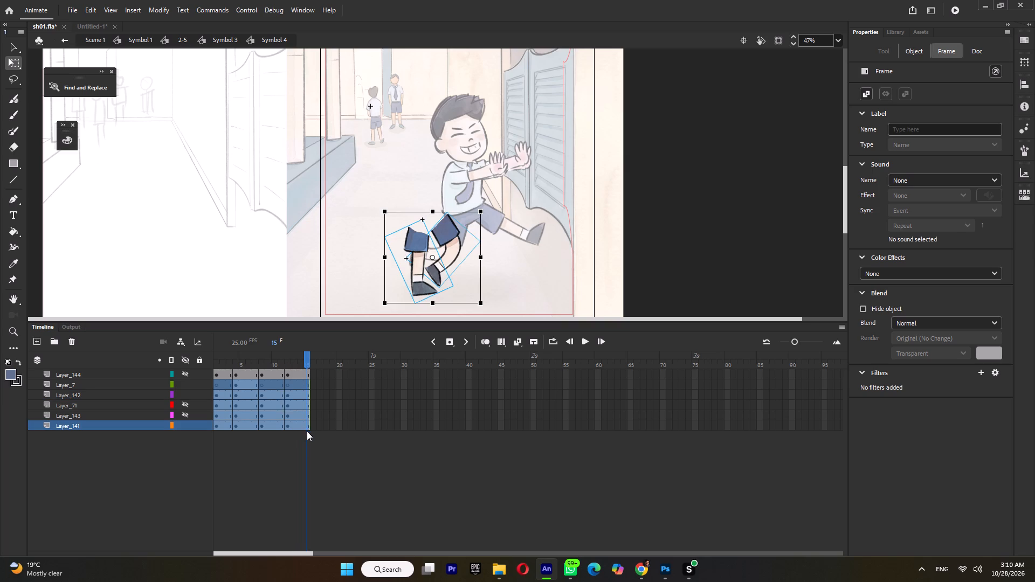
pyautogui.rightClick(278, 385)
pyautogui.click(320, 217)
# Return to Symbol 3, convert the back friend's four layers, Layer_145 to From_selection, into one graphic symbol, and open it.
pyautogui.doubleClick(659, 198)
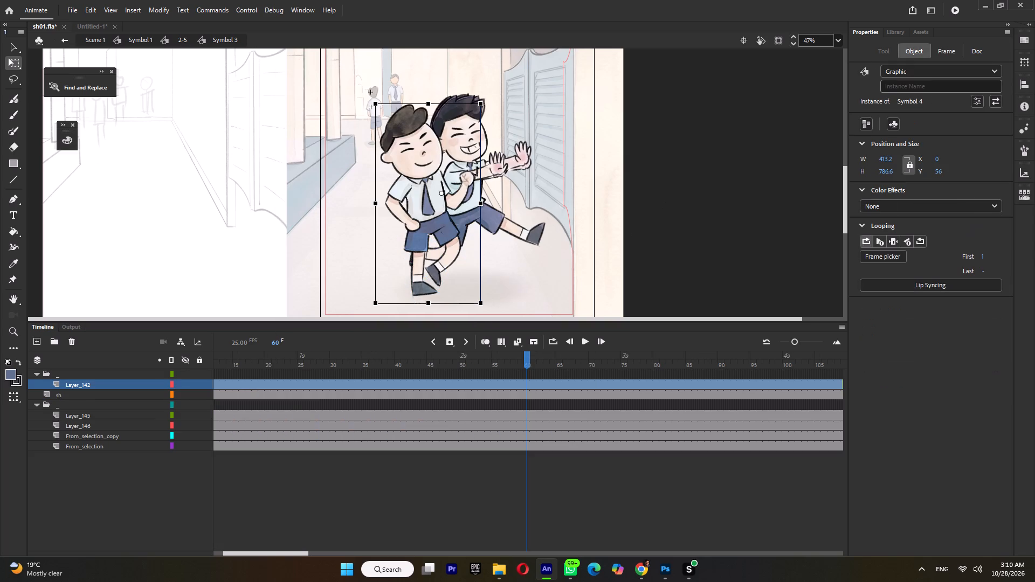
pyautogui.click(493, 169)
pyautogui.click(94, 414)
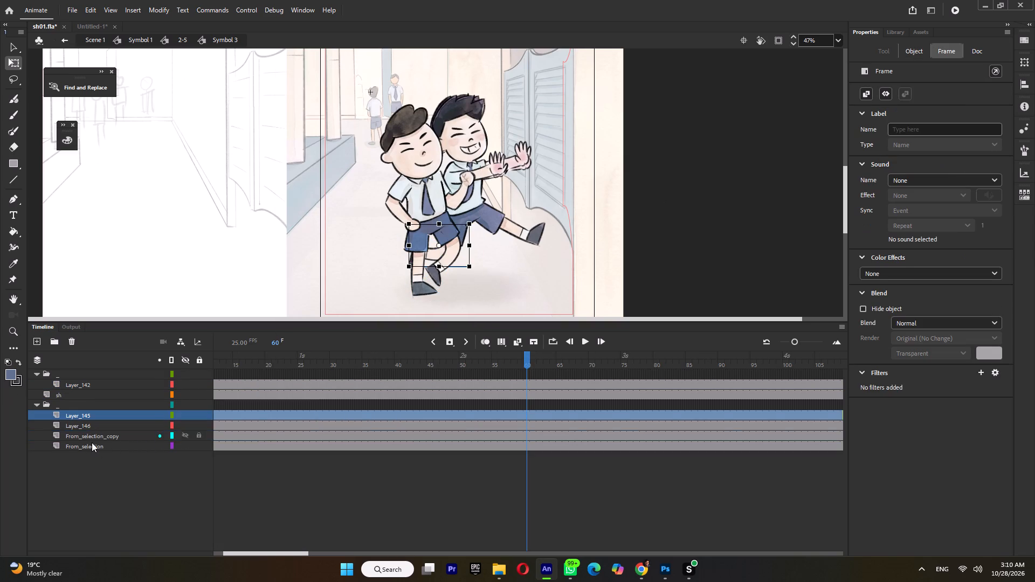
pyautogui.keyDown('shift'); pyautogui.click(91, 445); pyautogui.keyUp('shift')
pyautogui.keyDown('shift'); pyautogui.rightClick(91, 445); pyautogui.keyUp('shift')
pyautogui.click(148, 285)
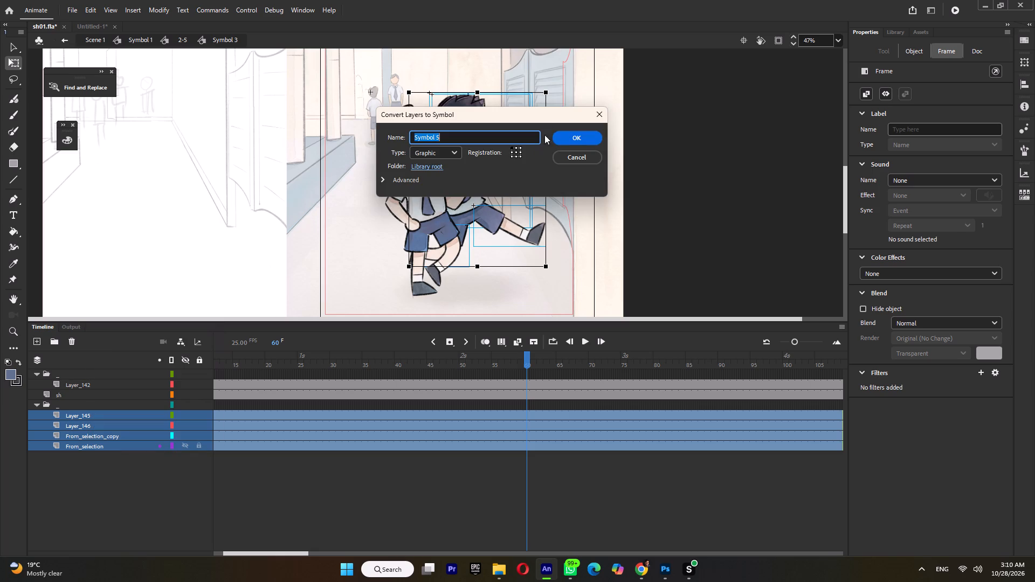
pyautogui.click(560, 139)
pyautogui.doubleClick(479, 136)
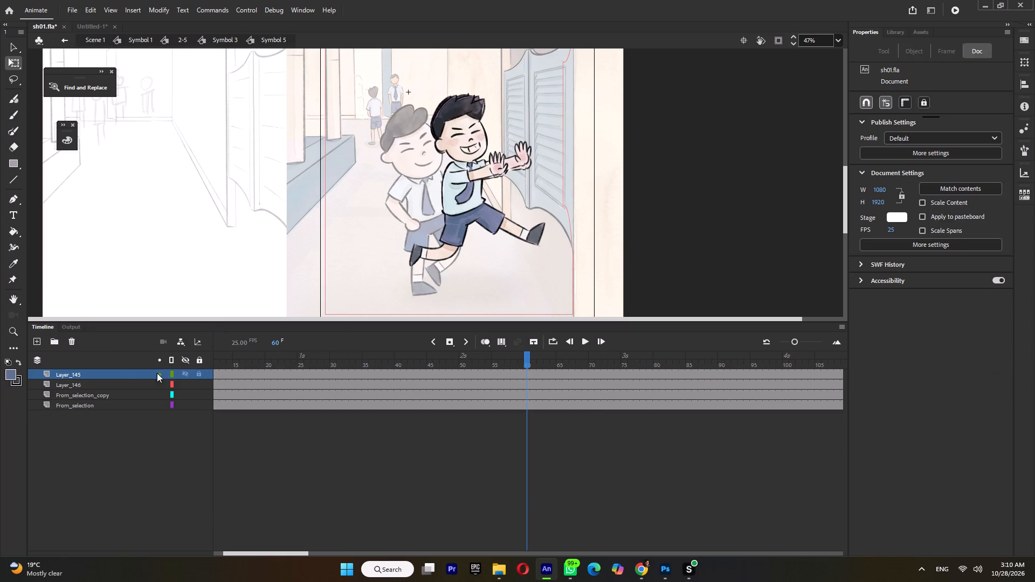
# Add four new layers above the back friend's artwork and paste the copied run-cycle frames into them from frame 1.
pyautogui.click(38, 339)
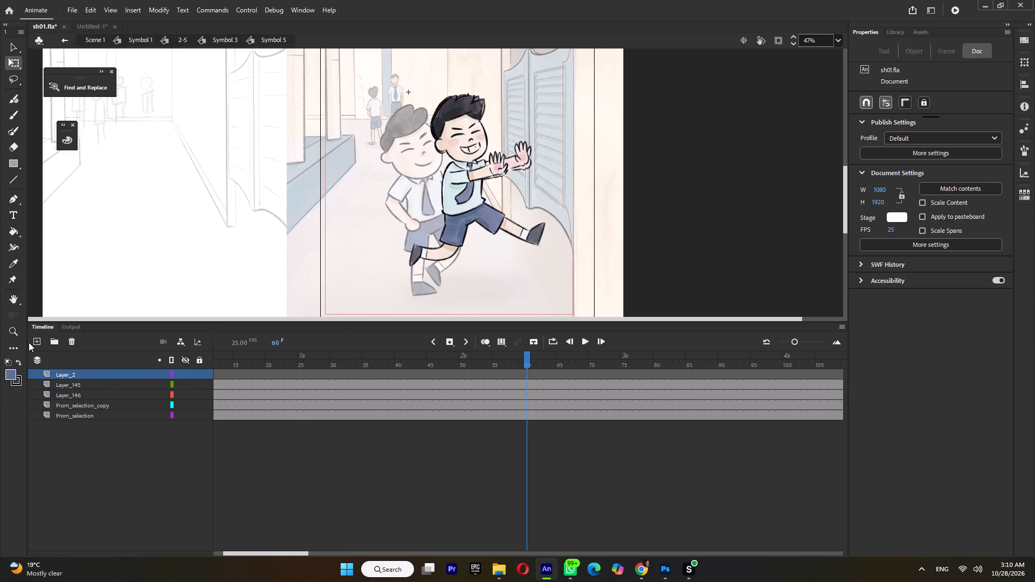
pyautogui.tripleClick(36, 341)
pyautogui.click(70, 404)
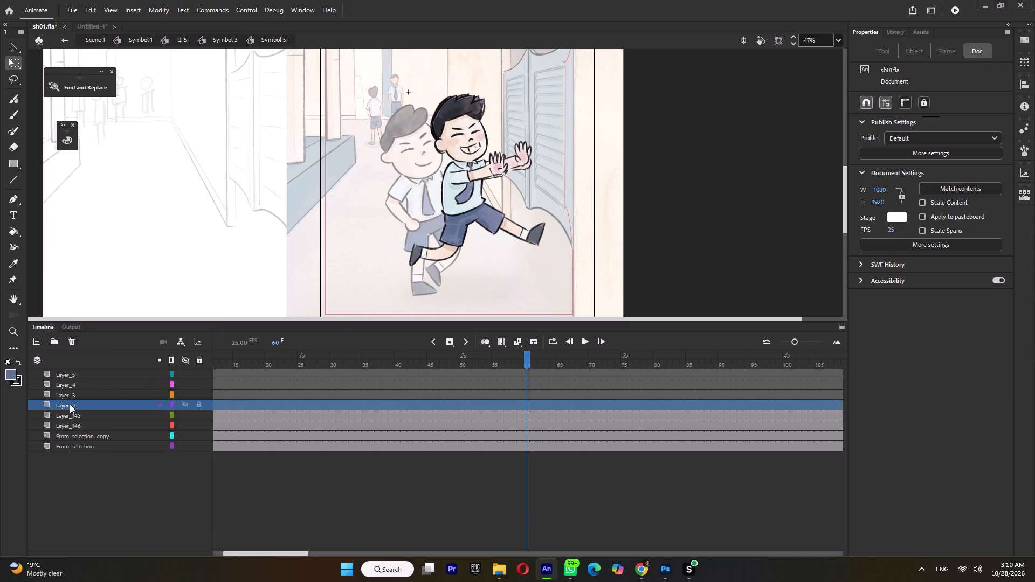
pyautogui.moveTo(244, 359); pyautogui.dragTo(134, 373)
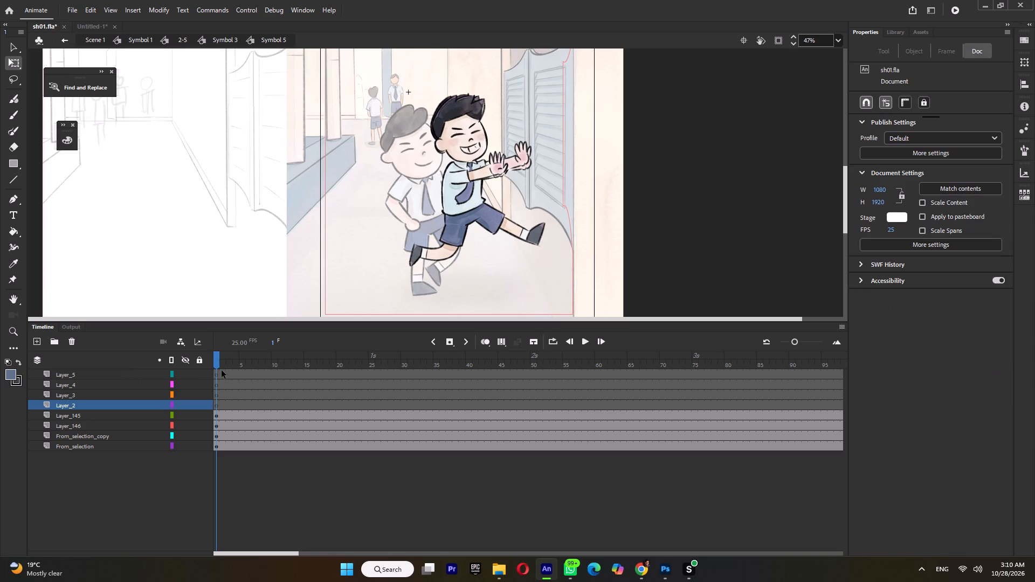
pyautogui.moveTo(215, 375); pyautogui.dragTo(259, 407)
pyautogui.rightClick(255, 405)
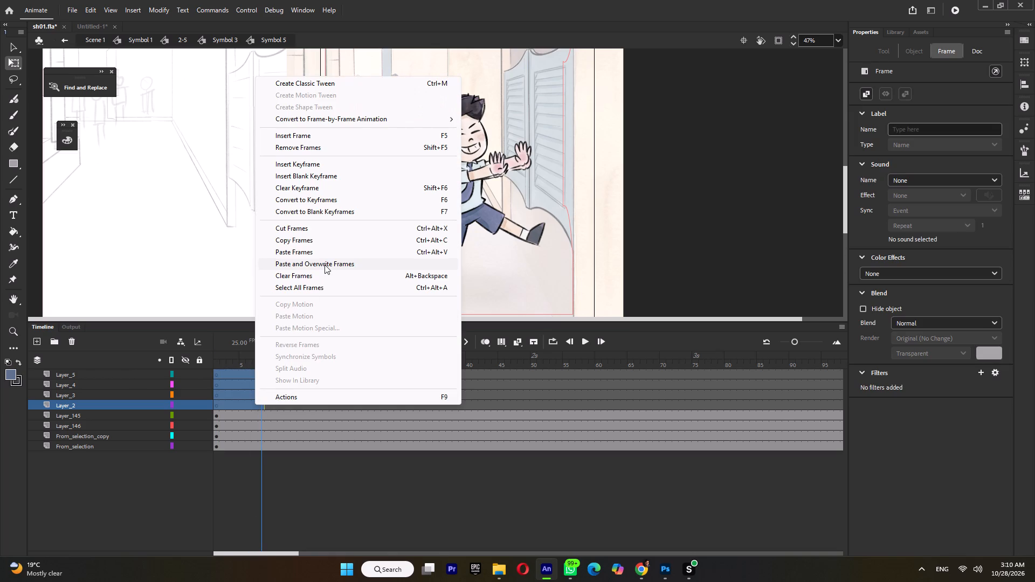
pyautogui.click(322, 251)
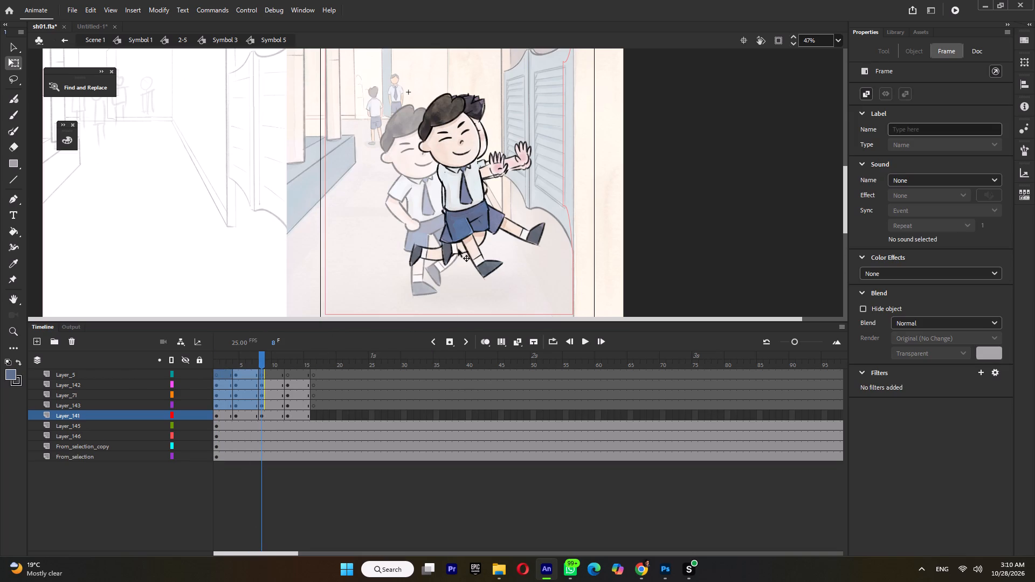
# Delete the pasted body layer Layer_71 and arm layer Layer_143, keeping the two leg layers.
pyautogui.moveTo(242, 358); pyautogui.dragTo(213, 368)
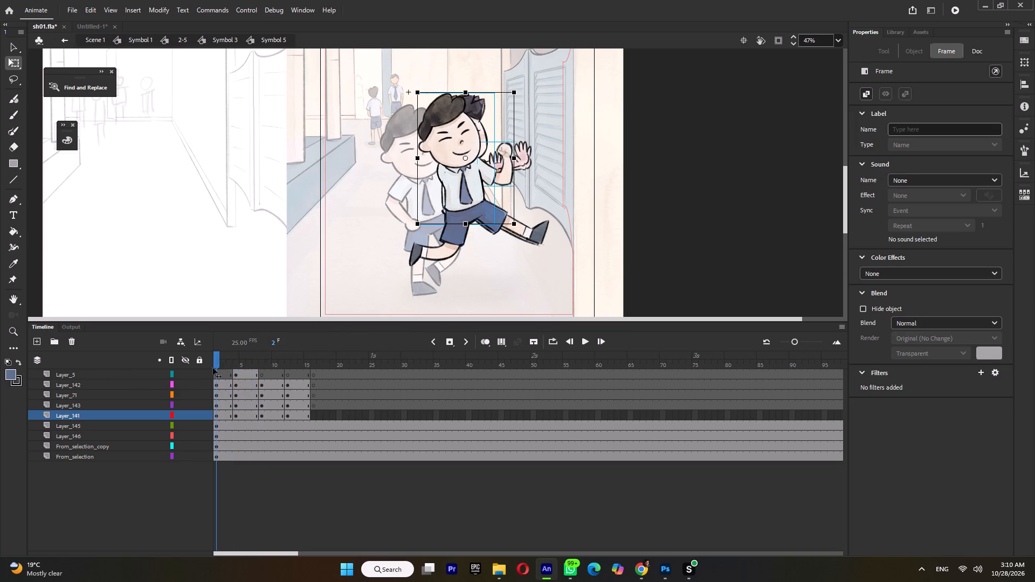
pyautogui.moveTo(213, 368); pyautogui.dragTo(176, 389)
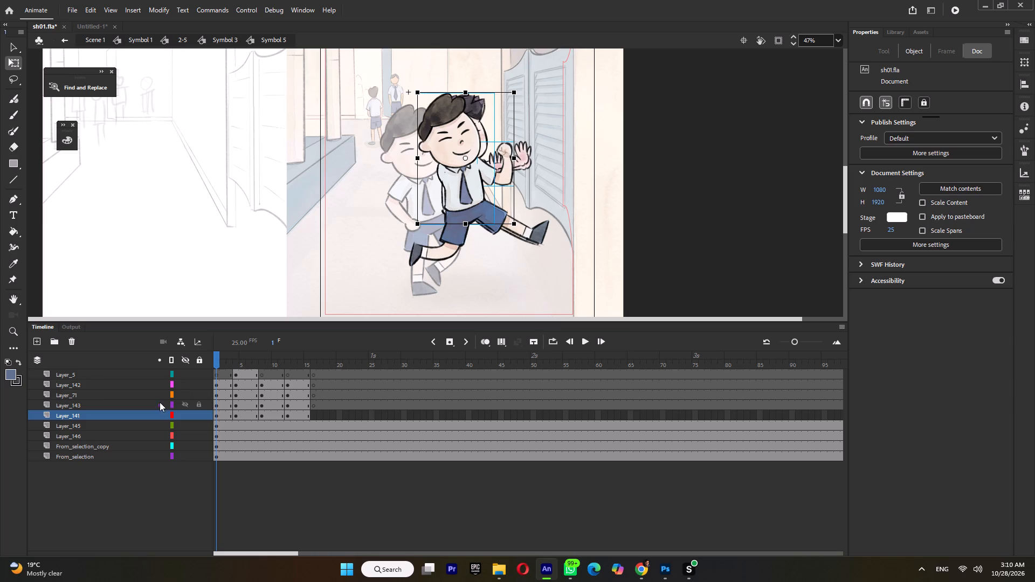
pyautogui.click(85, 386)
pyautogui.click(83, 396)
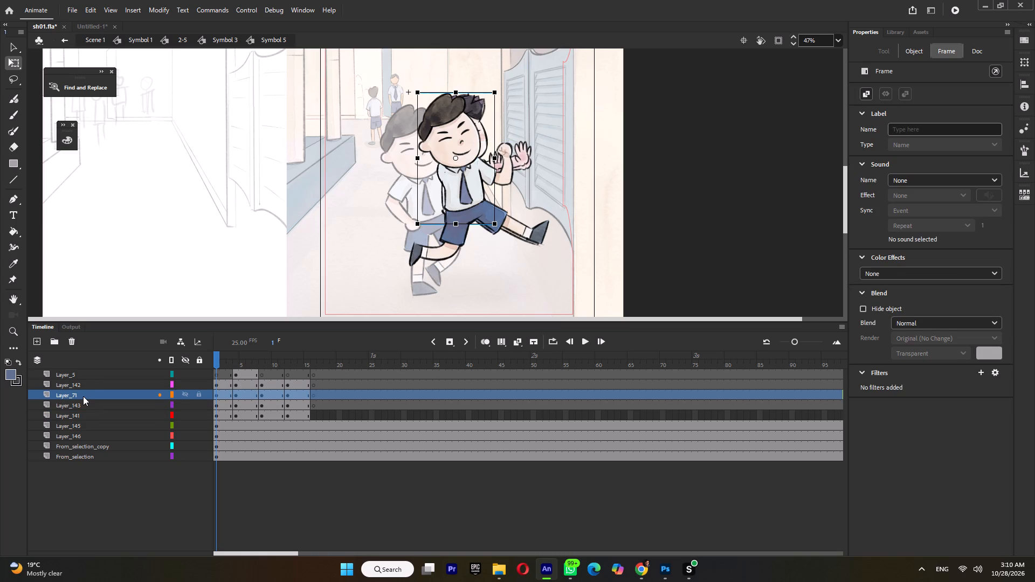
pyautogui.click(83, 396)
pyautogui.click(75, 341)
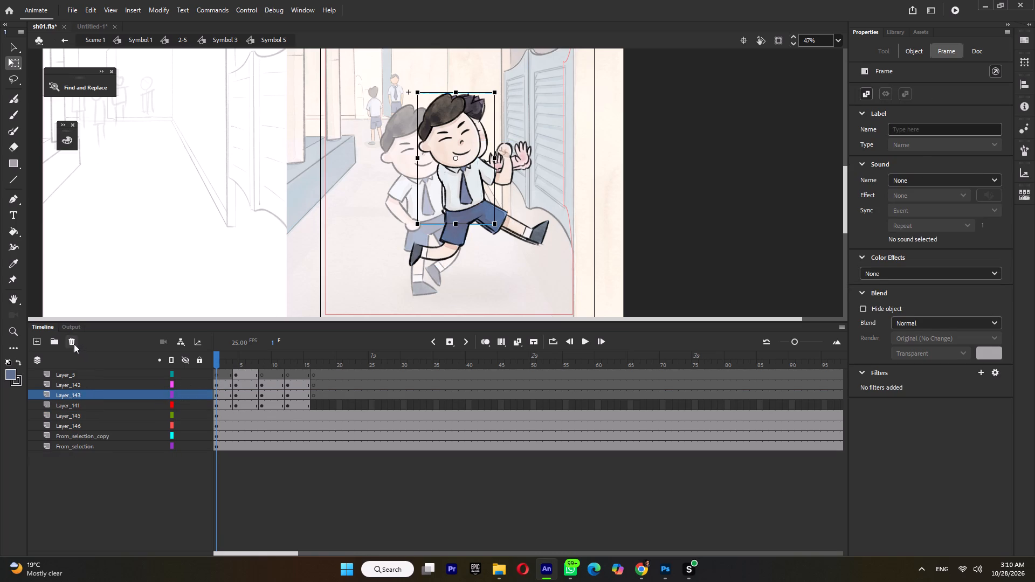
pyautogui.click(67, 394)
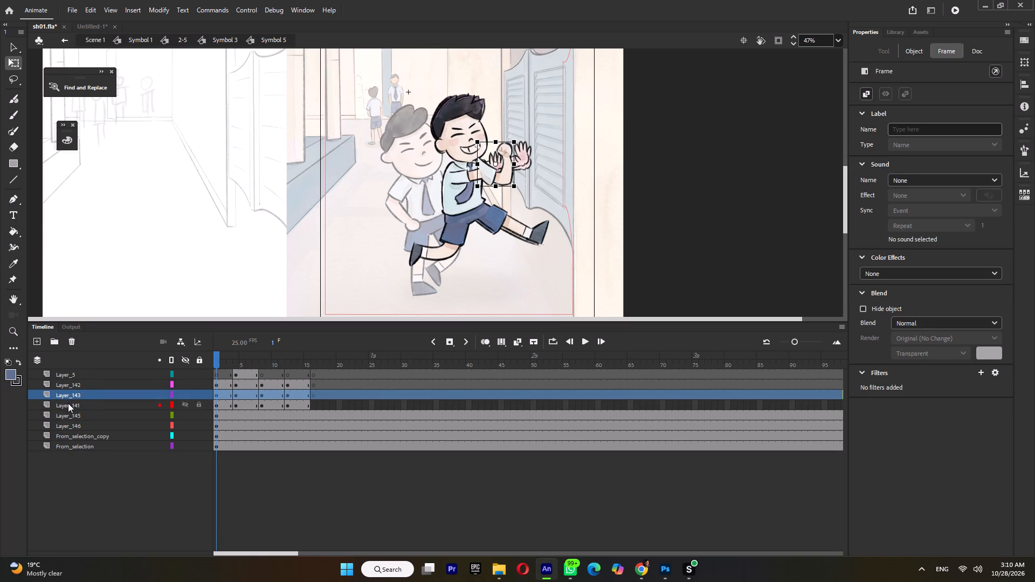
pyautogui.click(68, 403)
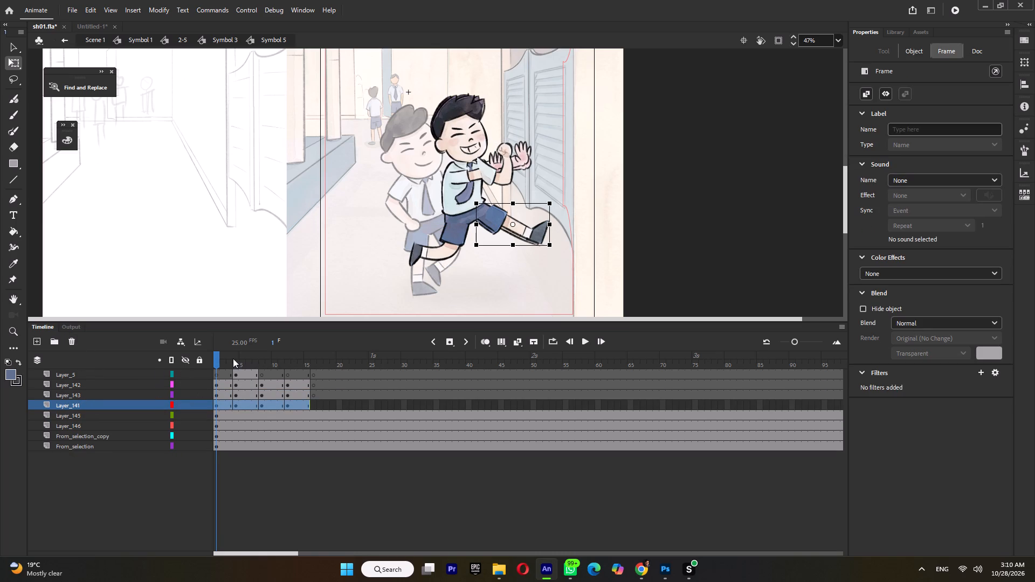
pyautogui.moveTo(217, 357); pyautogui.dragTo(197, 366)
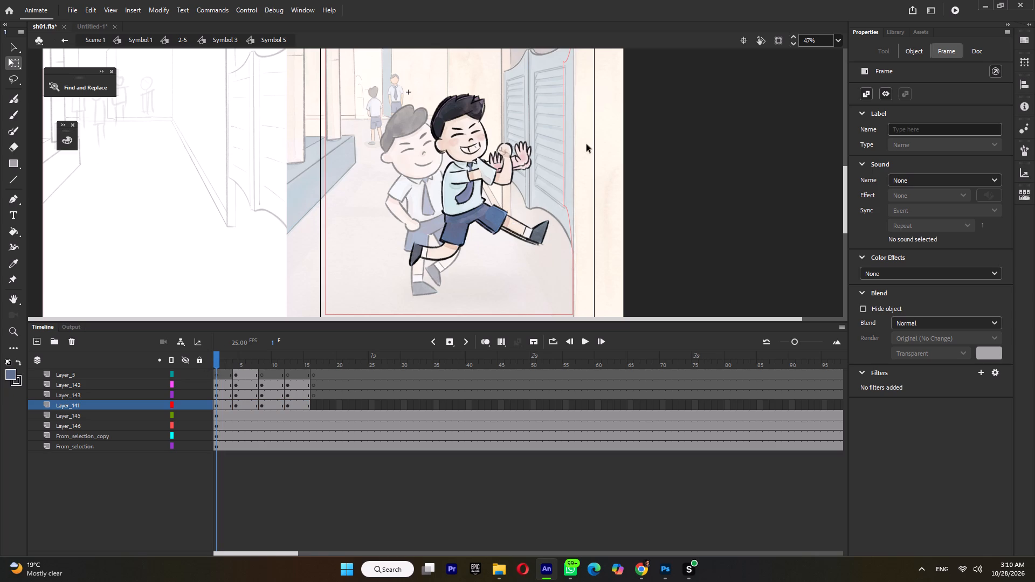
pyautogui.click(496, 175)
pyautogui.click(87, 393)
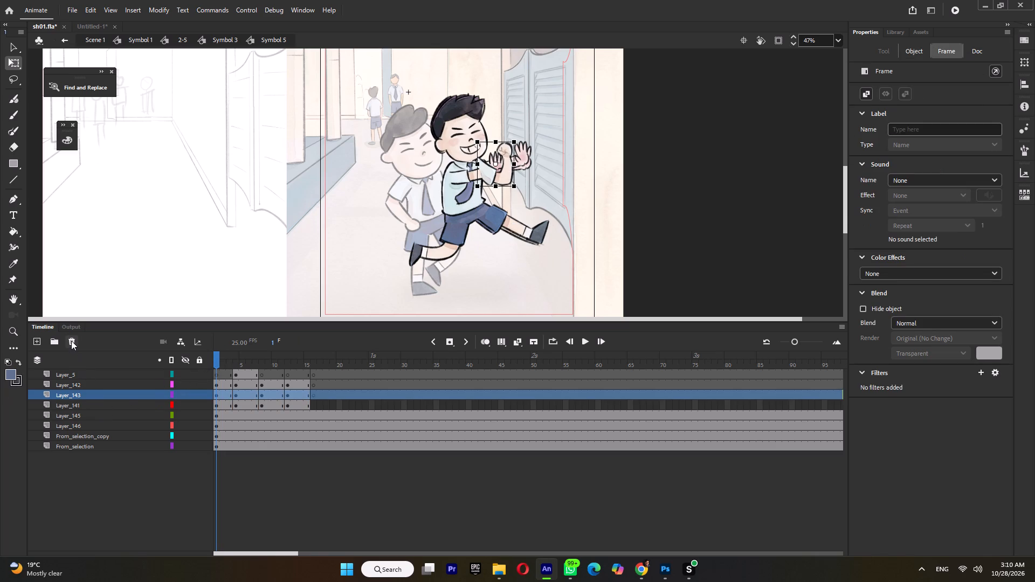
pyautogui.click(71, 341)
# Remove all frames after frame 15 on every layer of the back friend's symbol, and return to frame 1.
pyautogui.moveTo(219, 353); pyautogui.dragTo(242, 362)
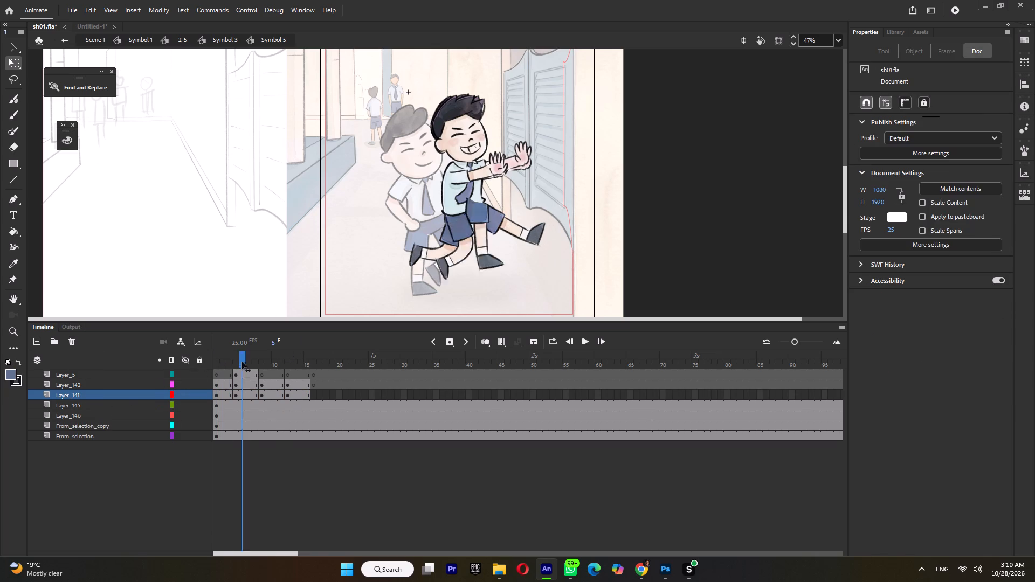
pyautogui.moveTo(242, 362); pyautogui.dragTo(200, 385)
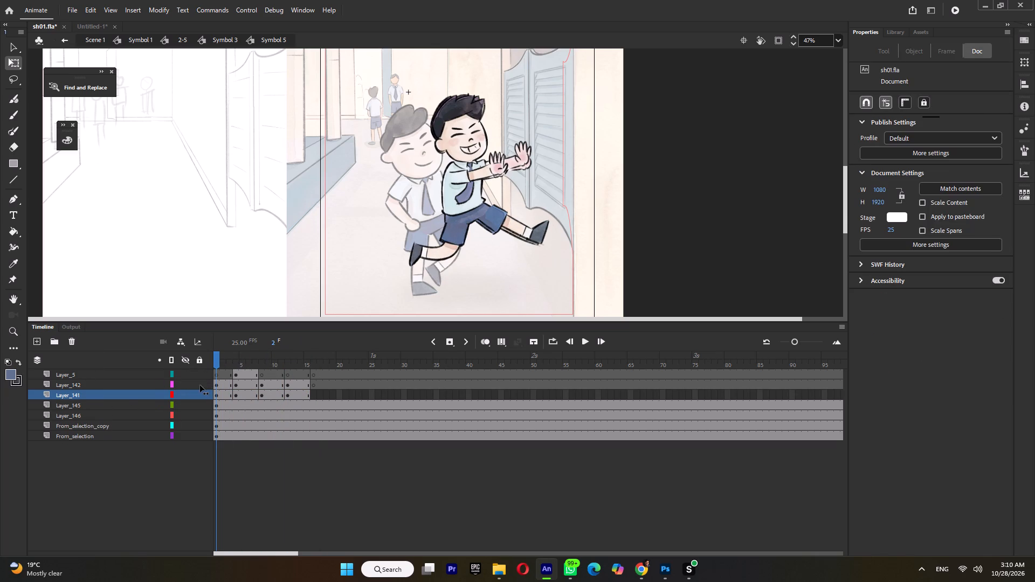
pyautogui.moveTo(200, 385); pyautogui.dragTo(198, 386)
pyautogui.moveTo(314, 377); pyautogui.dragTo(376, 455)
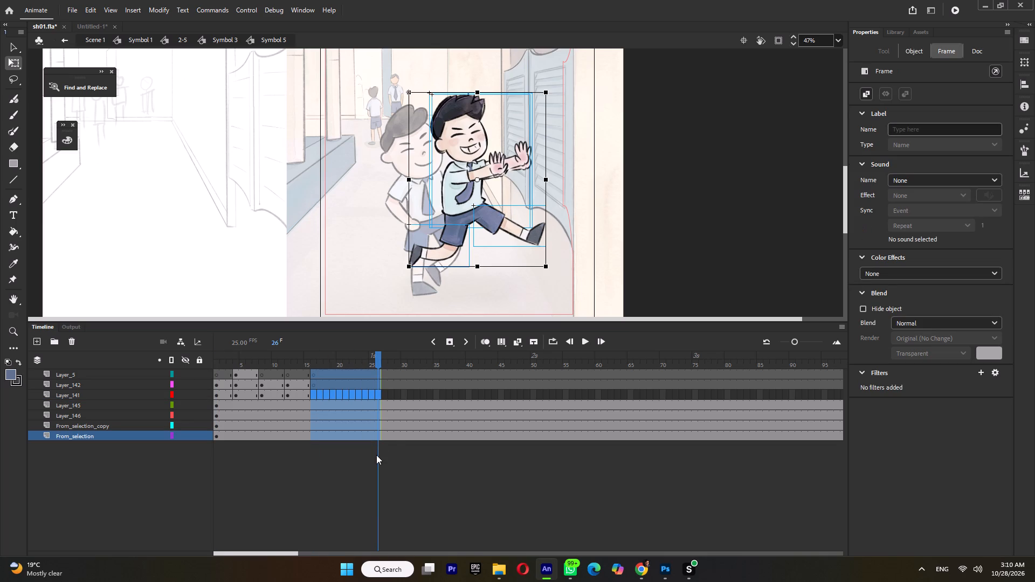
pyautogui.hotkey('shift', 'F5')
pyautogui.hotkey('shift', 'F5')
pyautogui.hotkey('shift', 'F5')
pyautogui.hotkey('shift', 'F5')
pyautogui.hotkey('shift', 'F5')
pyautogui.hotkey('shift', 'F5')
pyautogui.hotkey('shift', 'F5')
pyautogui.hotkey('shift', 'F5')
pyautogui.hotkey('shift', 'F5')
pyautogui.hotkey('shift', 'F5')
pyautogui.hotkey('shift', 'F5')
pyautogui.hotkey('shift', 'F5')
pyautogui.hotkey('shift', 'F5')
pyautogui.hotkey('shift', 'F5')
pyautogui.hotkey('shift', 'F5')
pyautogui.hotkey('shift', 'F5')
pyautogui.hotkey('shift', 'F5')
pyautogui.hotkey('shift', 'F5')
pyautogui.hotkey('shift', 'F5')
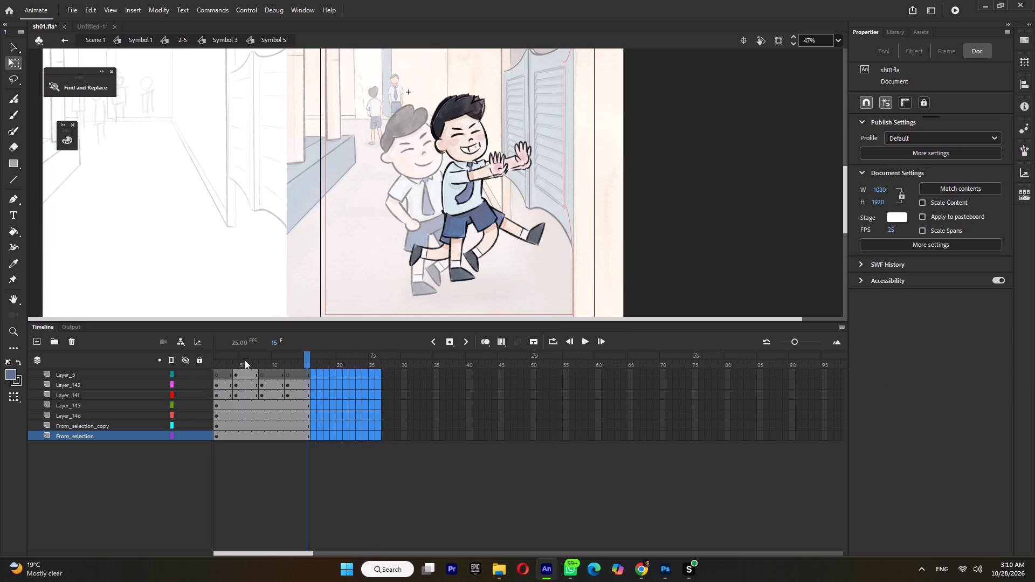
pyautogui.moveTo(245, 359); pyautogui.dragTo(167, 371)
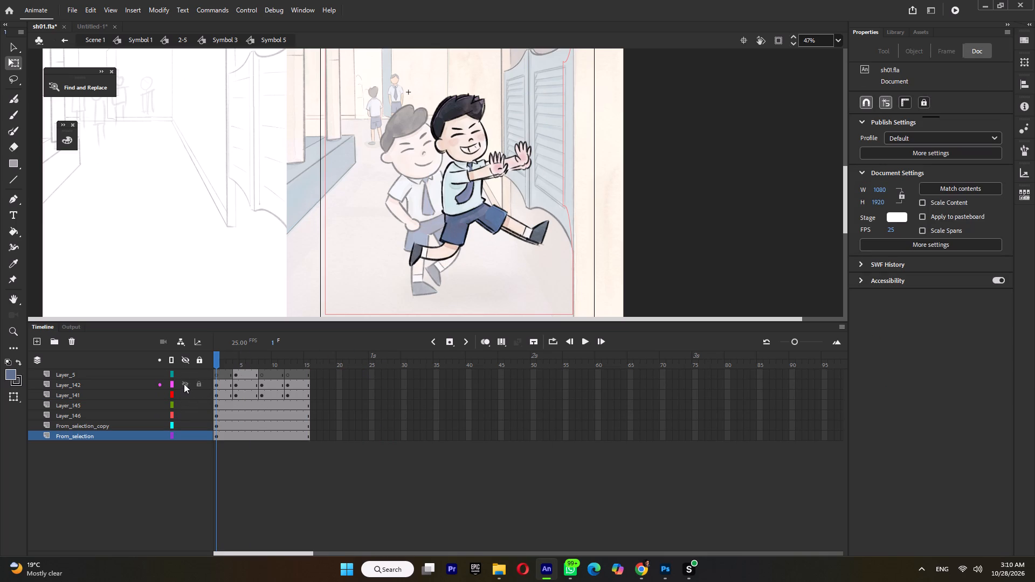
# Delete the original leg artwork on Layer_146 and Layer_145, hiding the pasted leg layers Layer_142 and Layer_141 while doing so.
pyautogui.click(184, 384)
pyautogui.click(185, 396)
pyautogui.click(515, 228)
pyautogui.press('Delete')
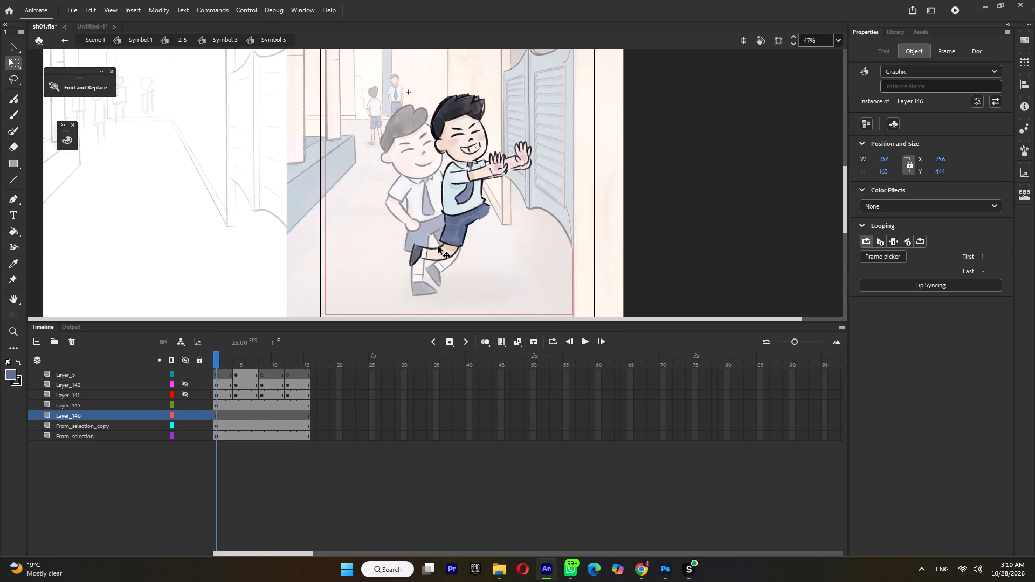
pyautogui.click(442, 255)
pyautogui.press('Delete')
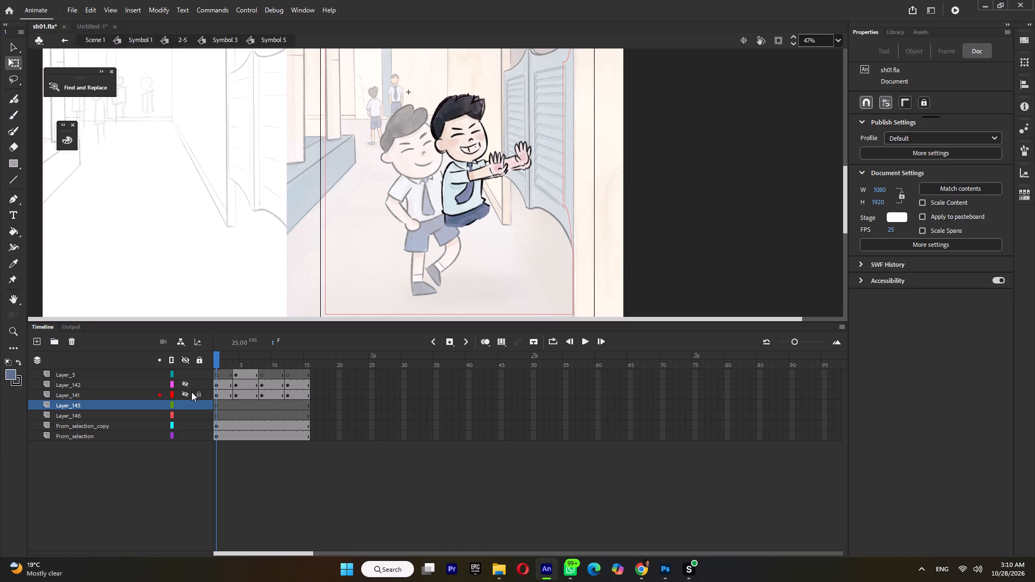
pyautogui.moveTo(187, 382); pyautogui.dragTo(187, 391)
# Shift the pasted forward leg on Layer_141 at frame 1 slightly so it lines up with the back friend's hips.
pyautogui.click(507, 229)
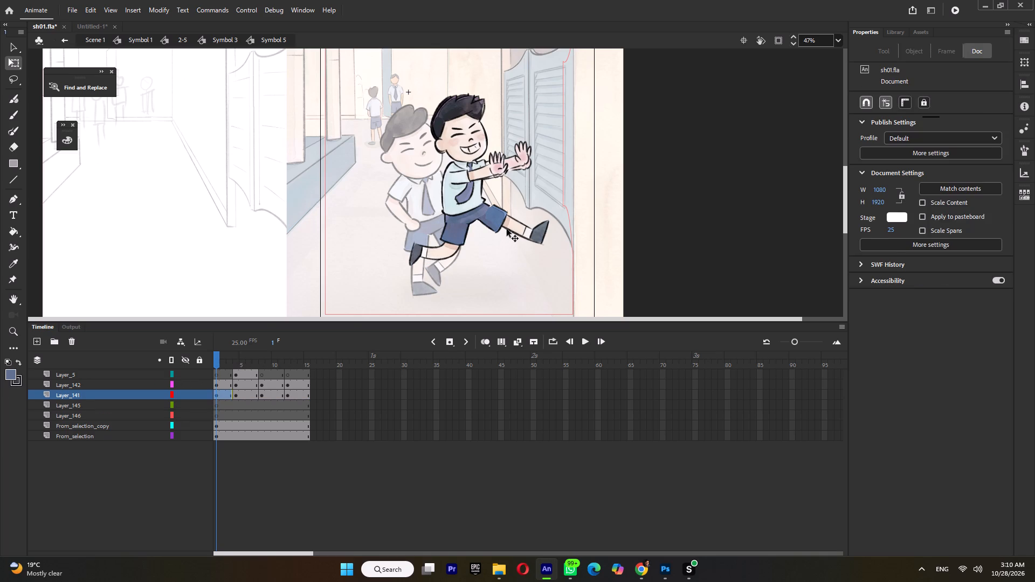
pyautogui.keyDown('ctrl'); pyautogui.scroll(4, 533, 223); pyautogui.keyUp('ctrl')
pyautogui.moveTo(512, 232); pyautogui.dragTo(499, 235)
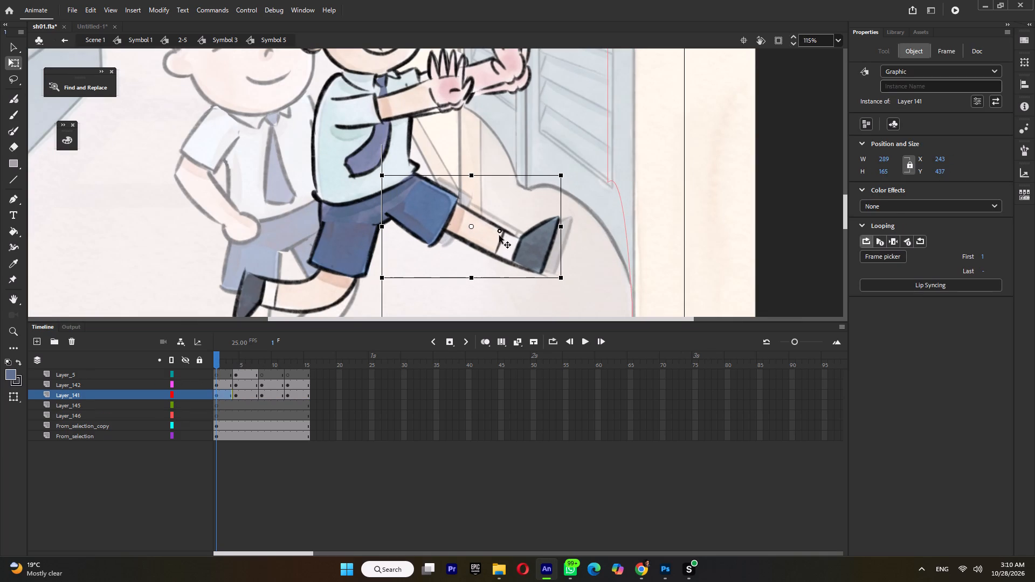
pyautogui.moveTo(499, 235); pyautogui.dragTo(499, 235)
pyautogui.click(326, 256)
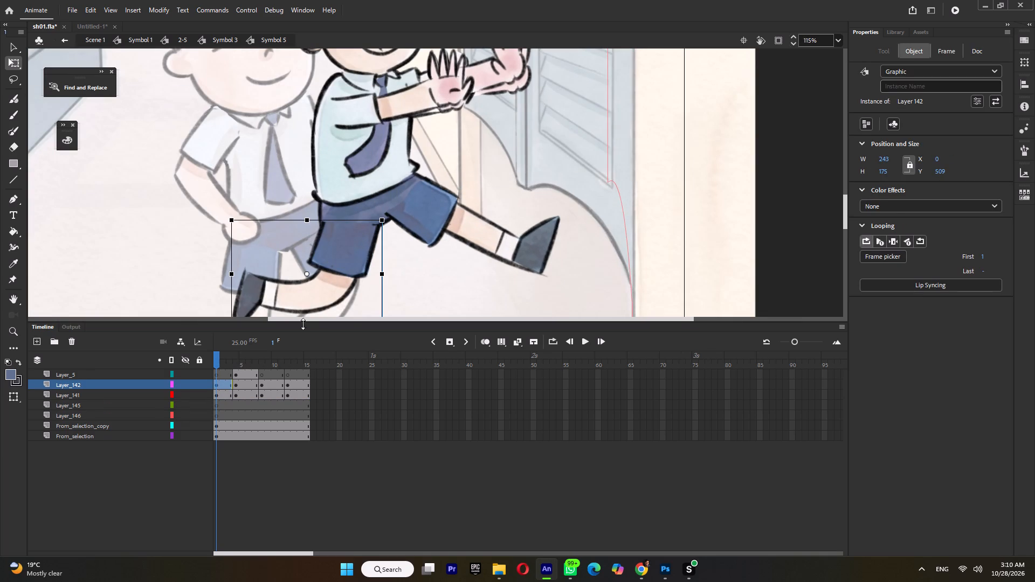
# At frame 5, move the Layer_141 leg down slightly under the back friend's body, to about X 281, Y 413.
pyautogui.click(243, 360)
pyautogui.keyDown('ctrl'); pyautogui.scroll(-2, 404, 217); pyautogui.keyUp('ctrl')
pyautogui.click(408, 209)
pyautogui.moveTo(409, 212); pyautogui.dragTo(414, 226)
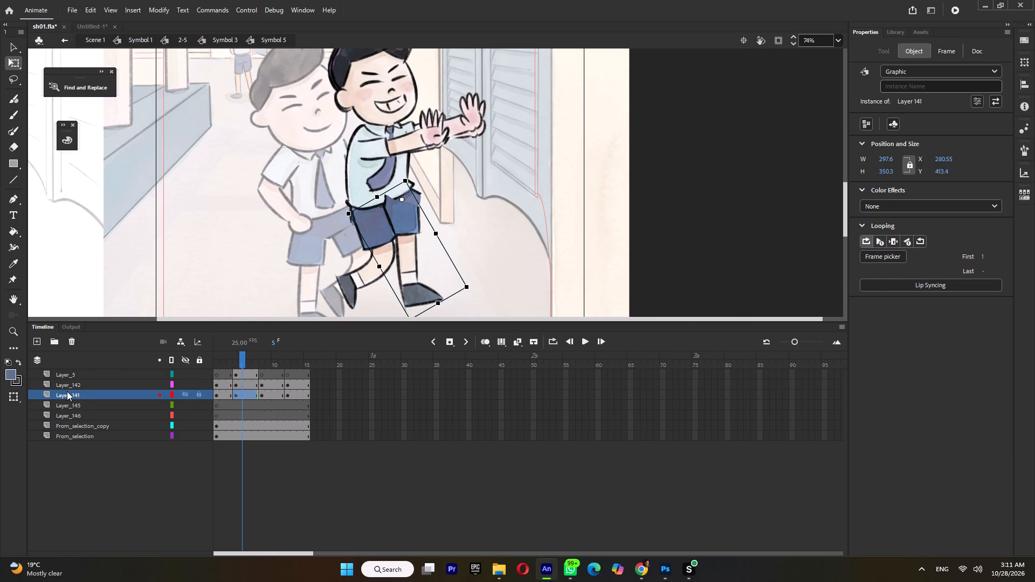
# Move Layer_141 to the bottom of the layer stack, below From_selection.
pyautogui.moveTo(67, 394); pyautogui.dragTo(65, 443)
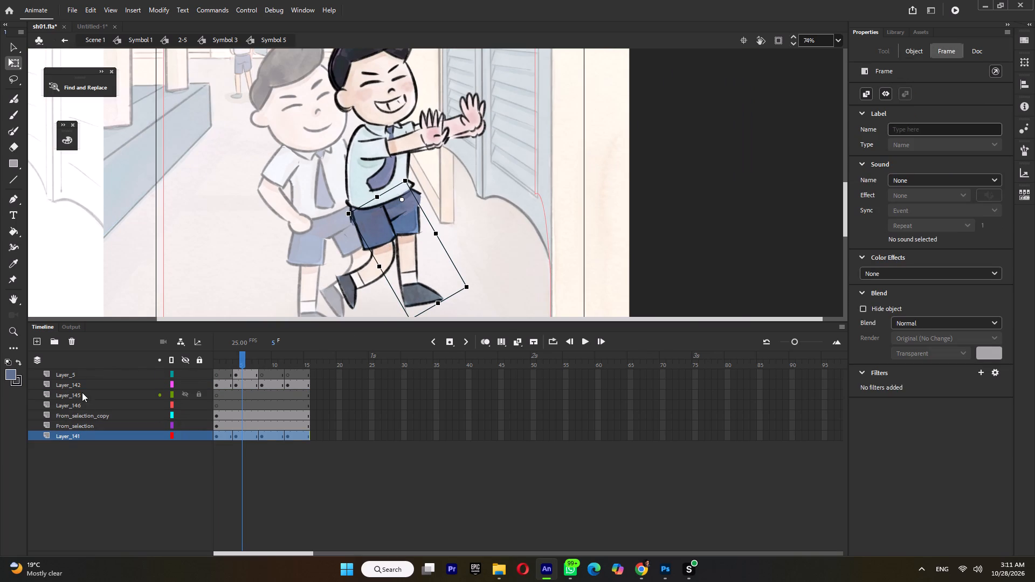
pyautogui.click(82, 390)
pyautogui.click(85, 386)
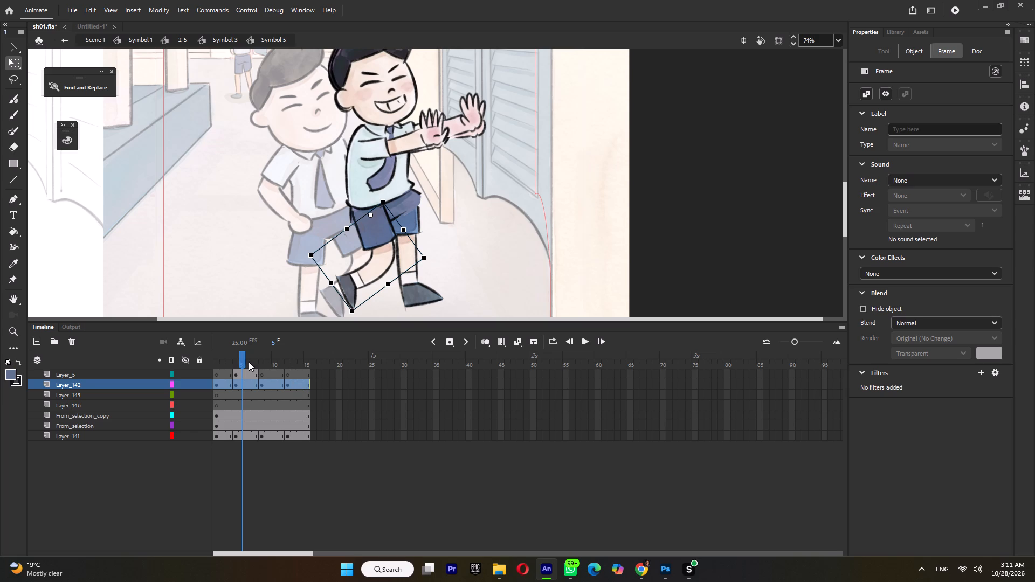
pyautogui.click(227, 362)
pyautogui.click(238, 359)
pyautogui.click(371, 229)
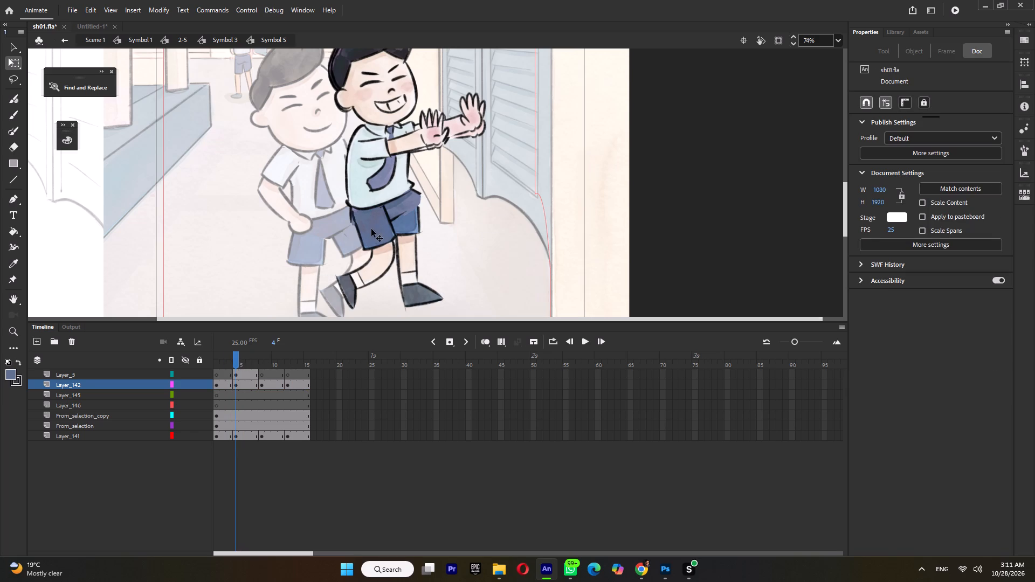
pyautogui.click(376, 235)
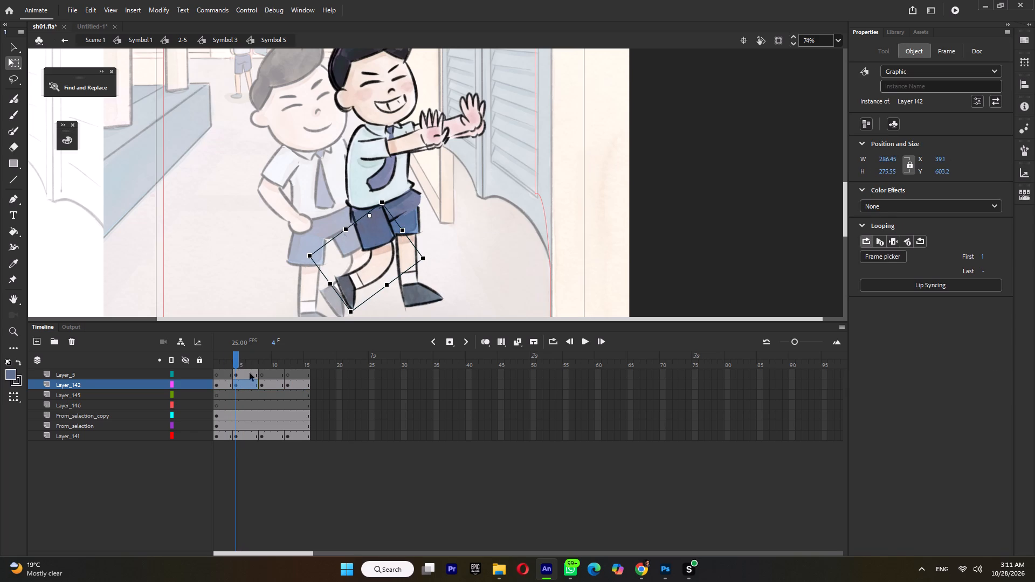
# Insert keyframes at frames 4, 8 and 12 on the From_selection_copy and From_selection layers.
pyautogui.moveTo(233, 415); pyautogui.dragTo(234, 424)
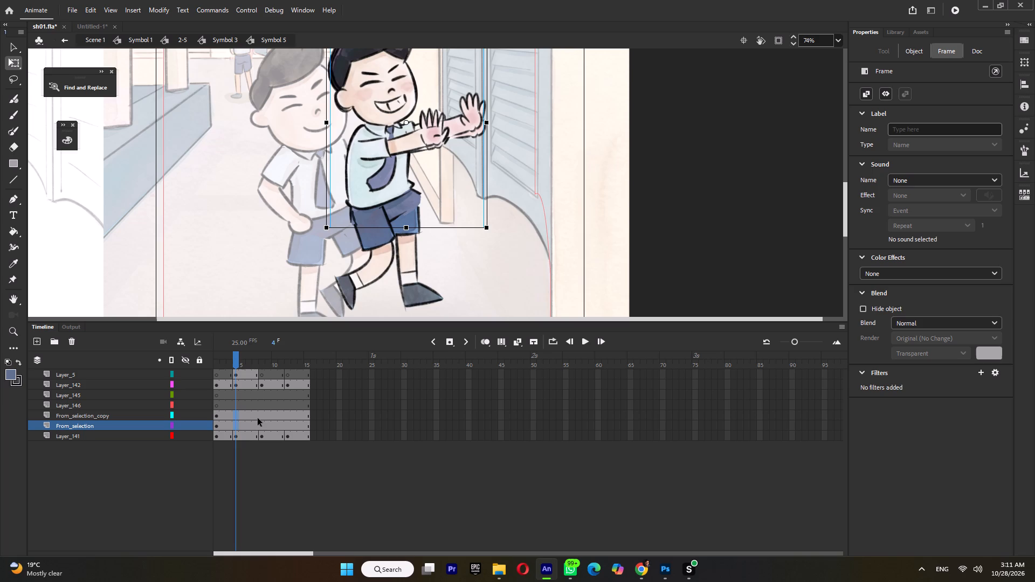
pyautogui.press('F6')
pyautogui.moveTo(263, 413); pyautogui.dragTo(263, 421)
pyautogui.press('F6')
pyautogui.moveTo(286, 413); pyautogui.dragTo(286, 425)
pyautogui.press('F6')
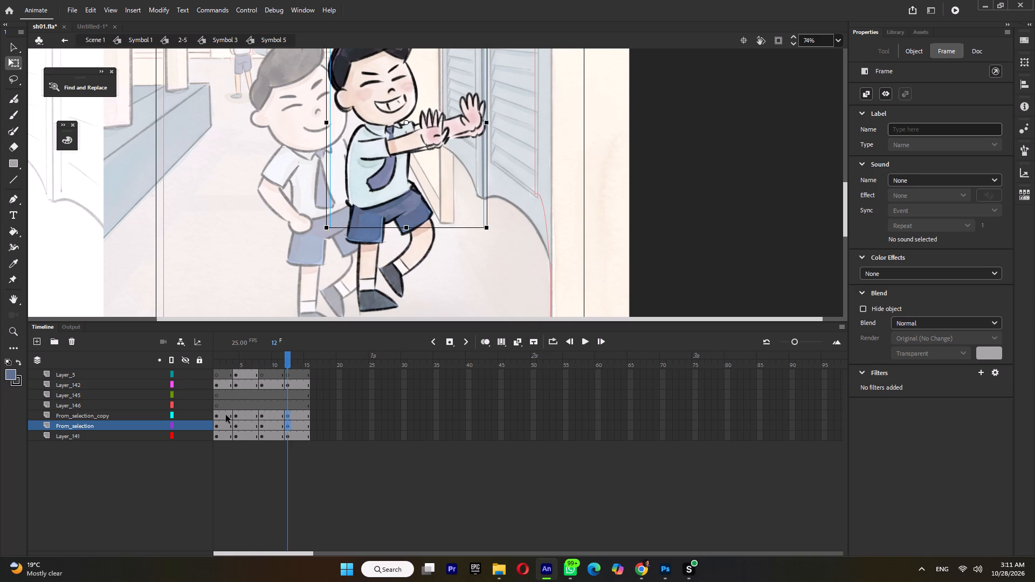
# Clear From_selection_copy in the spans starting at frames 1 and 8, and From_selection in the spans starting at frames 4 and 12.
pyautogui.click(226, 415)
pyautogui.press('Delete')
pyautogui.click(244, 425)
pyautogui.press('Delete')
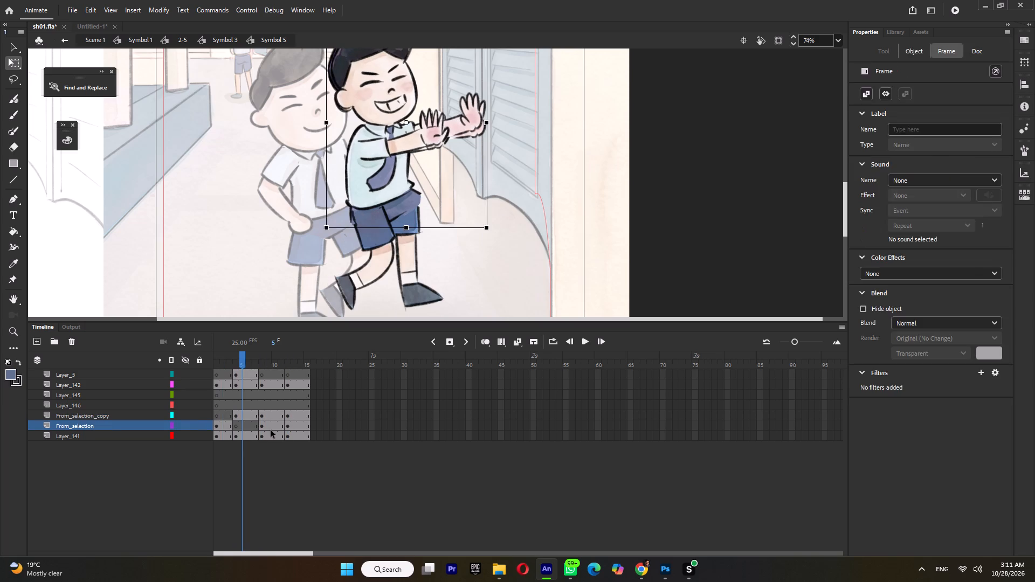
pyautogui.click(274, 417)
pyautogui.press('Delete')
pyautogui.click(297, 426)
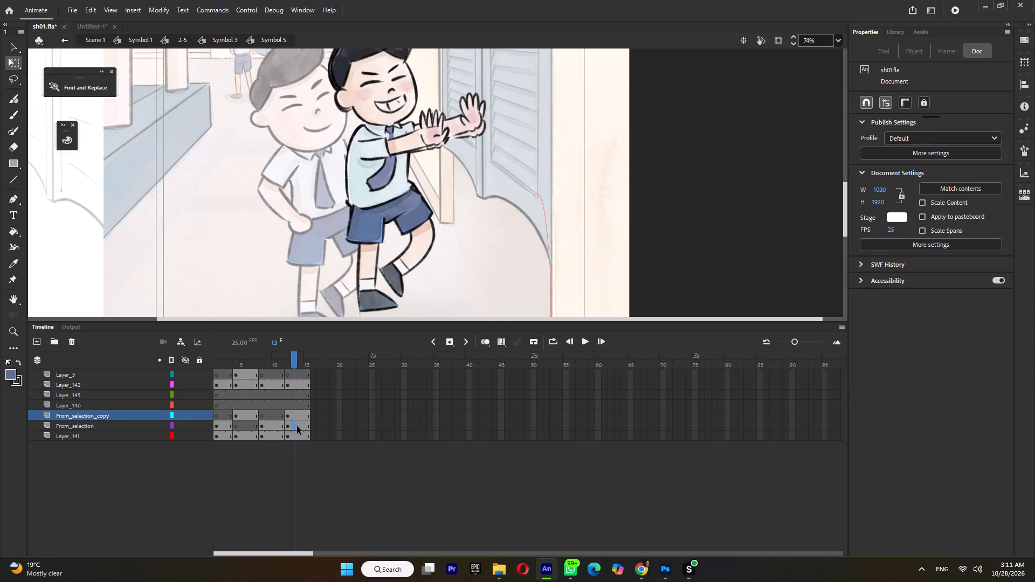
pyautogui.press('Delete')
# In the span starting at frame 4, raise the back friend's body on From_selection_copy to Y -6.5.
pyautogui.moveTo(239, 355); pyautogui.dragTo(200, 398)
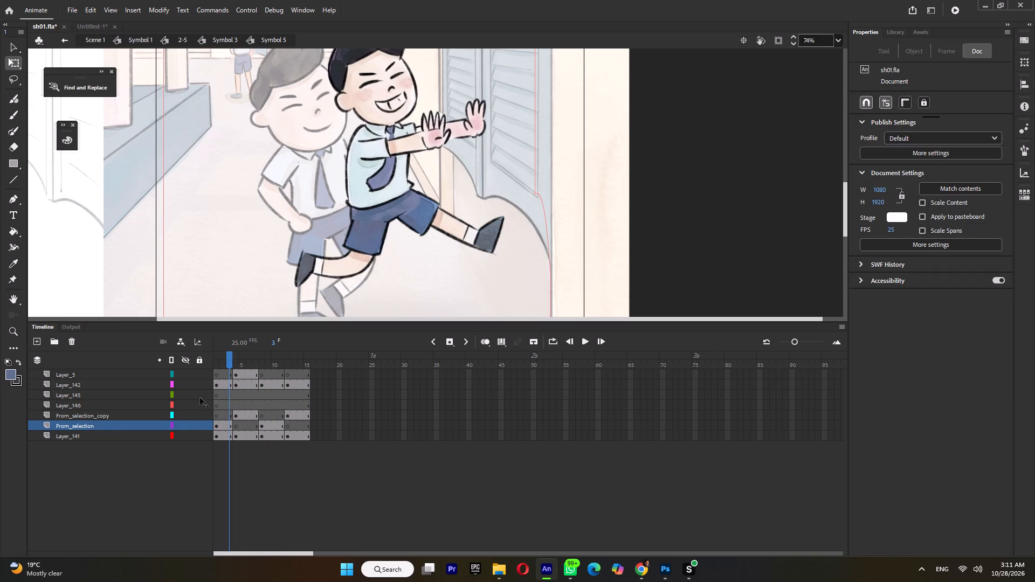
pyautogui.moveTo(200, 398); pyautogui.dragTo(185, 399)
pyautogui.click(246, 357)
pyautogui.click(375, 168)
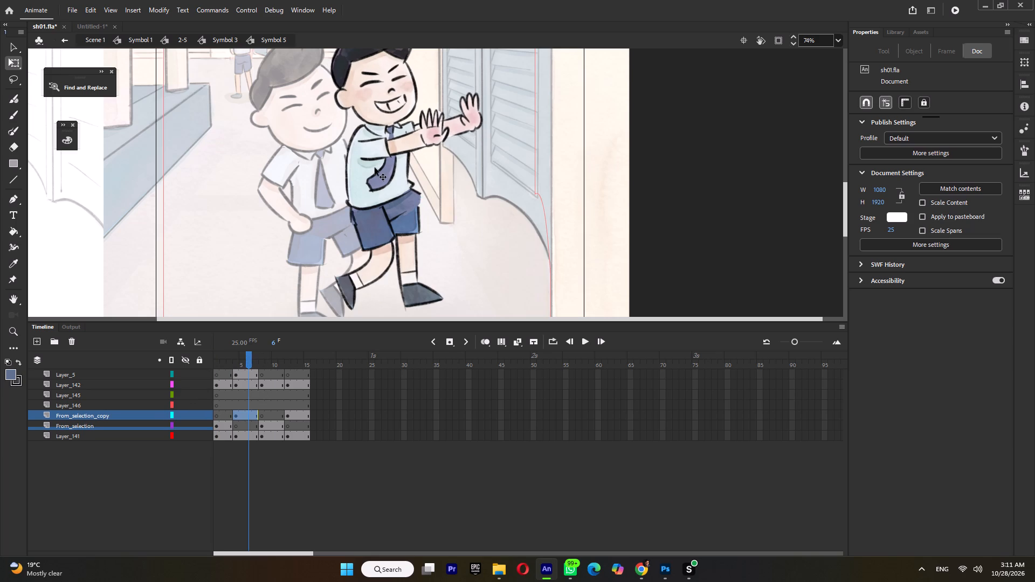
pyautogui.hotkey('shift', 'Up')
pyautogui.hotkey('shift', 'Up')
pyautogui.hotkey('shift', 'Down')
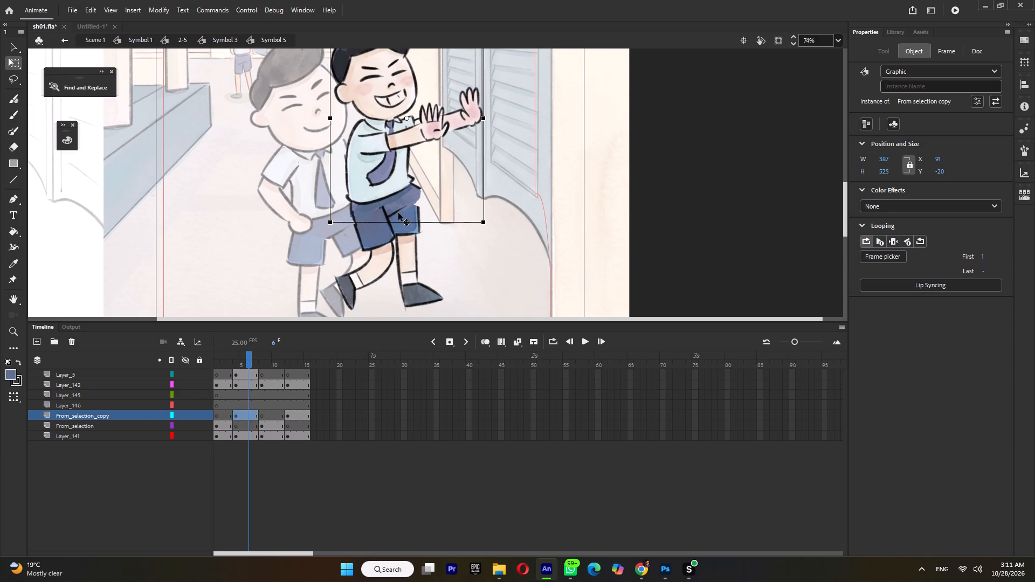
# Break apart the body instance on From_selection_copy at frame 6 and group the resulting artwork.
pyautogui.click(411, 198)
pyautogui.hotkey('ctrl', 'b')
pyautogui.hotkey('ctrl', 'b')
pyautogui.hotkey('ctrl', 'g')
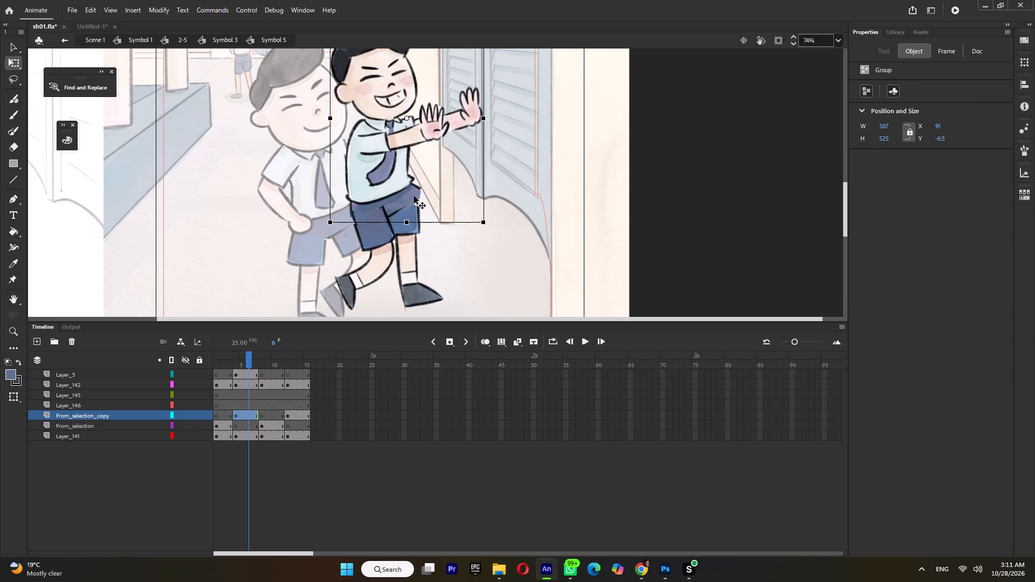
# Inside the body group, erase the protruding edge of the shorts just below the shirt's front hem.
pyautogui.doubleClick(414, 196)
pyautogui.keyDown('ctrl'); pyautogui.scroll(5, 435, 189); pyautogui.keyUp('ctrl')
pyautogui.click(685, 214)
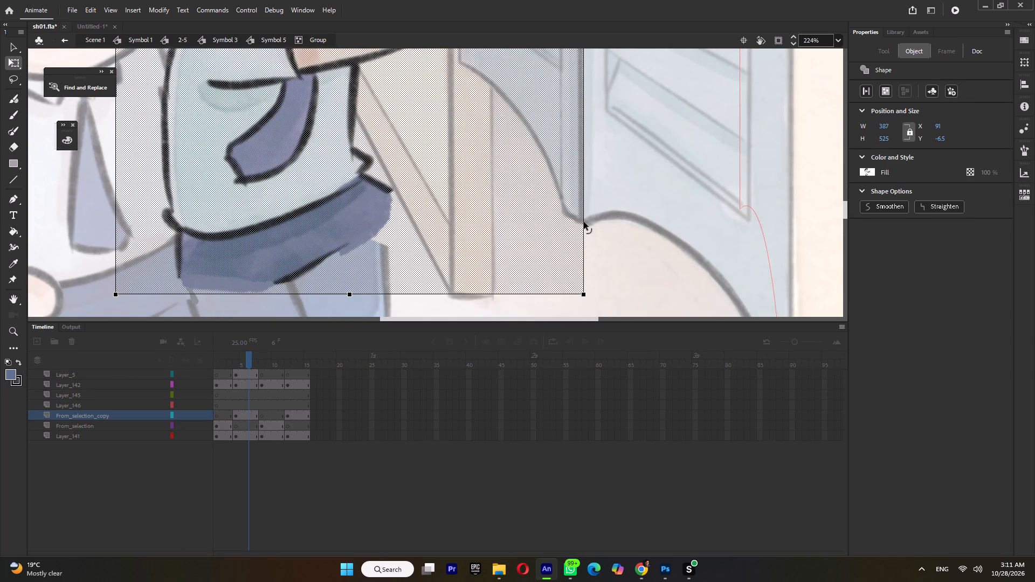
pyautogui.press('e')
pyautogui.moveTo(401, 173); pyautogui.dragTo(369, 179)
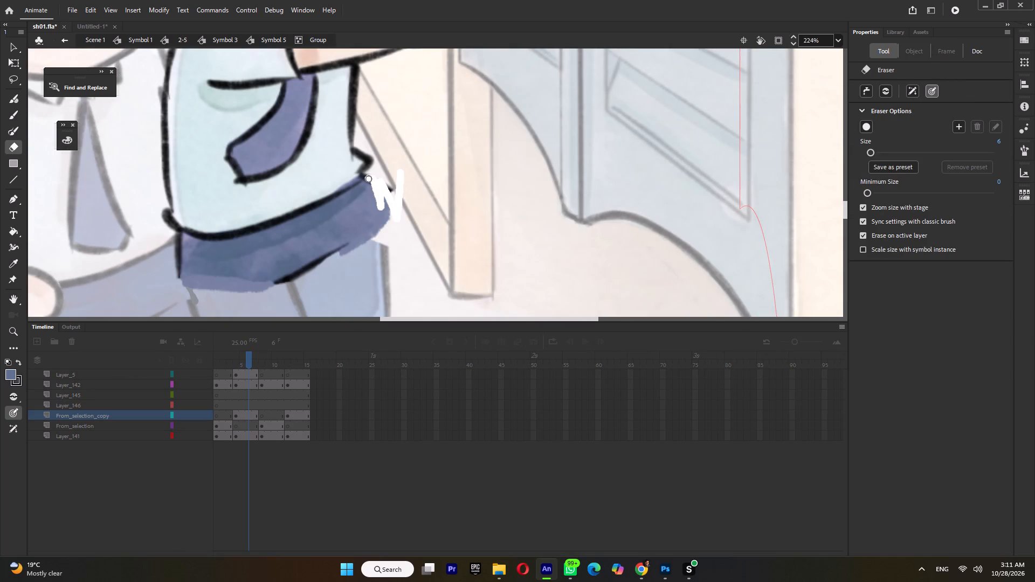
pyautogui.moveTo(369, 179); pyautogui.dragTo(368, 178)
pyautogui.moveTo(368, 178); pyautogui.dragTo(387, 185)
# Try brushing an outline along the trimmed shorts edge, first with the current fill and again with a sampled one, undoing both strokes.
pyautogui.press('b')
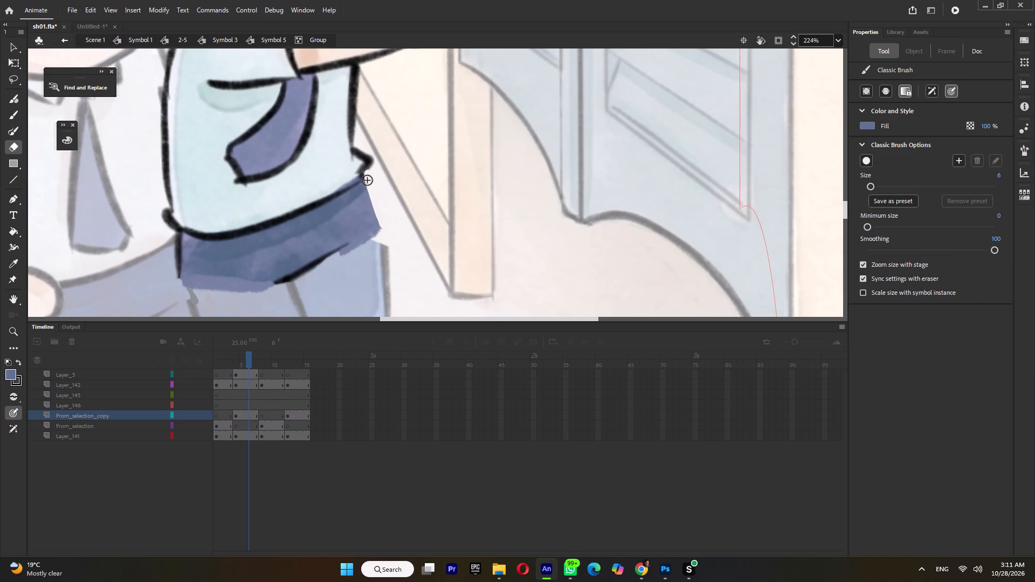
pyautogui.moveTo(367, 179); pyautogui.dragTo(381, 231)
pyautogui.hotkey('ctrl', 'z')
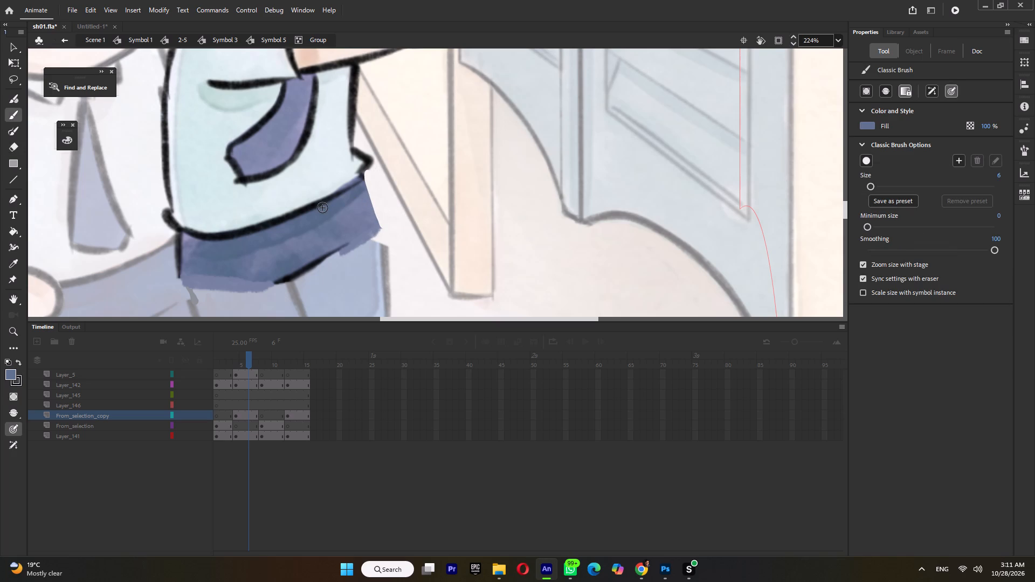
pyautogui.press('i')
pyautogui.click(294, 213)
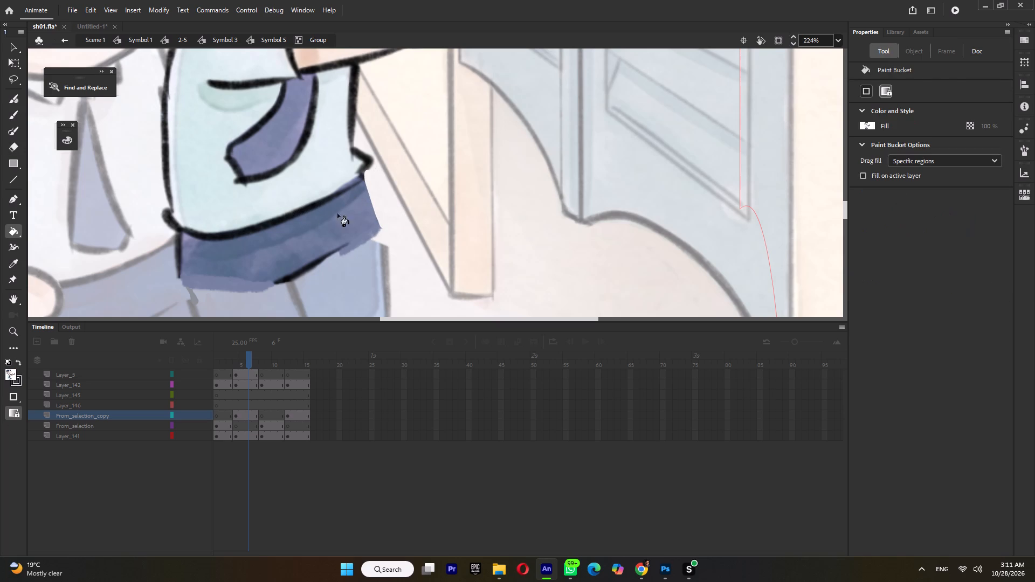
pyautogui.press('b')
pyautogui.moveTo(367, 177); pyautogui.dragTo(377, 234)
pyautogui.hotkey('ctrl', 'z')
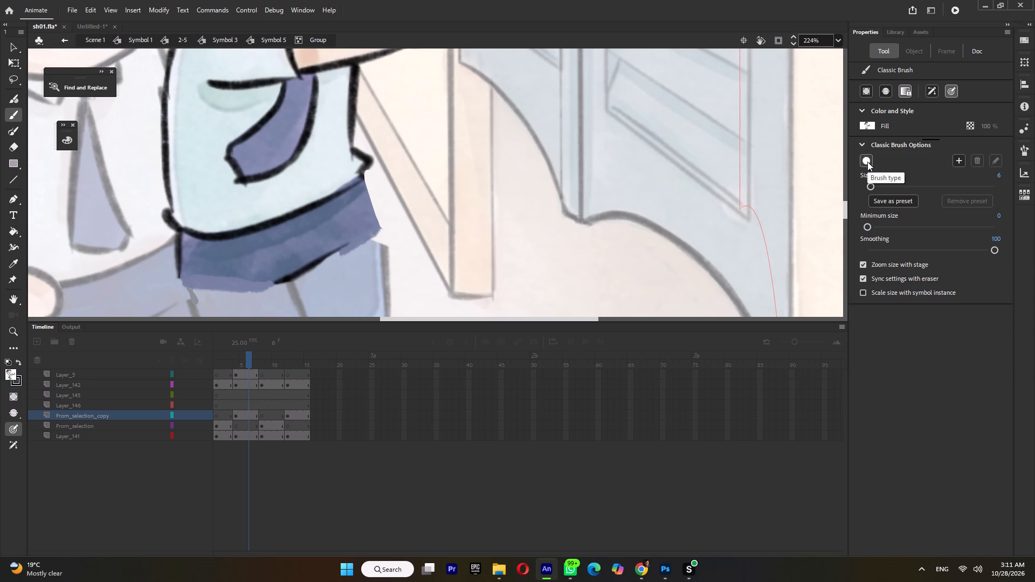
# Sample the dark outline colour from the artwork, brush an outline down the trimmed shorts edge, and leave the body group.
pyautogui.click(866, 125)
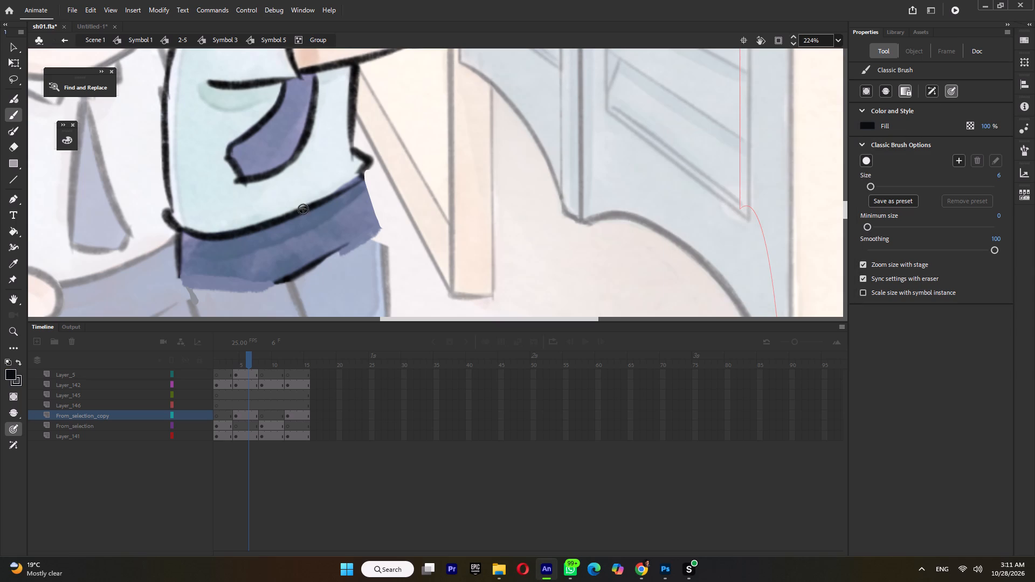
pyautogui.click(303, 209)
pyautogui.moveTo(365, 179); pyautogui.dragTo(377, 234)
pyautogui.keyDown('ctrl'); pyautogui.doubleClick(422, 212); pyautogui.keyUp('ctrl')
pyautogui.keyDown('ctrl'); pyautogui.scroll(-3, 422, 212); pyautogui.keyUp('ctrl')
pyautogui.keyDown('ctrl'); pyautogui.doubleClick(536, 230); pyautogui.keyUp('ctrl')
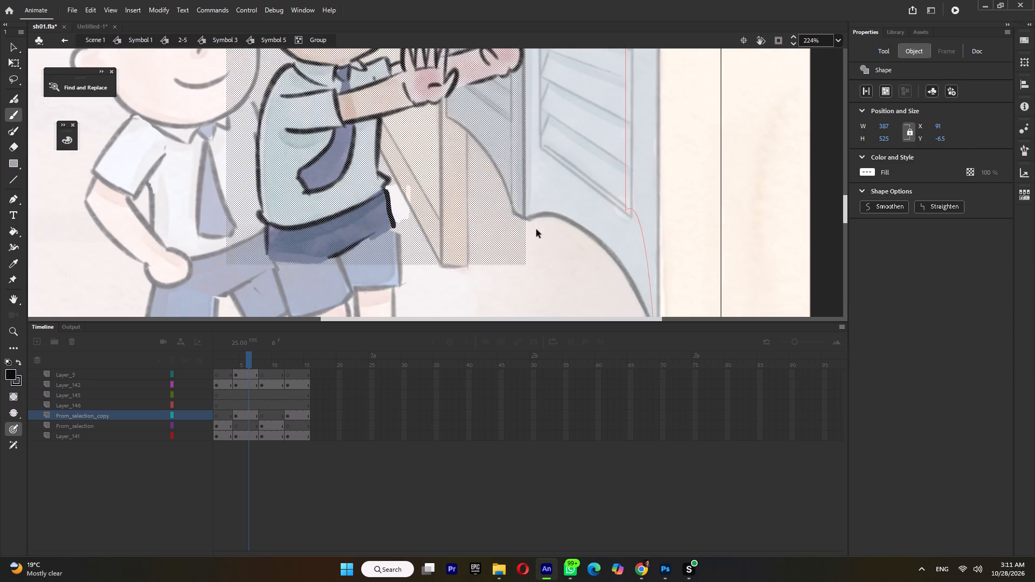
# At frame 6, nudge the legs on Layer_142 and Layer_141 up slightly, placing the Layer_142 leg at about Y 594.
pyautogui.keyDown('ctrl'); pyautogui.click(385, 279); pyautogui.keyUp('ctrl')
pyautogui.keyDown('ctrl'); pyautogui.moveTo(392, 286); pyautogui.dragTo(391, 280); pyautogui.keyUp('ctrl')
pyautogui.hotkey('ctrl', 'z')
pyautogui.keyDown('ctrl'); pyautogui.click(404, 260); pyautogui.keyUp('ctrl')
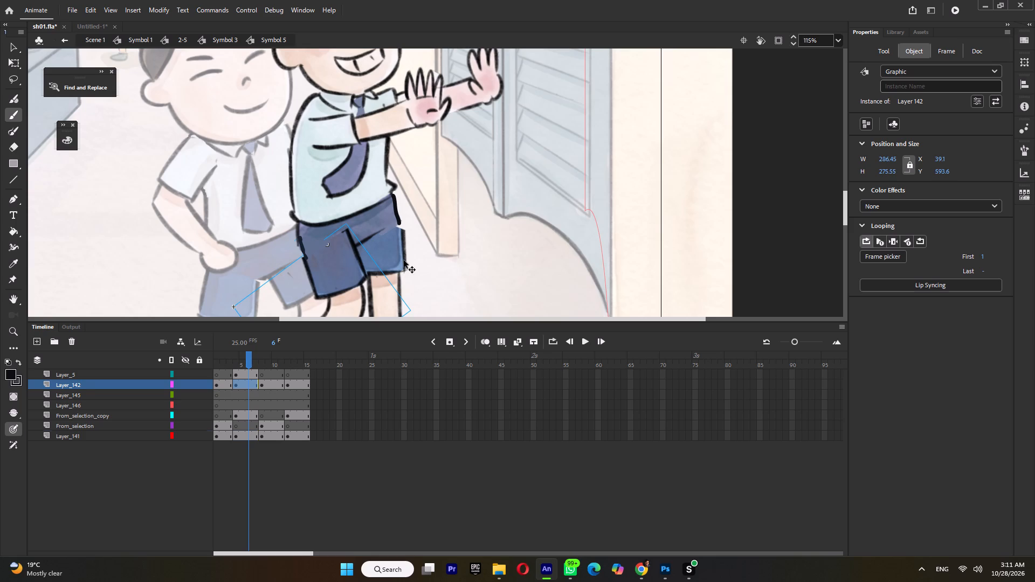
pyautogui.keyDown('ctrl'); pyautogui.click(404, 267); pyautogui.keyUp('ctrl')
pyautogui.keyDown('ctrl'); pyautogui.moveTo(398, 268); pyautogui.dragTo(398, 263); pyautogui.keyUp('ctrl')
# Copy the corrected body frame on From_selection_copy from frame 5 to frame 12.
pyautogui.keyDown('ctrl'); pyautogui.scroll(-7, 425, 217); pyautogui.keyUp('ctrl')
pyautogui.click(225, 359)
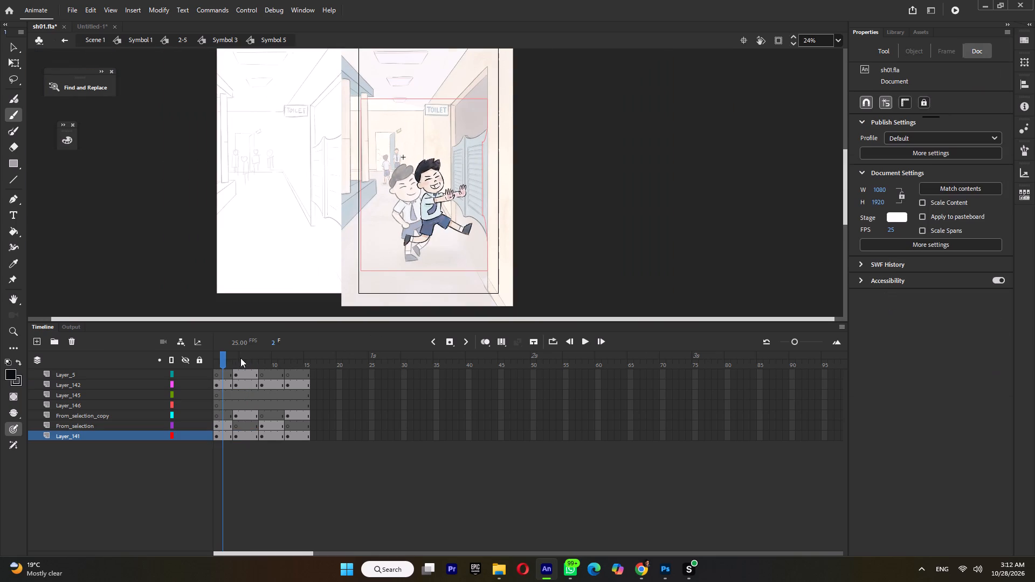
pyautogui.click(244, 357)
pyautogui.keyDown('ctrl'); pyautogui.scroll(3, 426, 232); pyautogui.keyUp('ctrl')
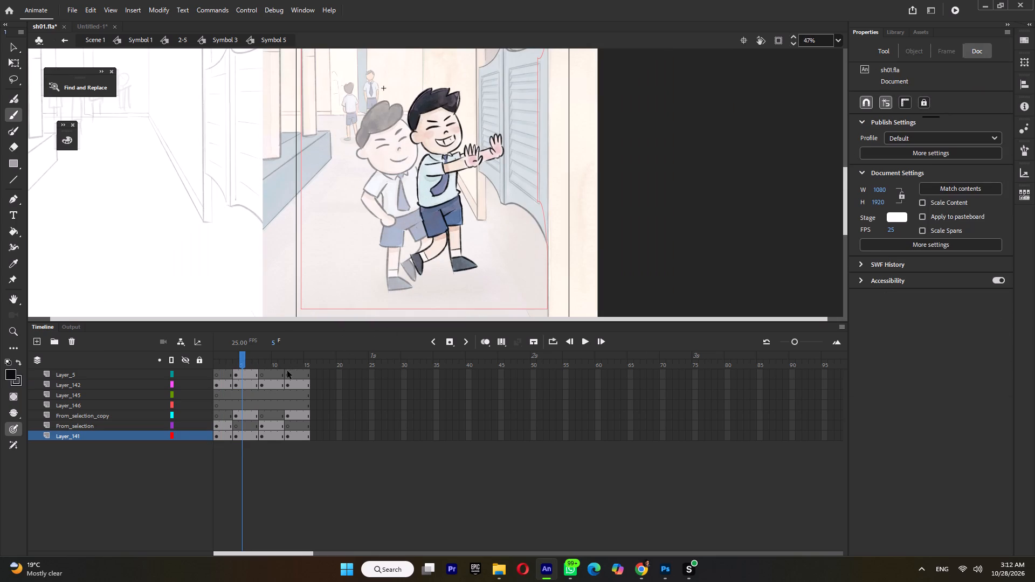
pyautogui.click(274, 362)
pyautogui.click(245, 417)
pyautogui.moveTo(244, 418); pyautogui.dragTo(272, 417)
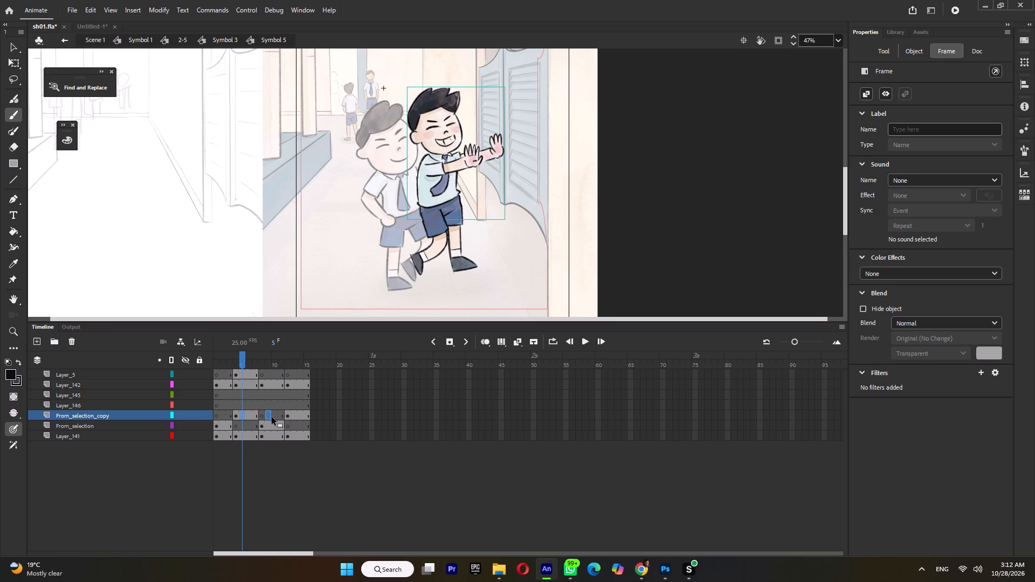
pyautogui.moveTo(272, 417); pyautogui.dragTo(285, 417)
# Review the run cycle frame by frame in Symbol 5, return to Symbol 3 and play both friends' run.
pyautogui.click(253, 358)
pyautogui.click(267, 361)
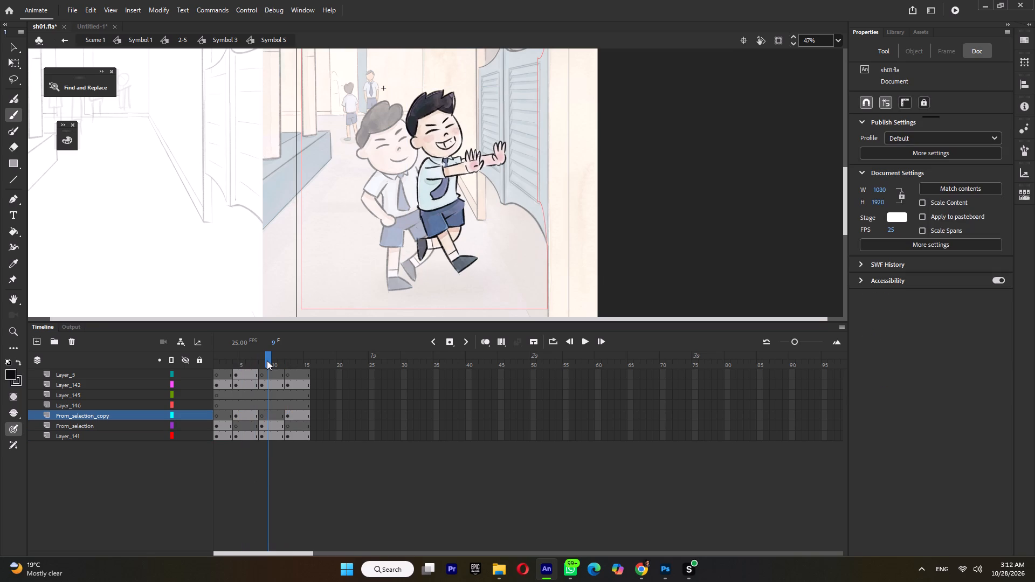
pyautogui.moveTo(258, 361); pyautogui.dragTo(251, 379)
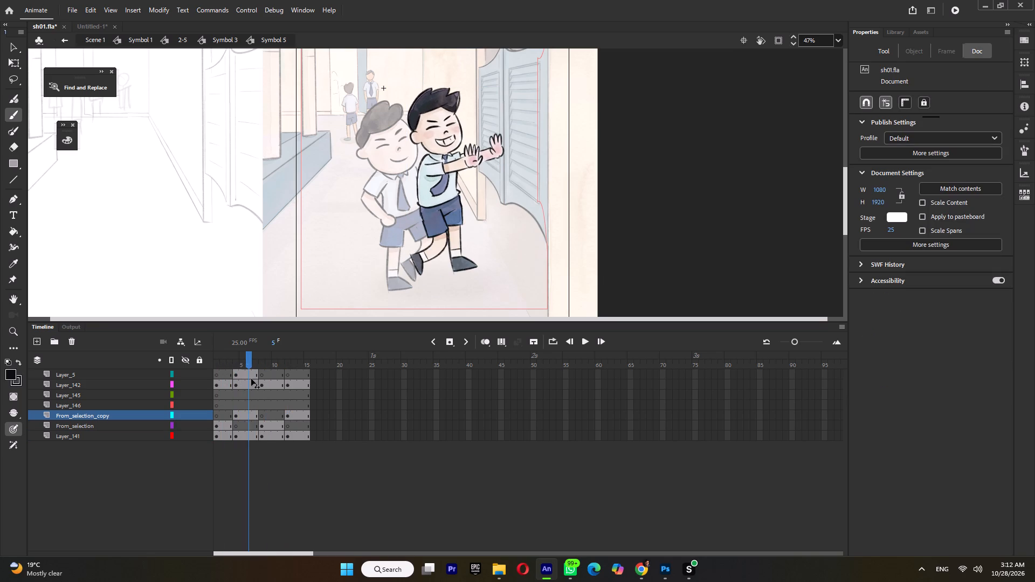
pyautogui.moveTo(251, 379); pyautogui.dragTo(287, 386)
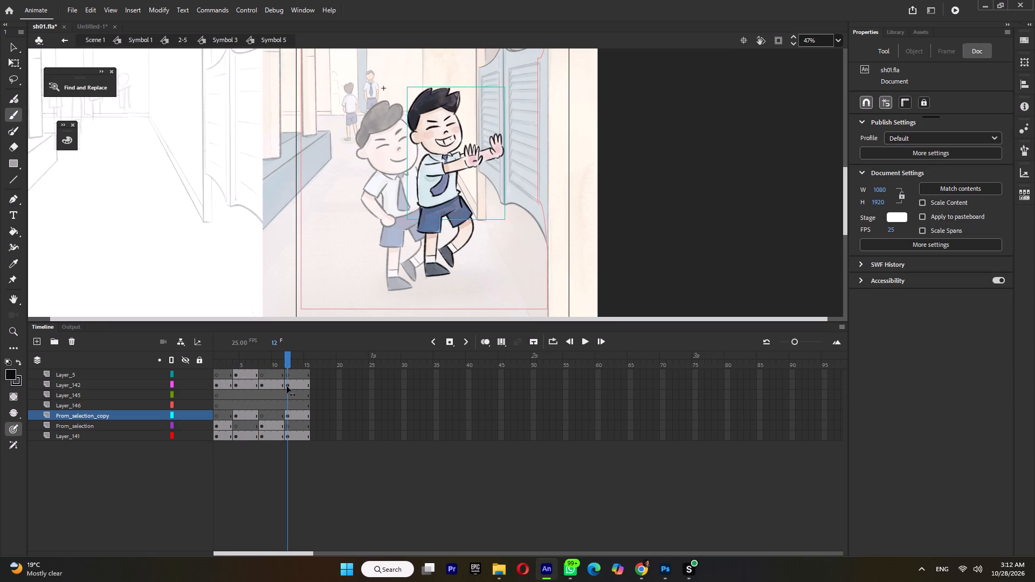
pyautogui.moveTo(287, 386); pyautogui.dragTo(296, 389)
pyautogui.click(10, 61)
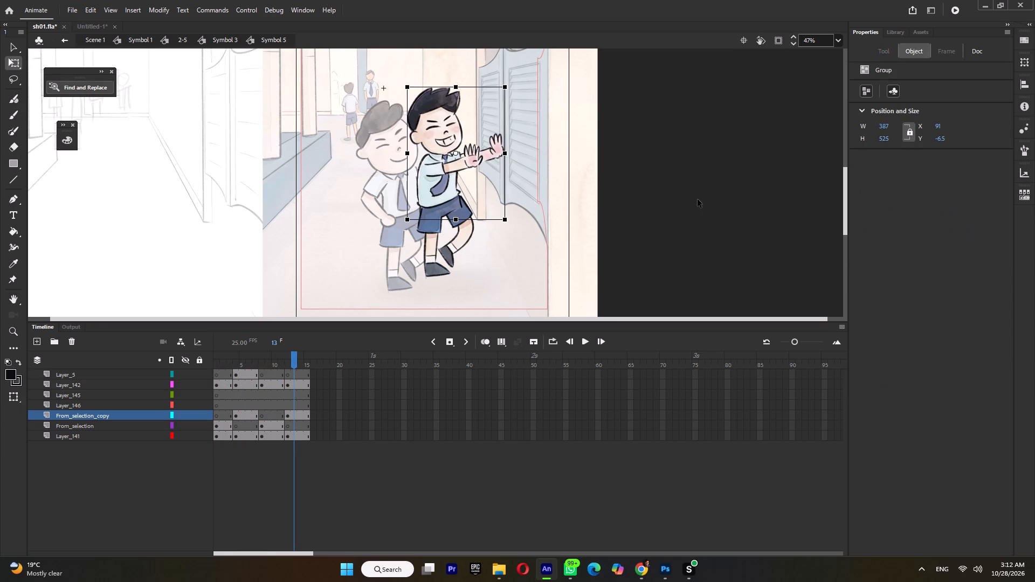
pyautogui.doubleClick(710, 196)
pyautogui.keyDown('ctrl'); pyautogui.scroll(-2, 557, 225); pyautogui.keyUp('ctrl')
pyautogui.moveTo(239, 359); pyautogui.dragTo(126, 375)
pyautogui.press('Return')
pyautogui.press('Return')
pyautogui.moveTo(242, 356); pyautogui.dragTo(240, 356)
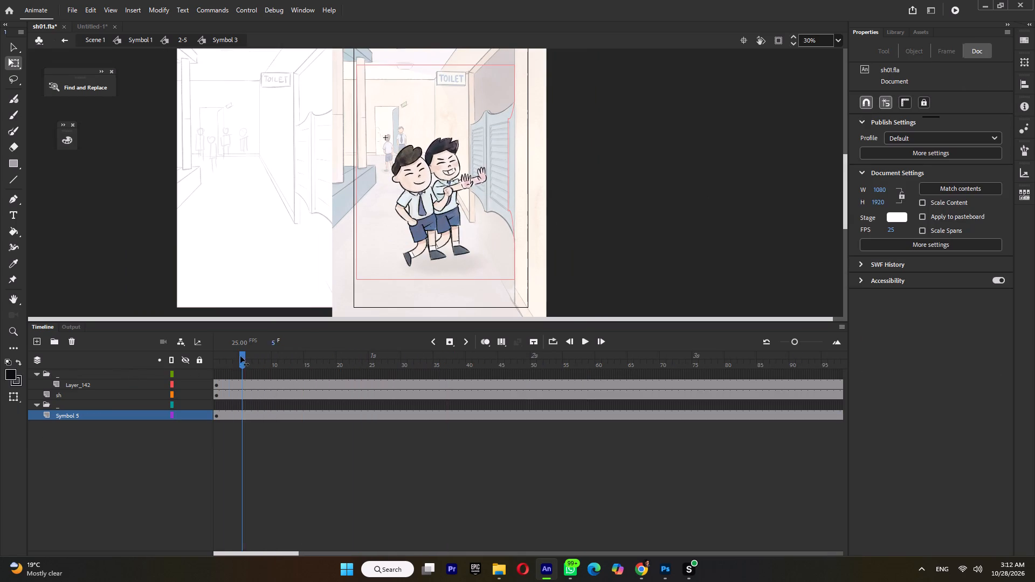
pyautogui.moveTo(240, 356); pyautogui.dragTo(118, 359)
# Set the looping Symbol 5 instance's first frame to 8 at frame 1 of Symbol 3, and play the result.
pyautogui.click(456, 149)
pyautogui.click(878, 253)
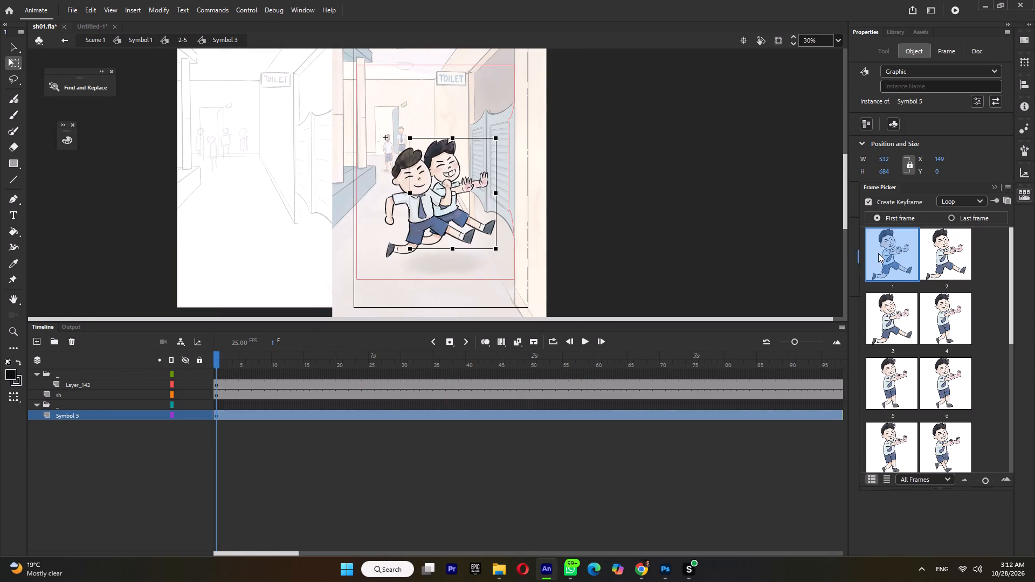
pyautogui.click(938, 438)
pyautogui.click(618, 252)
pyautogui.press('Return')
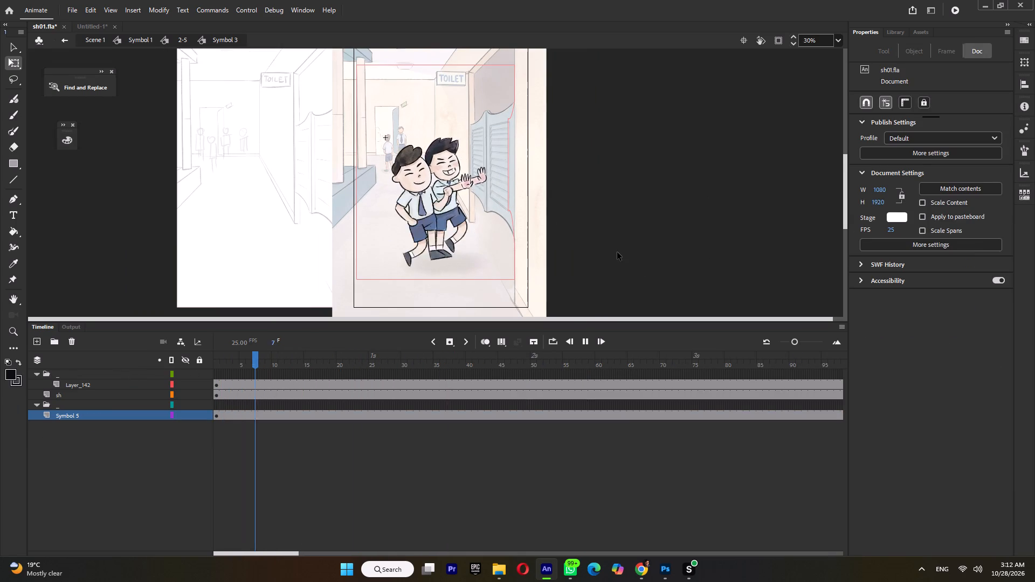
pyautogui.press('Return')
# Leave Symbol 3 and the 2-5 symbol to return to Symbol 1's timeline.
pyautogui.doubleClick(641, 216)
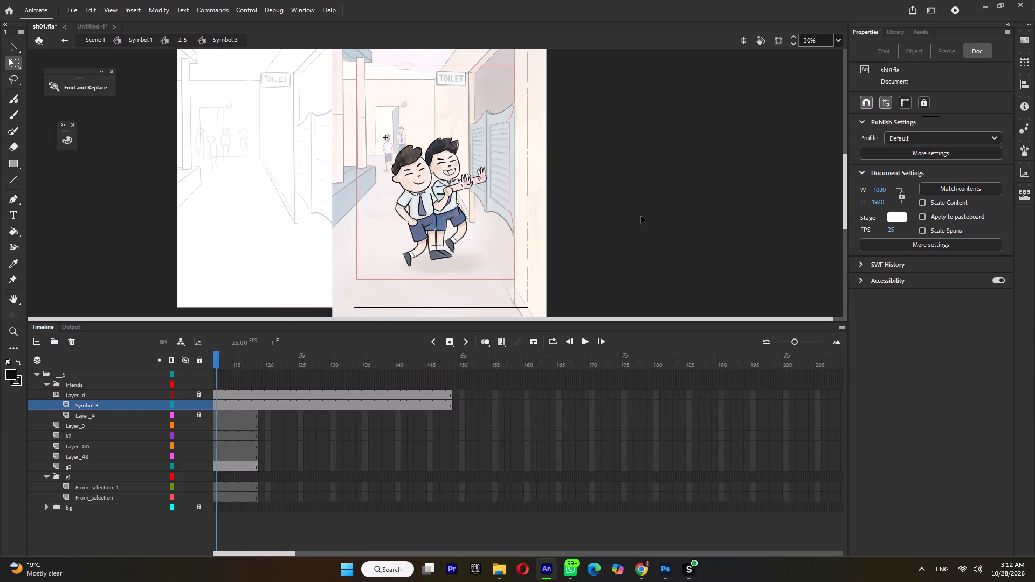
pyautogui.doubleClick(634, 245)
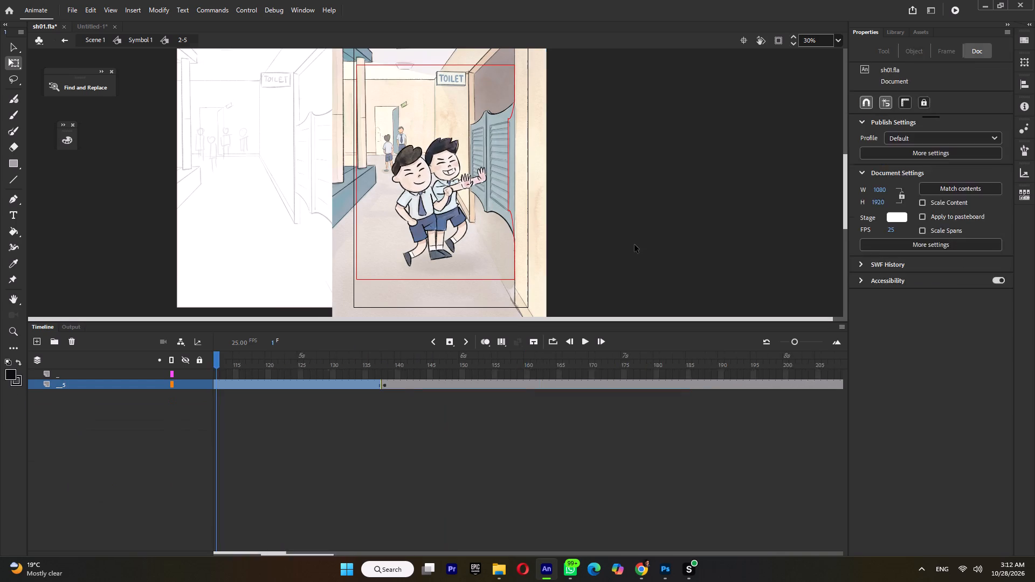
# Matching the sketch at Scene 1 frame 114, reopen 2-5 and remove one frame so the Symbol 3 layer's keyframe starts at frame 75.
pyautogui.moveTo(399, 355); pyautogui.dragTo(151, 391)
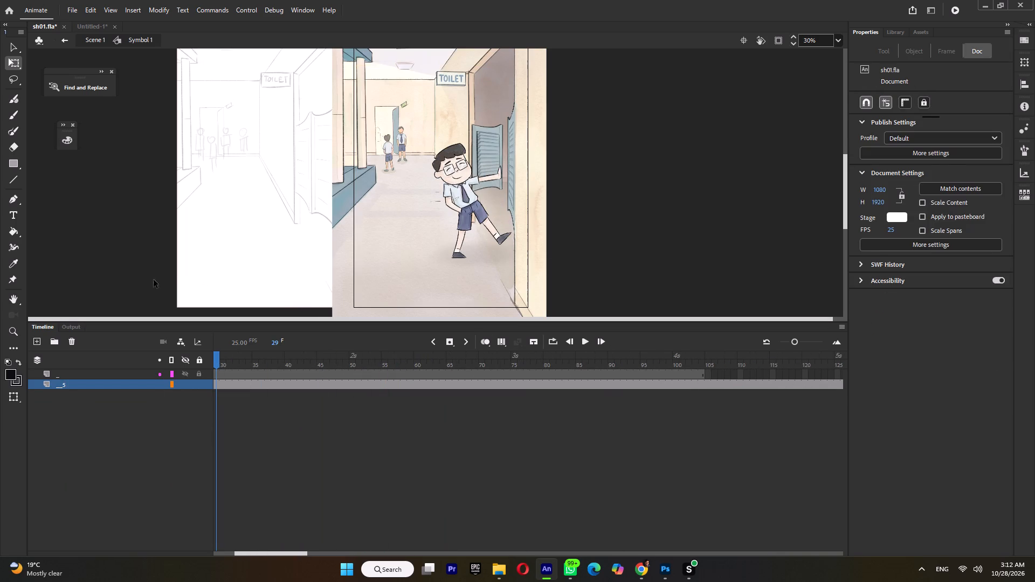
pyautogui.doubleClick(133, 280)
pyautogui.moveTo(477, 362); pyautogui.dragTo(742, 400)
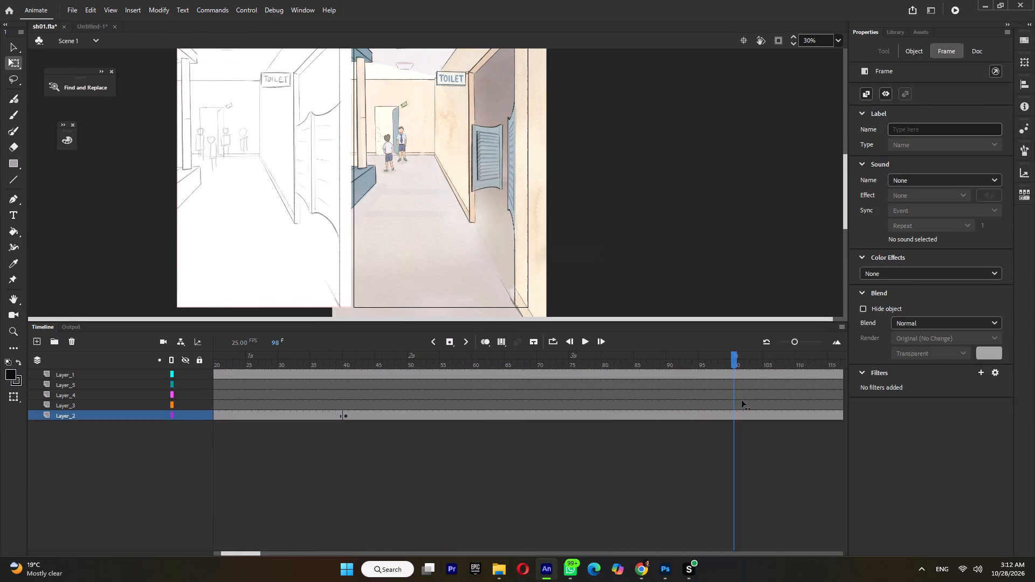
pyautogui.moveTo(742, 400); pyautogui.dragTo(631, 428)
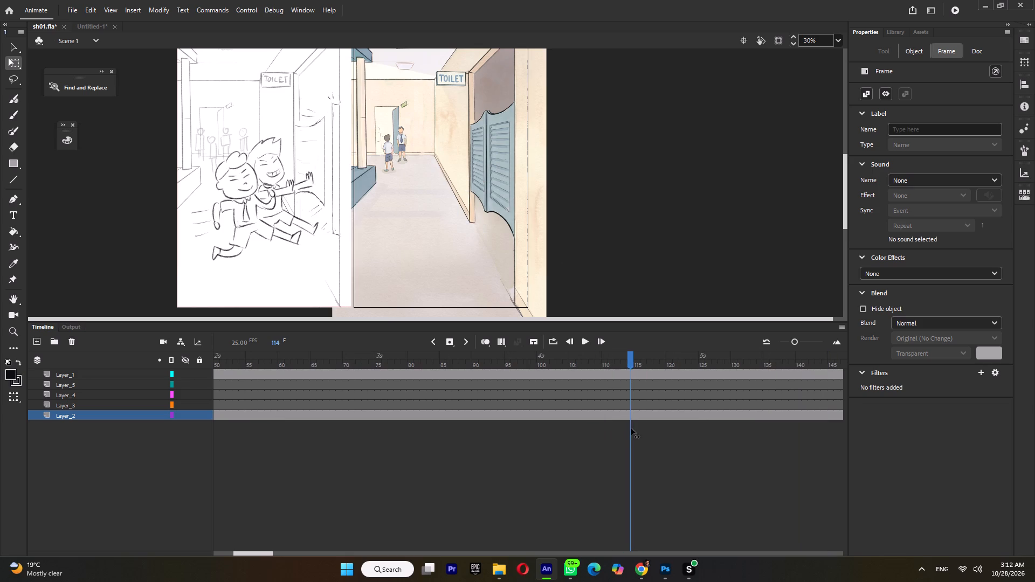
pyautogui.moveTo(631, 428); pyautogui.dragTo(628, 433)
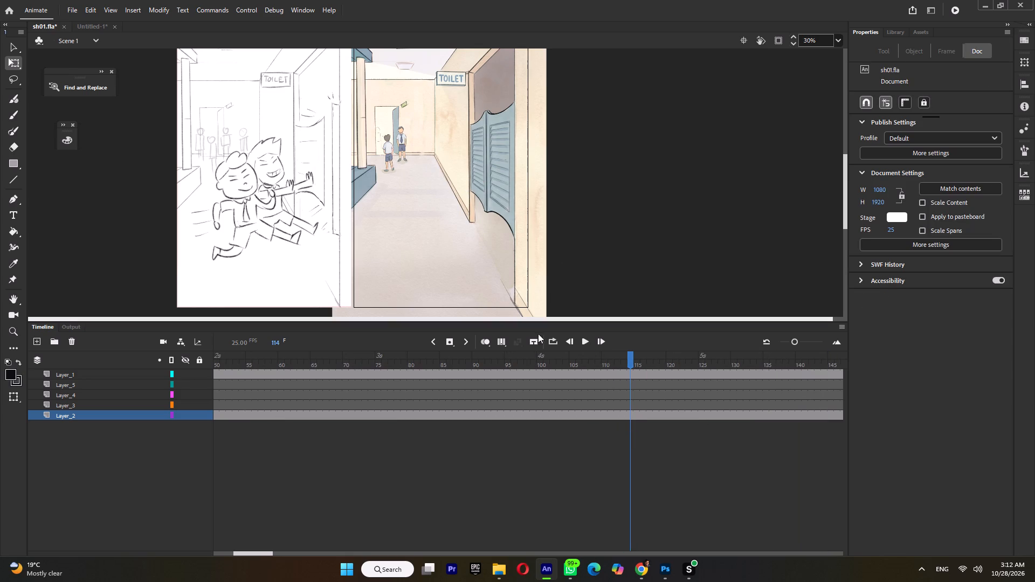
pyautogui.doubleClick(423, 217)
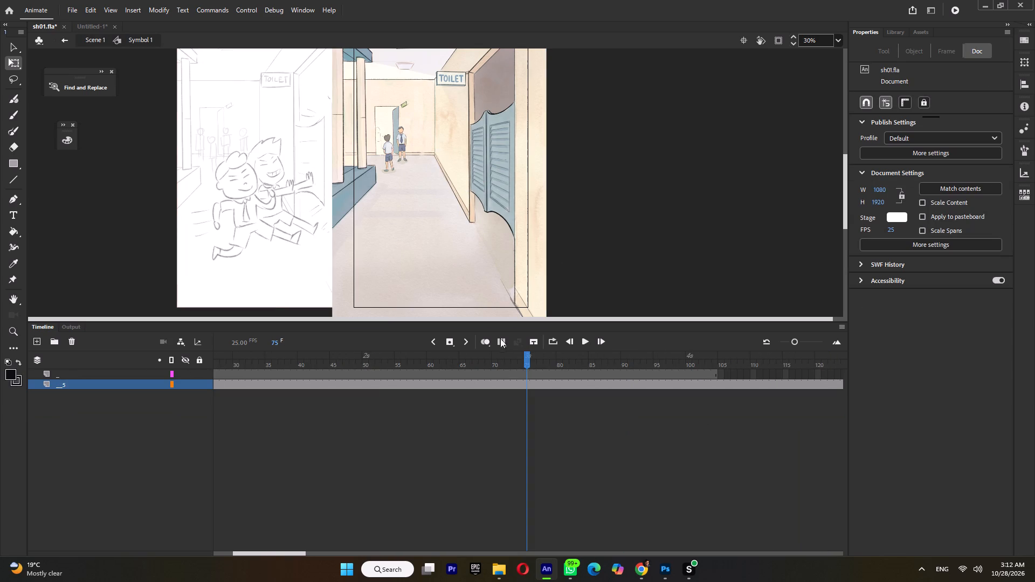
pyautogui.doubleClick(444, 240)
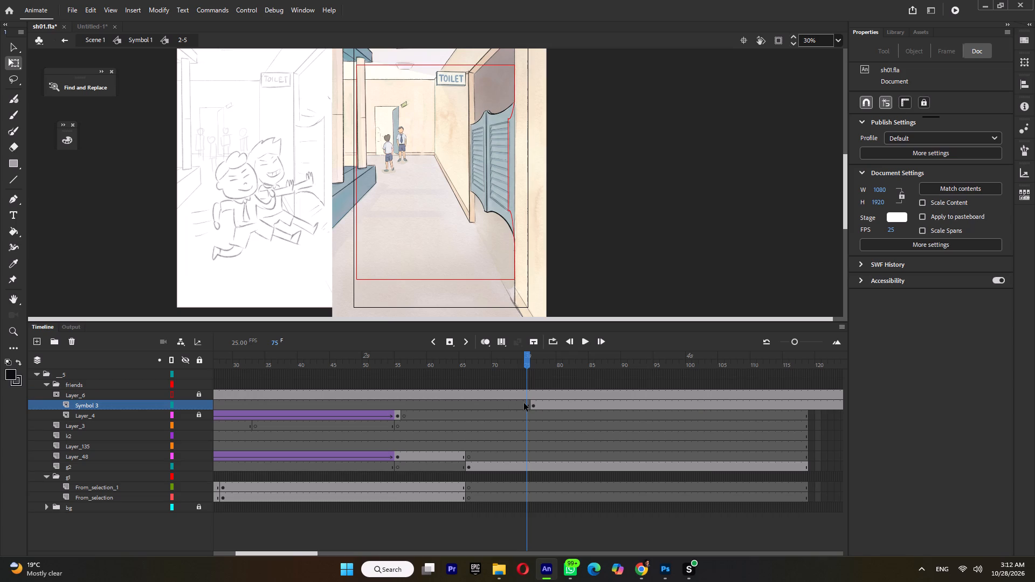
pyautogui.click(524, 403)
pyautogui.hotkey('shift', 'F5')
pyautogui.click(527, 405)
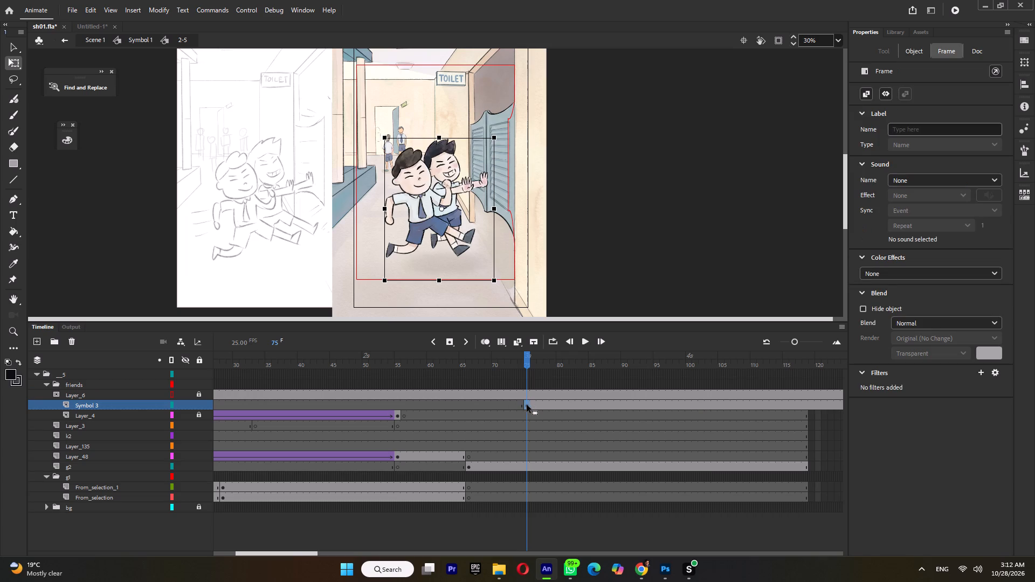
# Move the two friends at frame 75 of the Symbol 3 layer leftward until they are almost entirely outside the stage's left edge.
pyautogui.hotkey('shift', 'Left')
pyautogui.hotkey('shift', 'Left')
pyautogui.hotkey('shift', 'Left')
pyautogui.hotkey('shift', 'Left')
pyautogui.hotkey('shift', 'Left')
pyautogui.hotkey('shift', 'Left')
pyautogui.hotkey('shift', 'Left')
pyautogui.hotkey('shift', 'Left')
pyautogui.hotkey('shift', 'Left')
pyautogui.hotkey('shift', 'Left')
pyautogui.hotkey('shift', 'Left')
pyautogui.hotkey('shift', 'Left')
pyautogui.hotkey('shift', 'Left')
pyautogui.hotkey('shift', 'Left')
pyautogui.hotkey('shift', 'Left')
pyautogui.hotkey('shift', 'Left')
pyautogui.hotkey('shift', 'Left')
pyautogui.hotkey('shift', 'Left')
pyautogui.hotkey('shift', 'Left')
pyautogui.hotkey('shift', 'Left')
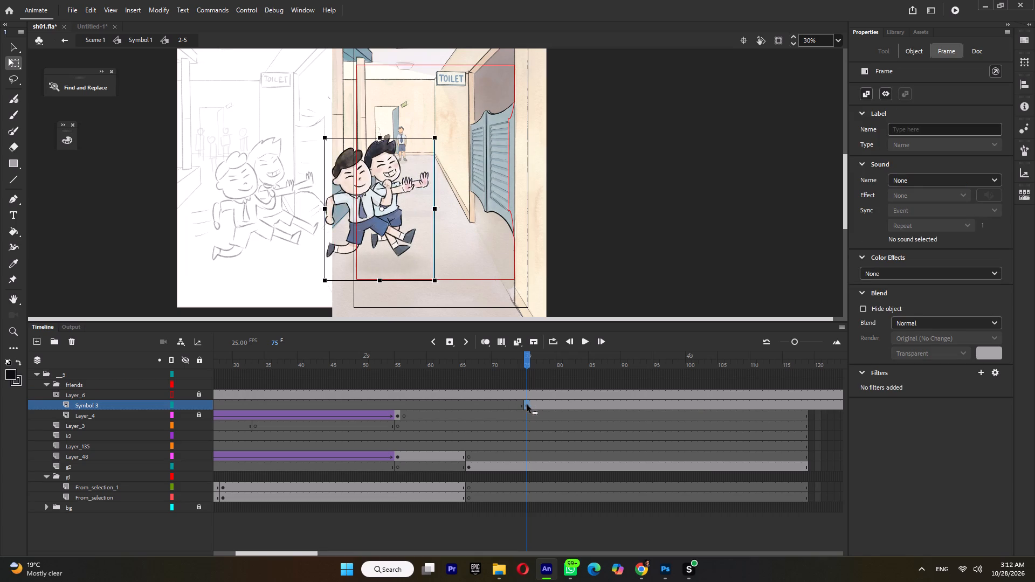
pyautogui.hotkey('shift', 'Right')
pyautogui.hotkey('shift', 'Right')
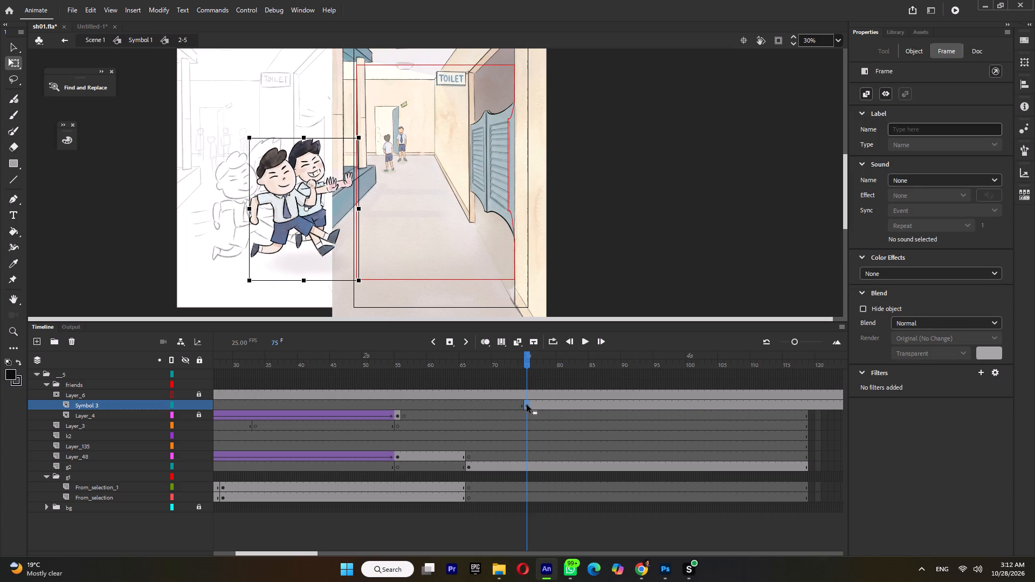
pyautogui.hotkey('shift', 'Left')
pyautogui.hotkey('shift', 'Right')
pyautogui.hotkey('shift', 'Right')
pyautogui.hotkey('shift', 'Left')
pyautogui.hotkey('shift', 'Right')
pyautogui.hotkey('shift', 'Right')
pyautogui.hotkey('shift', 'Right')
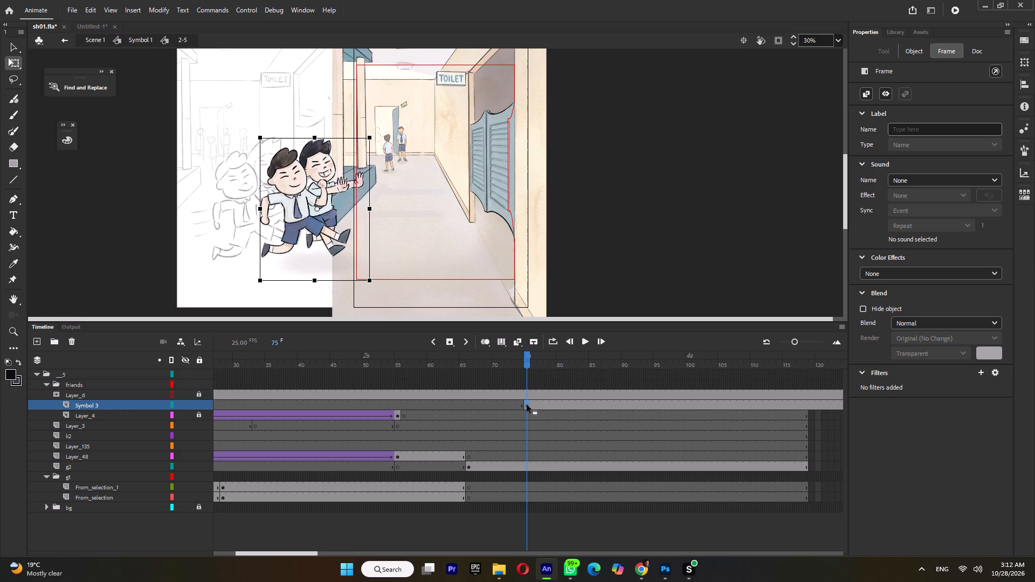
pyautogui.hotkey('shift', 'Left')
pyautogui.hotkey('shift', 'Right')
pyautogui.hotkey('shift', 'Left')
pyautogui.hotkey('shift', 'Left')
pyautogui.hotkey('shift', 'Left')
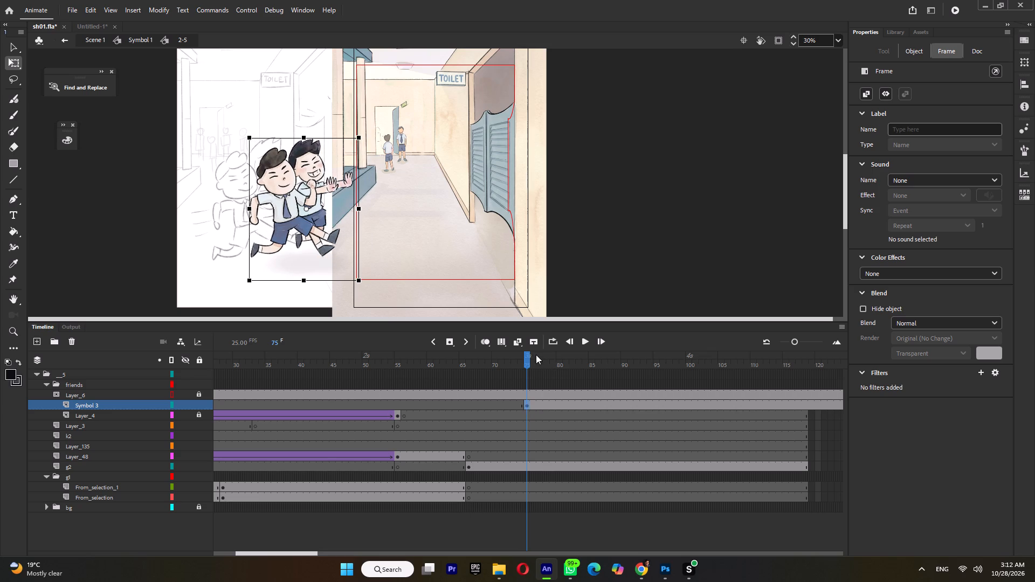
# Add a keyframe at frame 109 on the Symbol 3 layer and move the friends rightward, past the toilet doors and off the stage.
pyautogui.moveTo(536, 356); pyautogui.dragTo(745, 385)
pyautogui.click(747, 405)
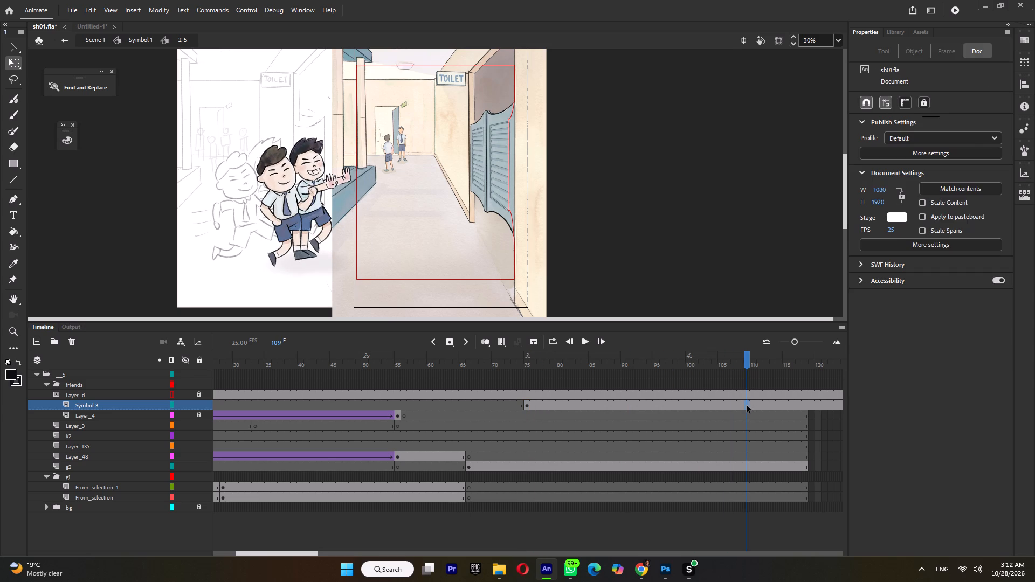
pyautogui.press('F6')
pyautogui.hotkey('shift', 'Right')
pyautogui.hotkey('shift', 'Right')
pyautogui.hotkey('shift', 'Right')
pyautogui.hotkey('shift', 'Right')
pyautogui.hotkey('shift', 'Right')
pyautogui.hotkey('shift', 'Right')
pyautogui.hotkey('shift', 'Right')
pyautogui.hotkey('shift', 'Right')
pyautogui.hotkey('shift', 'Right')
pyautogui.hotkey('shift', 'Right')
pyautogui.hotkey('shift', 'Right')
pyautogui.hotkey('shift', 'Right')
pyautogui.hotkey('shift', 'Right')
pyautogui.hotkey('shift', 'Right')
pyautogui.hotkey('shift', 'Right')
pyautogui.hotkey('shift', 'Right')
pyautogui.hotkey('shift', 'Right')
pyautogui.hotkey('shift', 'Right')
pyautogui.hotkey('shift', 'Right')
pyautogui.hotkey('shift', 'Right')
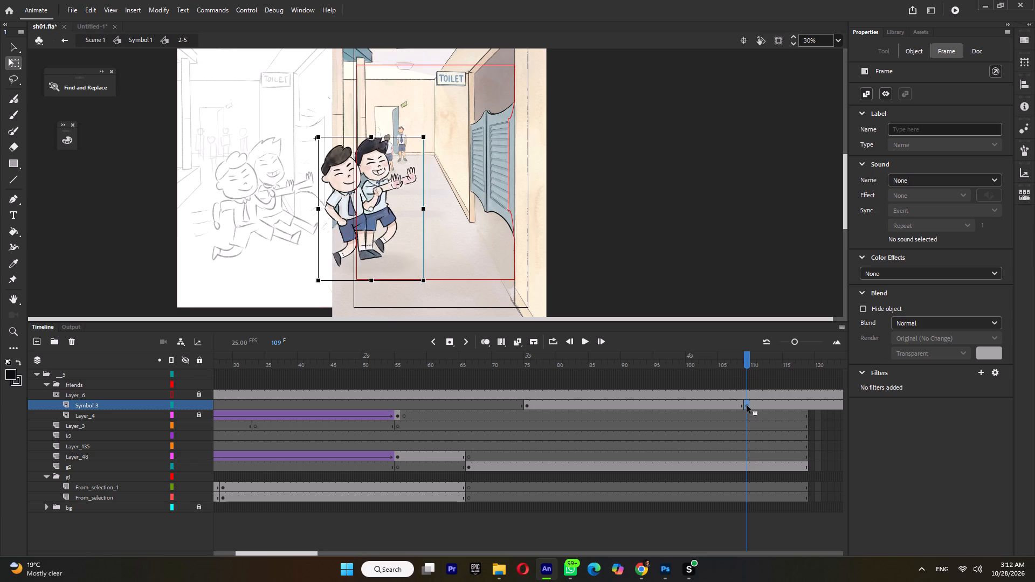
pyautogui.hotkey('shift', 'Right')
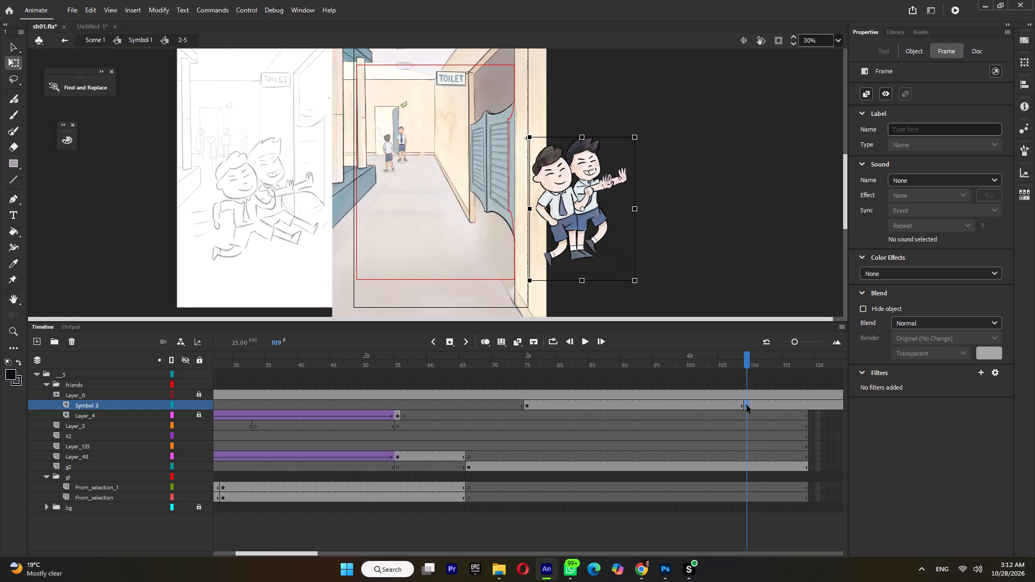
# Create a classic tween between the friends' keyframes at 75 and 109 on the Symbol 3 layer, and play the run.
pyautogui.click(717, 406)
pyautogui.hotkey('ctrl', 'm')
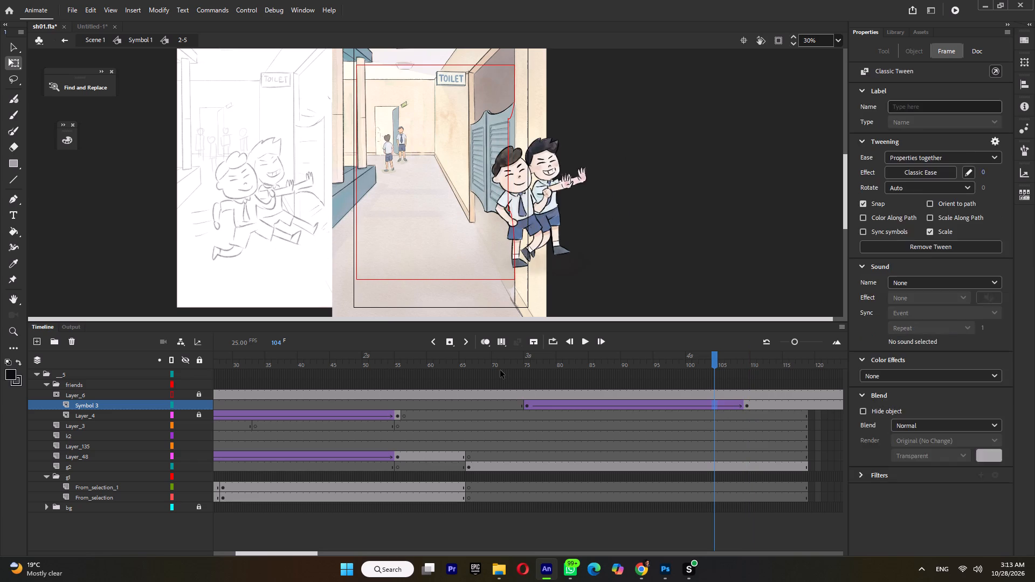
pyautogui.click(500, 370)
pyautogui.press('Return')
pyautogui.press('Return')
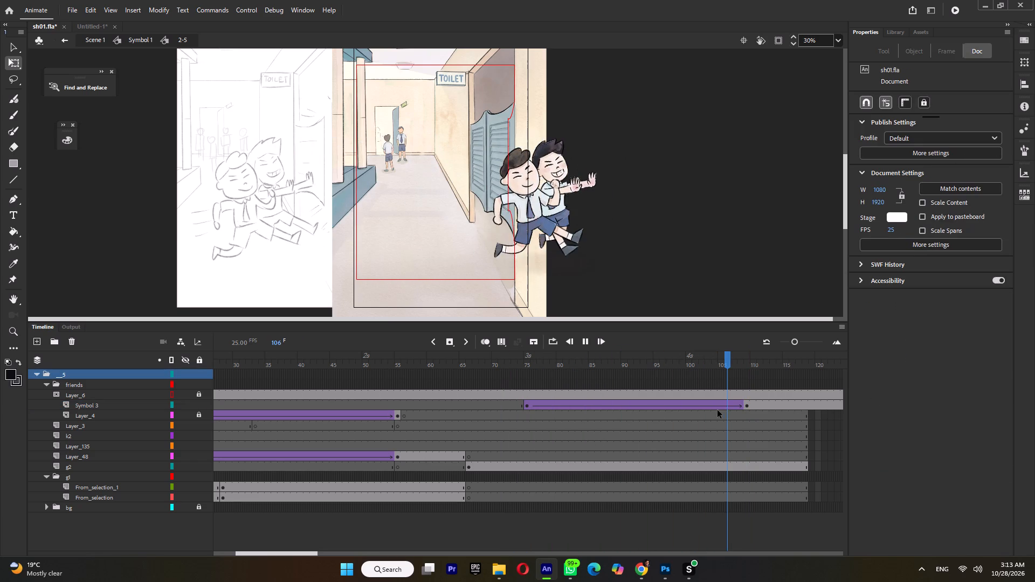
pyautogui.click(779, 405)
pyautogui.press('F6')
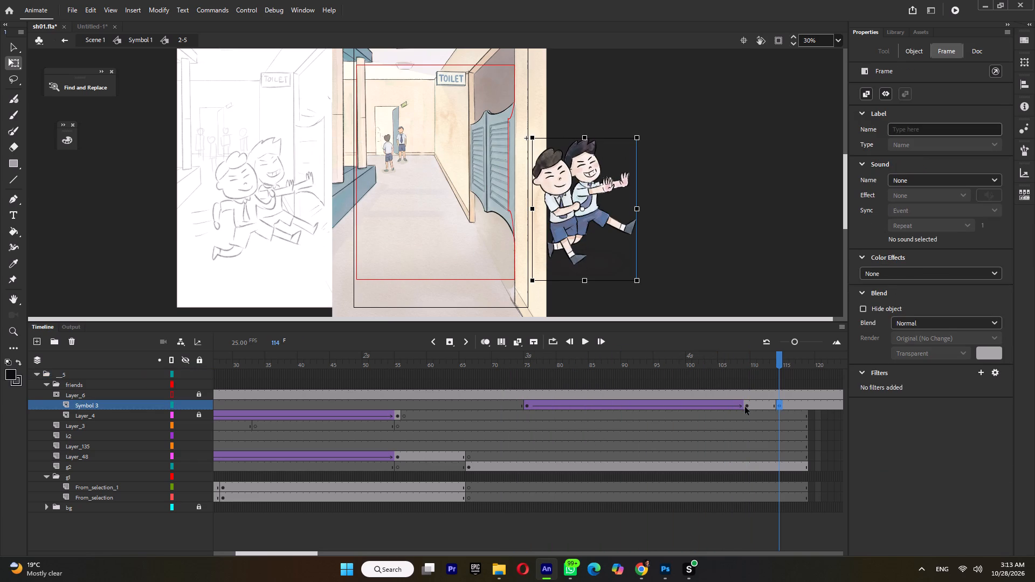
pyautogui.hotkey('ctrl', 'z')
# Remove four empty frames ahead of the friends' tween so it starts at frame 71, and play the result.
pyautogui.click(498, 407)
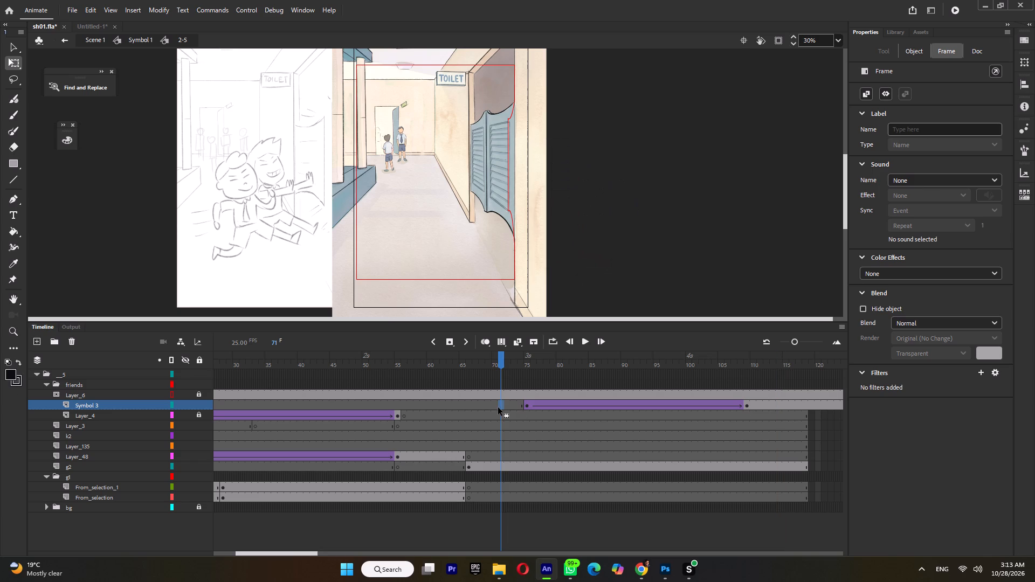
pyautogui.hotkey('shift', 'F5')
pyautogui.hotkey('shift', 'F5')
pyautogui.hotkey('shift', 'F5')
pyautogui.hotkey('shift', 'F5')
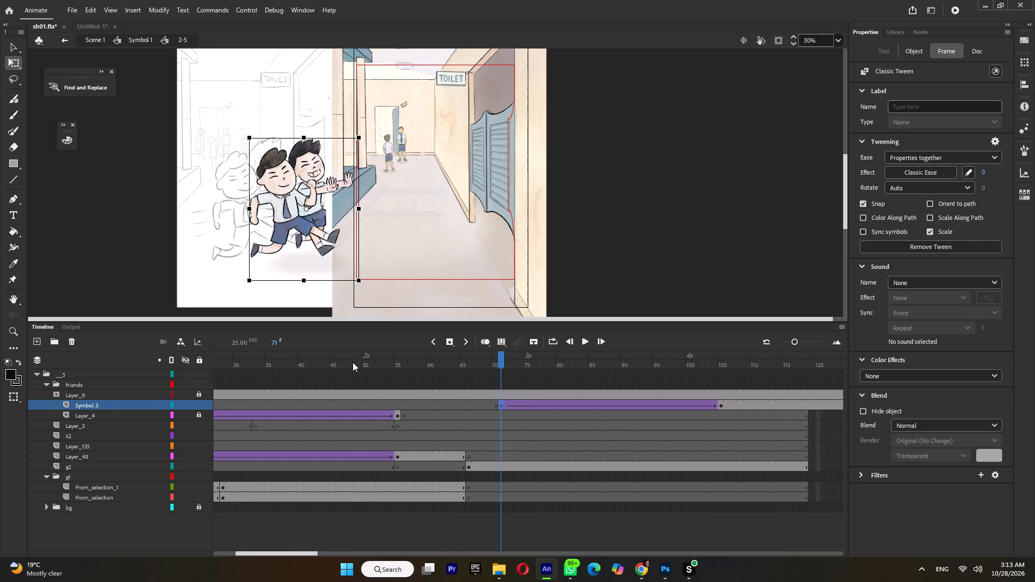
pyautogui.click(353, 362)
pyautogui.press('Return')
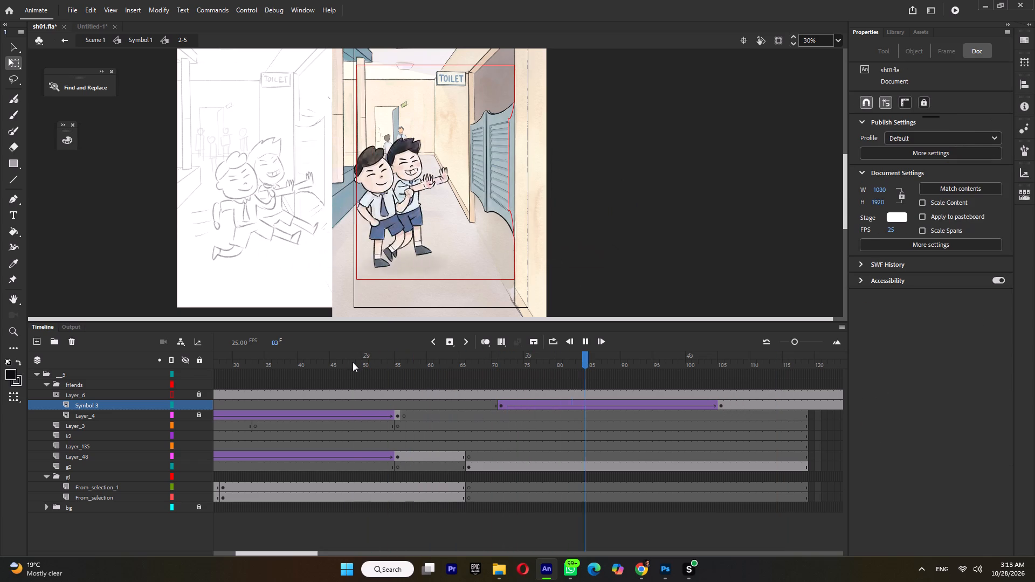
pyautogui.press('Return')
# Insert a blank keyframe on g2 at frame 88 and keyframes on From_selection_1 and From_selection at the same frame.
pyautogui.moveTo(556, 371); pyautogui.dragTo(567, 394)
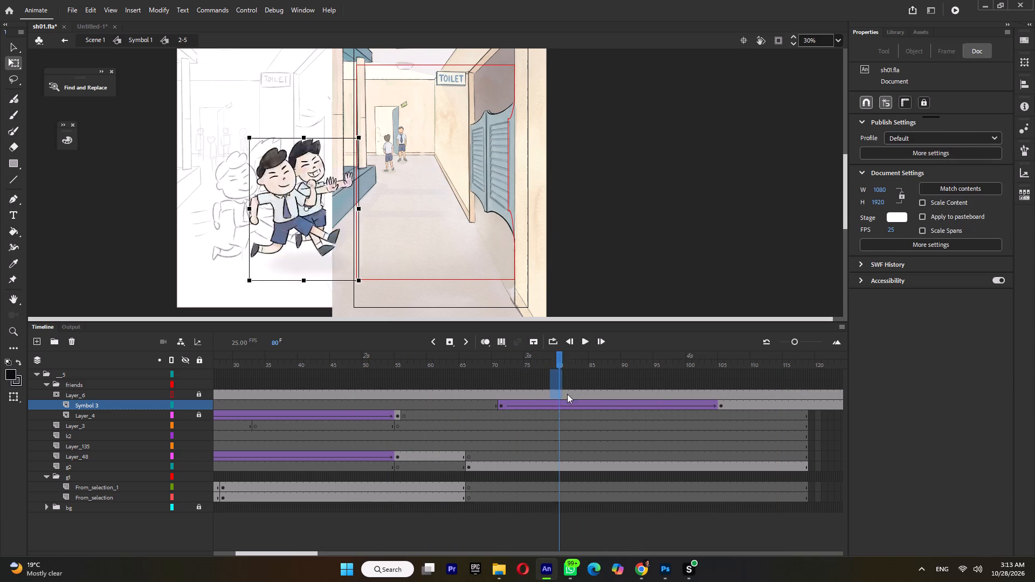
pyautogui.moveTo(567, 394); pyautogui.dragTo(612, 395)
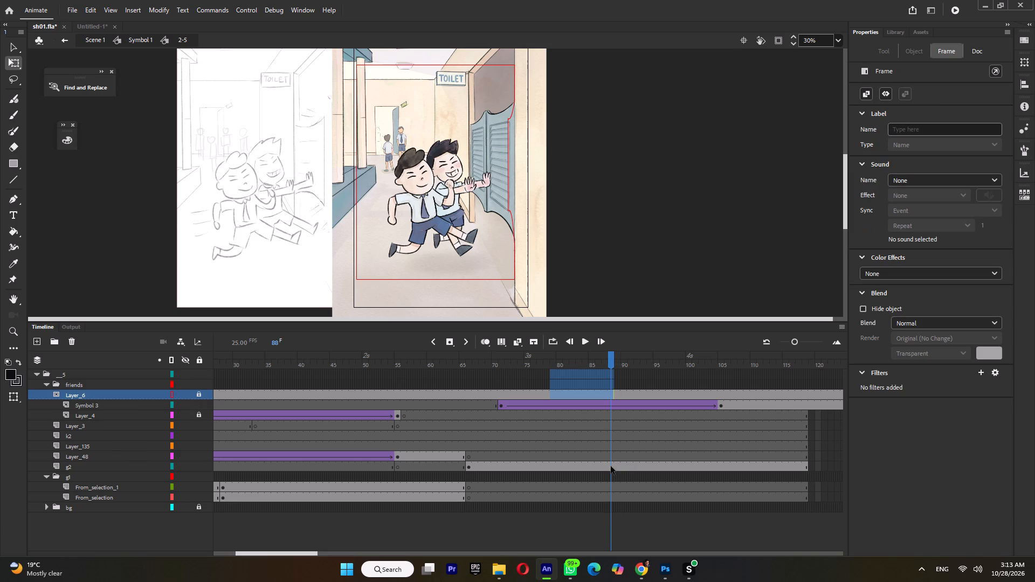
pyautogui.click(611, 466)
pyautogui.press('F7')
pyautogui.moveTo(612, 484); pyautogui.dragTo(612, 497)
pyautogui.press('F6')
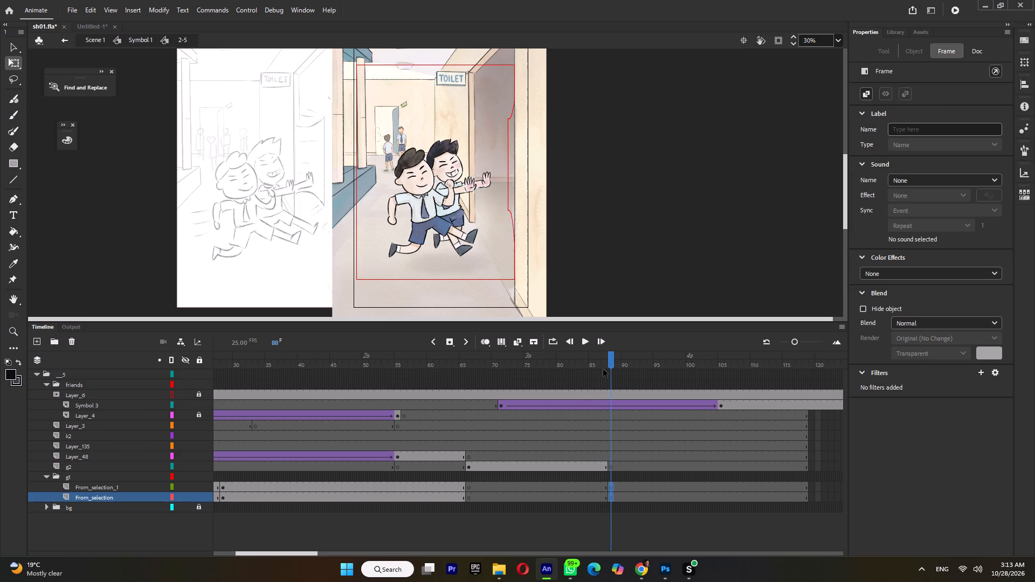
# Copy the door-opening frames 25–28 of From_selection_1 and From_selection over frames 88–91, and clear the extra keyframe at frame 92 on both layers.
pyautogui.moveTo(597, 365); pyautogui.dragTo(197, 438)
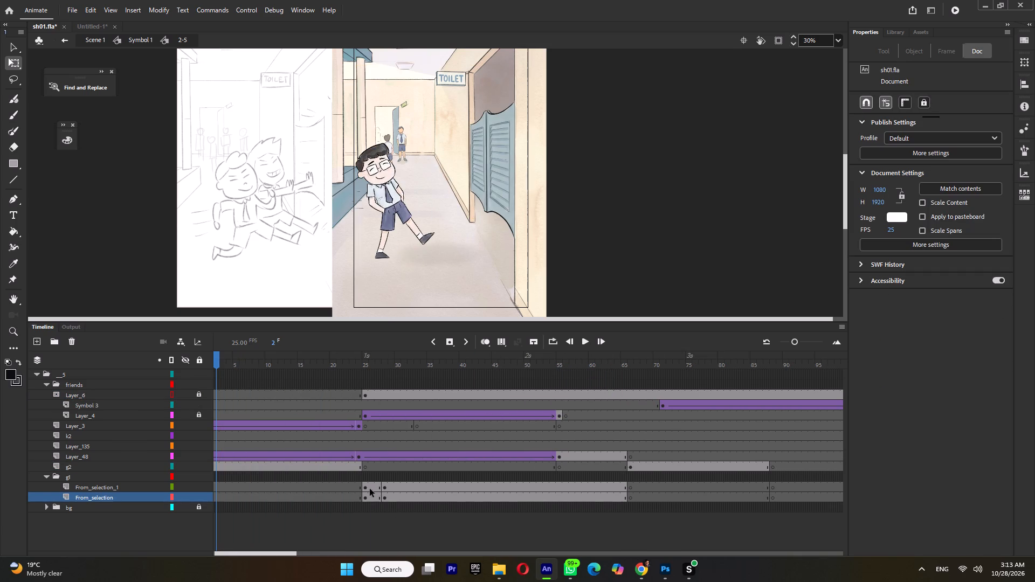
pyautogui.moveTo(365, 484); pyautogui.dragTo(384, 498)
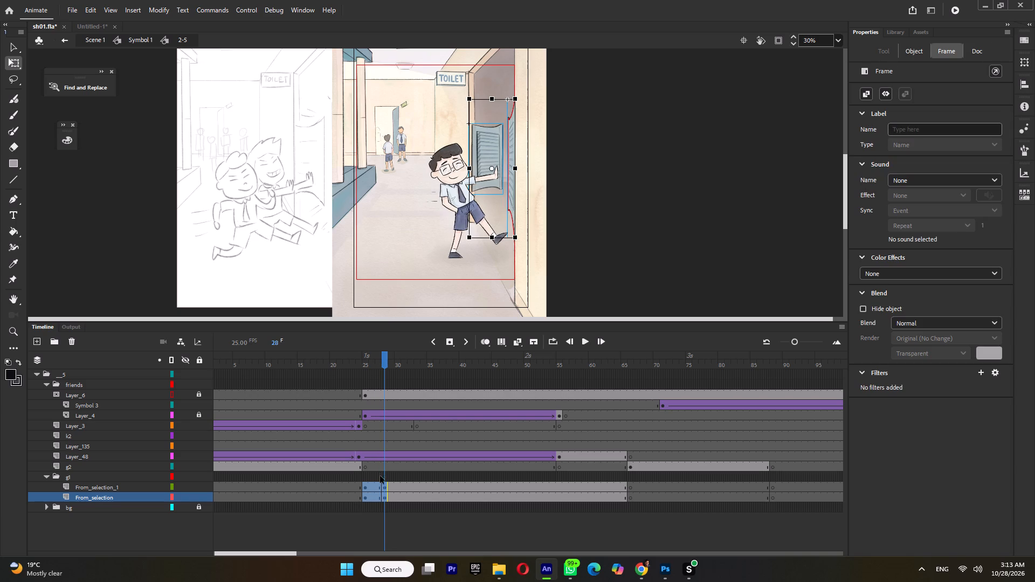
pyautogui.rightClick(377, 487)
pyautogui.click(414, 321)
pyautogui.moveTo(774, 487); pyautogui.dragTo(790, 497)
pyautogui.rightClick(782, 493)
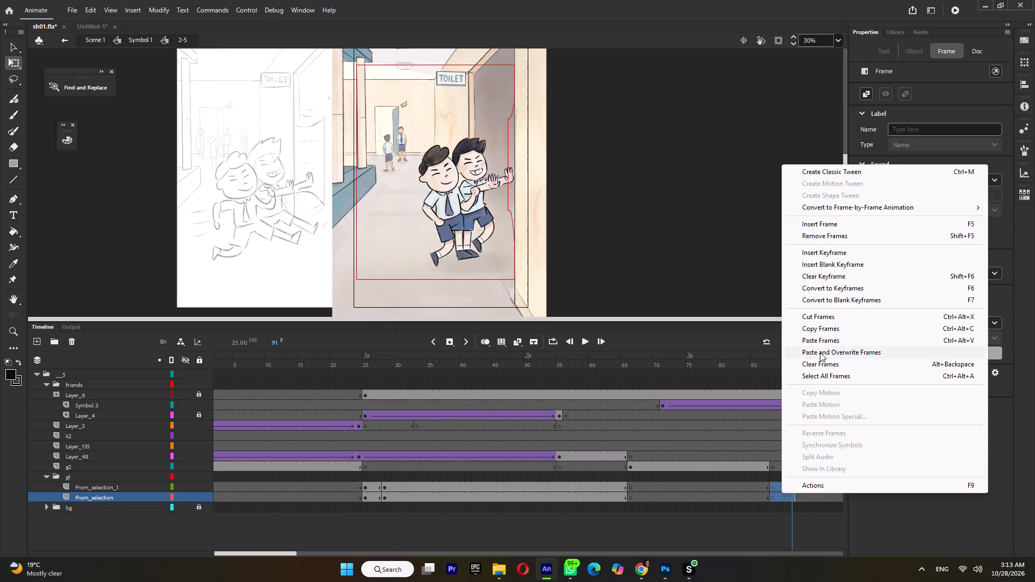
pyautogui.click(820, 352)
pyautogui.moveTo(799, 488); pyautogui.dragTo(799, 497)
pyautogui.hotkey('shift', 'F6')
# Play the door opening, and copy the closed doors from frame 83 to a new keyframe at frame 104 on g2.
pyautogui.click(637, 367)
pyautogui.press('Return')
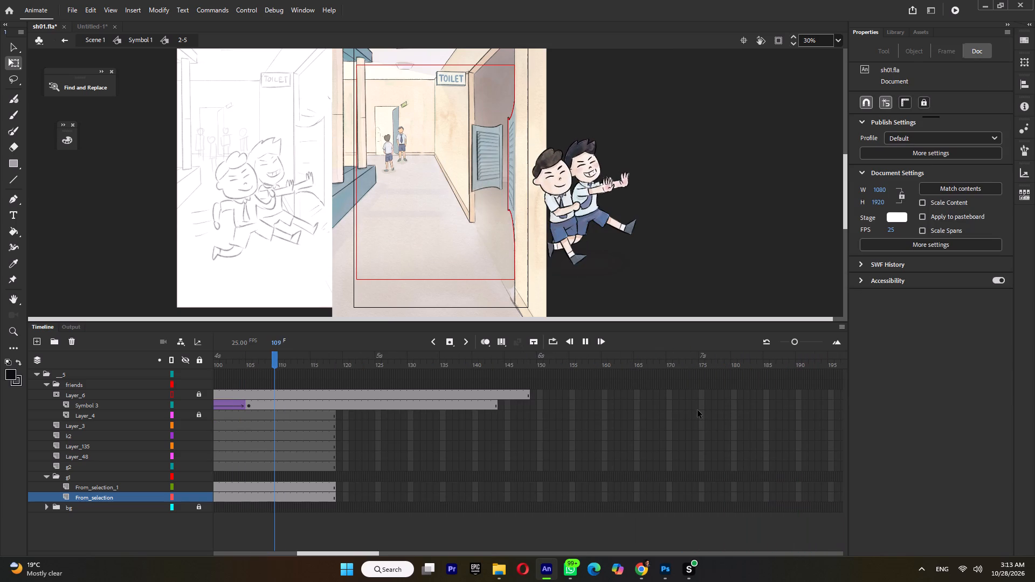
pyautogui.press('Return')
pyautogui.moveTo(247, 357); pyautogui.dragTo(383, 410)
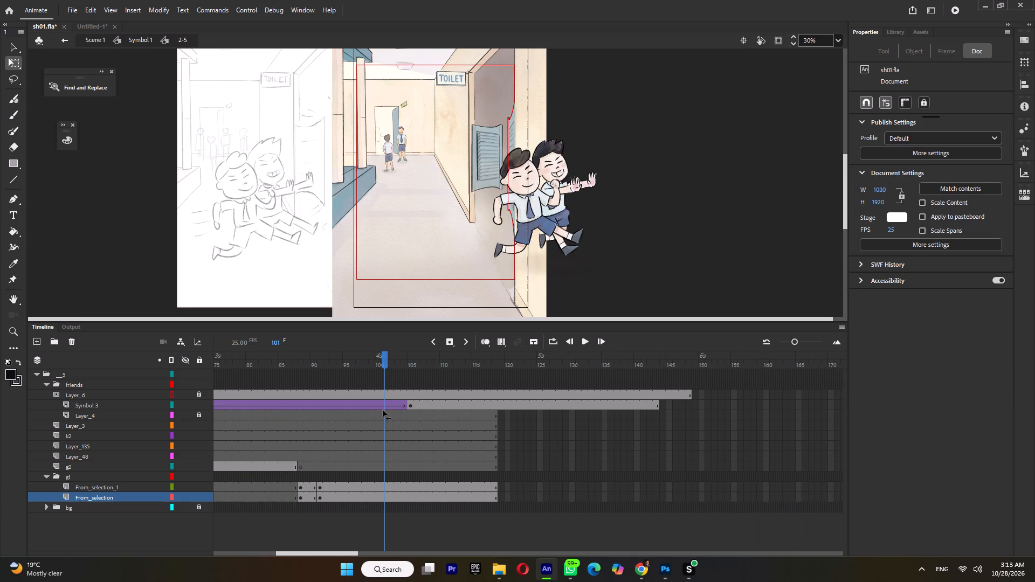
pyautogui.moveTo(383, 410); pyautogui.dragTo(404, 414)
pyautogui.click(405, 465)
pyautogui.press('F6')
pyautogui.click(271, 464)
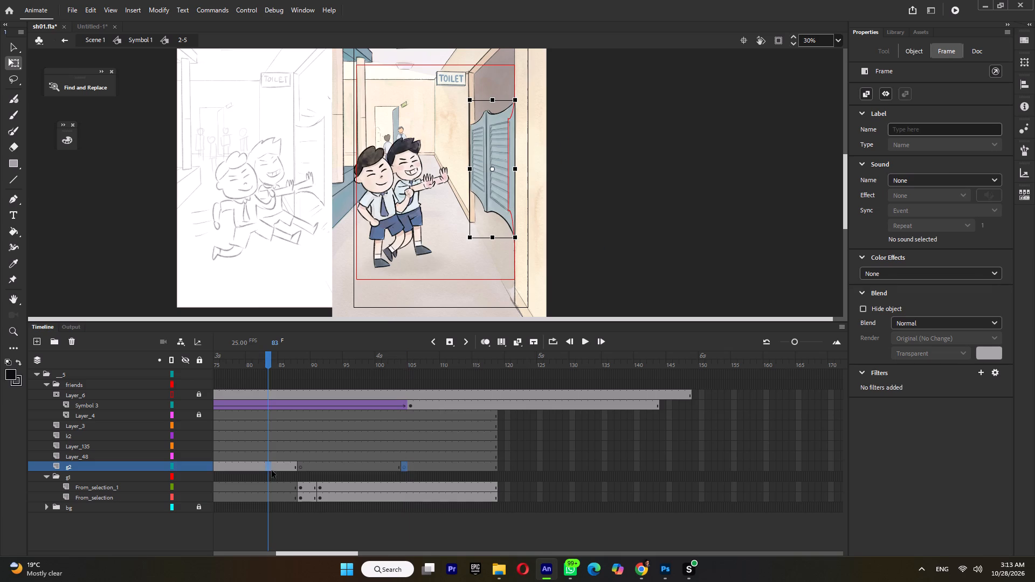
pyautogui.moveTo(270, 467); pyautogui.dragTo(404, 468)
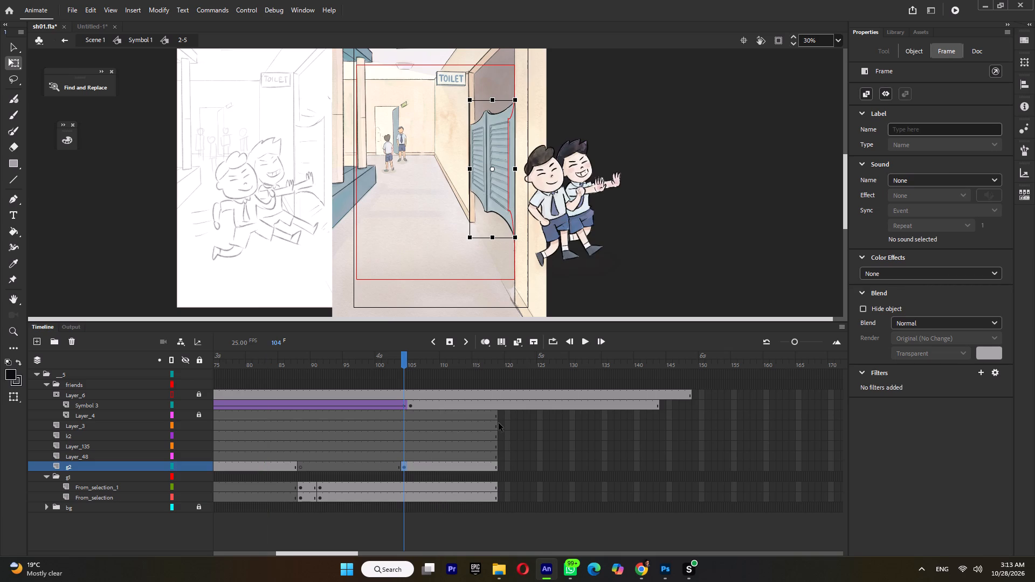
# Extend all layers of the 2-5 symbol to frame 154.
pyautogui.doubleClick(730, 355)
pyautogui.press('F5')
# Leave the 2-5 symbol and play the friends' run in Symbol 1, then again in Scene 1.
pyautogui.doubleClick(737, 244)
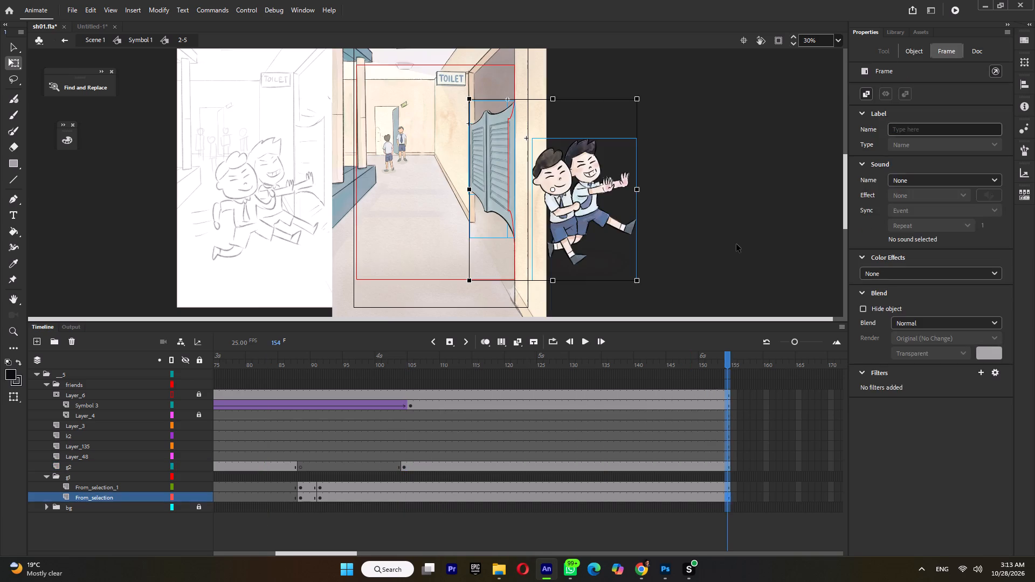
pyautogui.click(282, 359)
pyautogui.press('Return')
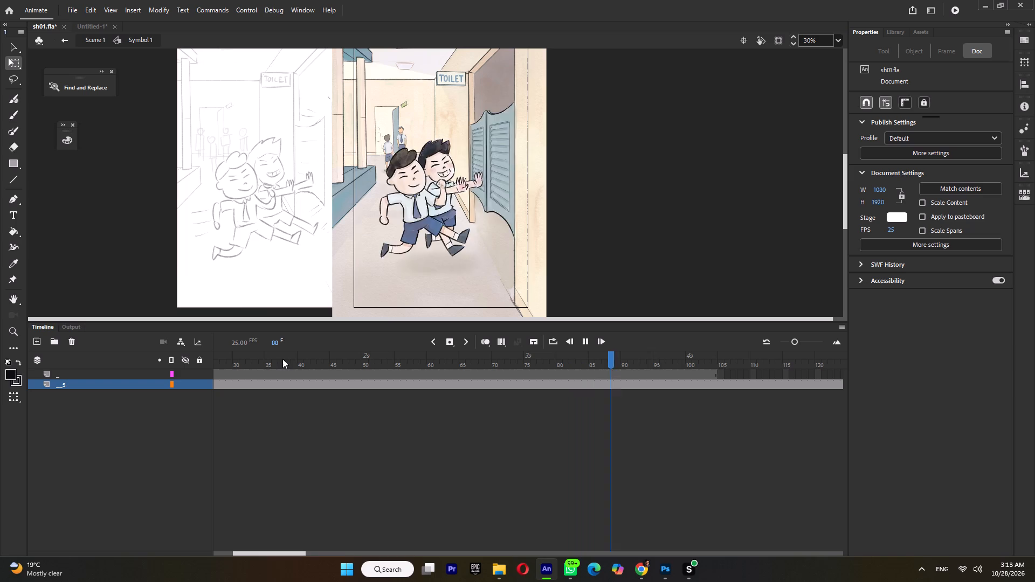
pyautogui.press('Return')
pyautogui.doubleClick(670, 209)
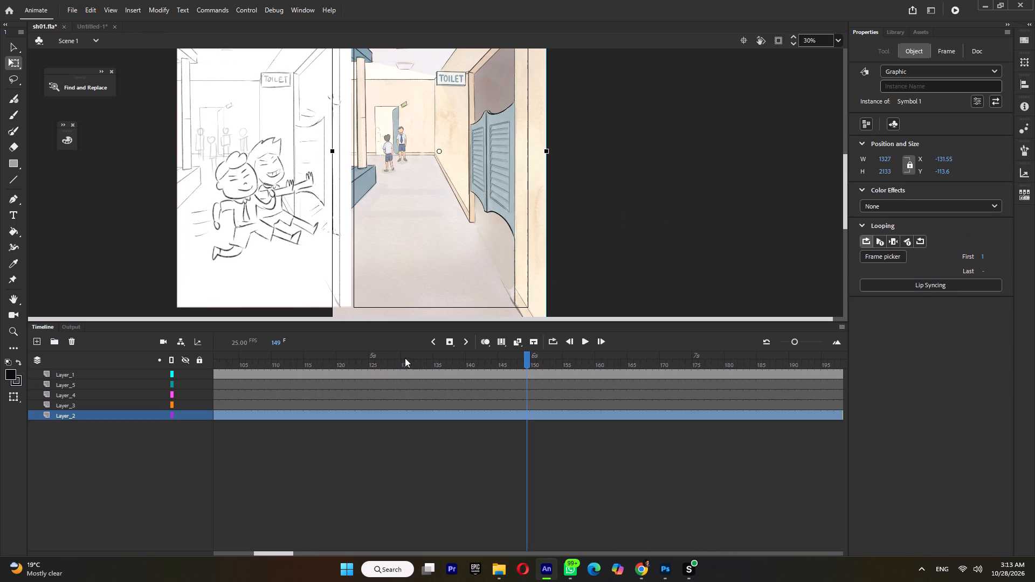
pyautogui.moveTo(392, 355); pyautogui.dragTo(257, 382)
pyautogui.press('Return')
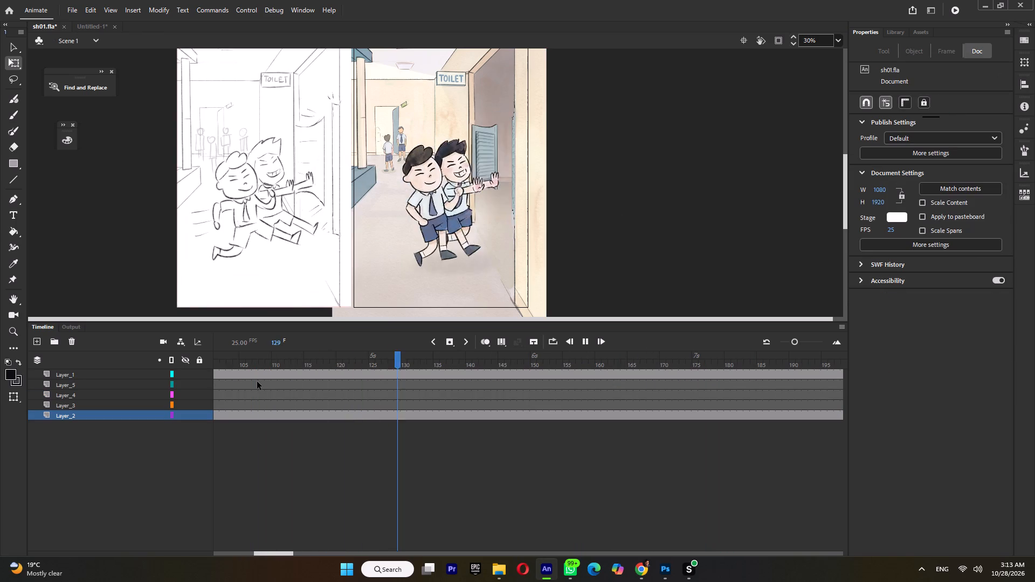
# In the 2-5 symbol, insert seven frames at frame 99 across all layers to slow down the friends' run.
pyautogui.press('Return')
pyautogui.moveTo(569, 357); pyautogui.dragTo(559, 359)
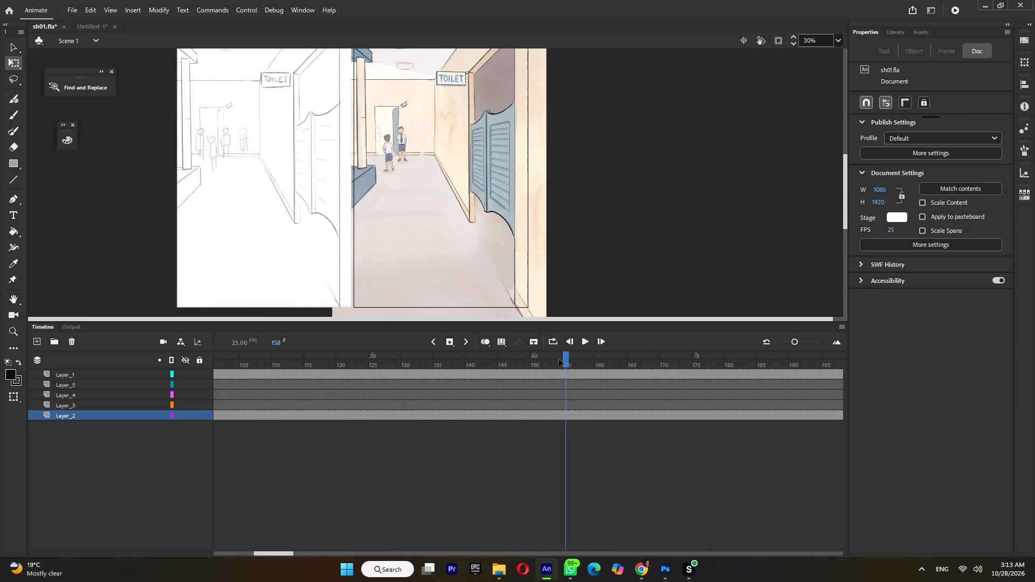
pyautogui.moveTo(559, 359); pyautogui.dragTo(540, 387)
pyautogui.doubleClick(496, 228)
pyautogui.doubleClick(496, 228)
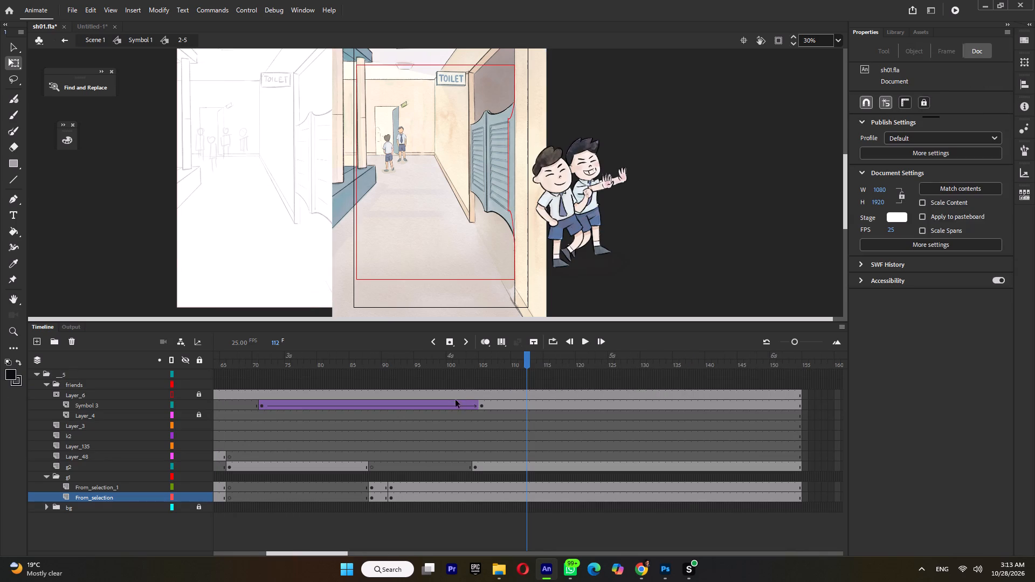
pyautogui.doubleClick(441, 360)
pyautogui.press('F5')
pyautogui.press('F5')
pyautogui.press('F5')
pyautogui.press('F5')
pyautogui.press('F5')
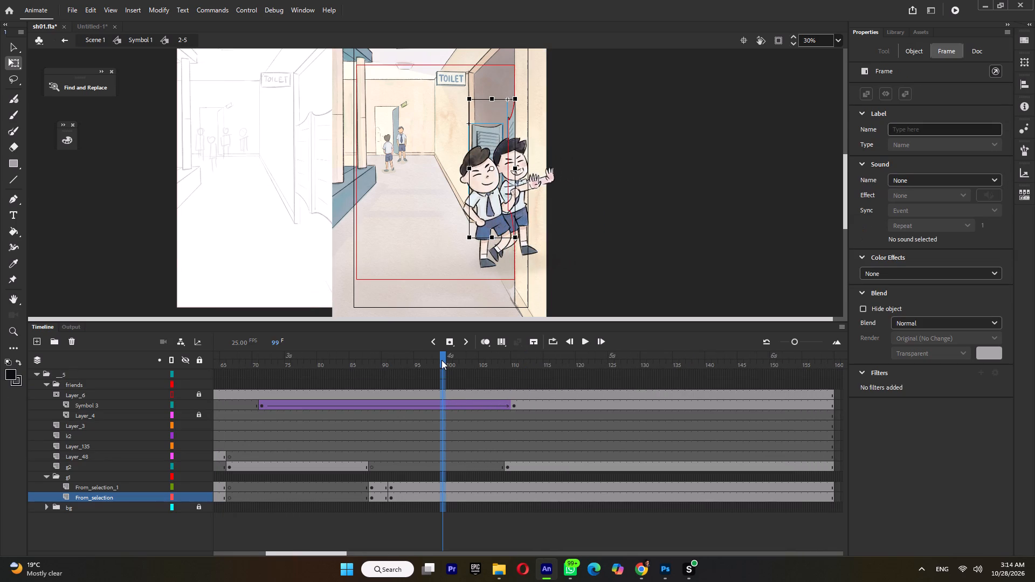
pyautogui.press('F5')
pyautogui.press('F5')
# Delay the door opening to frame 91 by inserting four frames around frame 86 on g2, From_selection_1 and From_selection.
pyautogui.moveTo(413, 358); pyautogui.dragTo(390, 410)
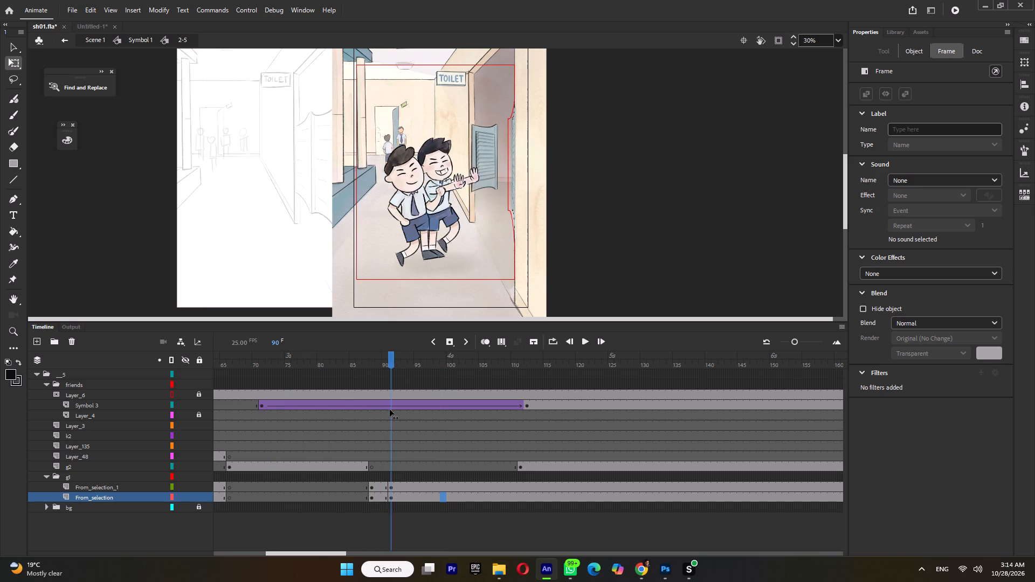
pyautogui.moveTo(390, 410); pyautogui.dragTo(374, 413)
pyautogui.moveTo(356, 463); pyautogui.dragTo(356, 486)
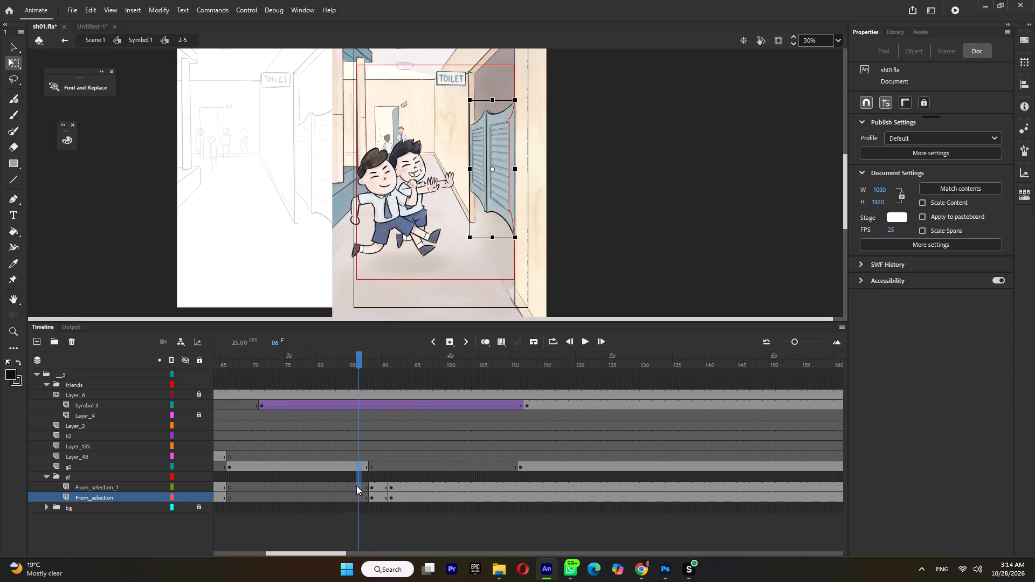
pyautogui.moveTo(356, 486); pyautogui.dragTo(355, 501)
pyautogui.press('F5')
pyautogui.press('F5')
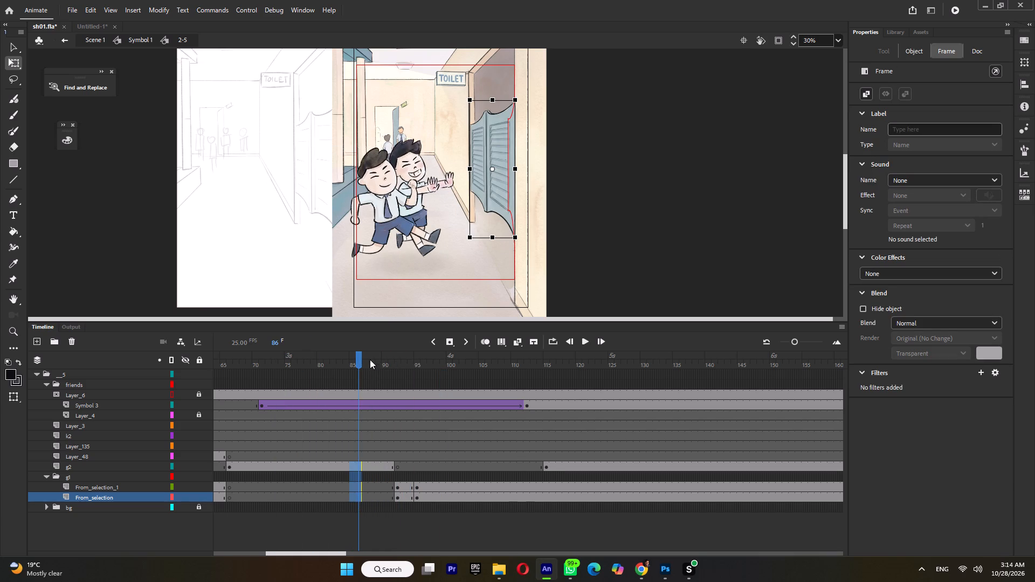
# Scrub through the door opening in the 2-5 symbol, and play the retimed run in Scene 1 from about frame 117.
pyautogui.moveTo(365, 361); pyautogui.dragTo(399, 377)
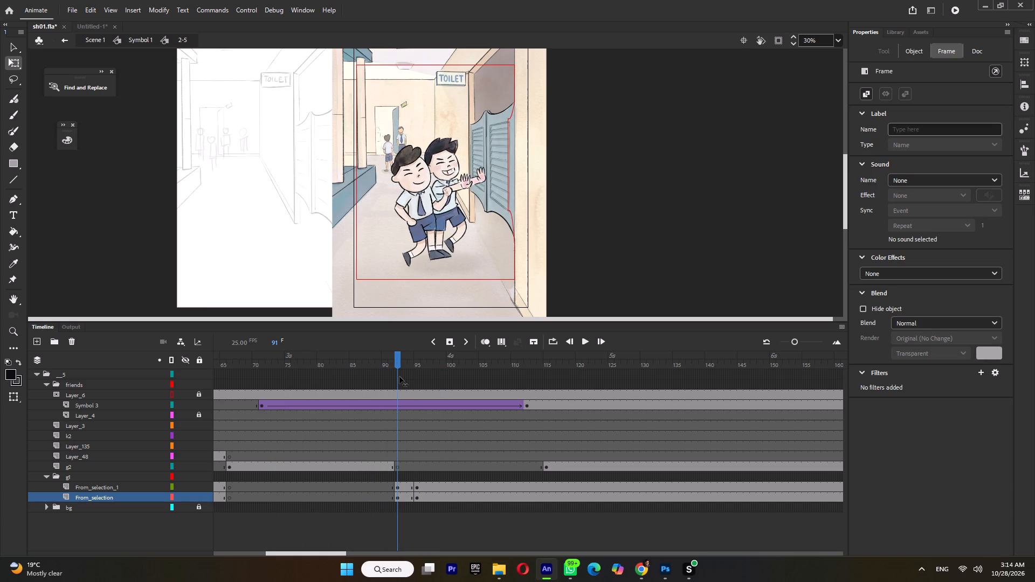
pyautogui.moveTo(399, 377); pyautogui.dragTo(561, 428)
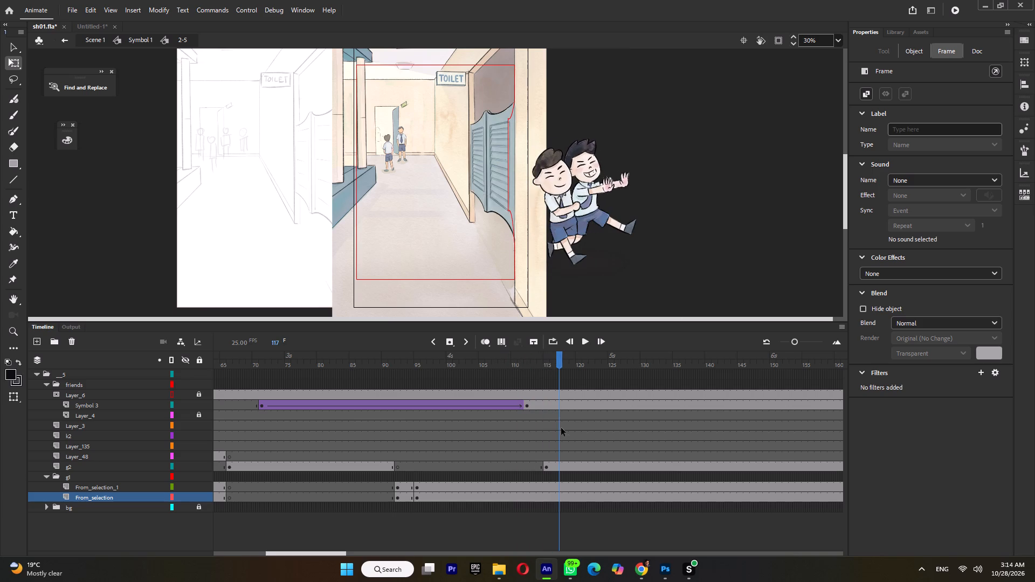
pyautogui.doubleClick(702, 276)
pyautogui.doubleClick(672, 288)
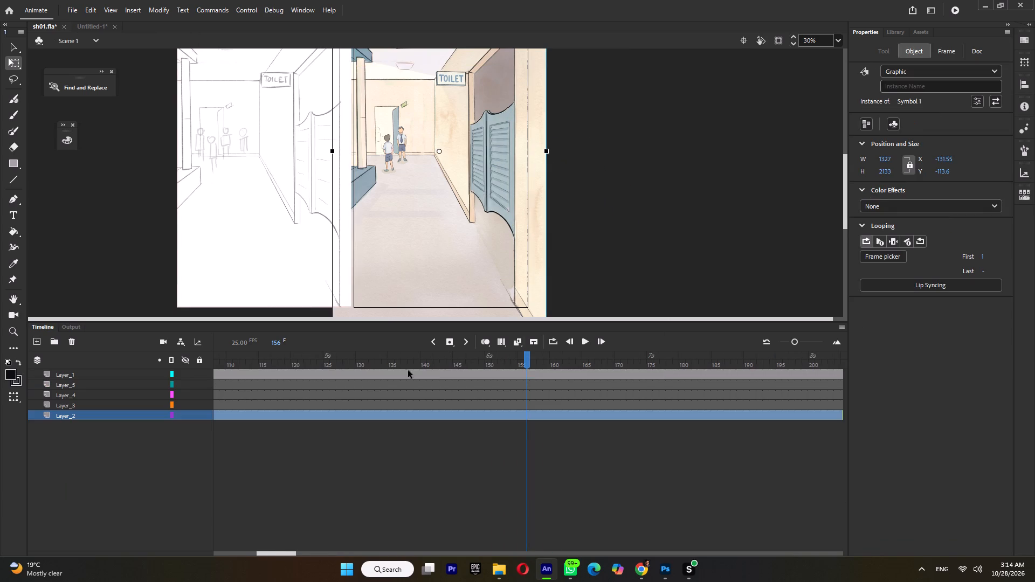
pyautogui.click(279, 357)
pyautogui.press('Return')
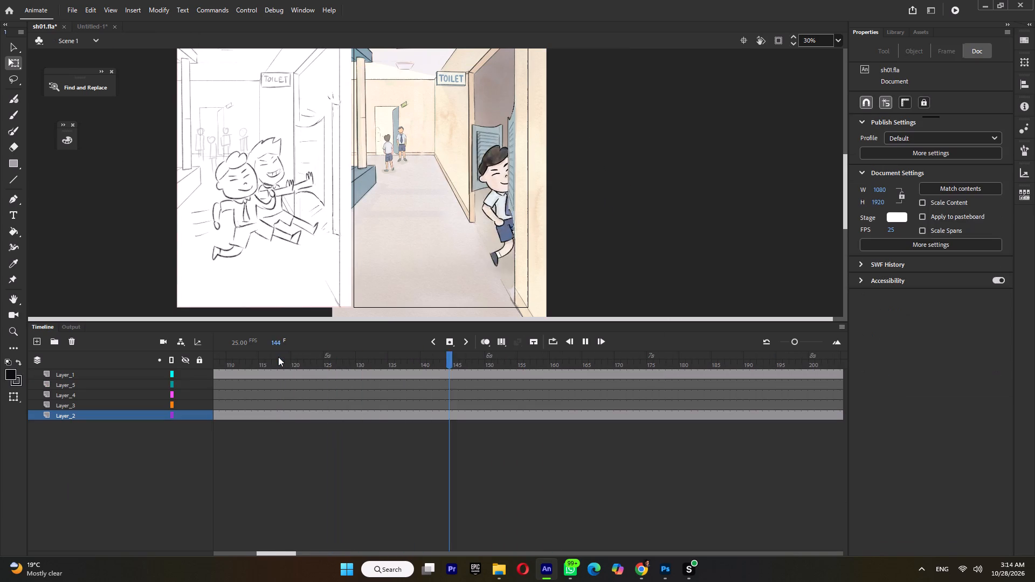
pyautogui.press('Return')
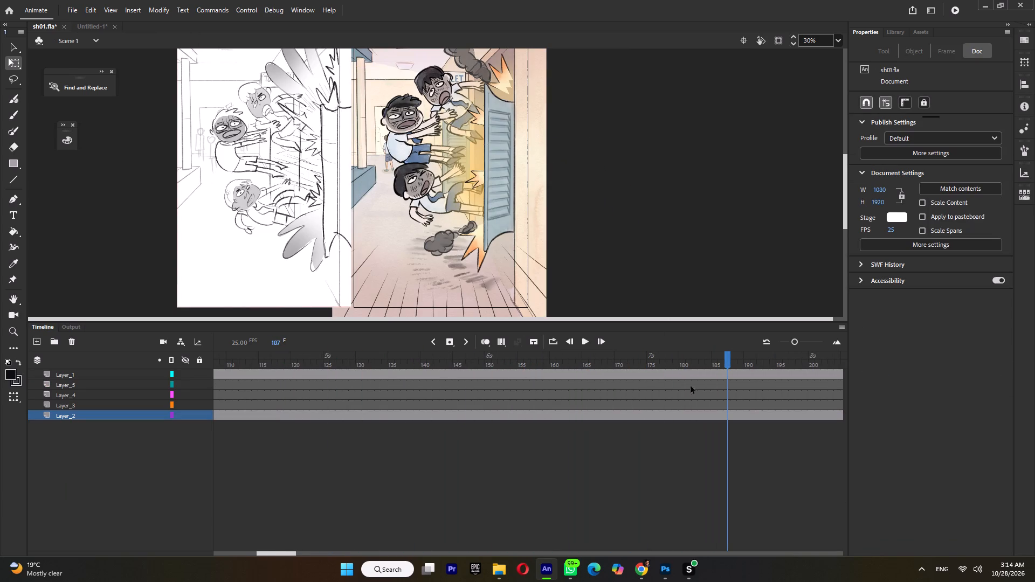
# Open symbol 6 of the explosion shot near frame 177, expand its layer folder, and save the file.
pyautogui.moveTo(667, 358); pyautogui.dragTo(655, 399)
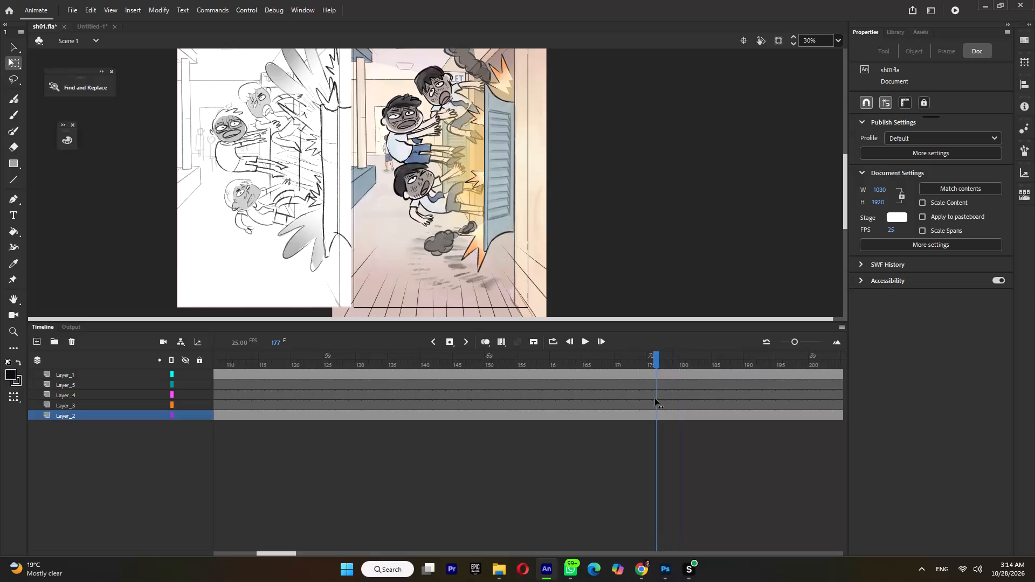
pyautogui.moveTo(655, 399); pyautogui.dragTo(665, 399)
pyautogui.click(480, 211)
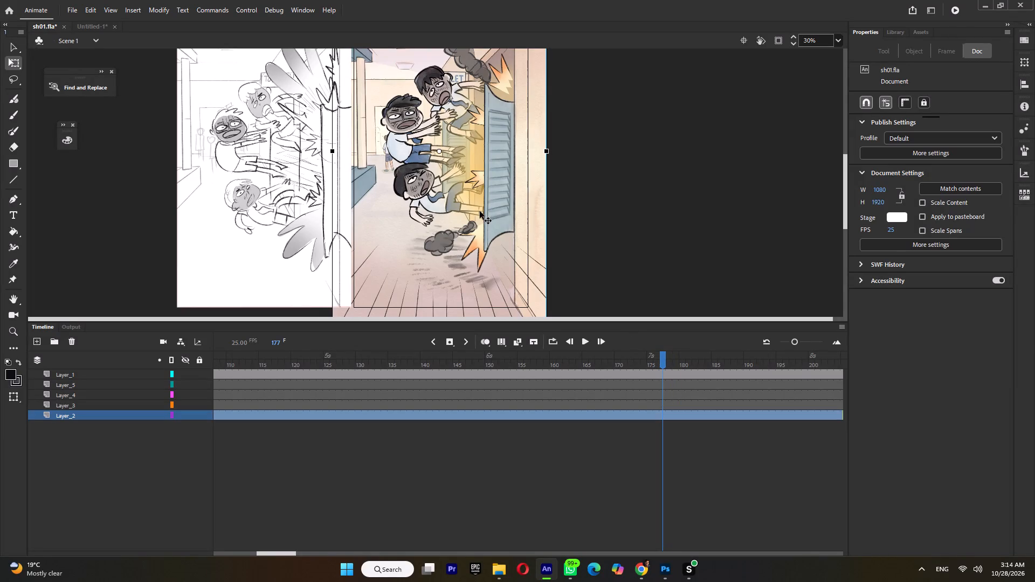
pyautogui.doubleClick(499, 208)
pyautogui.doubleClick(478, 312)
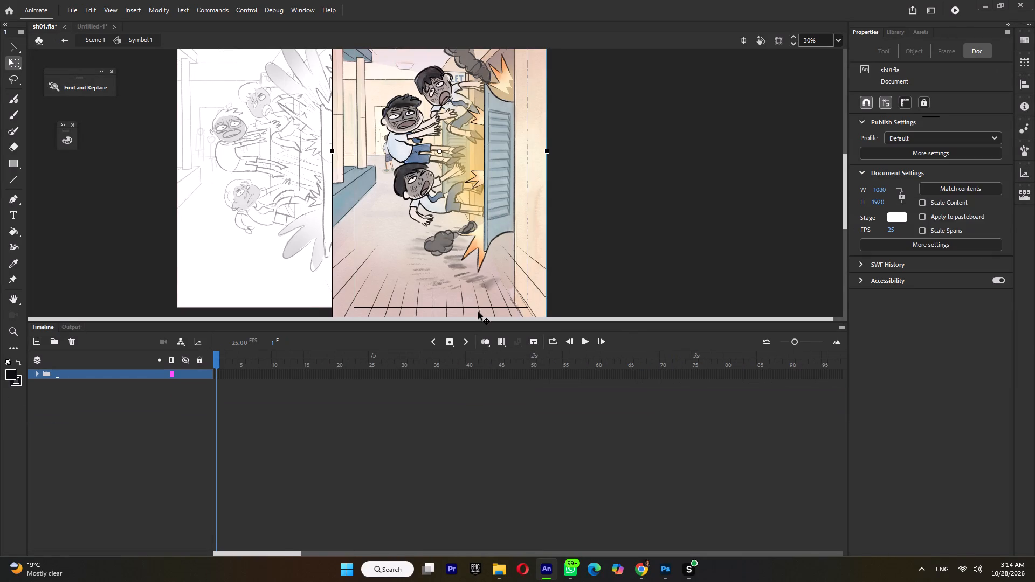
pyautogui.click(36, 373)
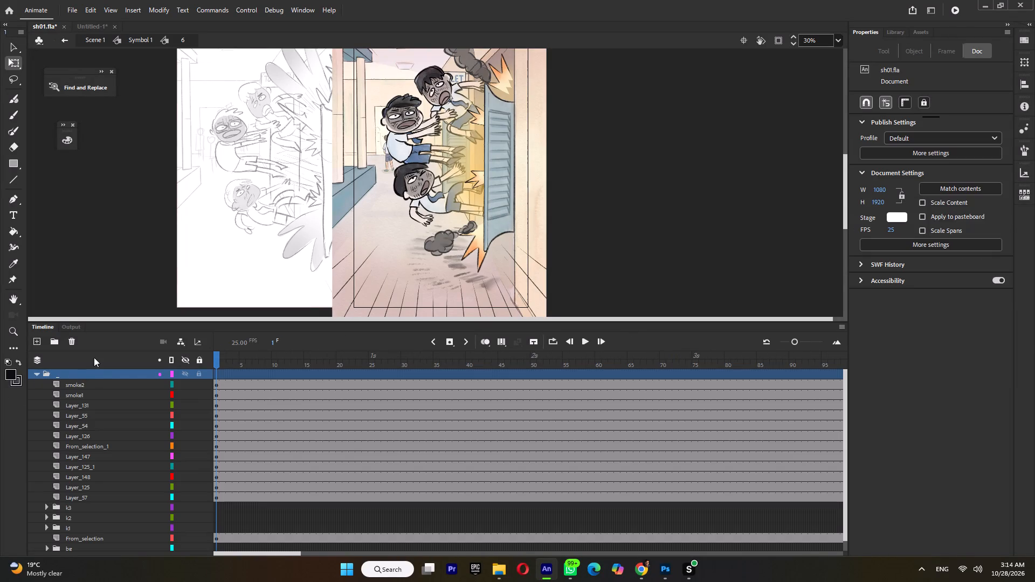
pyautogui.scroll(-2, 415, 220)
pyautogui.hotkey('ctrl', 's')
pyautogui.keyDown('ctrl'); pyautogui.scroll(-2, 479, 253); pyautogui.keyUp('ctrl')
pyautogui.keyDown('ctrl'); pyautogui.scroll(2, 499, 148); pyautogui.keyUp('ctrl')
# Inside the Layer 131 symbol, extend the speed lines to frame 11 and enlarge them to about 1436 × 2297 on a new keyframe at frame 7.
pyautogui.doubleClick(492, 217)
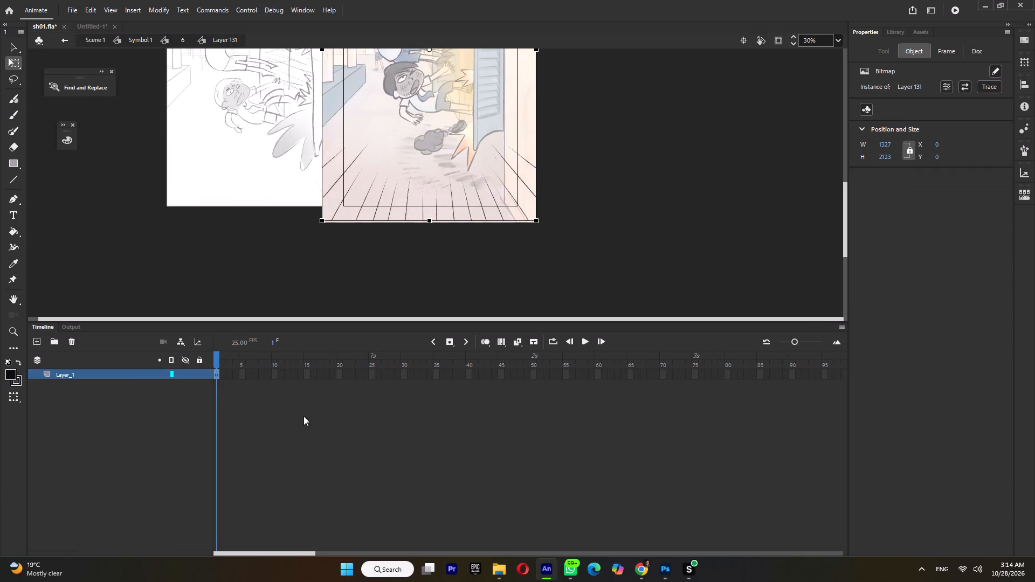
pyautogui.click(277, 373)
pyautogui.press('F5')
pyautogui.press('F5')
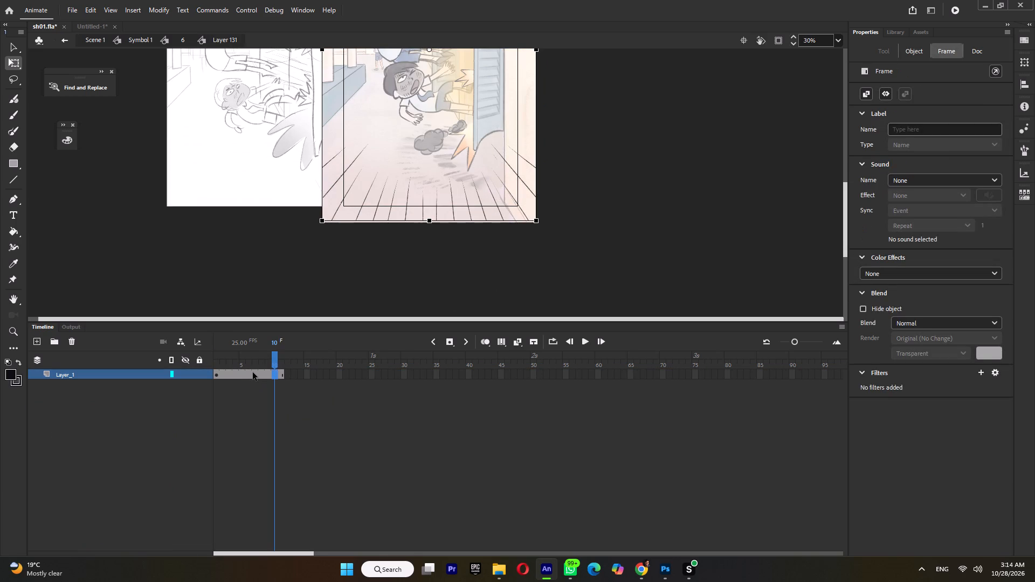
pyautogui.click(253, 372)
pyautogui.press('F6')
pyautogui.keyDown('shift'); pyautogui.moveTo(538, 219); pyautogui.dragTo(547, 232); pyautogui.keyUp('shift')
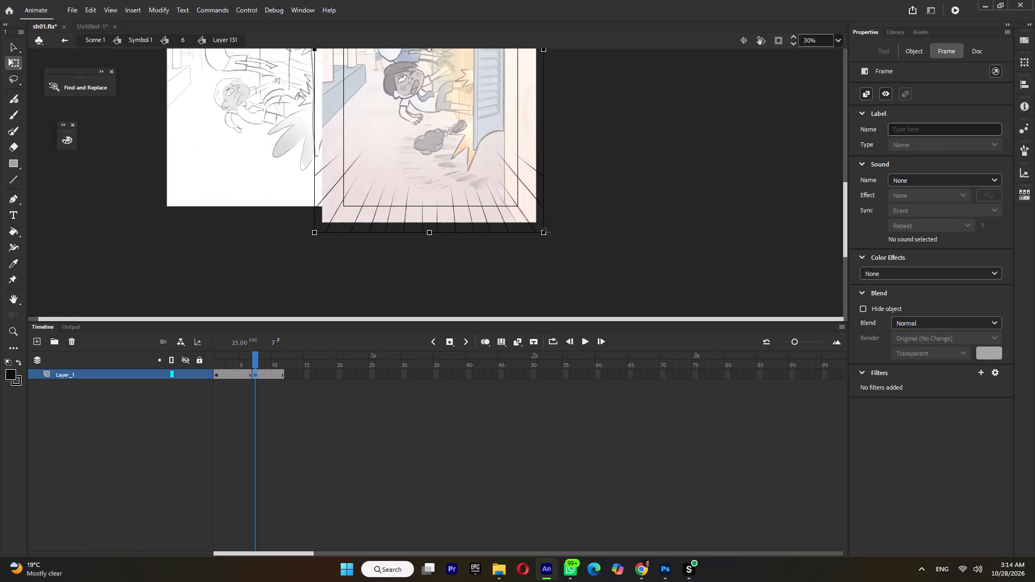
pyautogui.keyDown('shift'); pyautogui.moveTo(547, 232); pyautogui.dragTo(548, 233); pyautogui.keyUp('shift')
pyautogui.doubleClick(584, 221)
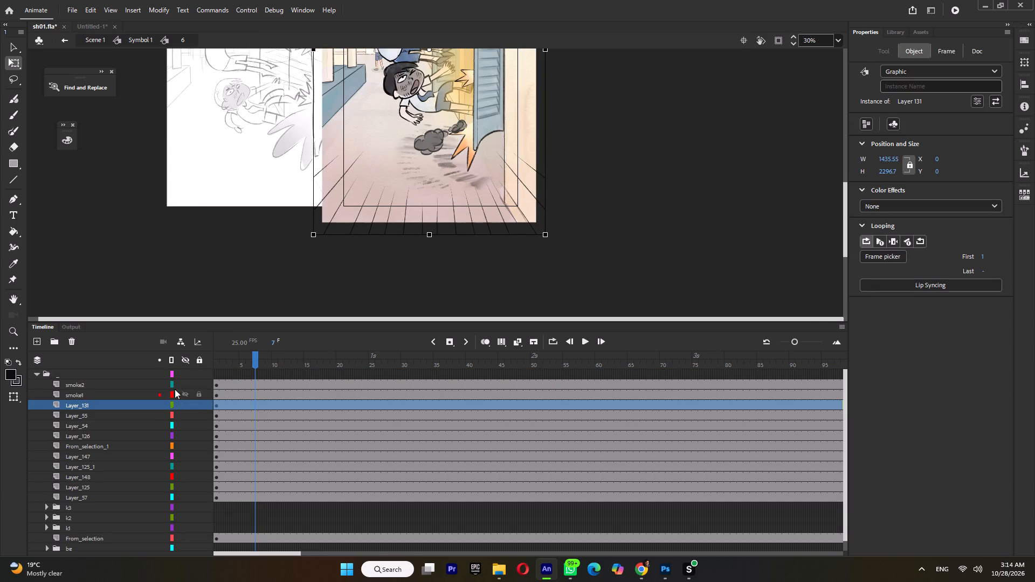
# Convert the smoke2 and smoke1 artwork together into one graphic symbol.
pyautogui.click(185, 385)
pyautogui.click(185, 385)
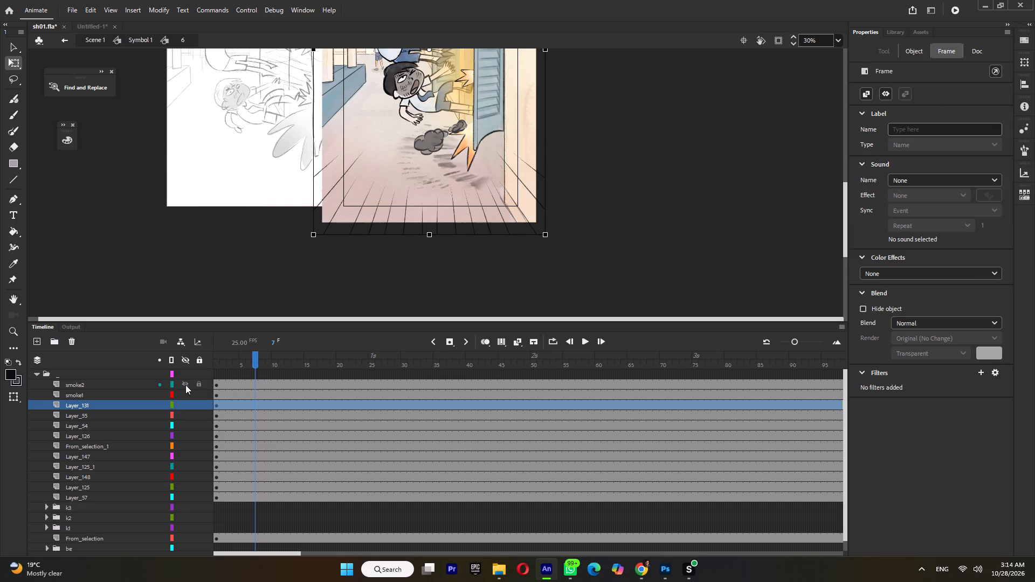
pyautogui.click(96, 393)
pyautogui.keyDown('shift'); pyautogui.click(105, 378); pyautogui.keyUp('shift')
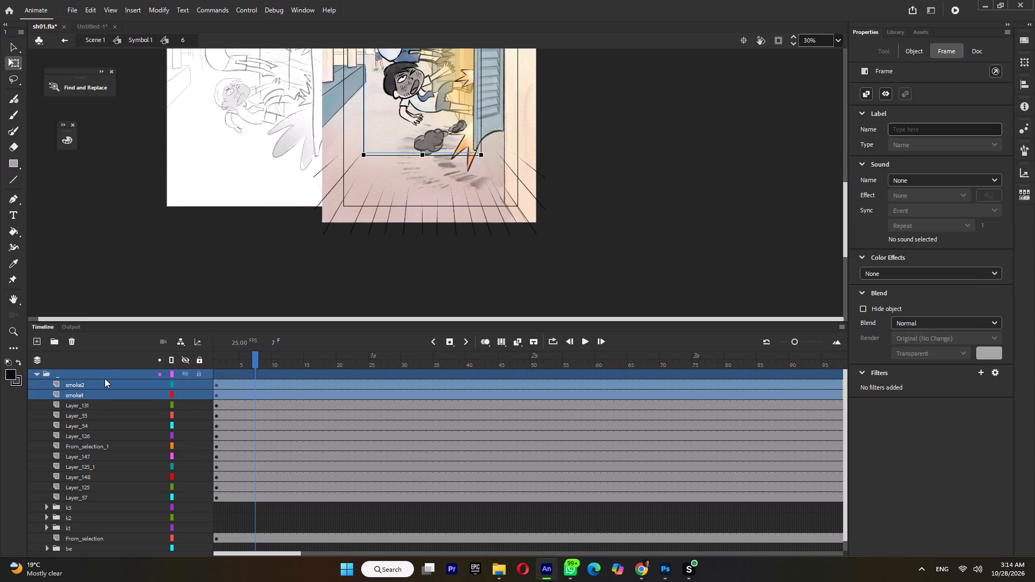
pyautogui.keyDown('ctrl'); pyautogui.scroll(-3, 427, 228); pyautogui.keyUp('ctrl')
pyautogui.keyDown('ctrl'); pyautogui.scroll(1, 423, 181); pyautogui.keyUp('ctrl')
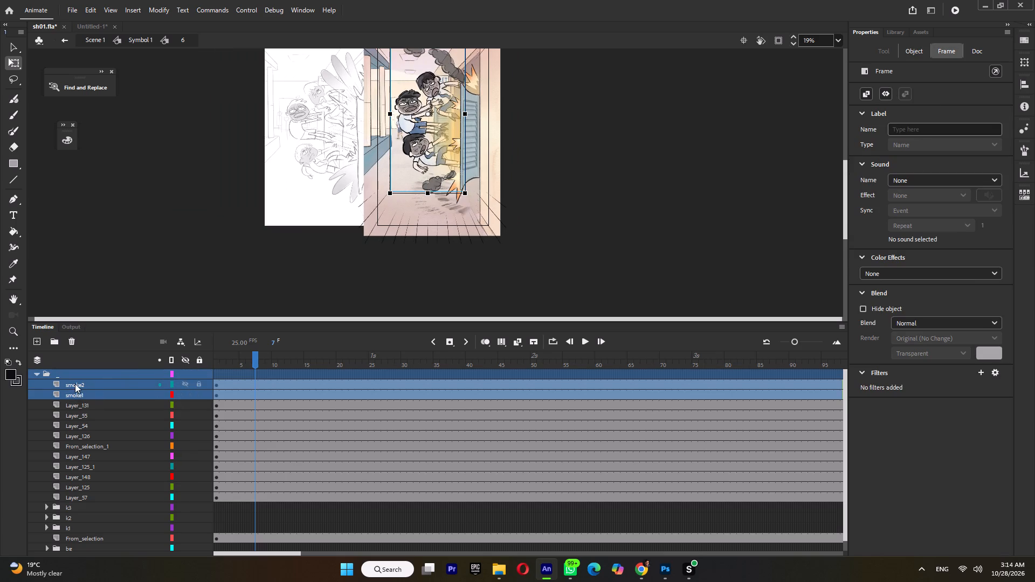
pyautogui.click(75, 384)
pyautogui.keyDown('shift'); pyautogui.click(79, 394); pyautogui.keyUp('shift')
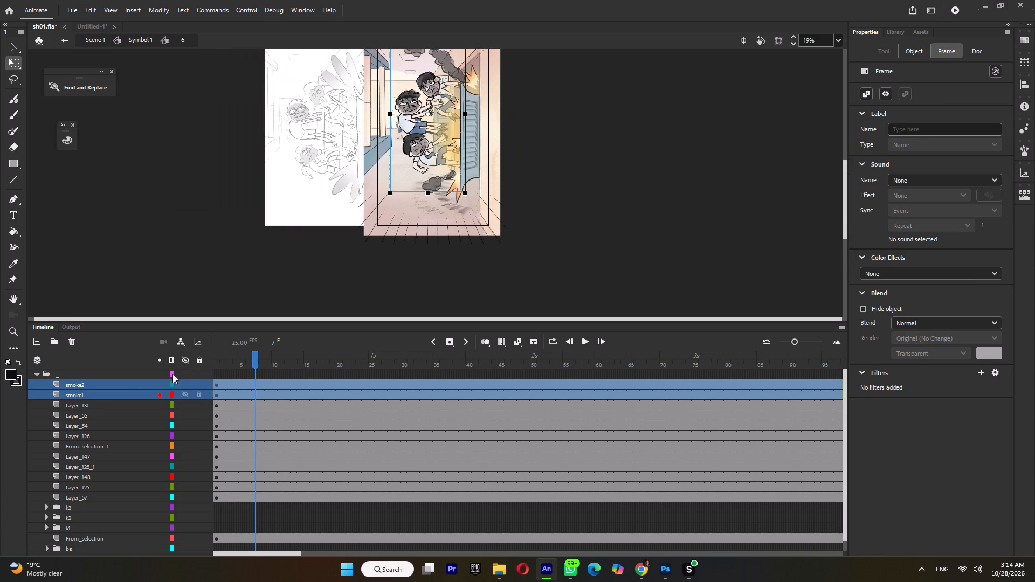
pyautogui.press('F8')
pyautogui.click(576, 135)
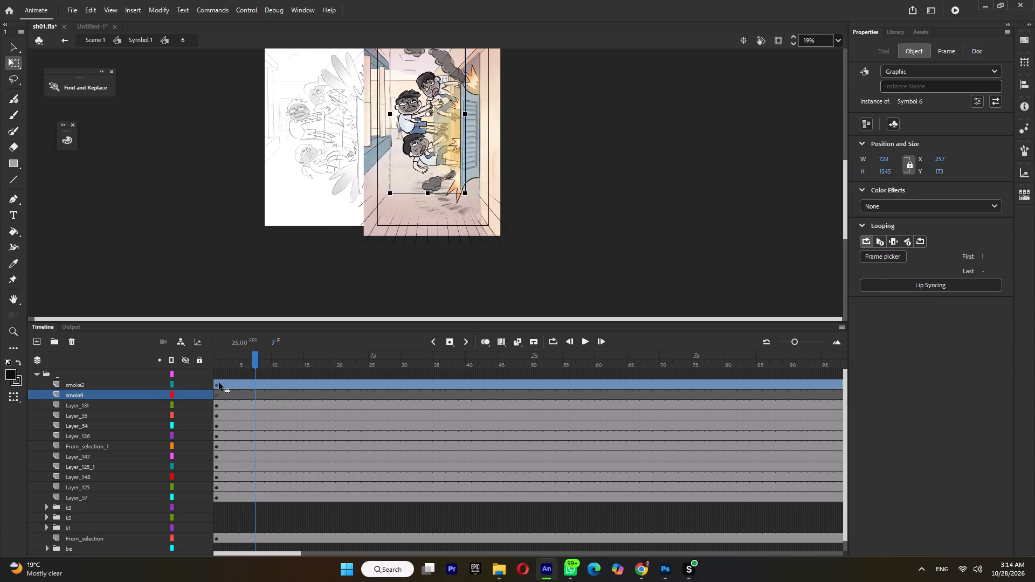
# Open the new smoke symbol and distribute its two smoke drawings to separate keyframes.
pyautogui.click(217, 383)
pyautogui.doubleClick(448, 60)
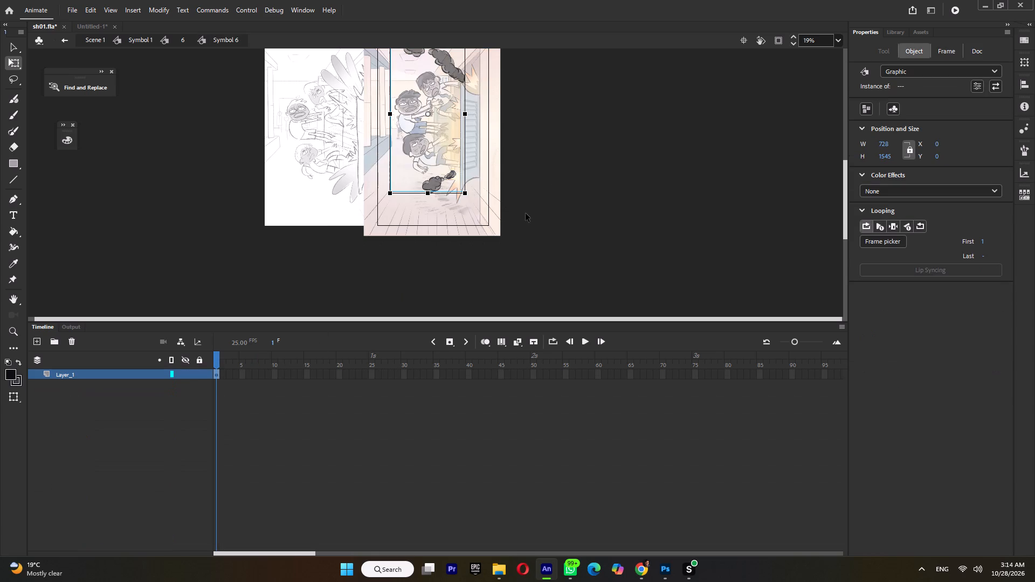
pyautogui.moveTo(526, 213); pyautogui.dragTo(368, 58)
pyautogui.hotkey('ctrl', 'shift', 'k')
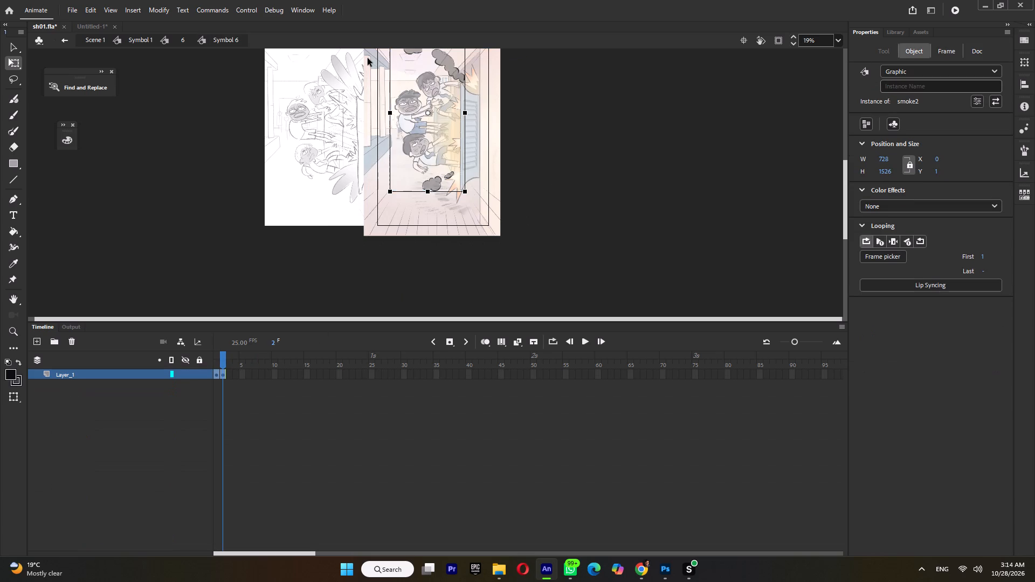
# Hold each smoke drawing for five frames, with the second keyframe at frame 6 and the symbol ending at frame 10, and return to symbol 6.
pyautogui.click(217, 373)
pyautogui.press('F5')
pyautogui.press('F5')
pyautogui.press('F5')
pyautogui.press('F5')
pyautogui.click(250, 373)
pyautogui.press('F5')
pyautogui.press('F5')
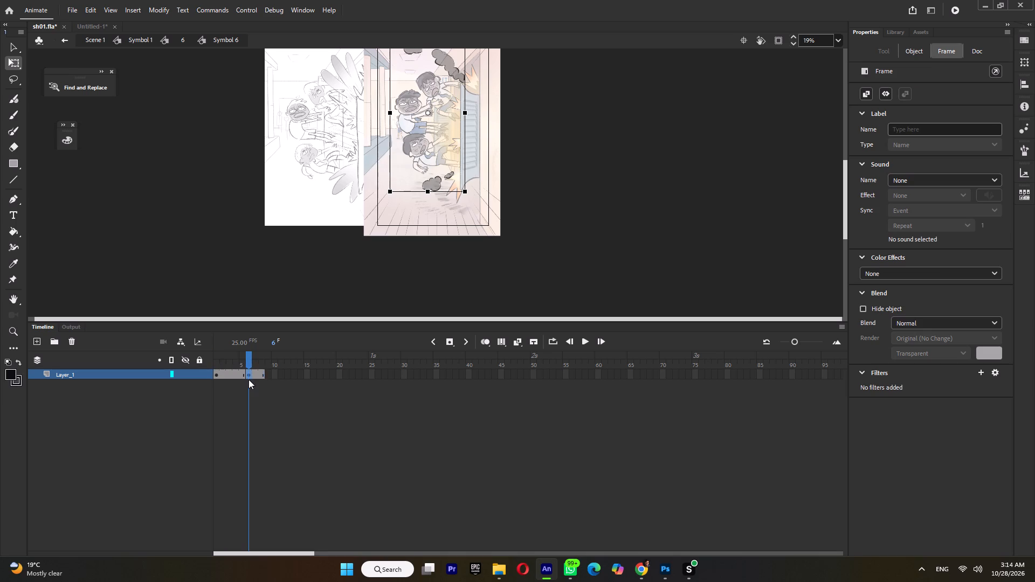
pyautogui.press('F5')
pyautogui.press('F5')
pyautogui.click(242, 362)
pyautogui.press('F5')
pyautogui.click(255, 361)
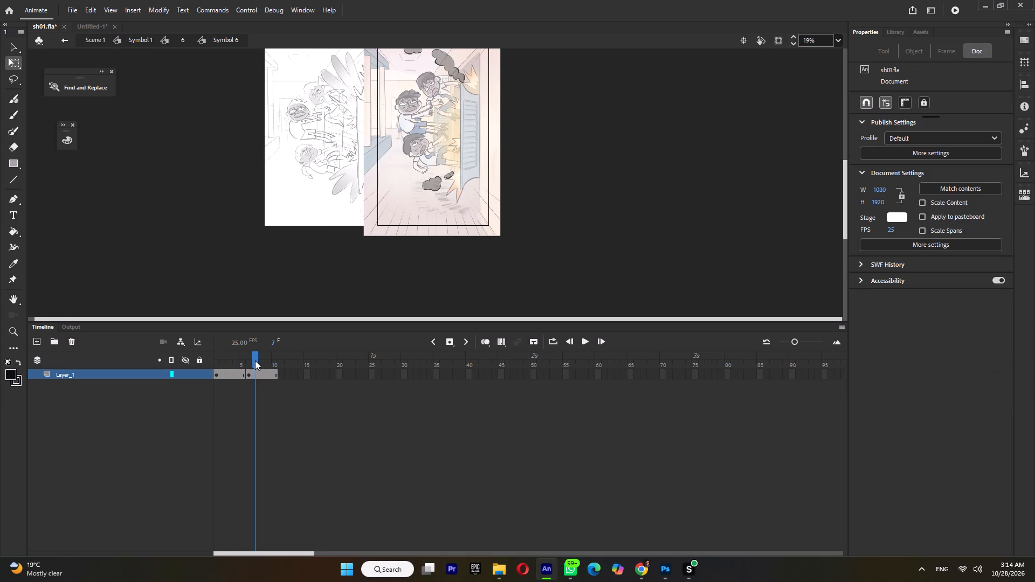
pyautogui.doubleClick(605, 216)
# Play symbol 6 from frame 1 to check the speed-line and smoke loops, and return to the start.
pyautogui.moveTo(230, 349); pyautogui.dragTo(217, 357)
pyautogui.moveTo(226, 360); pyautogui.dragTo(214, 367)
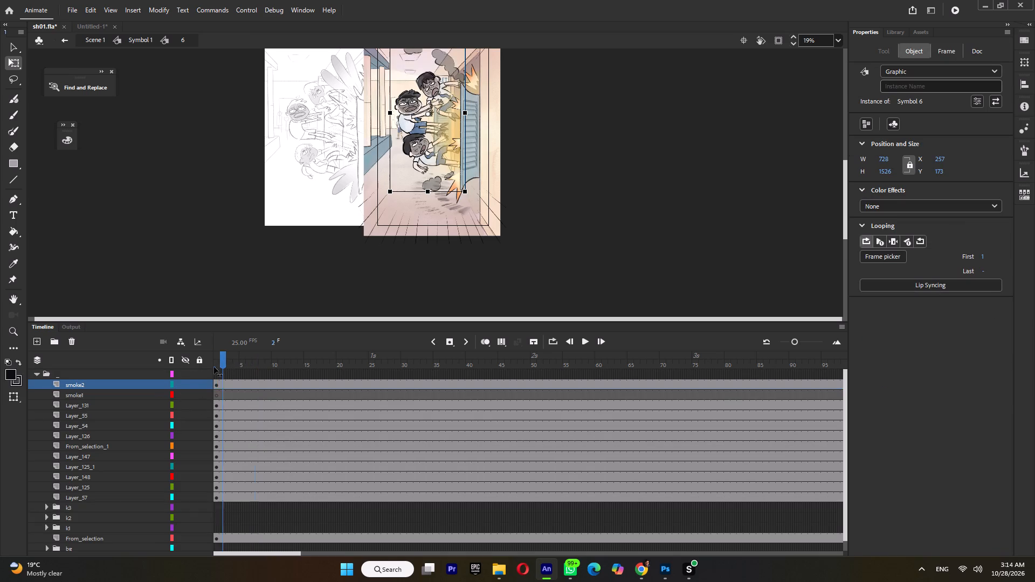
pyautogui.moveTo(214, 367); pyautogui.dragTo(190, 372)
pyautogui.press('Return')
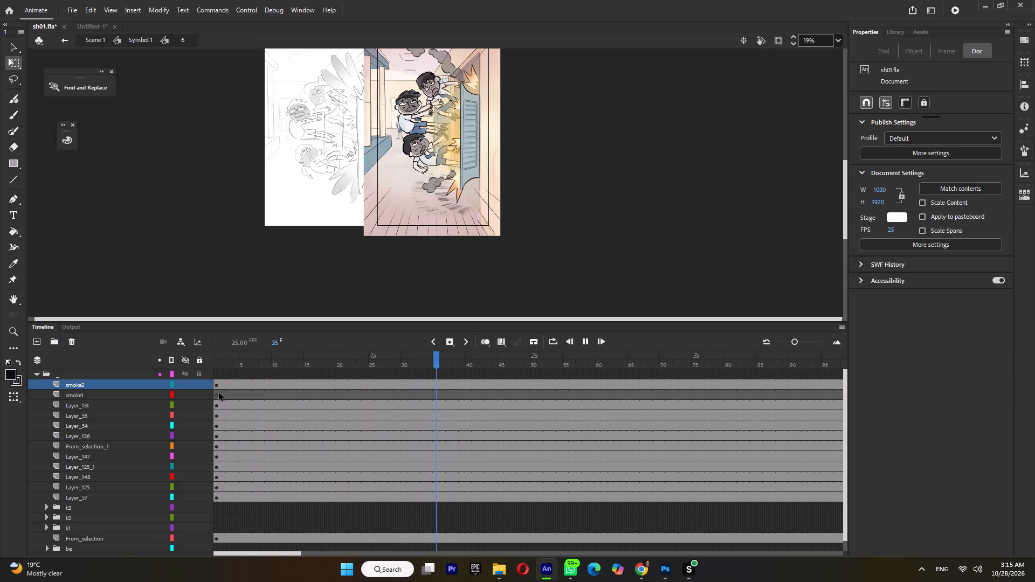
pyautogui.press('Return')
pyautogui.moveTo(240, 358); pyautogui.dragTo(162, 372)
# Hide the full-frame Layer_131 above the explosion artwork.
pyautogui.click(68, 405)
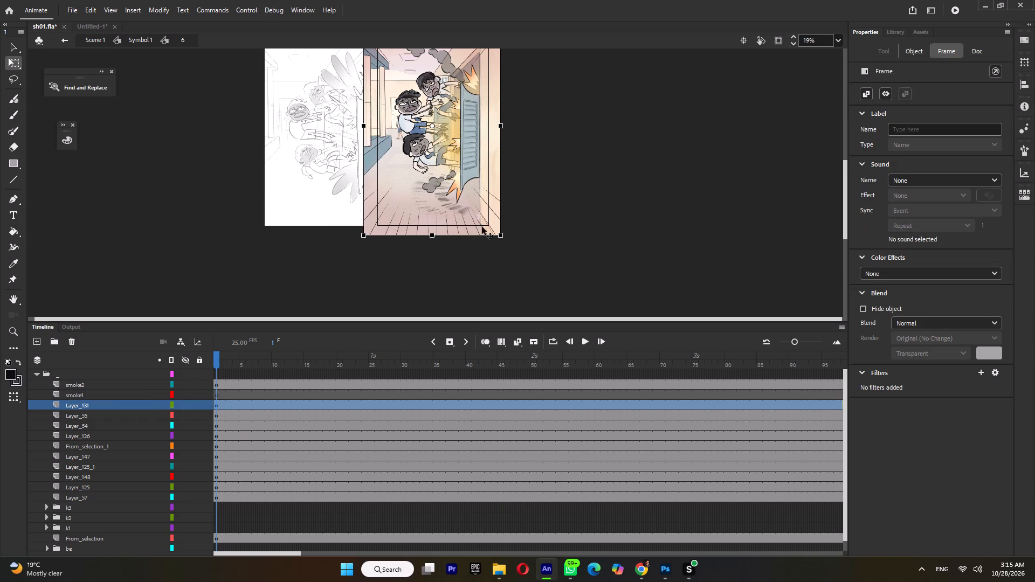
pyautogui.keyDown('ctrl'); pyautogui.scroll(-2, 482, 227); pyautogui.keyUp('ctrl')
pyautogui.keyDown('ctrl'); pyautogui.scroll(4, 443, 144); pyautogui.keyUp('ctrl')
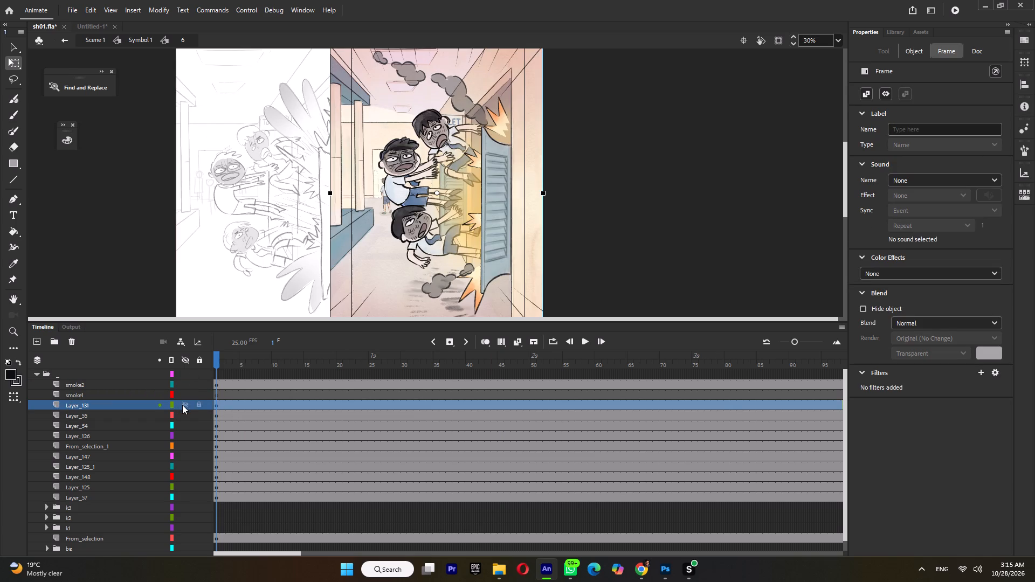
pyautogui.click(183, 404)
pyautogui.click(183, 404)
pyautogui.click(183, 404)
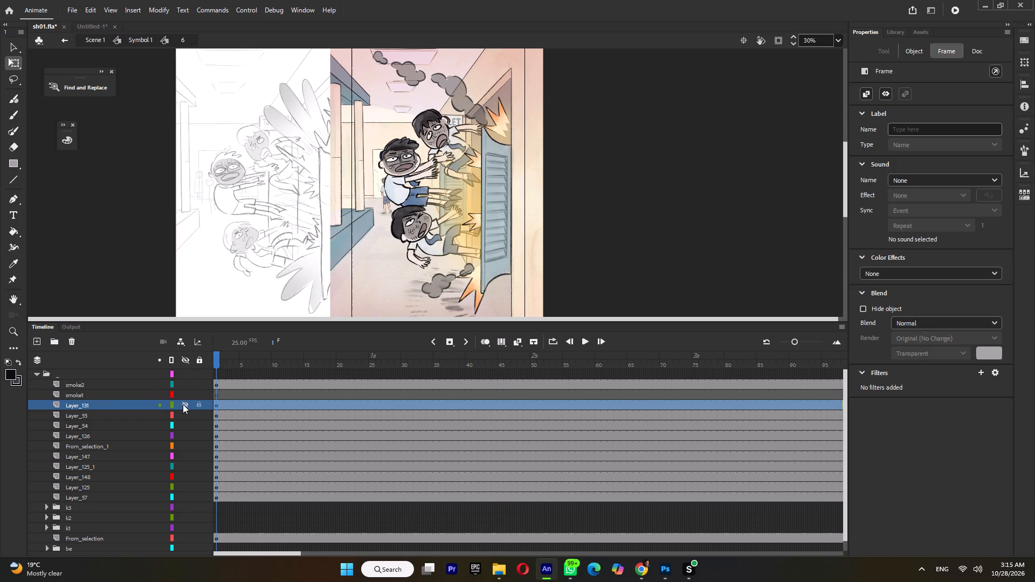
# Toggle Layer_55 and Layer_54 off and on to see what each contributes, and lock Layer_54.
pyautogui.click(187, 414)
pyautogui.click(187, 414)
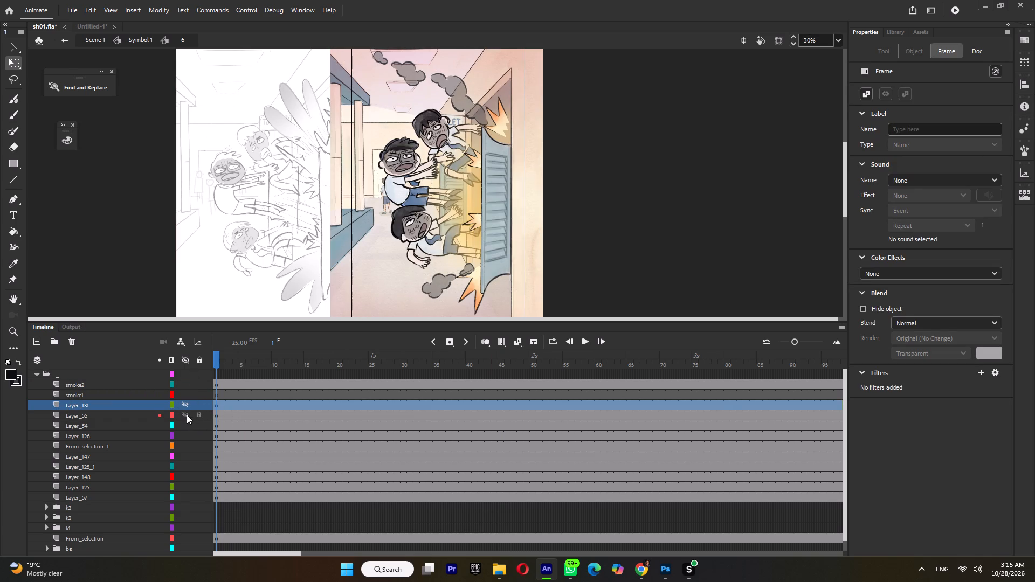
pyautogui.click(187, 415)
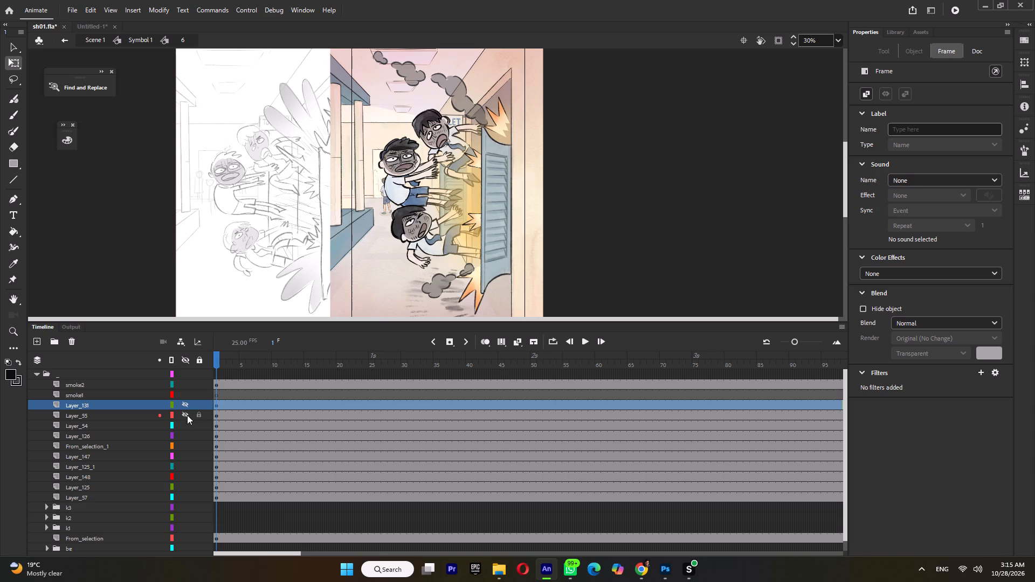
pyautogui.click(185, 416)
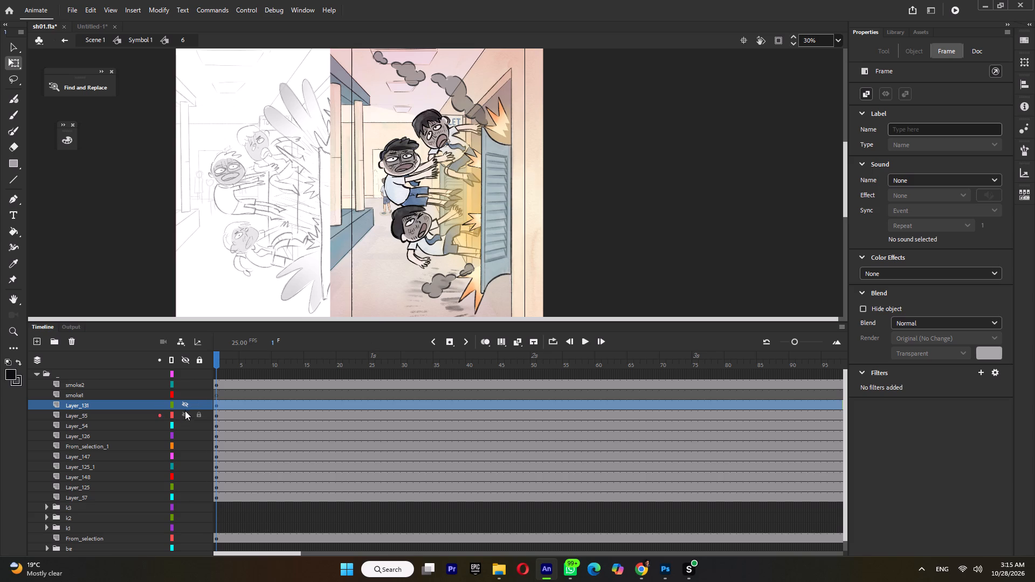
pyautogui.click(185, 417)
pyautogui.click(185, 417)
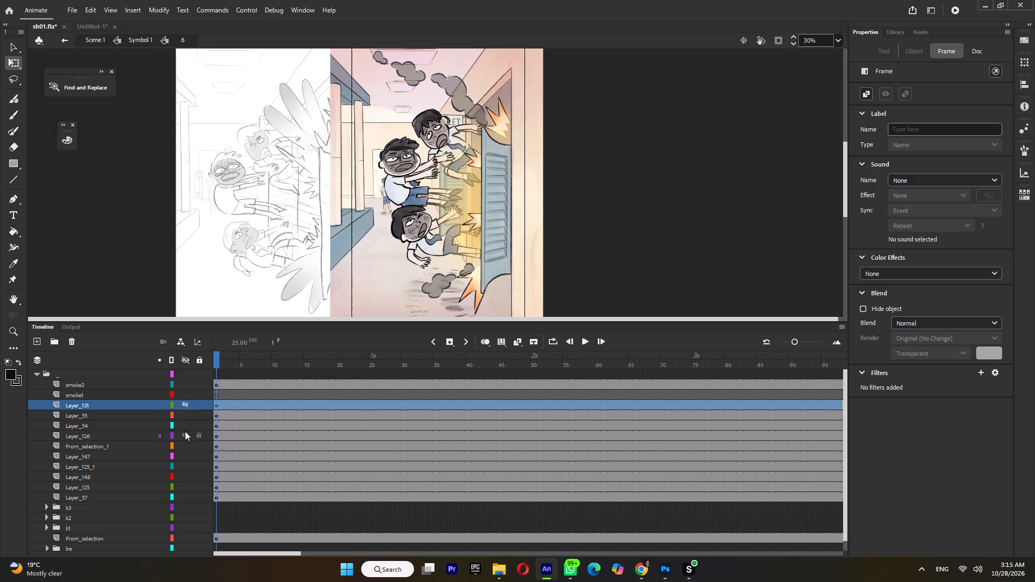
pyautogui.click(185, 426)
pyautogui.click(185, 426)
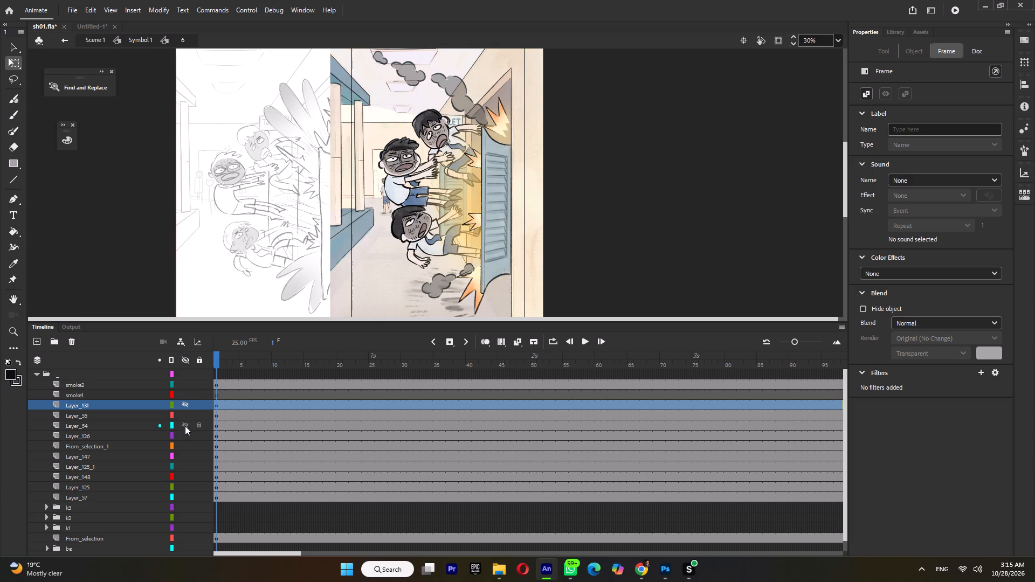
pyautogui.keyDown('ctrl'); pyautogui.scroll(-4, 419, 225); pyautogui.keyUp('ctrl')
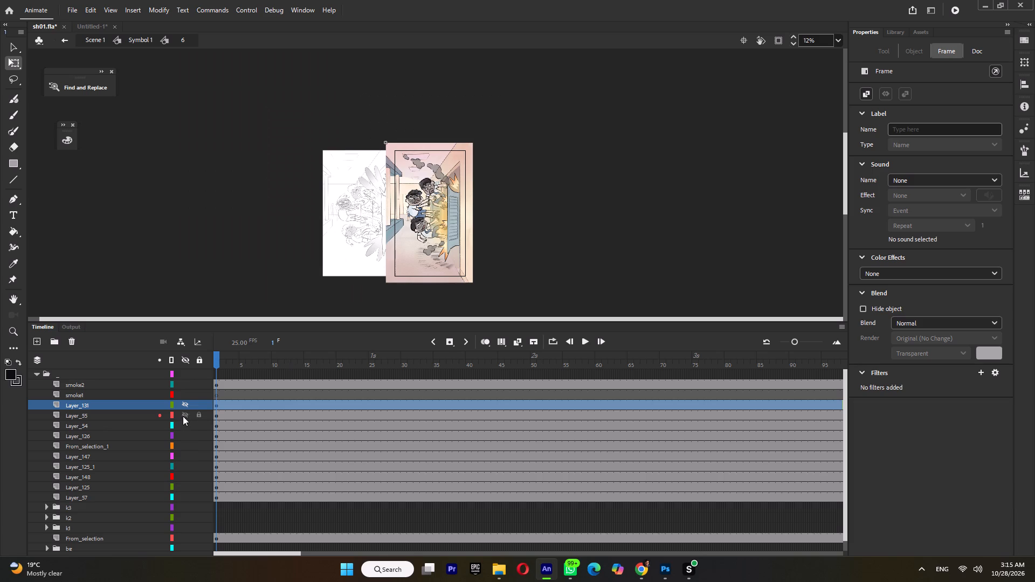
pyautogui.click(186, 415)
pyautogui.click(186, 415)
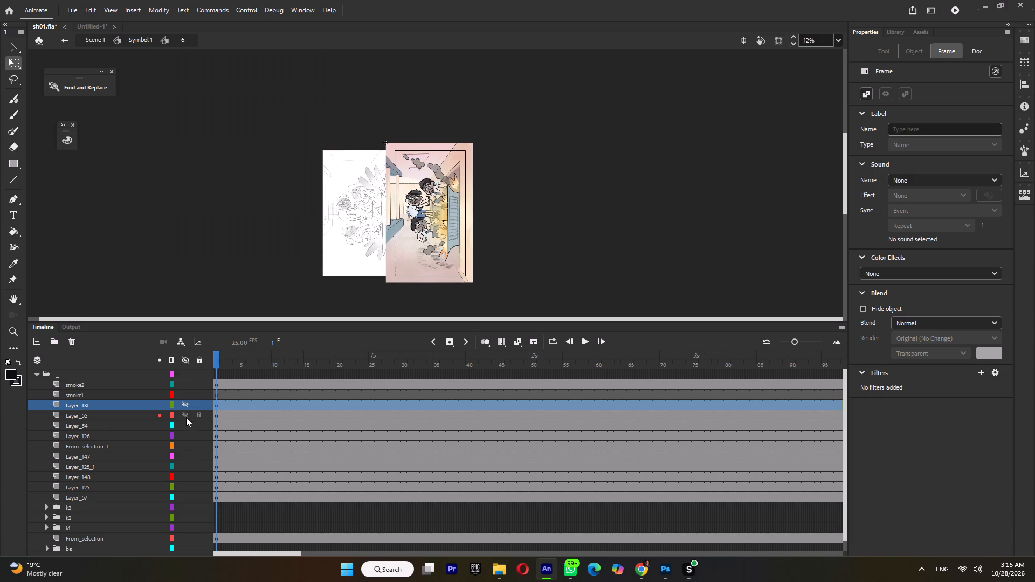
pyautogui.click(183, 423)
pyautogui.click(183, 423)
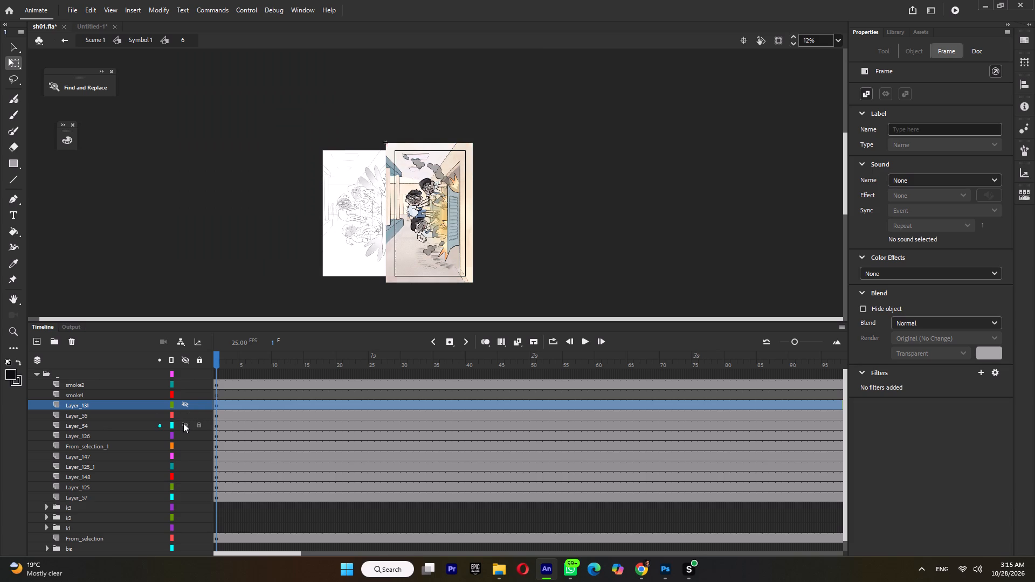
pyautogui.click(198, 425)
# Toggle Layer_126's visibility to check its content, and delete the layer.
pyautogui.click(184, 433)
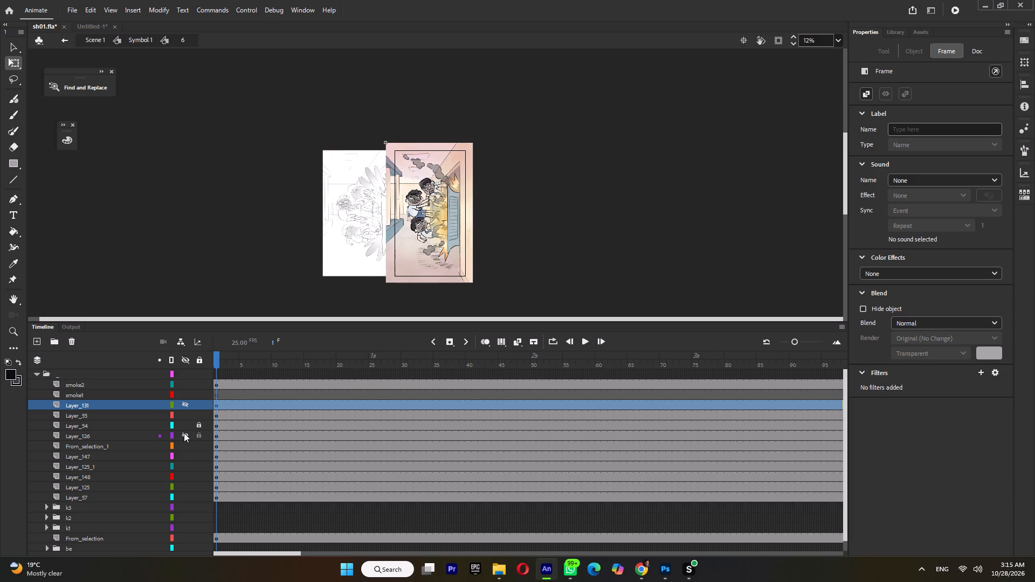
pyautogui.click(184, 433)
pyautogui.click(184, 433)
pyautogui.click(184, 433)
pyautogui.click(109, 436)
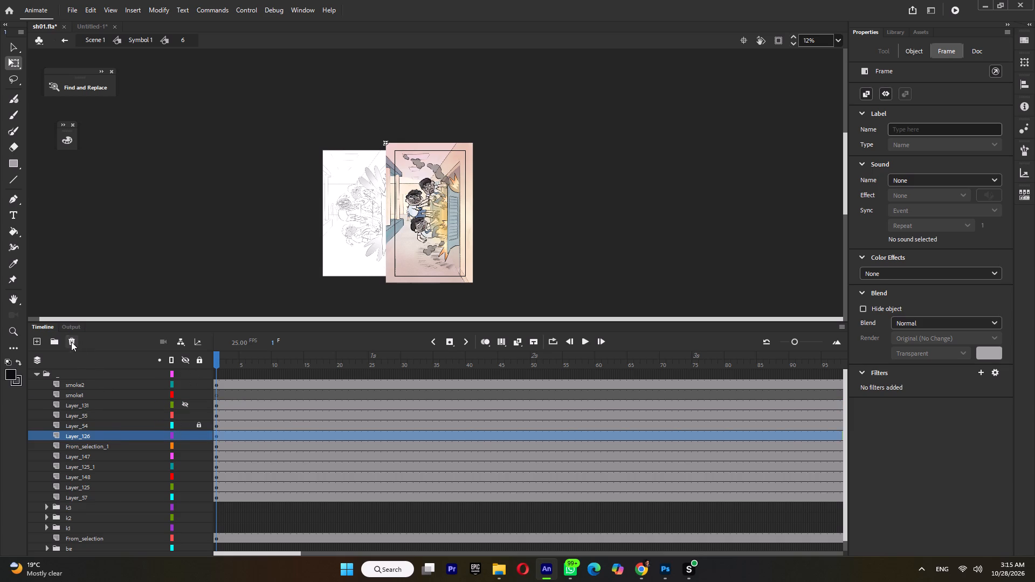
pyautogui.click(71, 342)
# Open the From_selection_1 door symbol and add a keyframe at frame 6, with the symbol ending at frame 10.
pyautogui.click(94, 437)
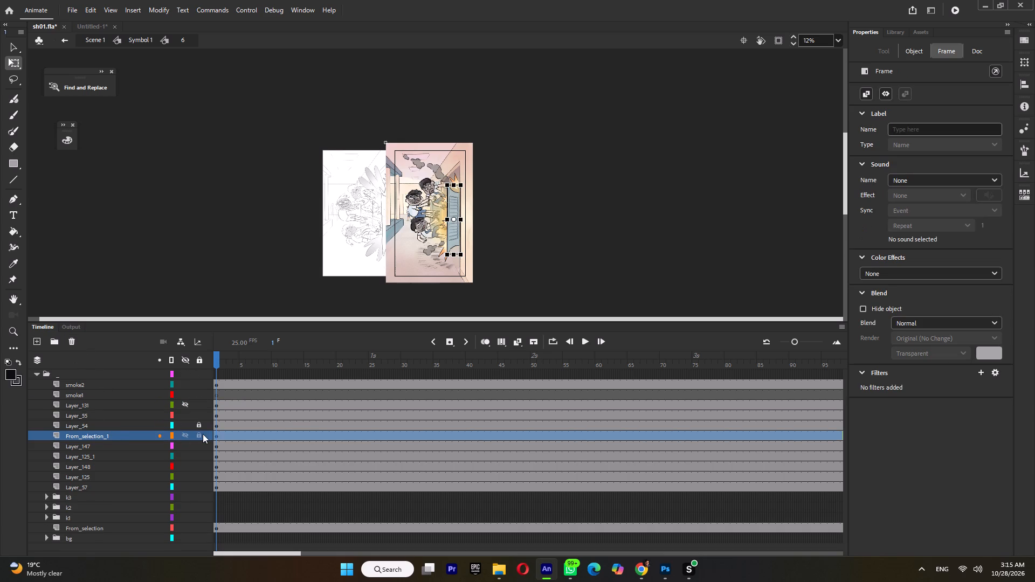
pyautogui.doubleClick(453, 228)
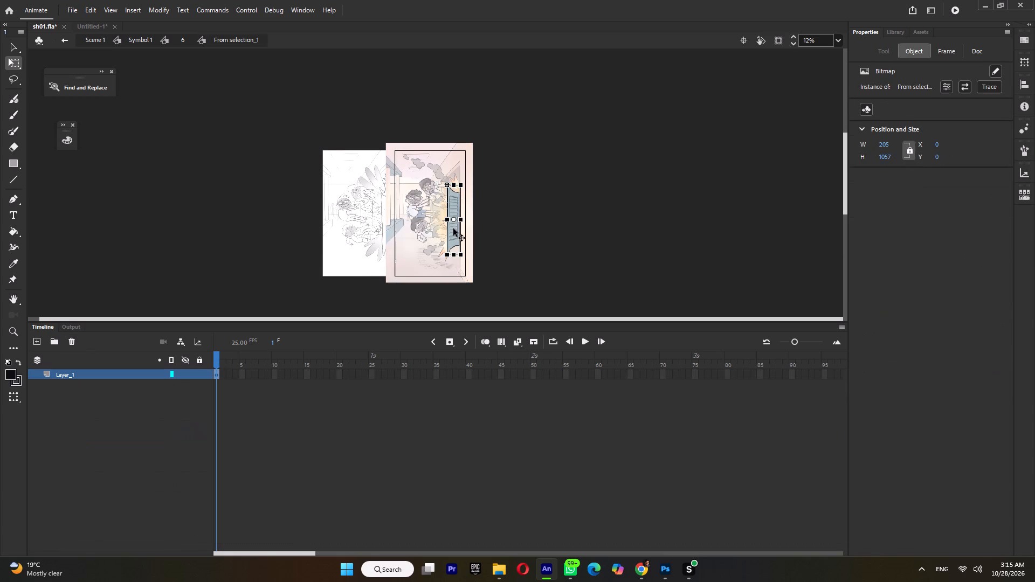
pyautogui.click(270, 376)
pyautogui.press('F5')
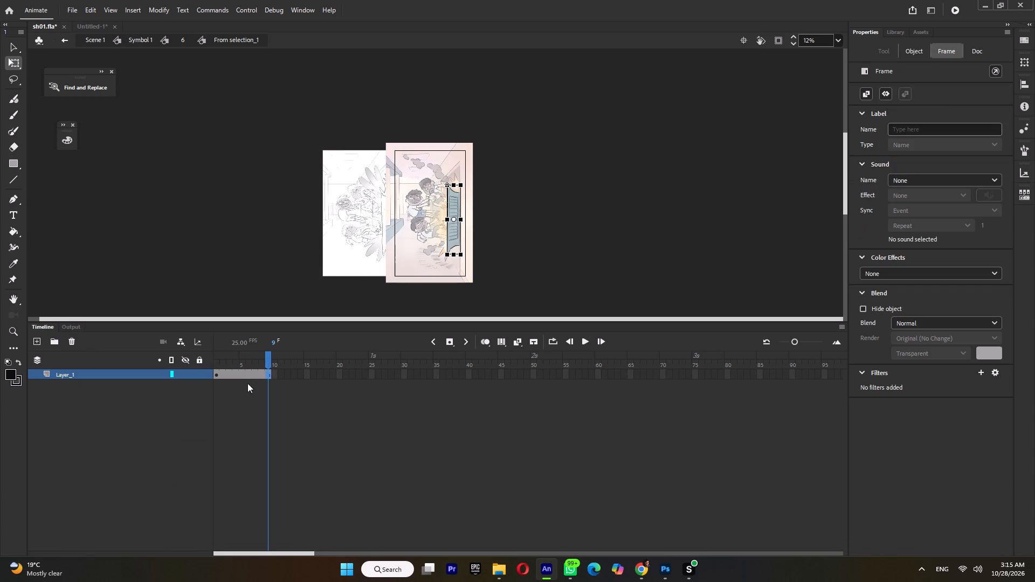
pyautogui.click(245, 375)
pyautogui.click(246, 374)
pyautogui.press('F6')
pyautogui.press('F5')
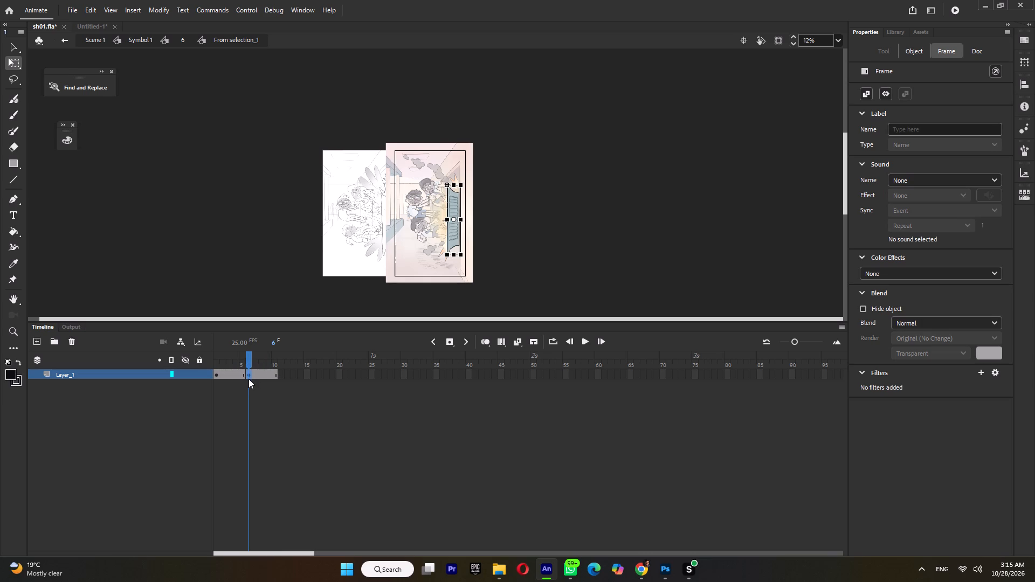
# At frame 6, narrow the door toward its right edge to about 144 px wide, and return to symbol 6.
pyautogui.moveTo(454, 220); pyautogui.dragTo(464, 220)
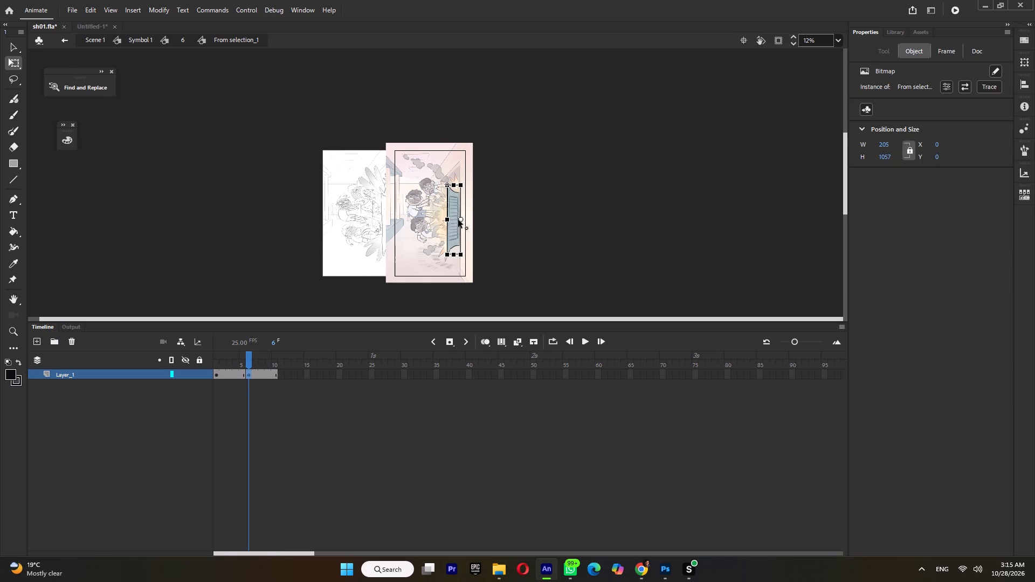
pyautogui.keyDown('ctrl'); pyautogui.scroll(4, 457, 220); pyautogui.keyUp('ctrl')
pyautogui.moveTo(459, 219); pyautogui.dragTo(451, 219)
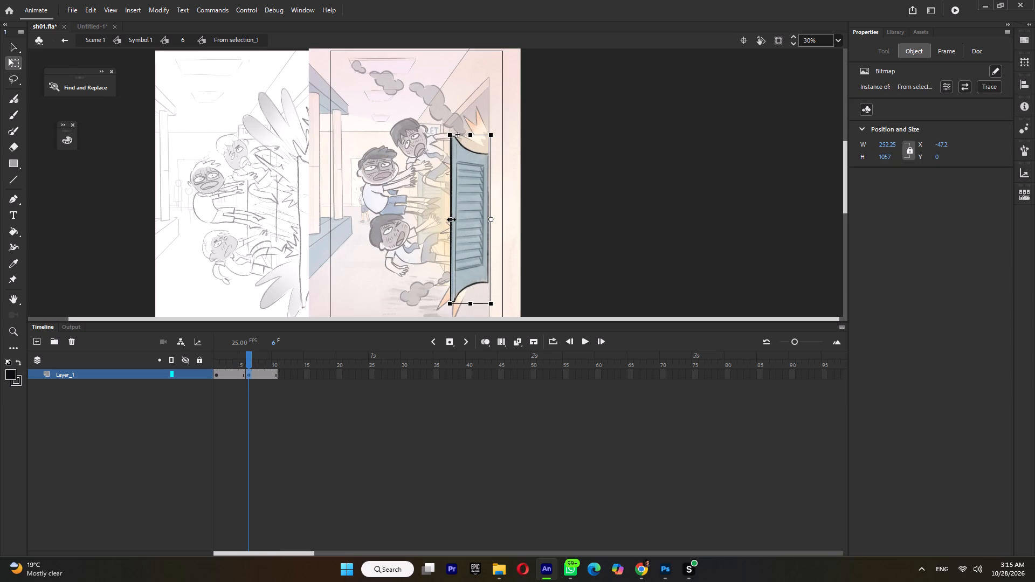
pyautogui.moveTo(451, 219); pyautogui.dragTo(468, 220)
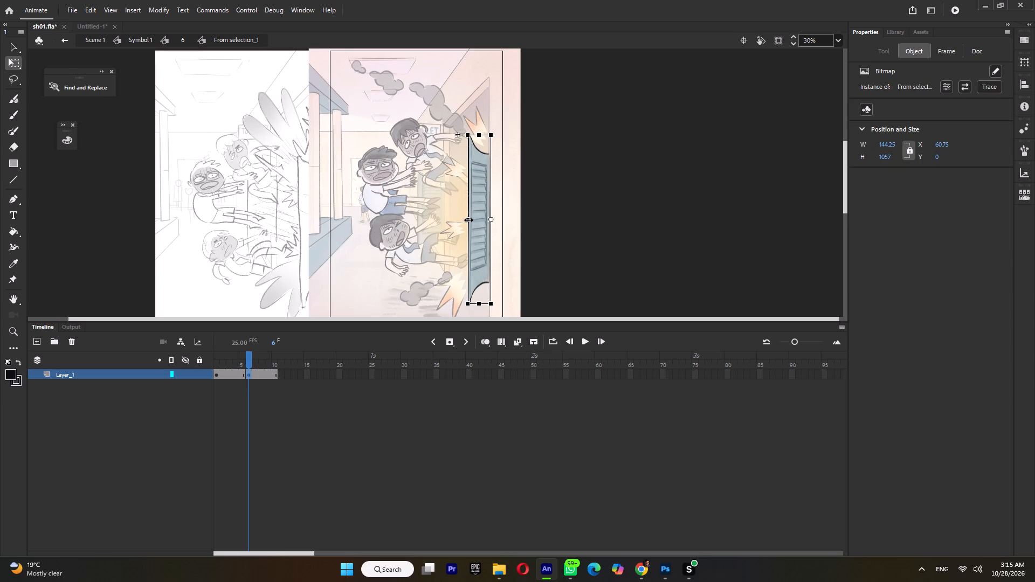
pyautogui.moveTo(468, 220); pyautogui.dragTo(468, 220)
pyautogui.doubleClick(570, 209)
# Play symbol 6 to check the door movement, and return to frame 1.
pyautogui.press('Return')
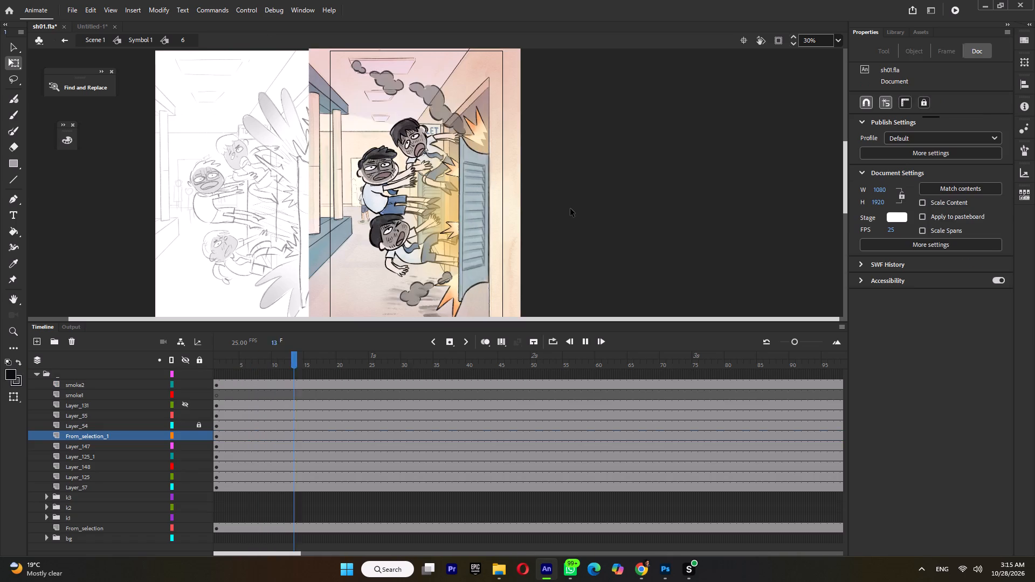
pyautogui.press('Return')
pyautogui.moveTo(238, 363); pyautogui.dragTo(184, 389)
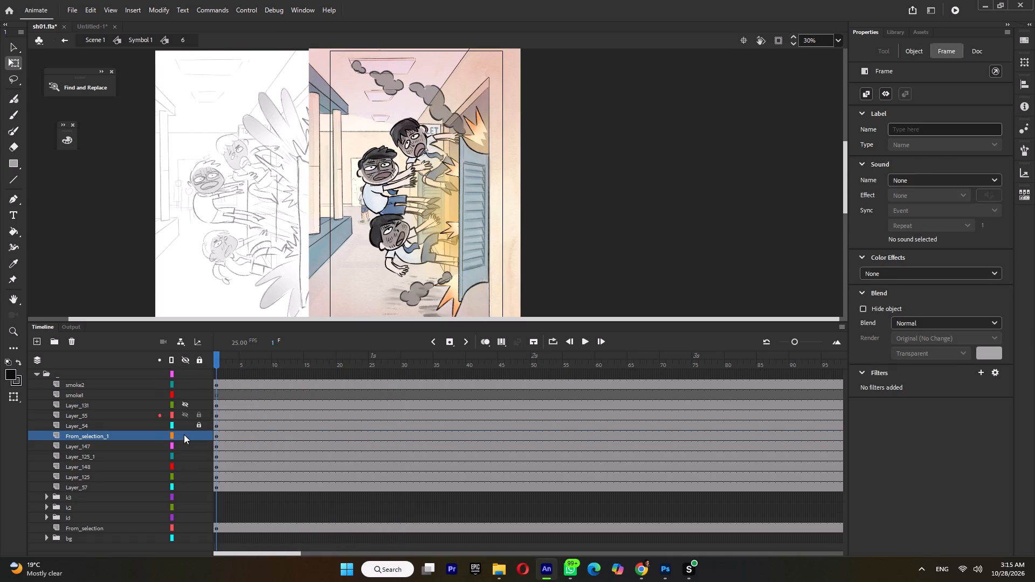
# Lock the From_selection_1 door layer.
pyautogui.click(198, 433)
# Convert the burst and glow artwork on Layer_147, Layer_125_1, Layer_148, Layer_125 and Layer_57 together into one graphic symbol.
pyautogui.click(184, 448)
pyautogui.click(184, 448)
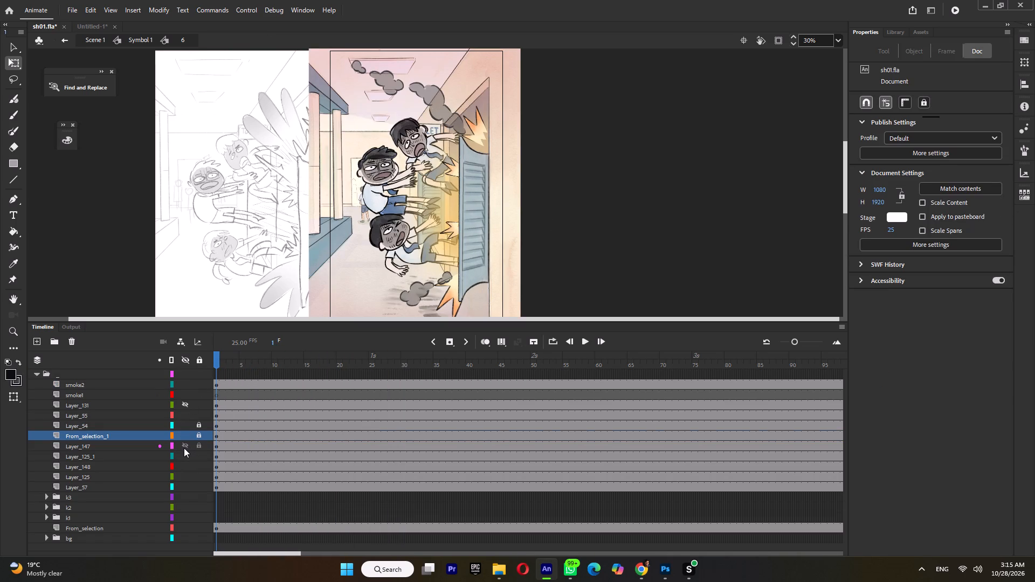
pyautogui.click(99, 450)
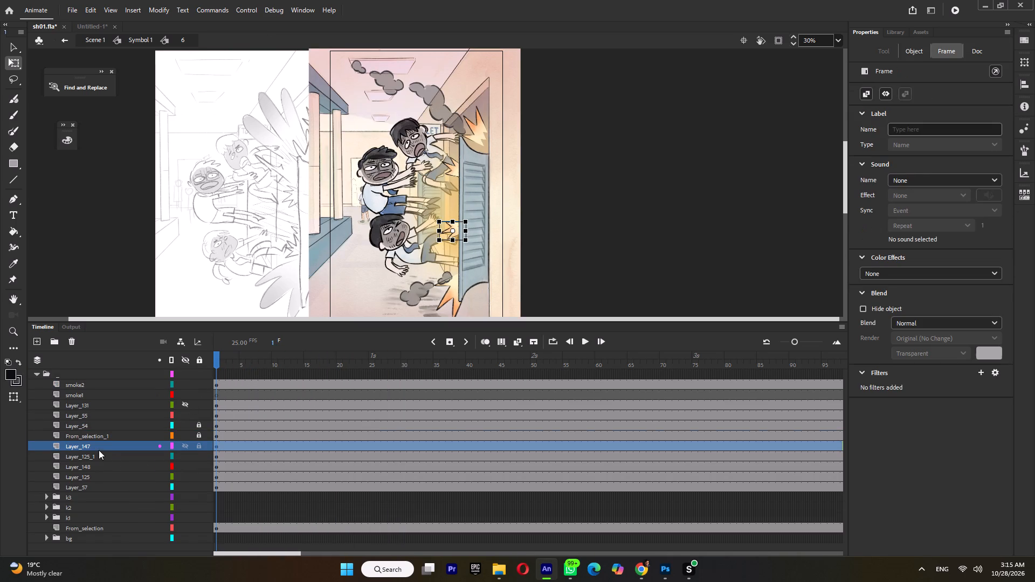
pyautogui.keyDown('ctrl'); pyautogui.click(95, 458); pyautogui.keyUp('ctrl')
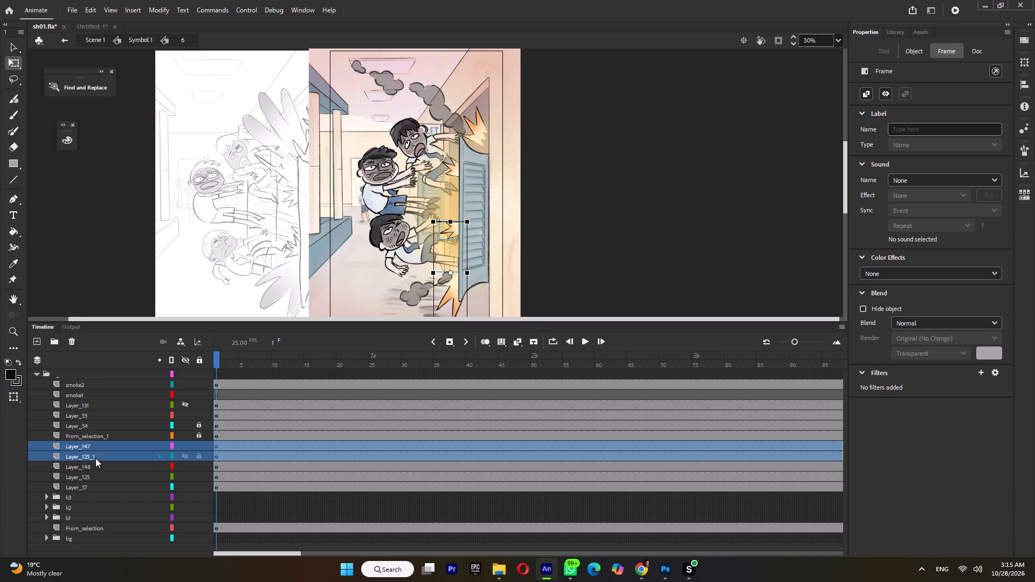
pyautogui.keyDown('ctrl'); pyautogui.click(92, 468); pyautogui.keyUp('ctrl')
pyautogui.keyDown('ctrl'); pyautogui.click(88, 477); pyautogui.keyUp('ctrl')
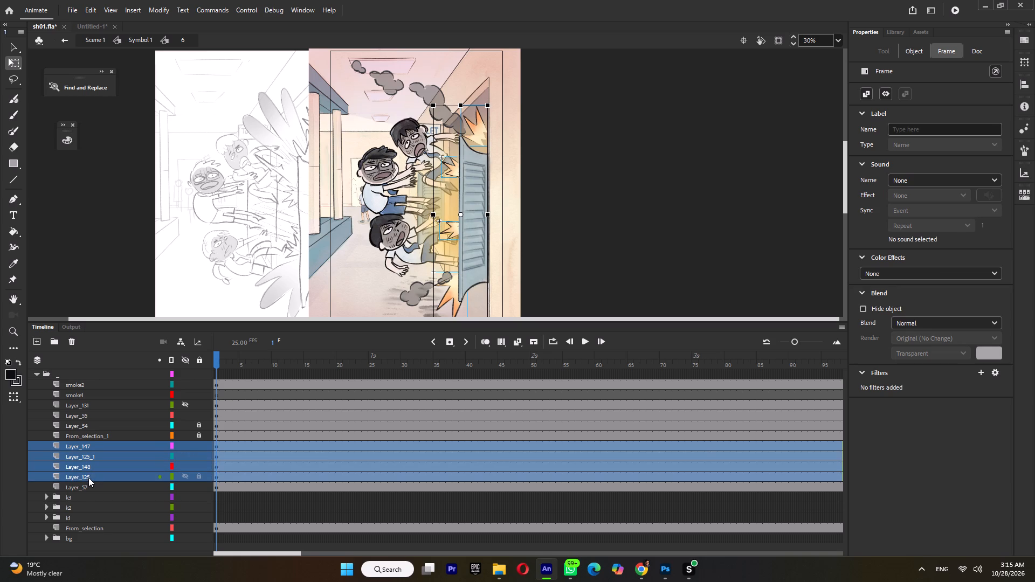
pyautogui.keyDown('ctrl'); pyautogui.click(89, 485); pyautogui.keyUp('ctrl')
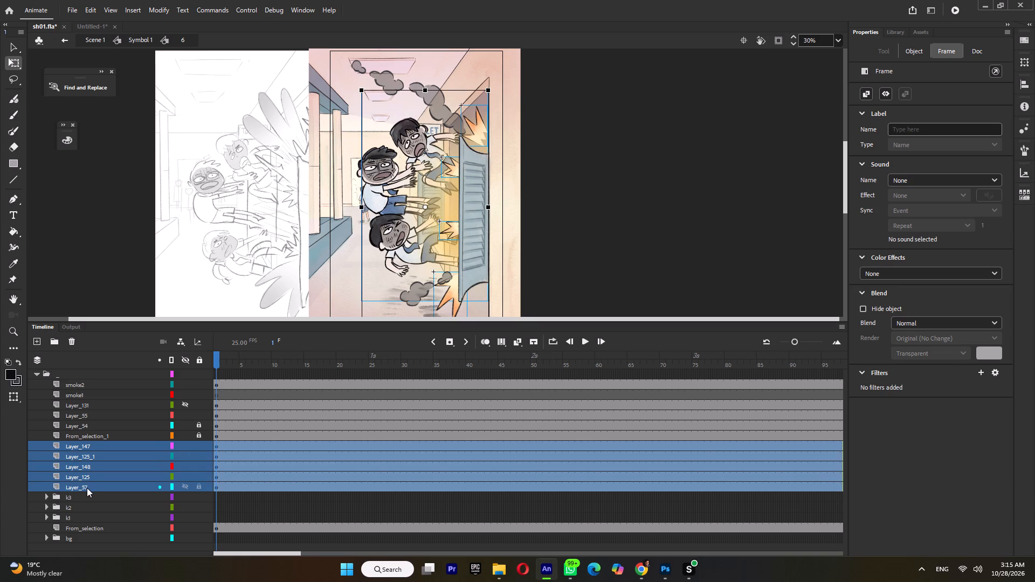
pyautogui.press('F8')
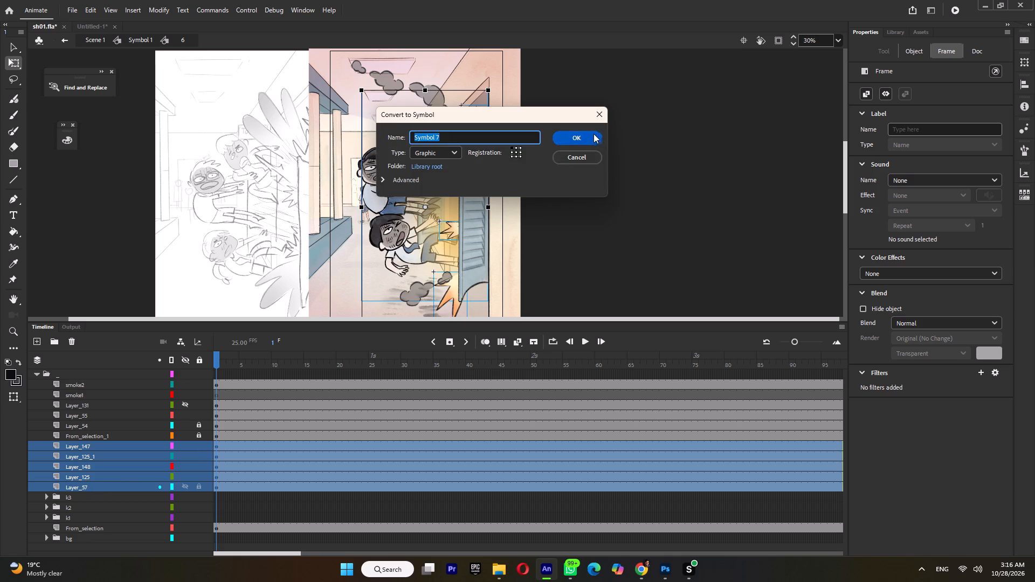
pyautogui.click(583, 137)
# Open the new burst-and-glow symbol and distribute its artwork to separate layers.
pyautogui.doubleClick(445, 244)
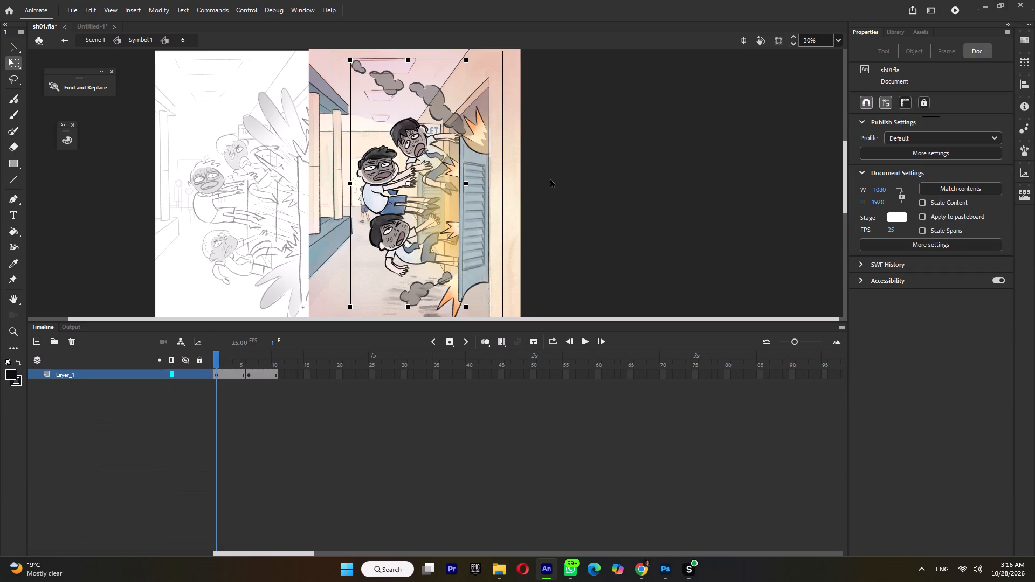
pyautogui.doubleClick(548, 169)
pyautogui.doubleClick(478, 127)
pyautogui.moveTo(543, 84); pyautogui.dragTo(515, 123)
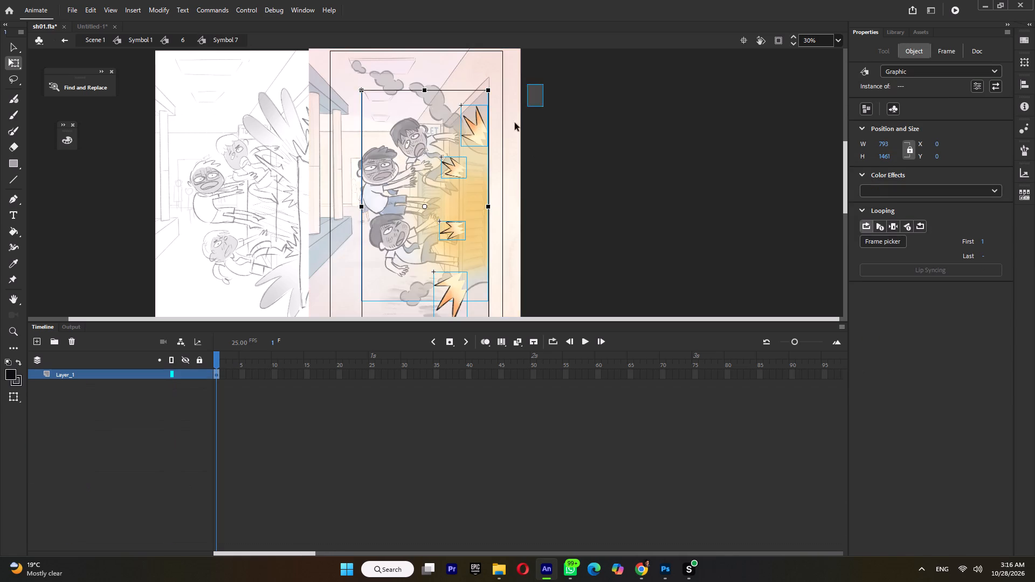
pyautogui.moveTo(515, 123); pyautogui.dragTo(351, 337)
pyautogui.hotkey('ctrl', 'shift', 'd')
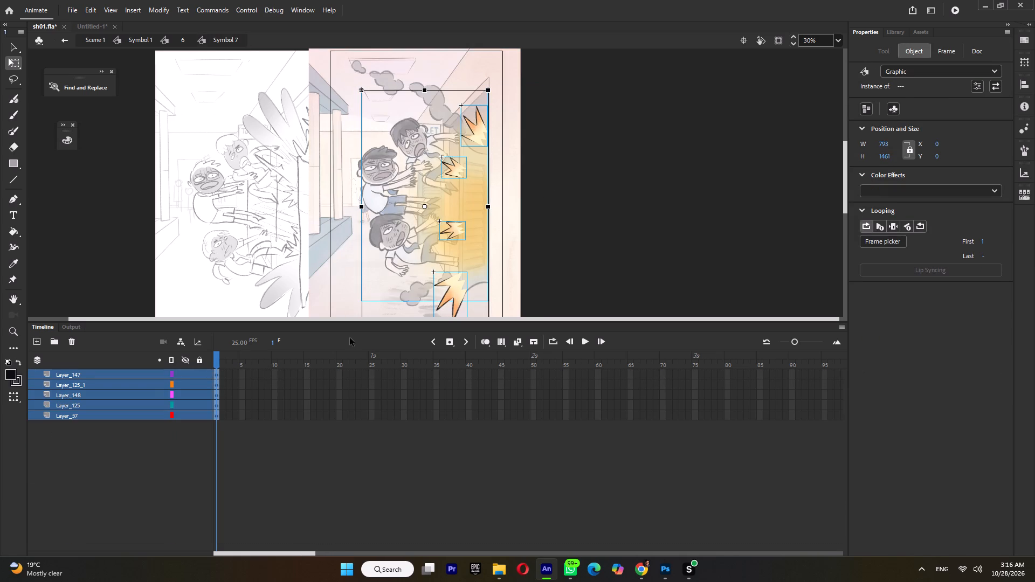
# Extend all five layers to frame 11 and add keyframes on each of them at frame 6.
pyautogui.doubleClick(276, 357)
pyautogui.press('F5')
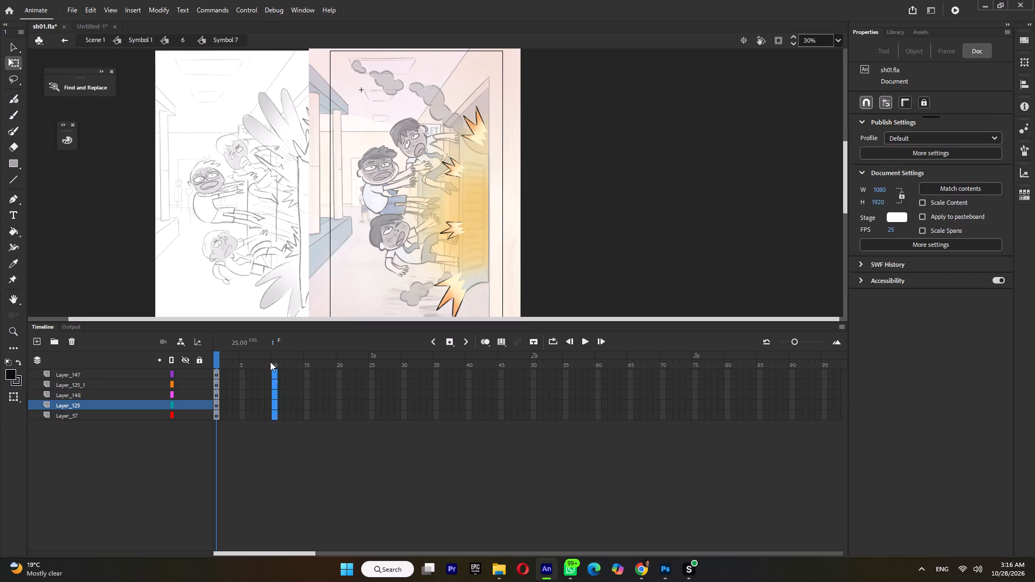
pyautogui.press('F5')
pyautogui.doubleClick(251, 360)
pyautogui.press('F6')
# At frame 6, enlarge the yellow glow on Layer_57 from its door-side edge to about 991 × 1544 px.
pyautogui.click(566, 241)
pyautogui.click(477, 222)
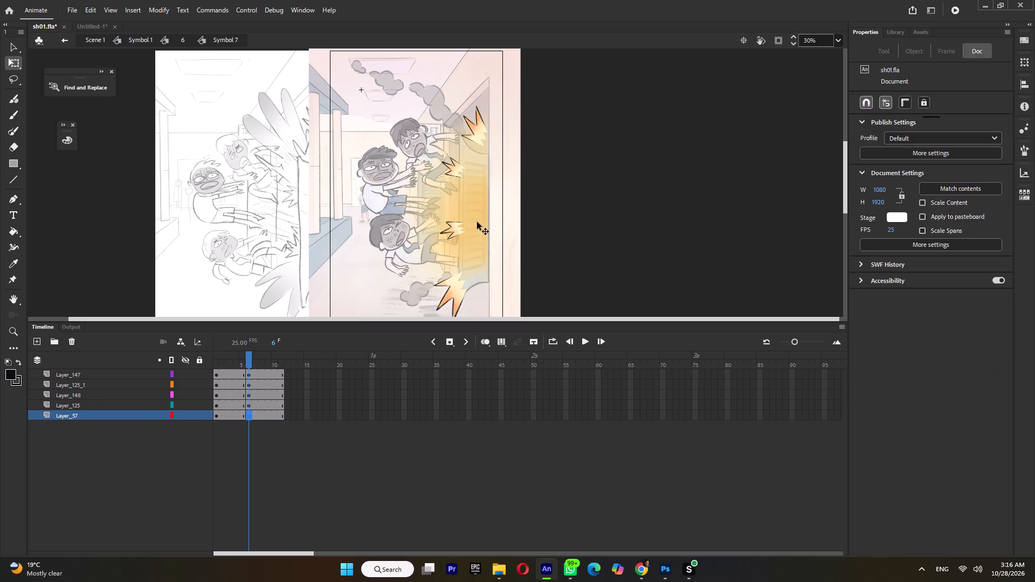
pyautogui.moveTo(424, 196); pyautogui.dragTo(491, 195)
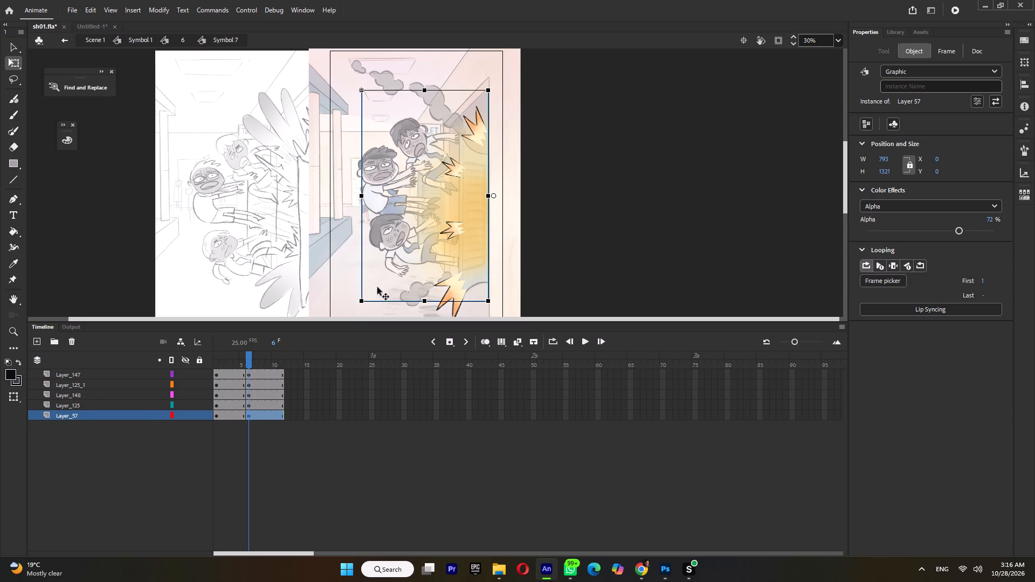
pyautogui.keyDown('shift'); pyautogui.moveTo(361, 300); pyautogui.dragTo(333, 318); pyautogui.keyUp('shift')
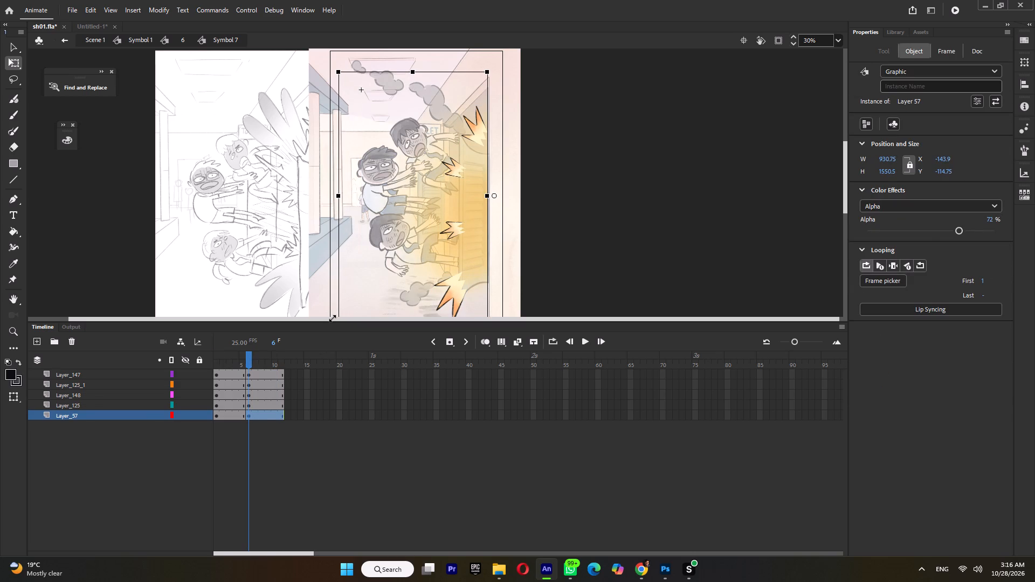
pyautogui.keyDown('shift'); pyautogui.moveTo(333, 318); pyautogui.dragTo(333, 318); pyautogui.keyUp('shift')
pyautogui.moveTo(340, 196); pyautogui.dragTo(329, 200)
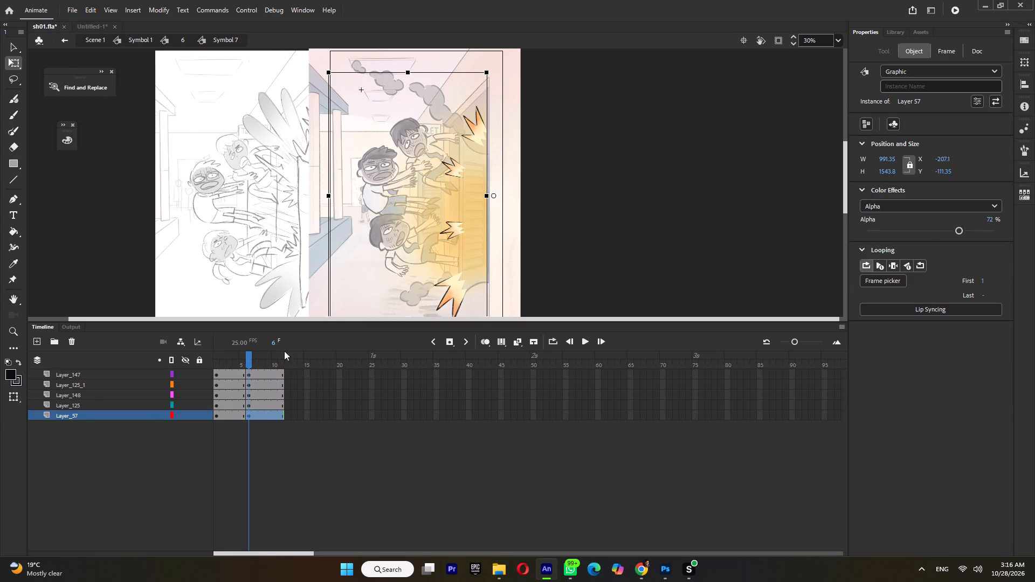
# At frame 6, shift the lower small burst to about X 402, Y 853 and the upper small burst to about X 433, Y 364.
pyautogui.click(251, 374)
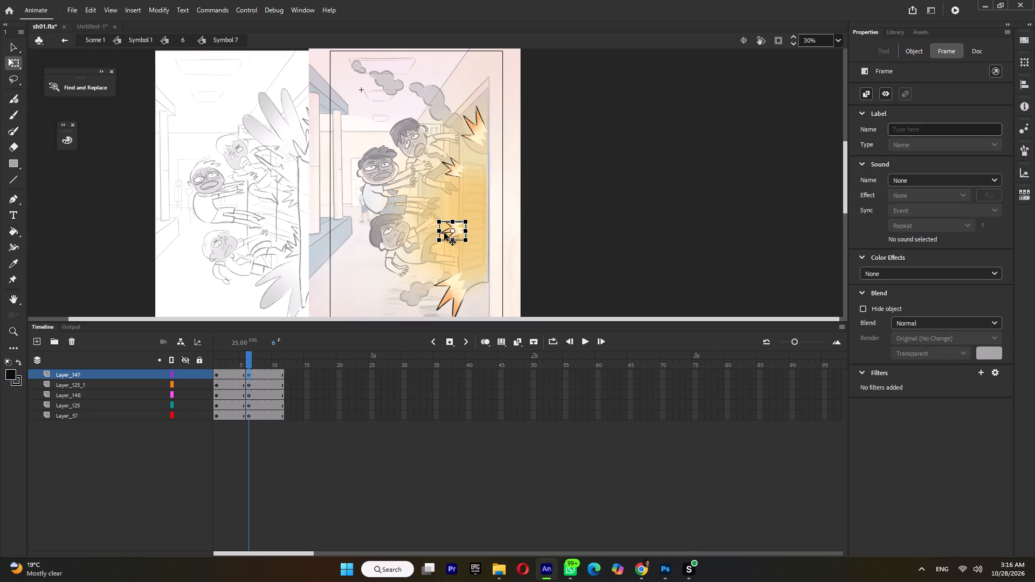
pyautogui.keyDown('ctrl'); pyautogui.scroll(3, 444, 233); pyautogui.keyUp('ctrl')
pyautogui.moveTo(473, 233); pyautogui.dragTo(447, 242)
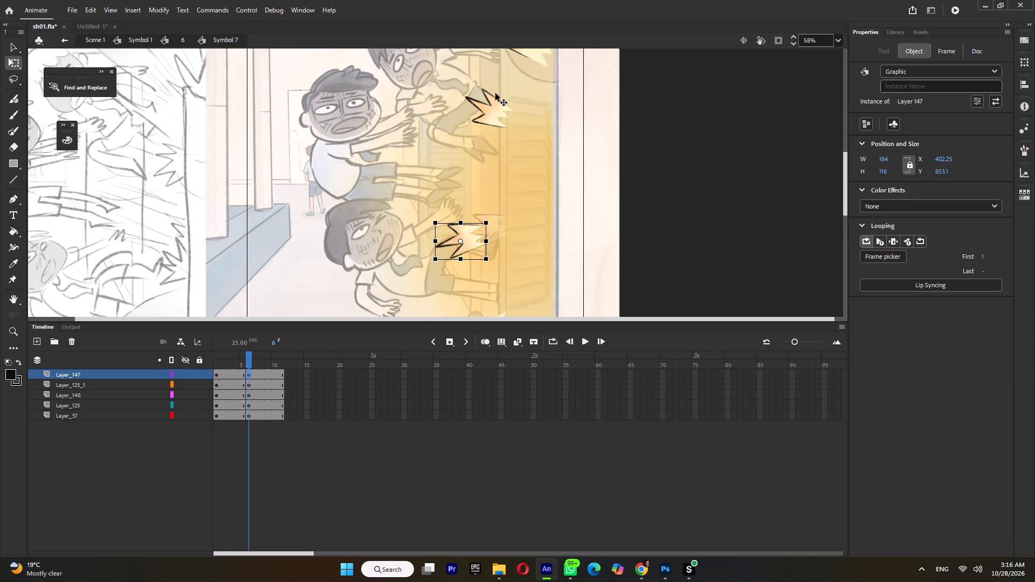
pyautogui.click(495, 98)
pyautogui.moveTo(499, 108); pyautogui.dragTo(479, 91)
pyautogui.keyDown('ctrl'); pyautogui.scroll(-2, 542, 106); pyautogui.keyUp('ctrl')
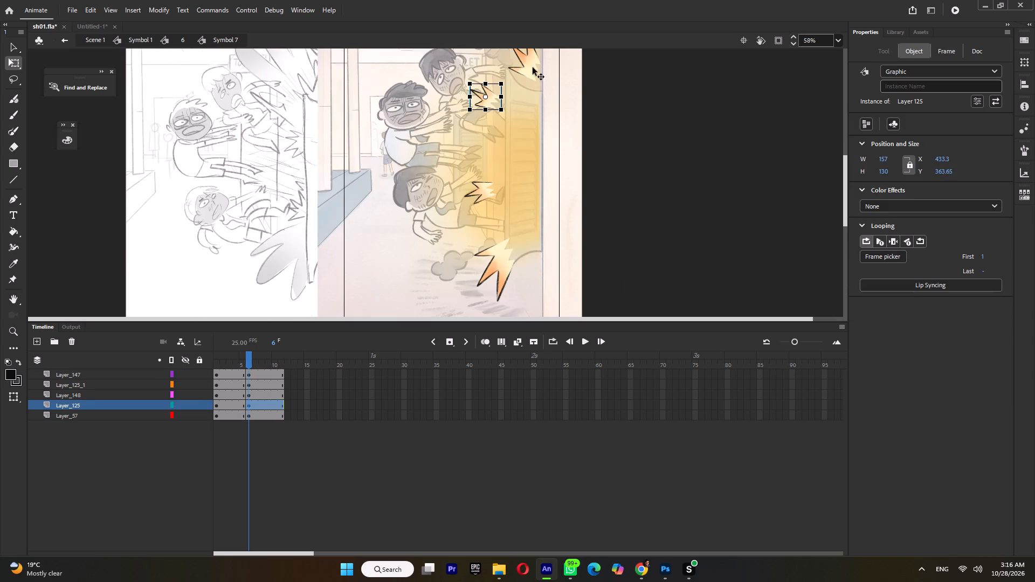
# At frame 6, move the top burst on Layer_148 away from the door and enlarge it to about 219 × 339 px.
pyautogui.keyDown('ctrl'); pyautogui.click(532, 65); pyautogui.keyUp('ctrl')
pyautogui.keyDown('ctrl'); pyautogui.scroll(-2, 538, 89); pyautogui.keyUp('ctrl')
pyautogui.keyDown('ctrl'); pyautogui.scroll(3, 495, 64); pyautogui.keyUp('ctrl')
pyautogui.moveTo(516, 90); pyautogui.dragTo(503, 75)
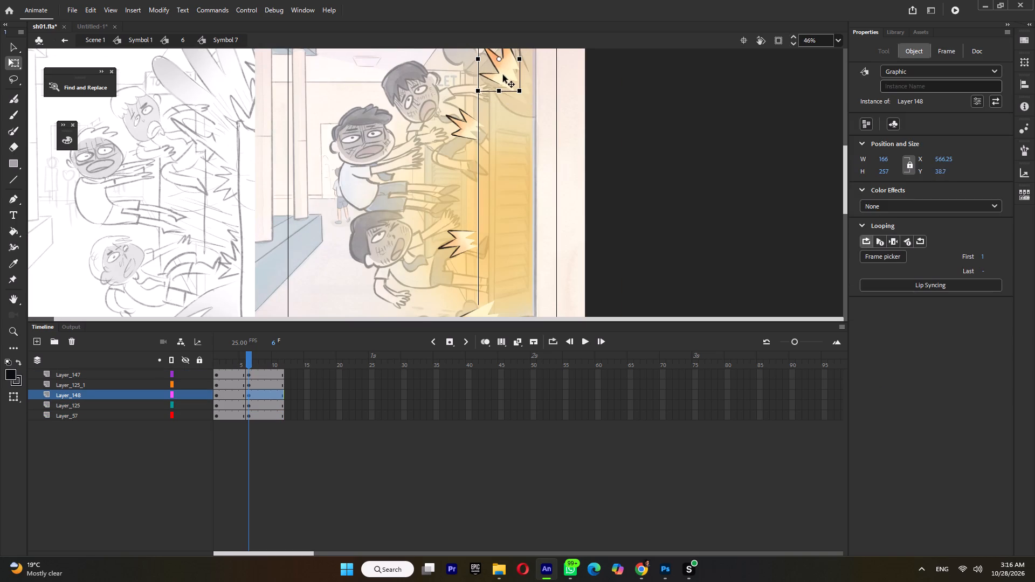
pyautogui.moveTo(503, 75); pyautogui.dragTo(501, 72)
pyautogui.keyDown('shift'); pyautogui.moveTo(519, 85); pyautogui.dragTo(526, 95); pyautogui.keyUp('shift')
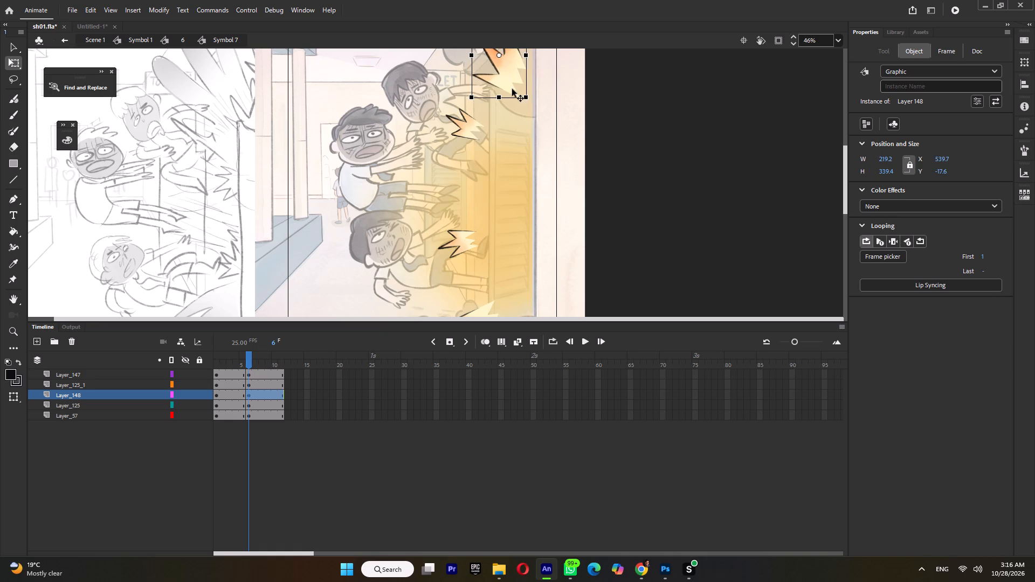
# At frame 6, enlarge the bottom burst on Layer_125_1 to about 271 × 418 px and move it outward to about X 346, Y 1168.
pyautogui.keyDown('ctrl'); pyautogui.scroll(-5, 512, 89); pyautogui.keyUp('ctrl')
pyautogui.click(471, 195)
pyautogui.keyDown('ctrl'); pyautogui.scroll(4, 474, 202); pyautogui.keyUp('ctrl')
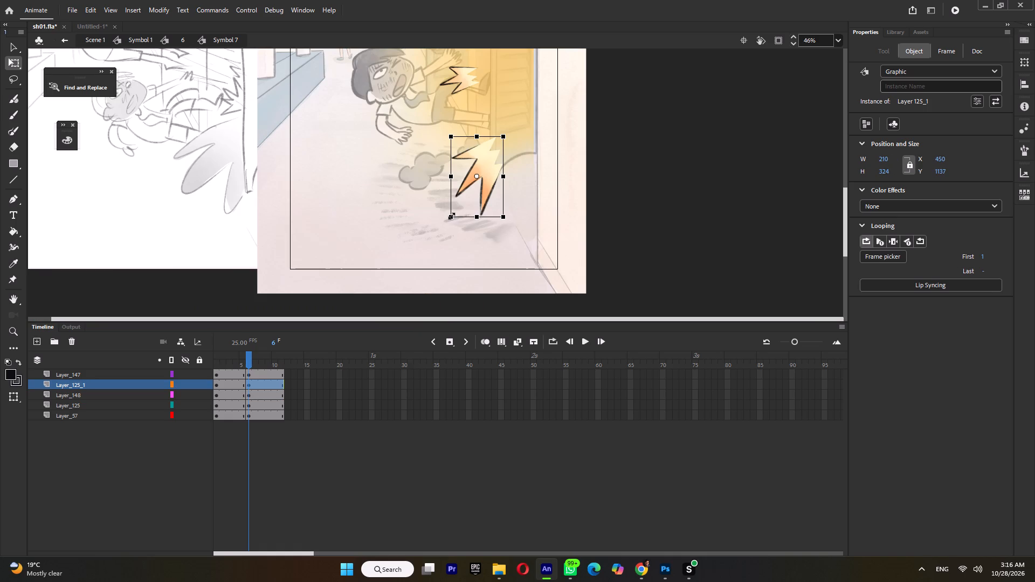
pyautogui.keyDown('shift'); pyautogui.moveTo(451, 216); pyautogui.dragTo(444, 229); pyautogui.keyUp('shift')
pyautogui.moveTo(487, 191); pyautogui.dragTo(469, 211)
pyautogui.keyDown('ctrl'); pyautogui.scroll(-4, 501, 205); pyautogui.keyUp('ctrl')
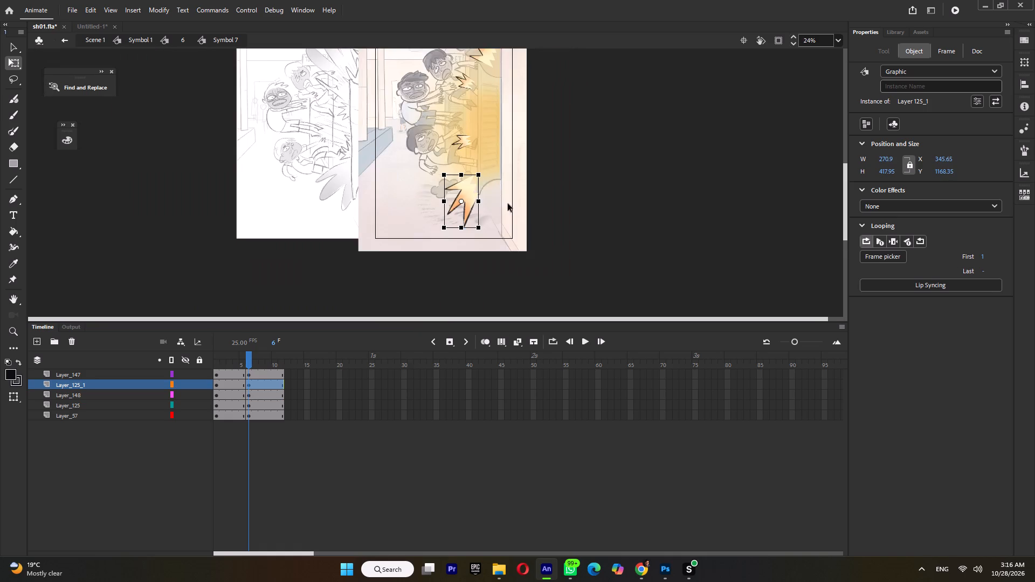
# Return to the shot's timeline and play back the burst and glow loop.
pyautogui.doubleClick(617, 185)
pyautogui.press('Return')
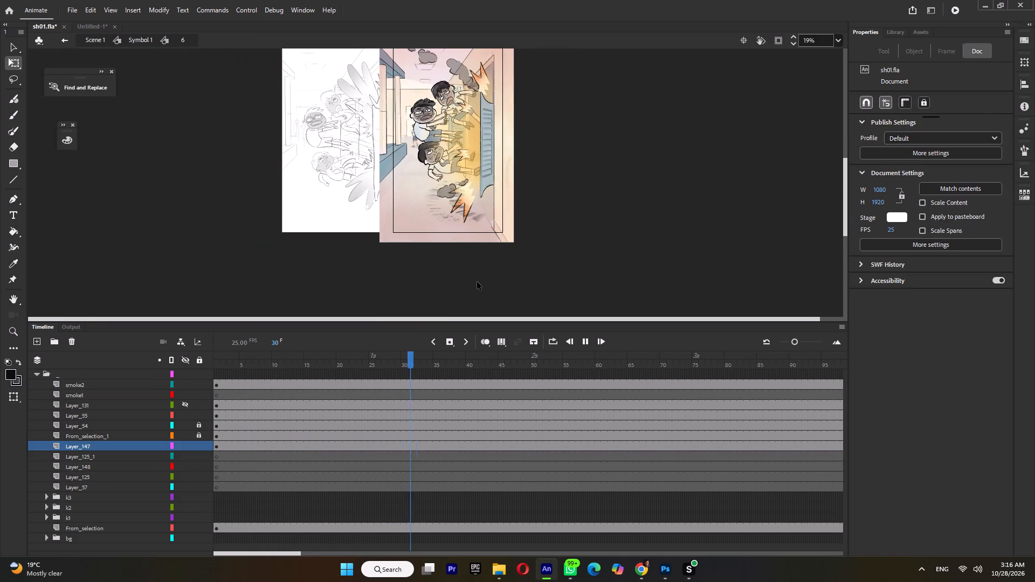
pyautogui.press('Return')
# Open the burst-and-glow symbol and shorten both poses by removing a frame at frame 8 and at frame 4.
pyautogui.doubleClick(458, 203)
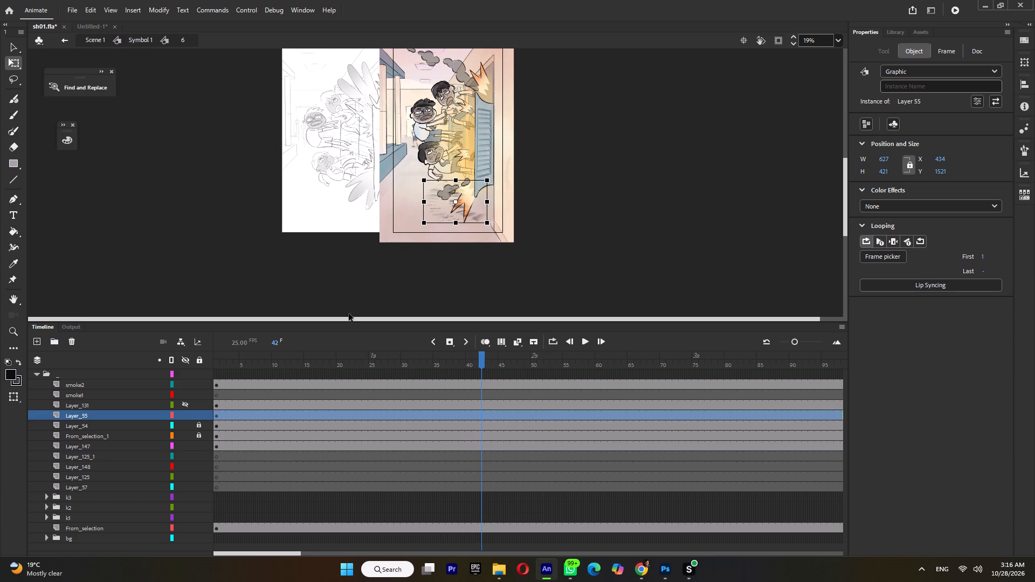
pyautogui.doubleClick(488, 72)
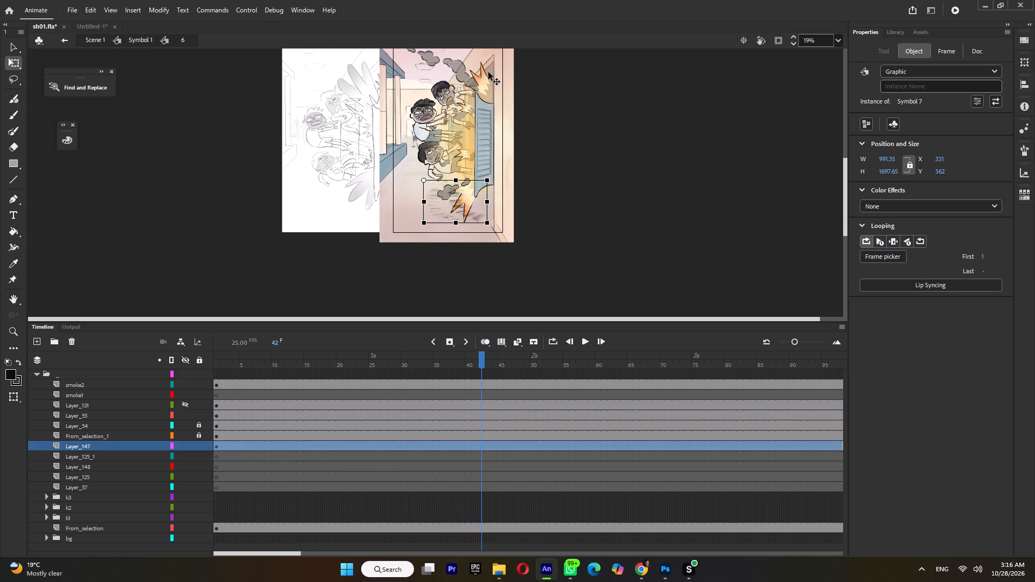
pyautogui.doubleClick(262, 359)
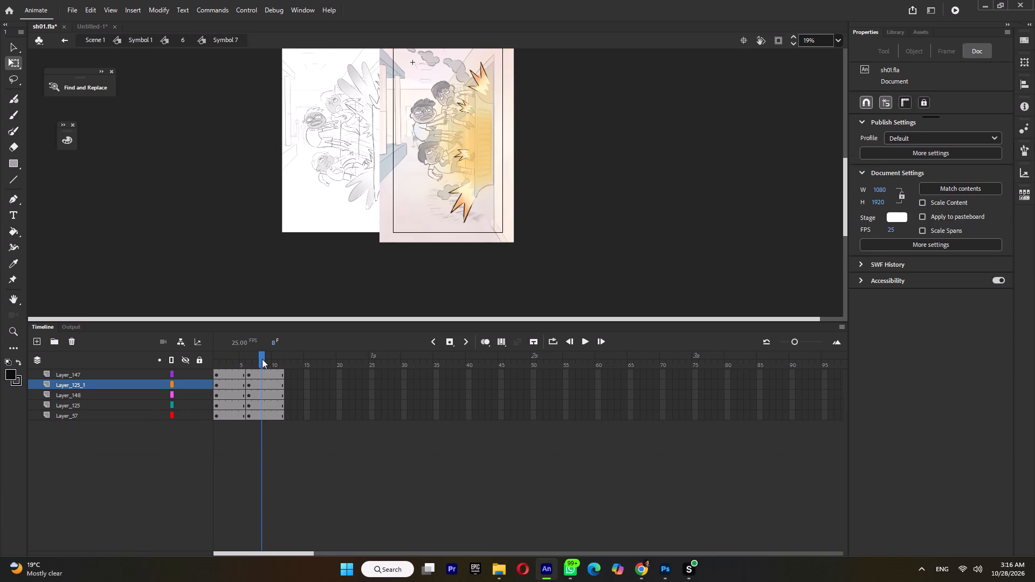
pyautogui.hotkey('shift', 'F5')
pyautogui.doubleClick(236, 358)
pyautogui.hotkey('shift', 'F5')
# Return to the shot's timeline and play back the shortened burst loop.
pyautogui.doubleClick(530, 247)
pyautogui.press('Return')
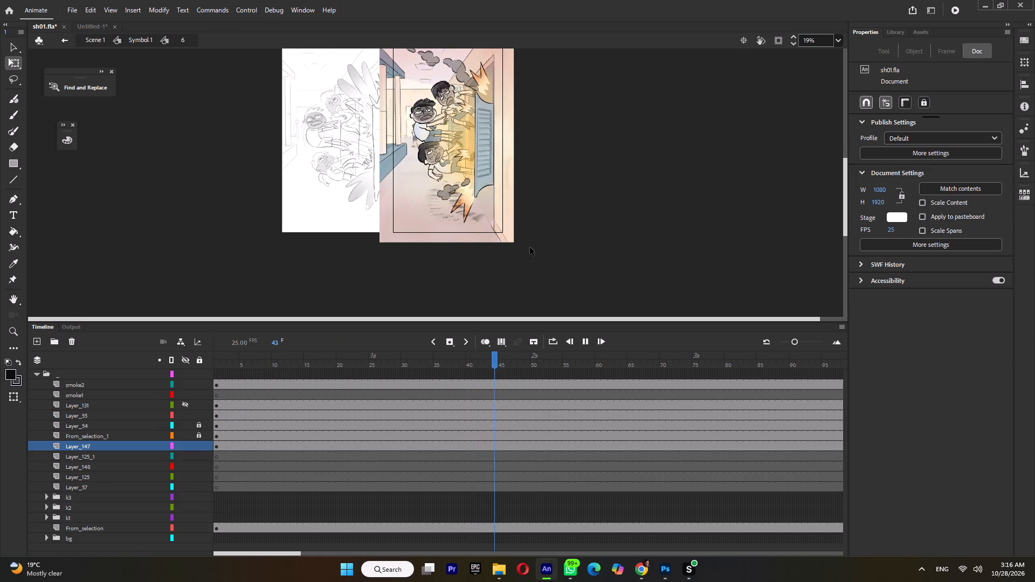
pyautogui.press('Return')
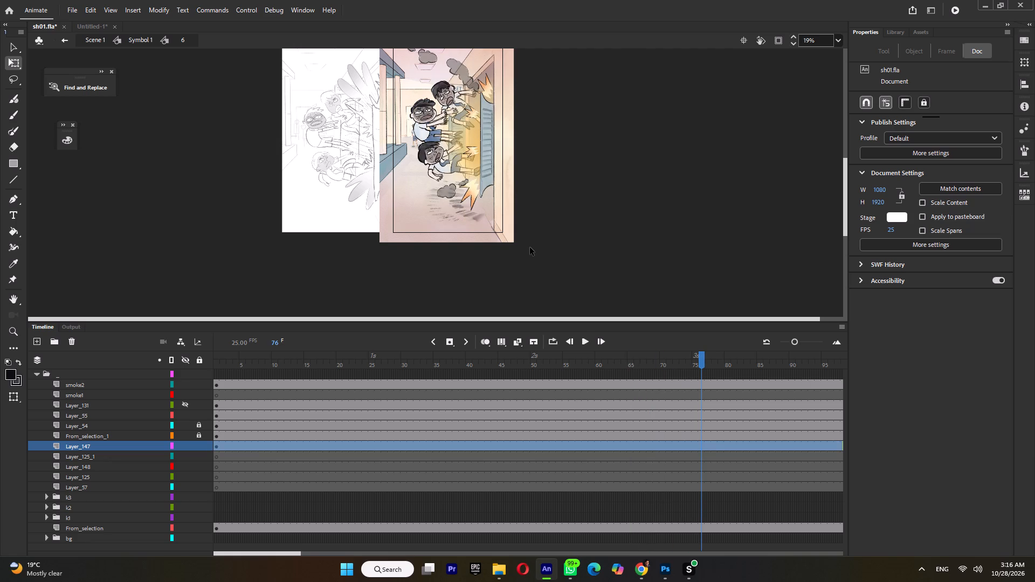
# Lock Layer_147 and delete the emptied layers Layer_125_1, Layer_148, Layer_125 and Layer_57.
pyautogui.click(197, 444)
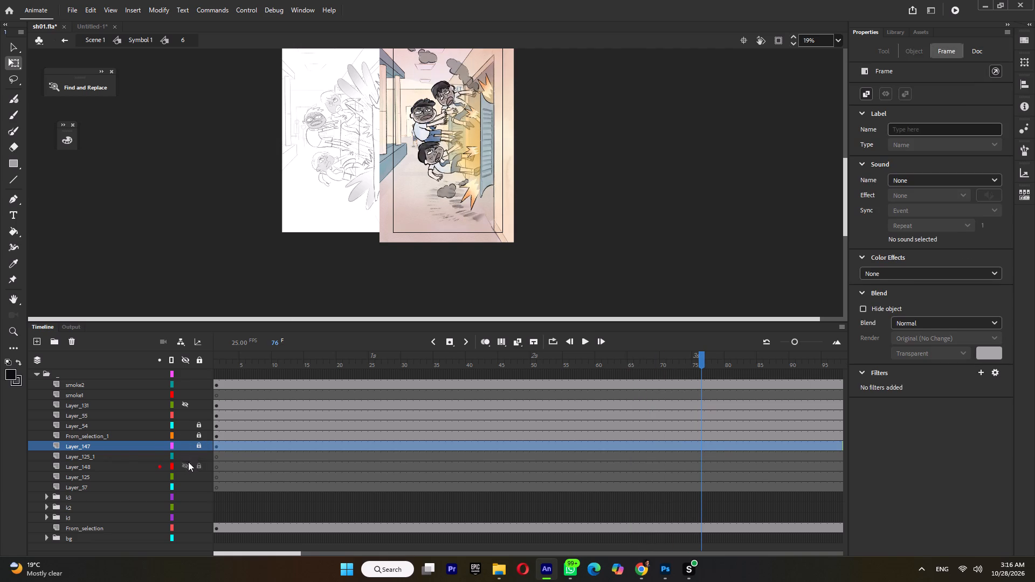
pyautogui.click(120, 455)
pyautogui.keyDown('shift'); pyautogui.click(95, 486); pyautogui.keyUp('shift')
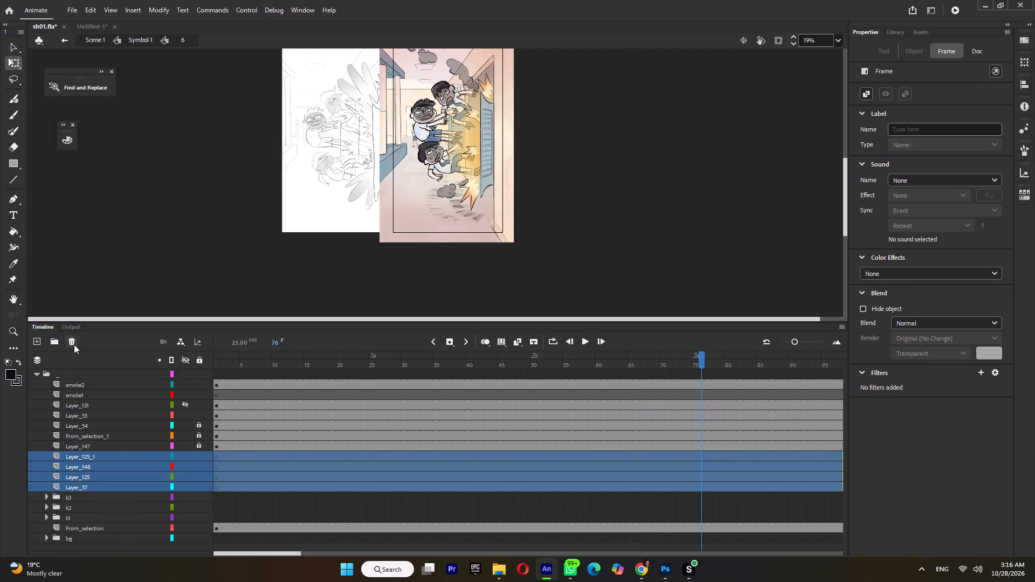
pyautogui.click(74, 344)
# Convert the k3 layer folder, holding the lowest boy, into a graphic symbol.
pyautogui.click(73, 452)
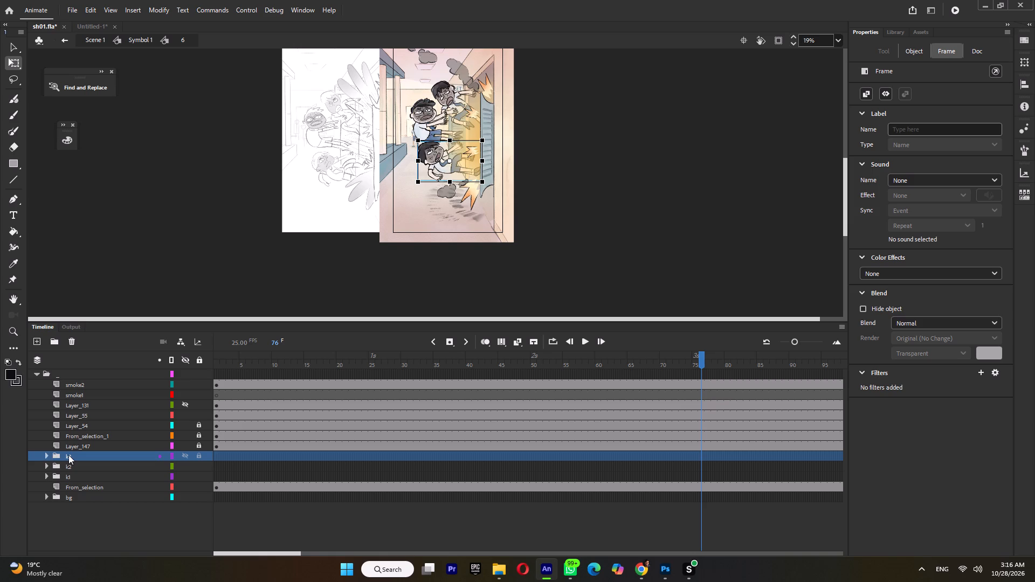
pyautogui.rightClick(68, 455)
pyautogui.click(150, 296)
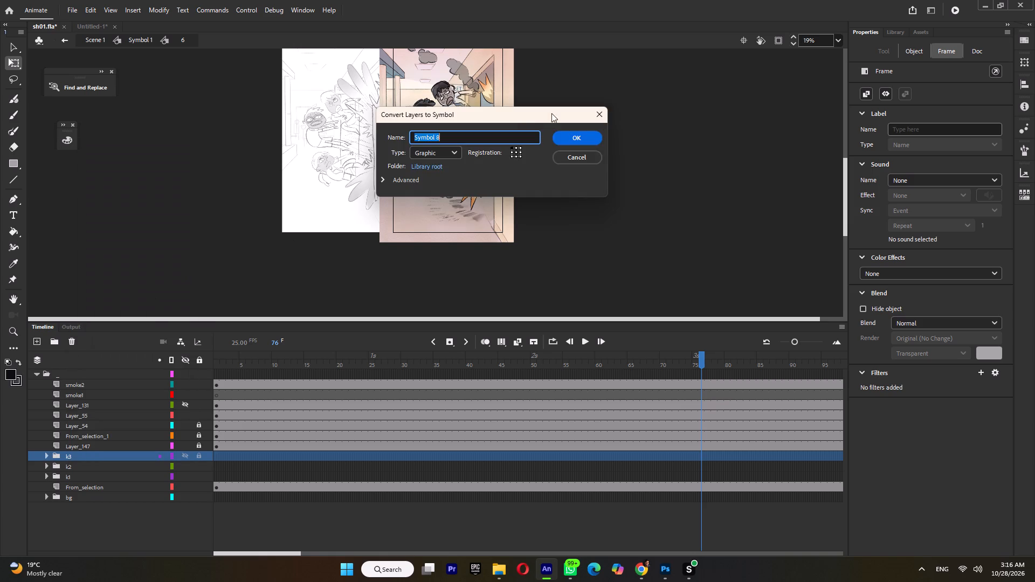
pyautogui.click(568, 135)
# Lock the smoke2 layer to keep the smoke from being selected.
pyautogui.doubleClick(439, 168)
pyautogui.keyDown('ctrl'); pyautogui.scroll(3, 439, 168); pyautogui.keyUp('ctrl')
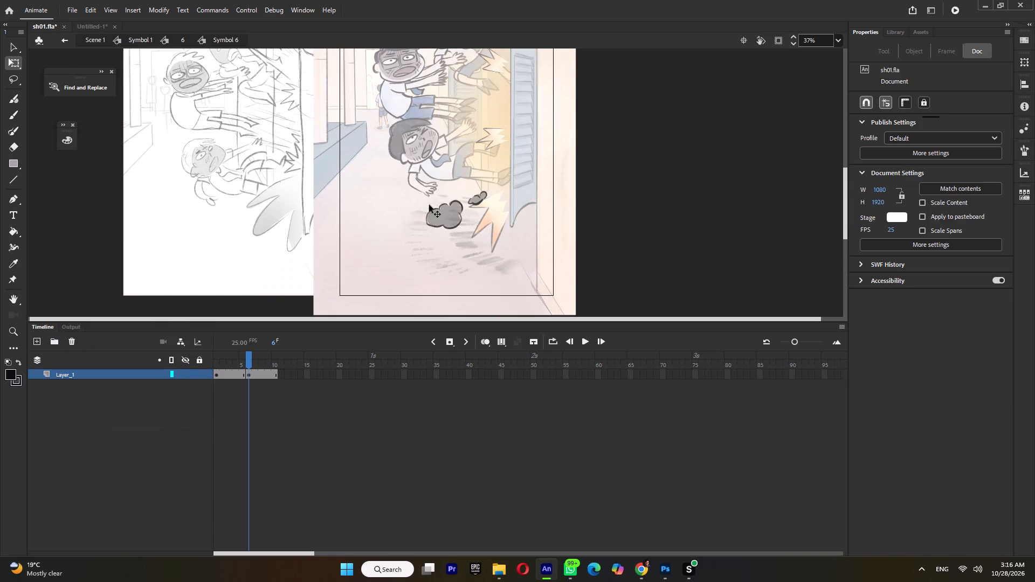
pyautogui.doubleClick(367, 256)
pyautogui.click(198, 381)
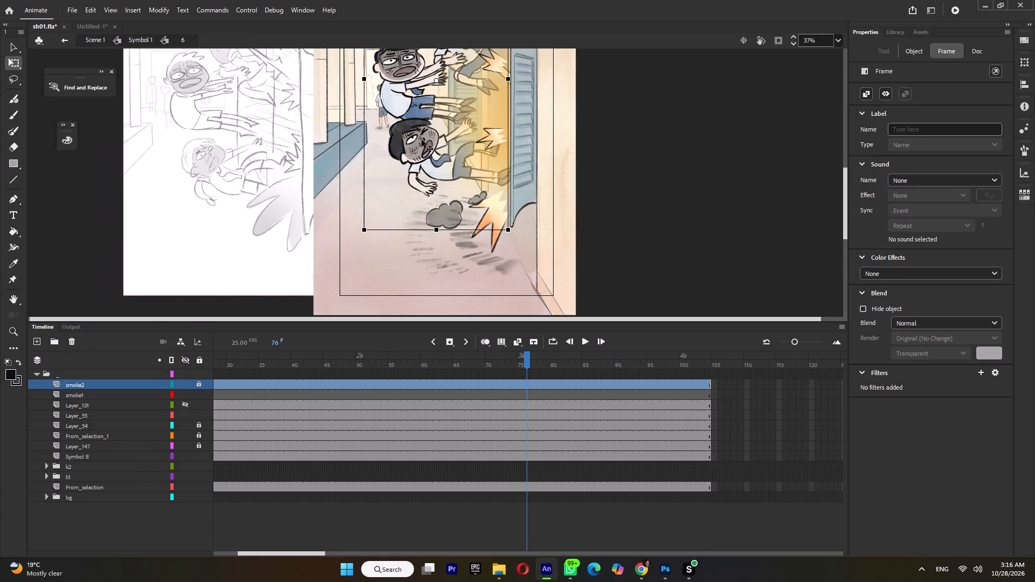
# Open the k3 boy's symbol and distribute its two overlapping poses to keyframes.
pyautogui.doubleClick(419, 143)
pyautogui.moveTo(339, 114); pyautogui.dragTo(520, 237)
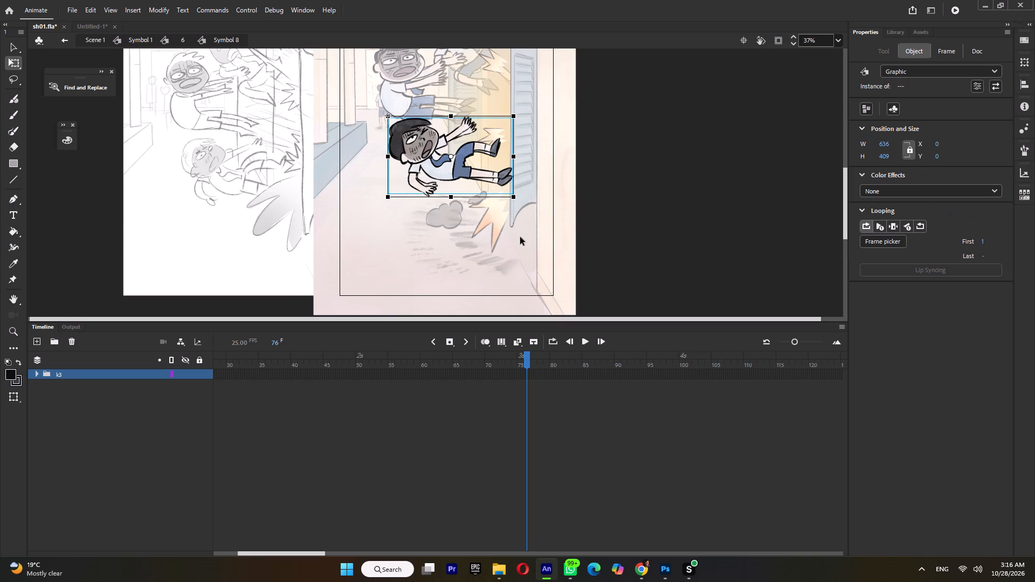
pyautogui.hotkey('ctrl', 'shift', 'k')
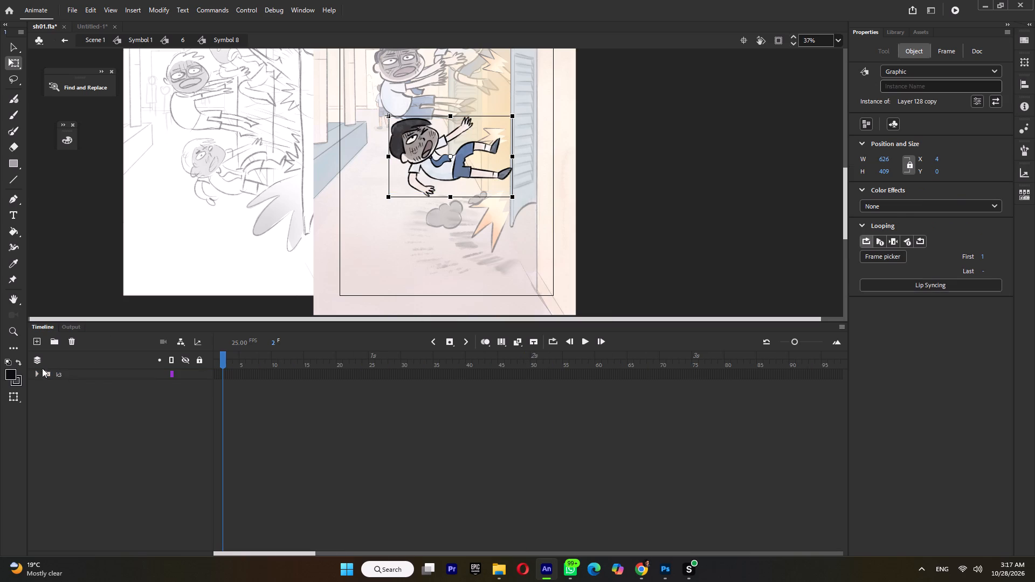
# Hold the k3 boy's first pose for eight frames, extend the second pose from frame 9 by a similar length, and return to the shot.
pyautogui.click(36, 373)
pyautogui.click(217, 386)
pyautogui.press('F5')
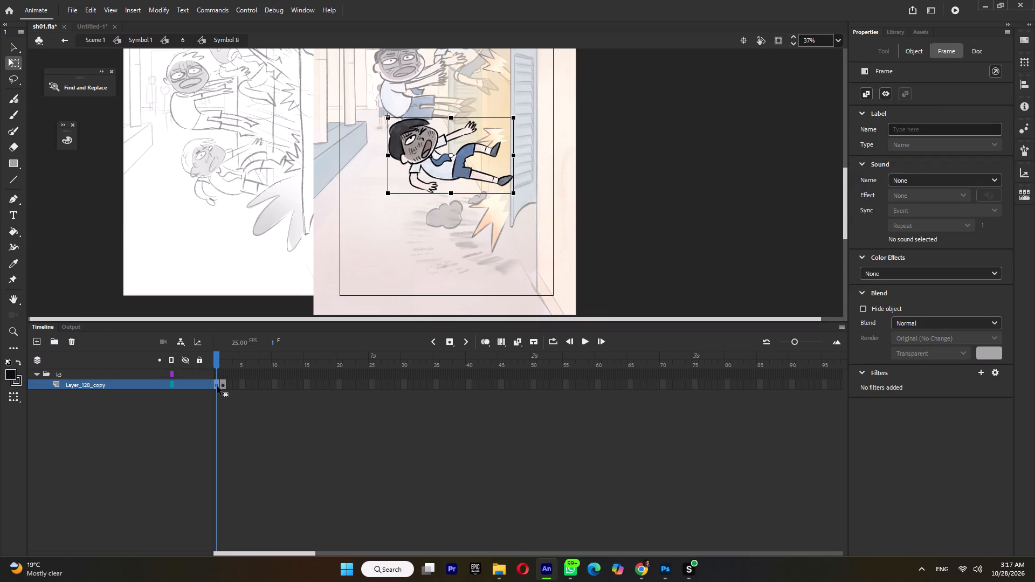
pyautogui.press('F5')
pyautogui.press('F5')
pyautogui.press('F5')
pyautogui.press('F5')
pyautogui.press('F5')
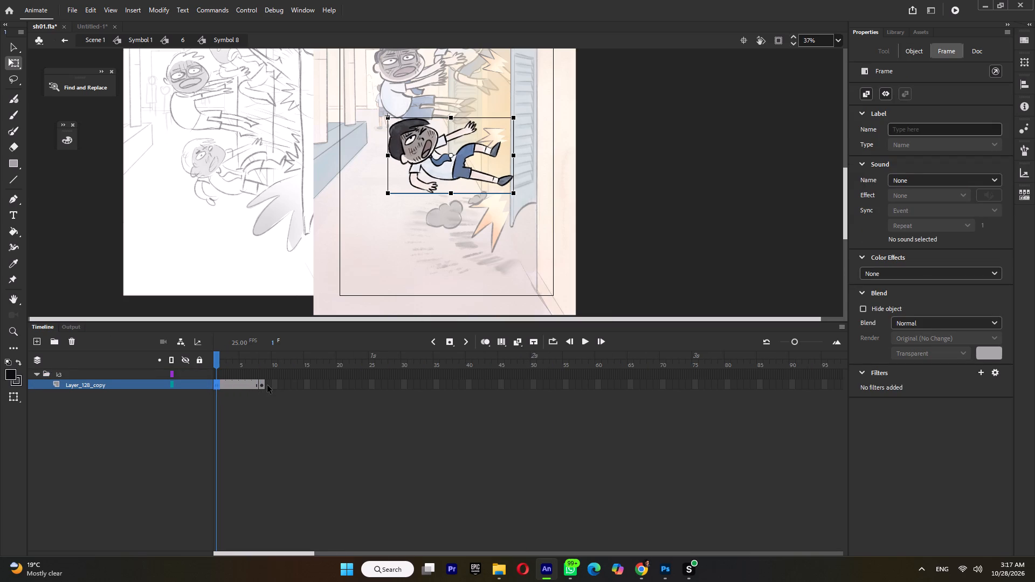
pyautogui.press('F5')
pyautogui.click(268, 384)
pyautogui.press('F5')
pyautogui.press('F5')
pyautogui.press('F5')
pyautogui.press('F5')
pyautogui.press('F5')
pyautogui.press('F5')
pyautogui.press('F5')
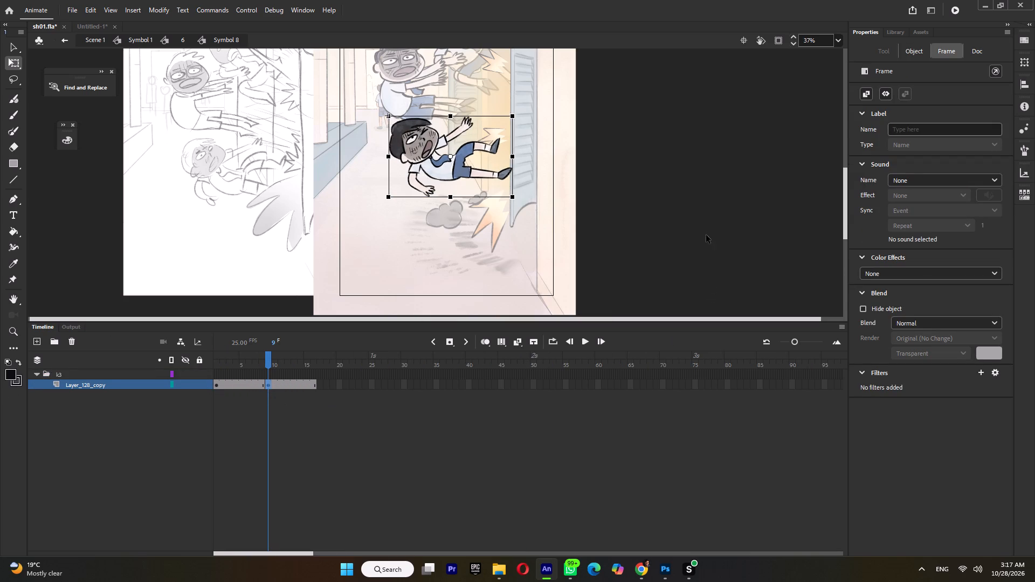
pyautogui.press('F5')
pyautogui.doubleClick(672, 218)
# Convert the artwork of the k2 folder, the boy with glasses, into a graphic symbol.
pyautogui.keyDown('ctrl'); pyautogui.scroll(-1, 616, 235); pyautogui.keyUp('ctrl')
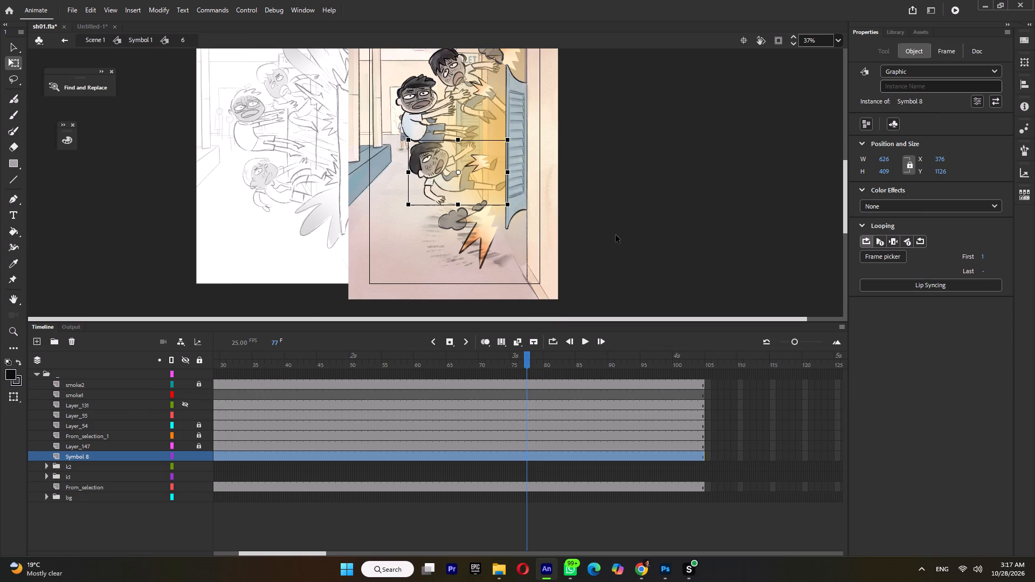
pyautogui.click(80, 465)
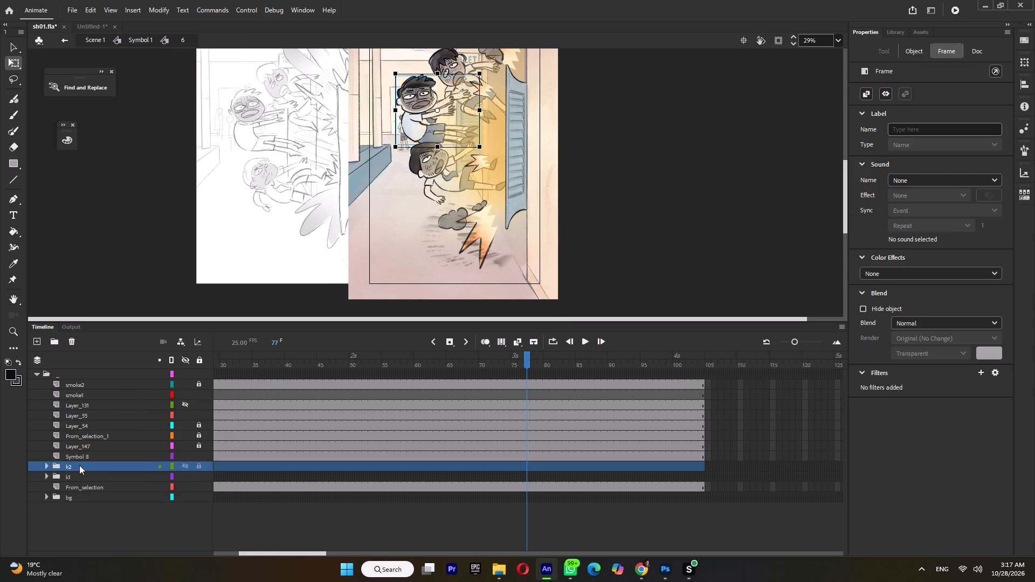
pyautogui.press('F8')
pyautogui.click(581, 140)
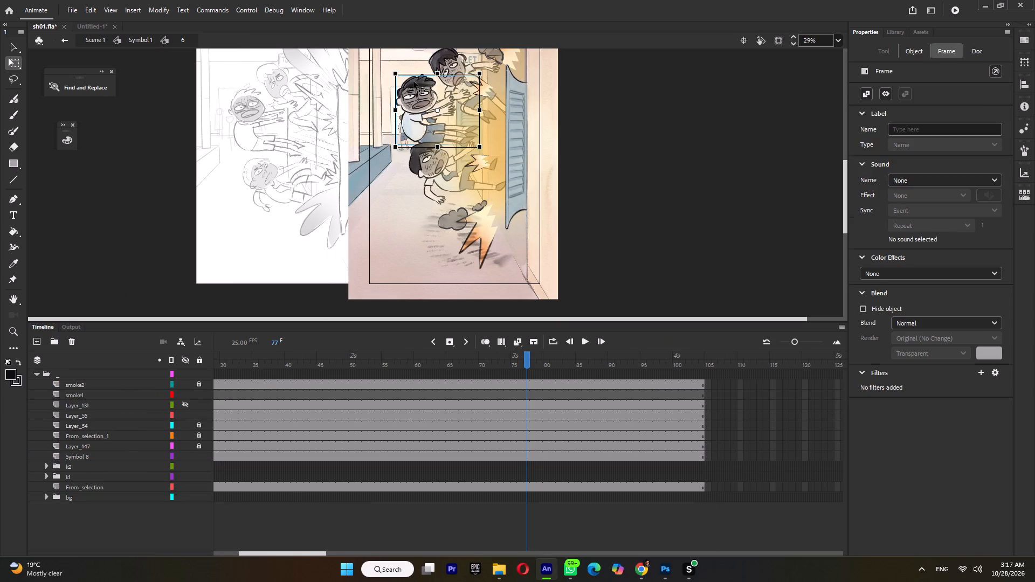
# Open the k2 boy's symbol and distribute its two overlapping poses to keyframes.
pyautogui.doubleClick(405, 88)
pyautogui.moveTo(343, 73); pyautogui.dragTo(506, 188)
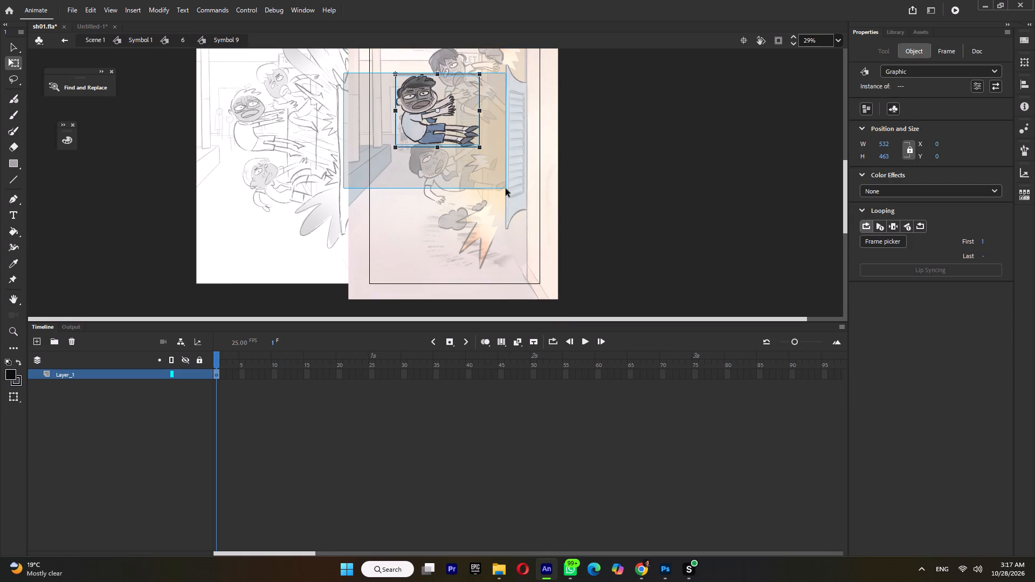
pyautogui.hotkey('ctrl', 'shift', 'k')
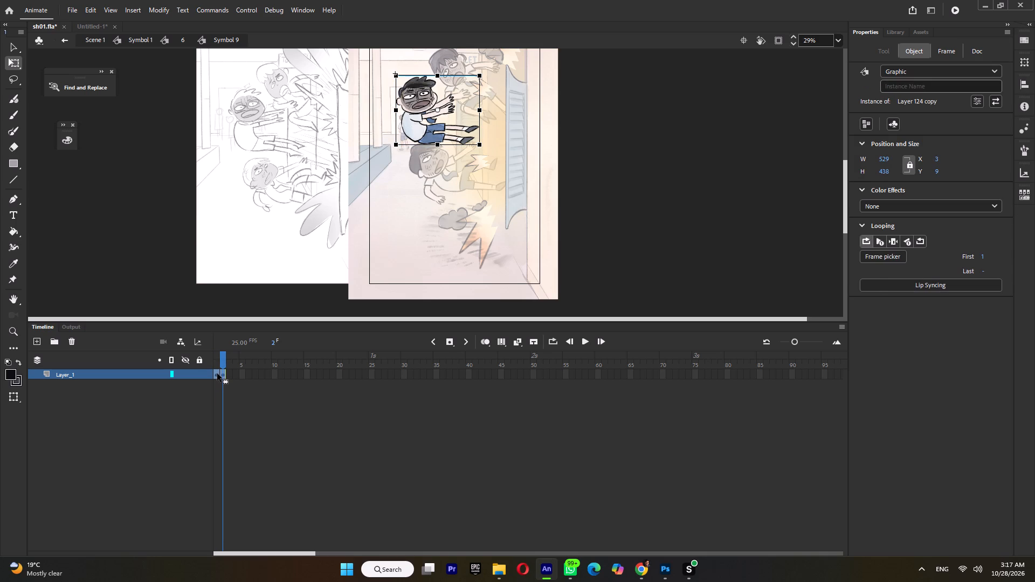
# Extend the k2 boy's two poses to eight frames each, with the second starting at frame 9 and ending at frame 16.
pyautogui.click(217, 373)
pyautogui.press('F5')
pyautogui.press('F5')
pyautogui.press('F5')
pyautogui.press('F5')
pyautogui.press('F5')
pyautogui.press('F5')
pyautogui.press('F5')
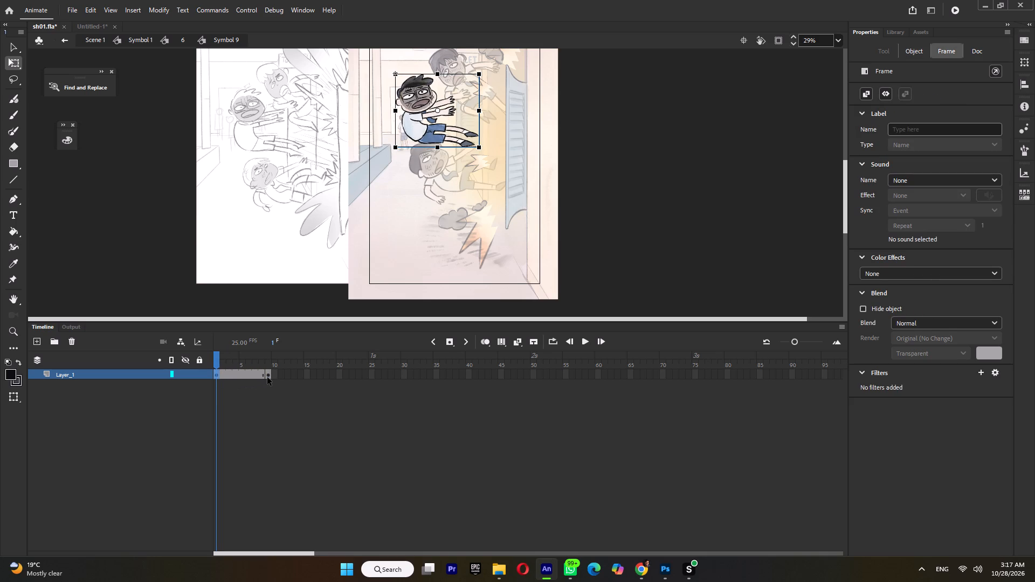
pyautogui.click(271, 376)
pyautogui.press('F5')
pyautogui.press('F5')
pyautogui.press('F5')
pyautogui.press('F5')
pyautogui.press('F5')
pyautogui.press('F5')
pyautogui.press('F5')
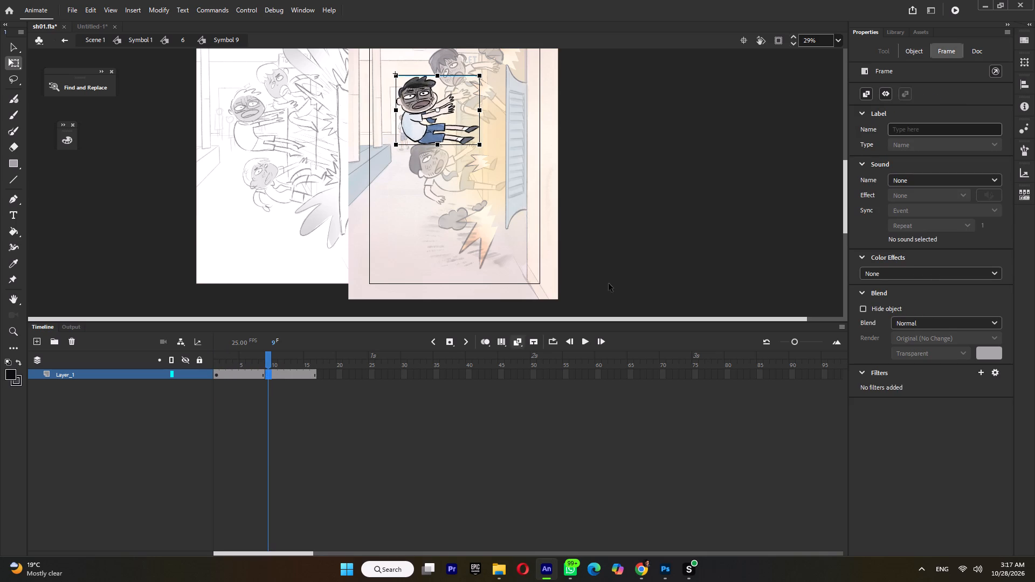
# Extend the k2 boy's second pose by one more frame, to frame 17, and return to the shot.
pyautogui.press('F5')
pyautogui.doubleClick(677, 222)
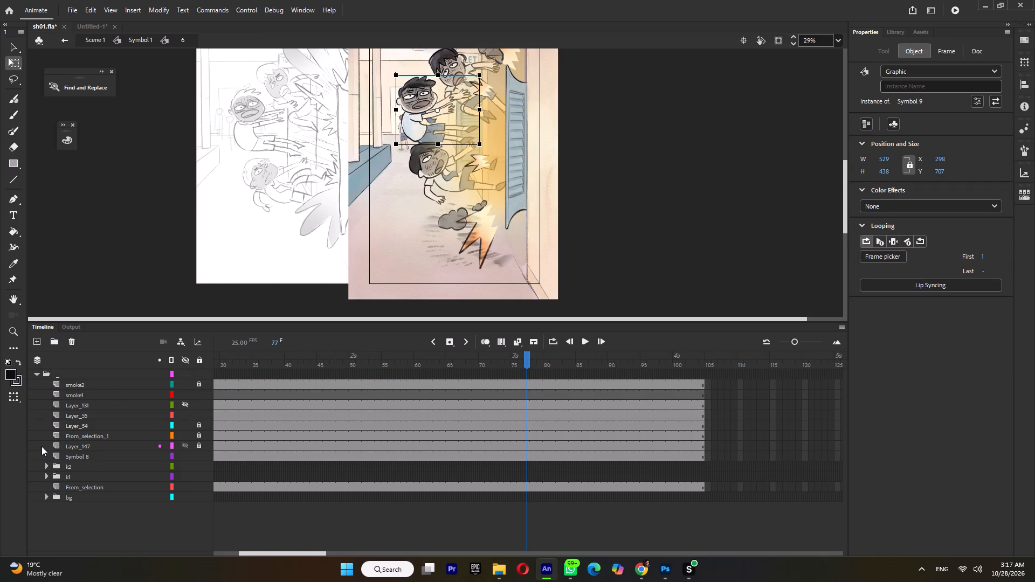
# Convert the artwork of the k1 folder, the uppermost flying boy, into a graphic symbol.
pyautogui.click(77, 468)
pyautogui.click(74, 479)
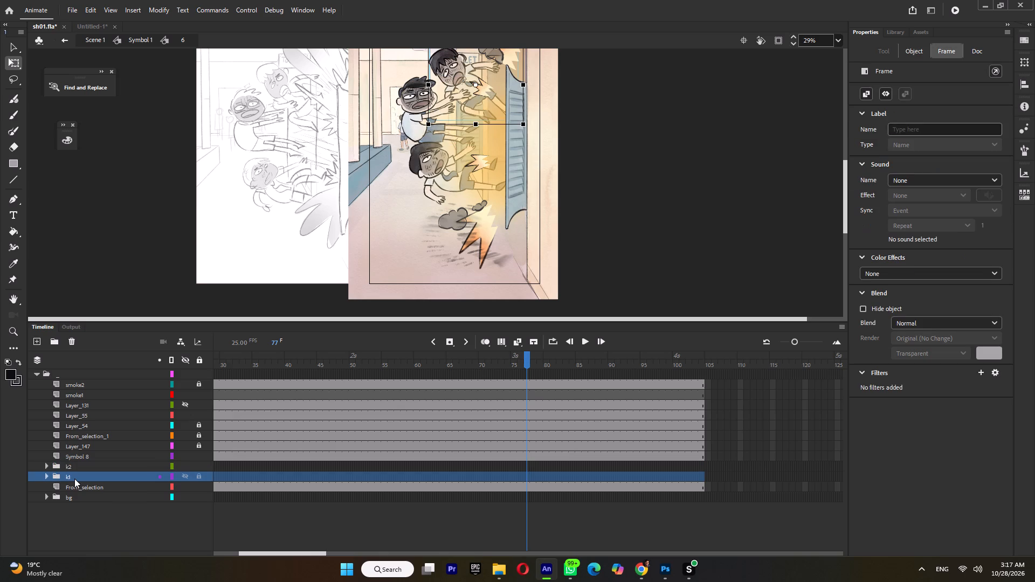
pyautogui.rightClick(74, 479)
pyautogui.click(68, 480)
pyautogui.press('F8')
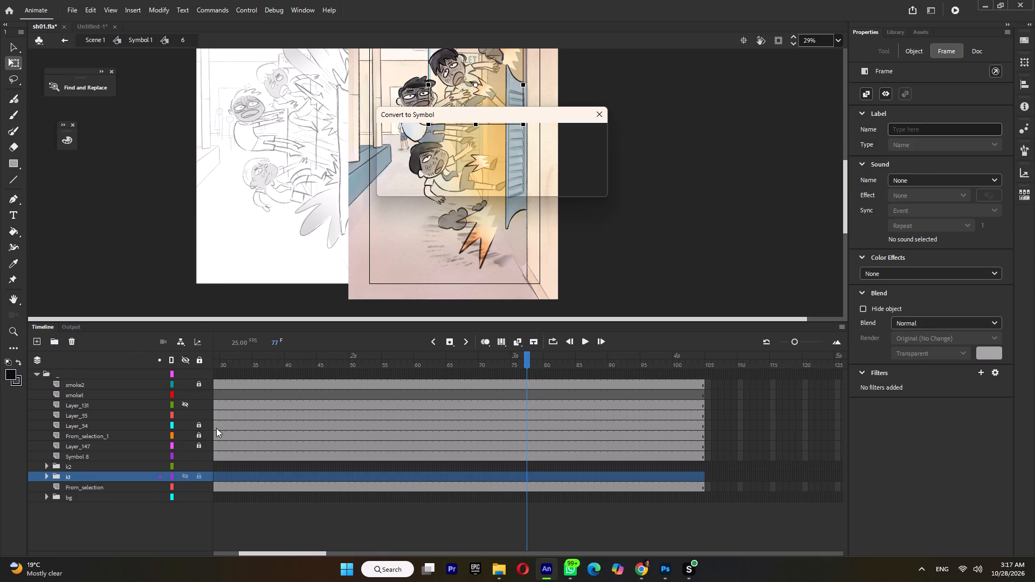
pyautogui.click(580, 135)
# Open the k1 boy's symbol and distribute its two overlapping poses to keyframes.
pyautogui.keyDown('ctrl'); pyautogui.scroll(-1, 486, 237); pyautogui.keyUp('ctrl')
pyautogui.keyDown('ctrl'); pyautogui.scroll(3, 457, 132); pyautogui.keyUp('ctrl')
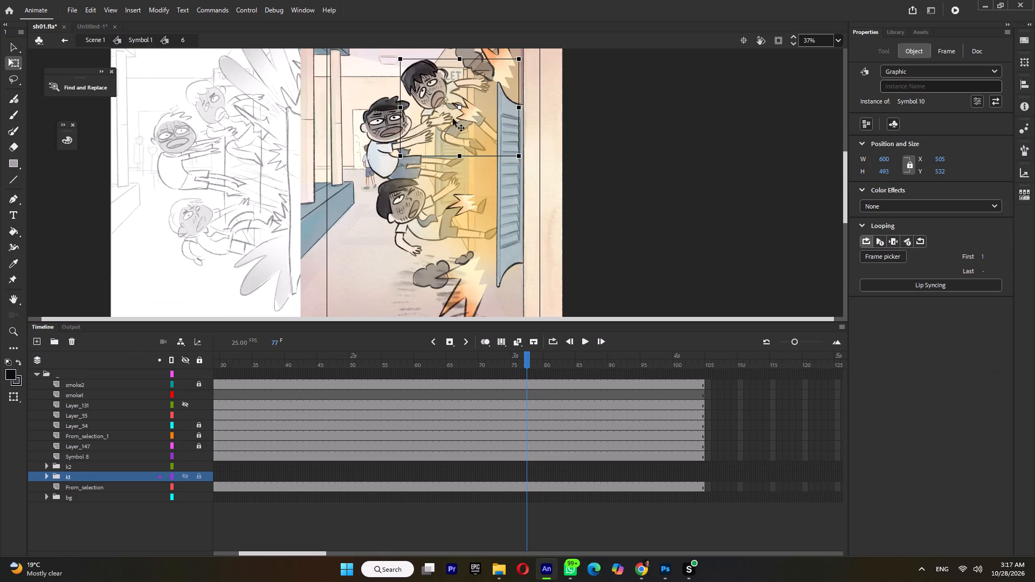
pyautogui.doubleClick(421, 59)
pyautogui.moveTo(581, 72); pyautogui.dragTo(388, 211)
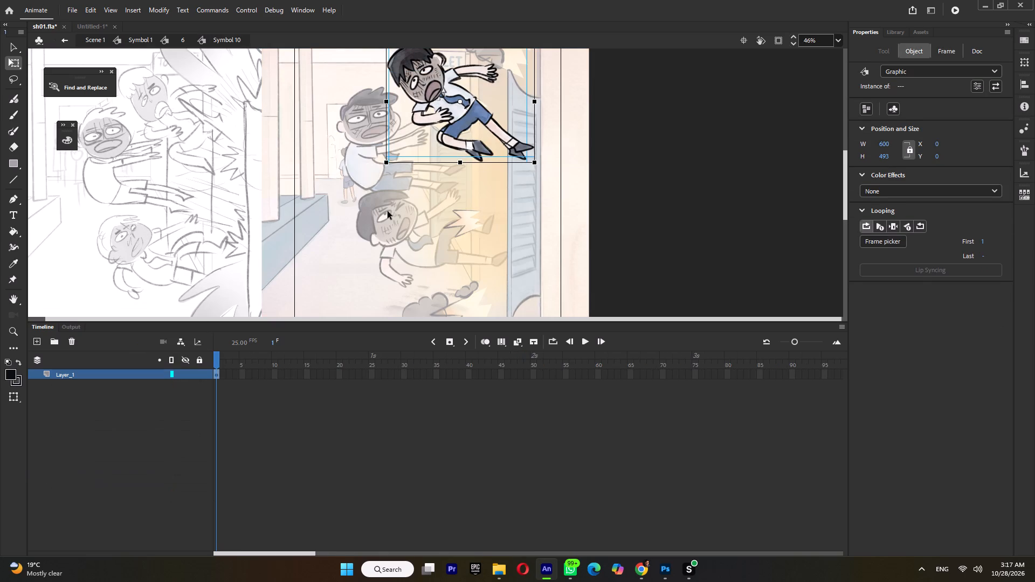
pyautogui.hotkey('ctrl', 'shift', 'k')
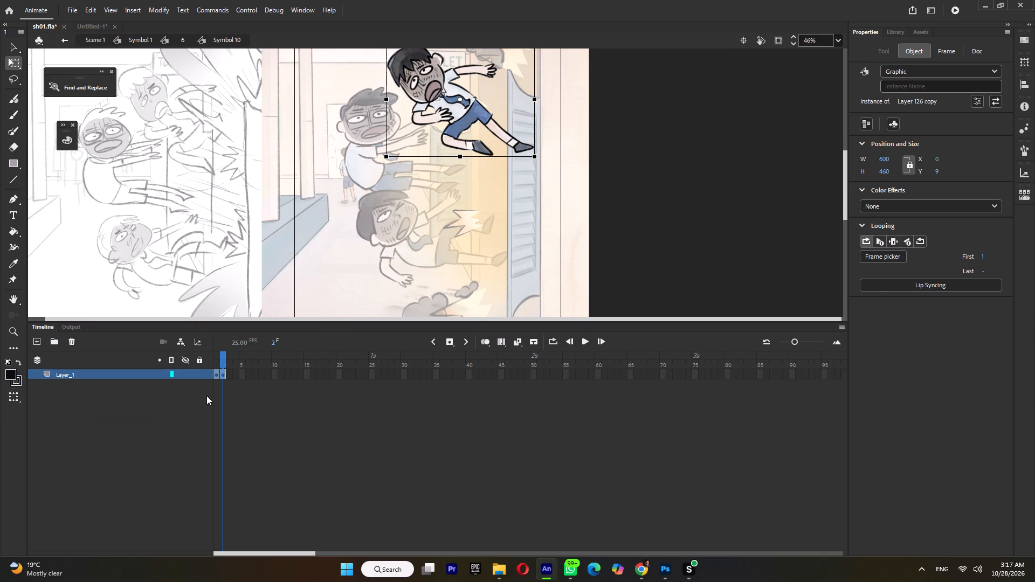
# Extend the k1 boy's two poses to eight frames each, the second running from frame 9 to 16, and return to the shot.
pyautogui.click(215, 376)
pyautogui.press('F5')
pyautogui.press('F5')
pyautogui.press('F5')
pyautogui.press('F5')
pyautogui.press('F5')
pyautogui.press('F5')
pyautogui.press('F5')
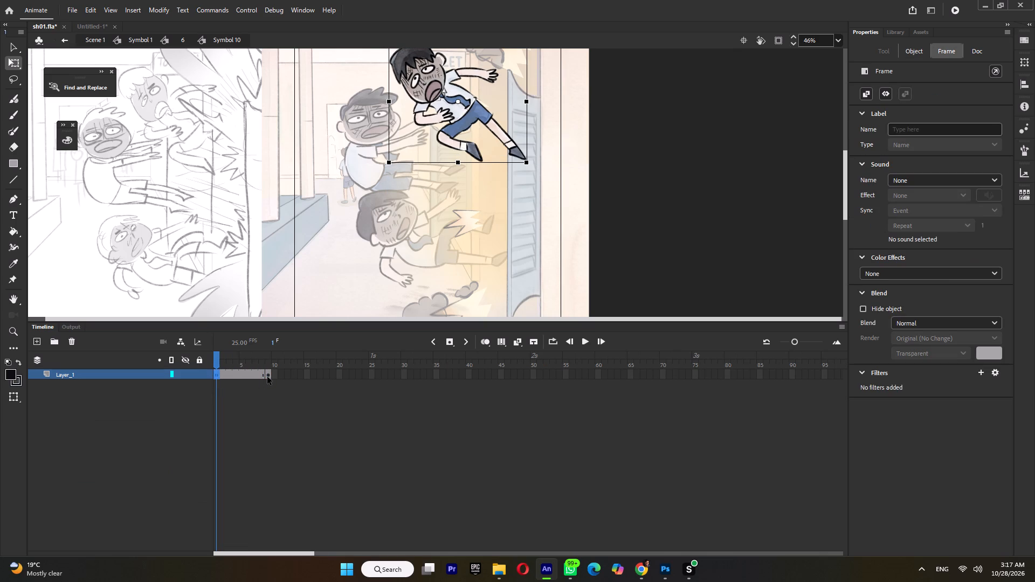
pyautogui.click(268, 377)
pyautogui.press('F5')
pyautogui.press('F5')
pyautogui.press('F5')
pyautogui.press('F5')
pyautogui.press('F5')
pyautogui.press('F5')
pyautogui.press('F5')
pyautogui.doubleClick(688, 232)
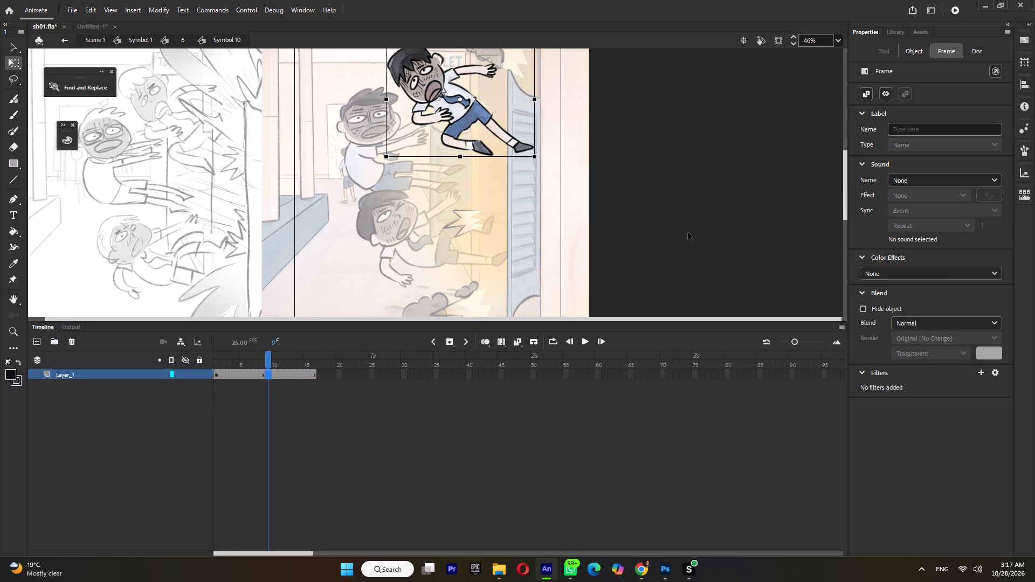
# Play the shot from its first frame, then set the k3 boy's loop to start at frame 8.
pyautogui.keyDown('ctrl'); pyautogui.scroll(-2, 605, 246); pyautogui.keyUp('ctrl')
pyautogui.moveTo(244, 354); pyautogui.dragTo(114, 386)
pyautogui.press('Return')
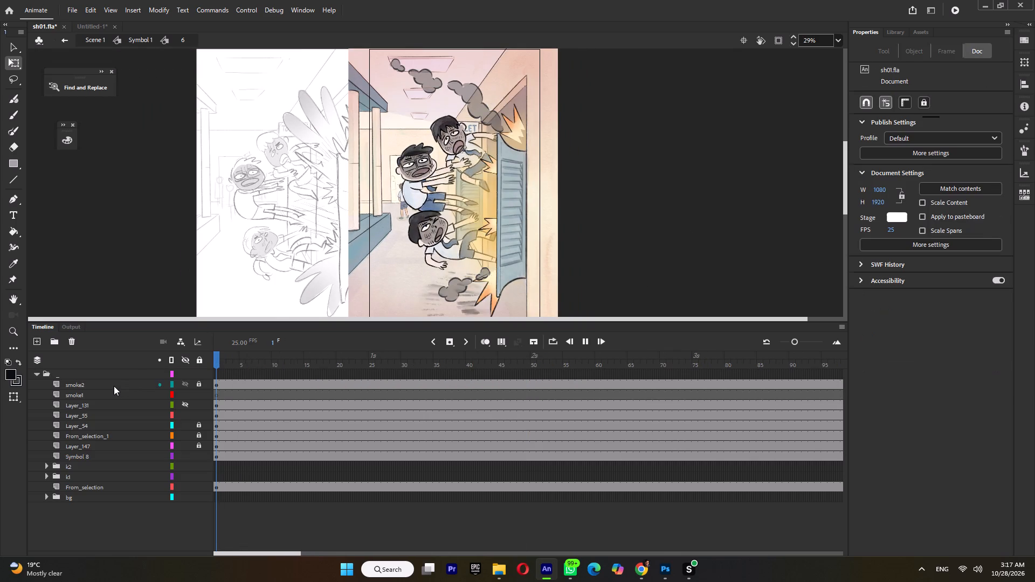
pyautogui.press('Return')
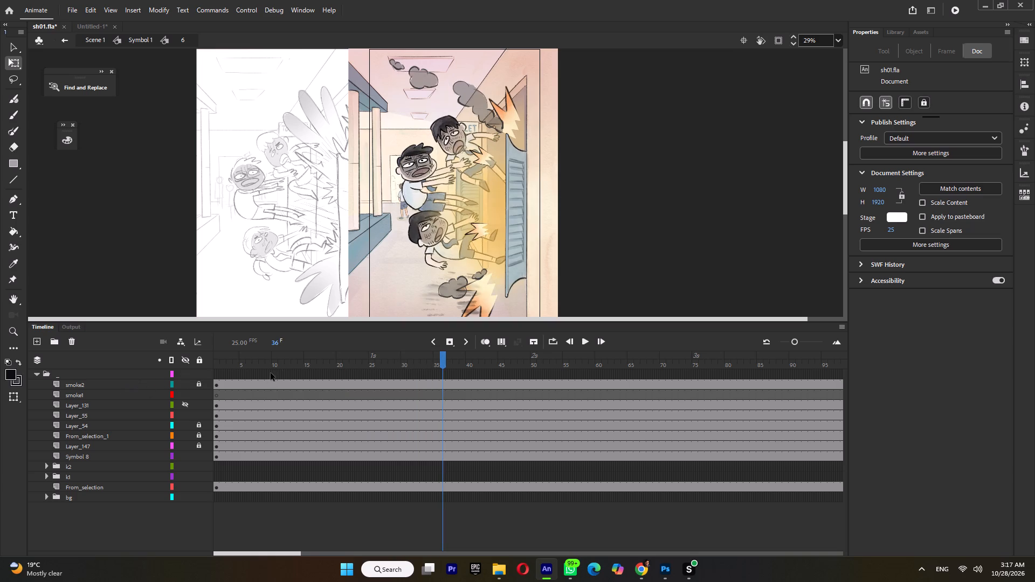
pyautogui.moveTo(263, 370); pyautogui.dragTo(103, 372)
pyautogui.click(424, 240)
pyautogui.click(883, 254)
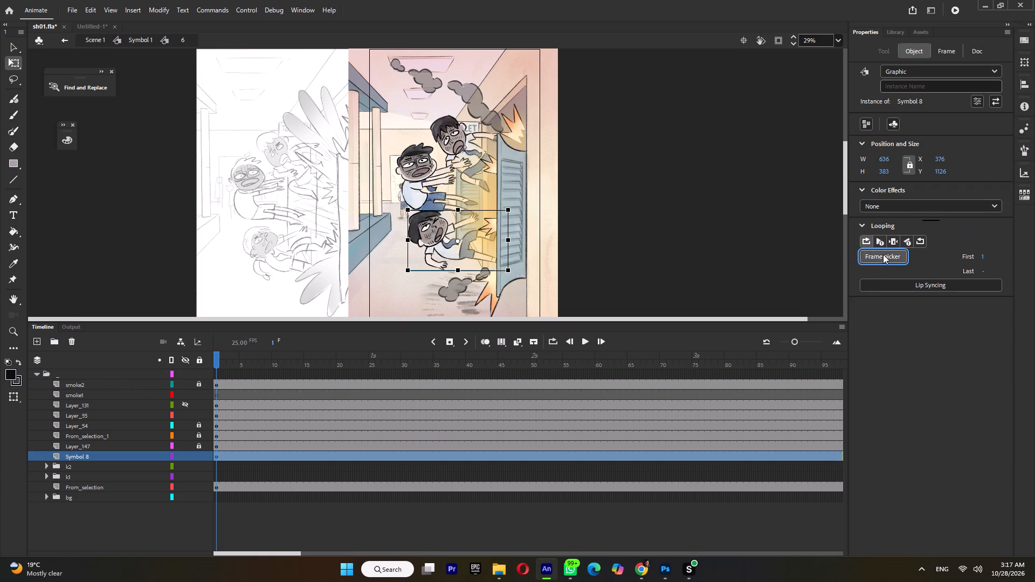
pyautogui.click(928, 421)
# Set the k1 boy's loop to start at frame 14 and play back the shot.
pyautogui.click(437, 124)
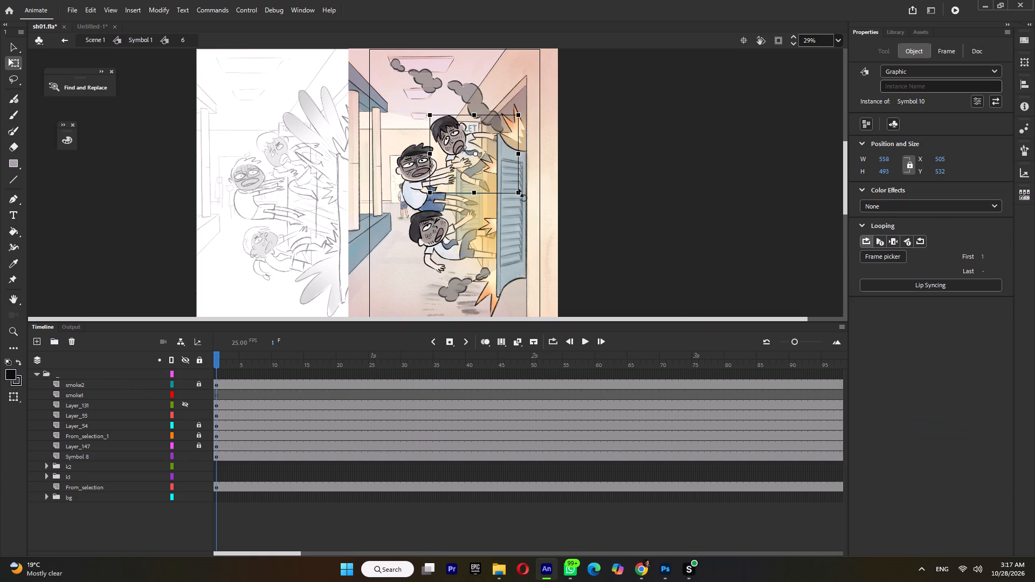
pyautogui.click(887, 254)
pyautogui.scroll(-3, 913, 353)
pyautogui.click(946, 426)
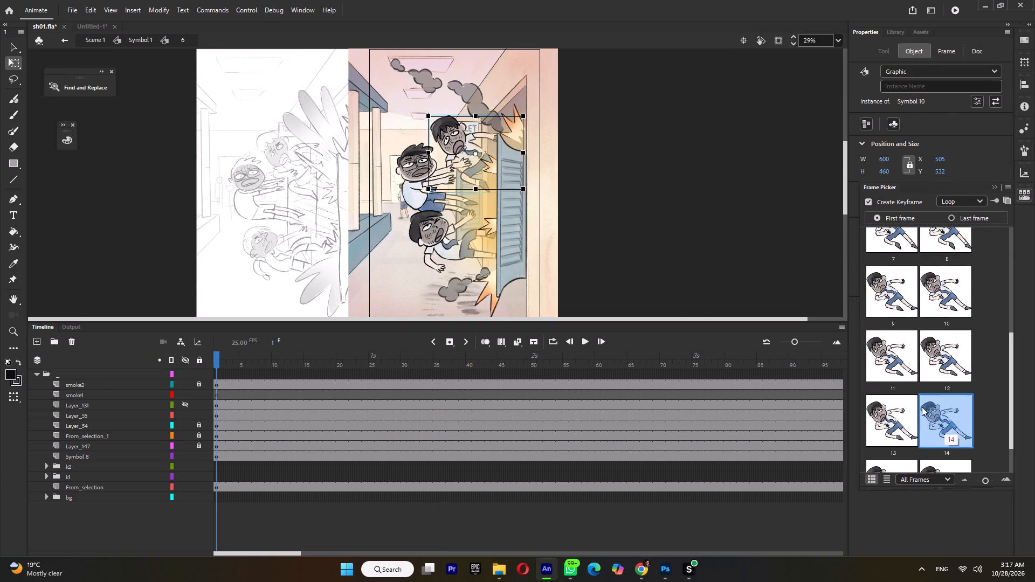
pyautogui.press('Return')
pyautogui.click(628, 235)
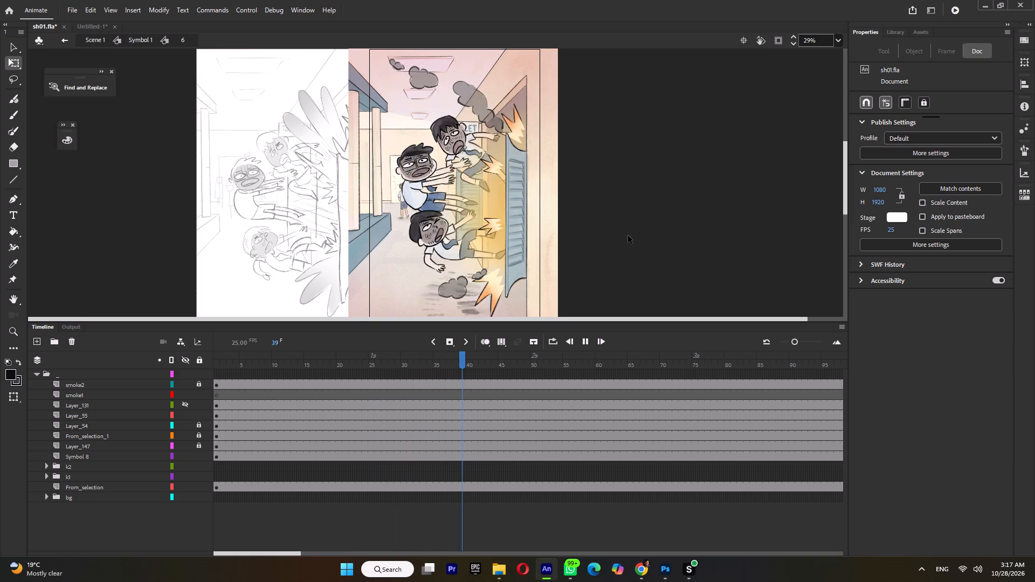
pyautogui.press('Return')
# Shorten both poses in the k2 boy's symbol by two frames each, the second running from frame 7 to 13, and return to the shot.
pyautogui.doubleClick(416, 167)
pyautogui.doubleClick(246, 362)
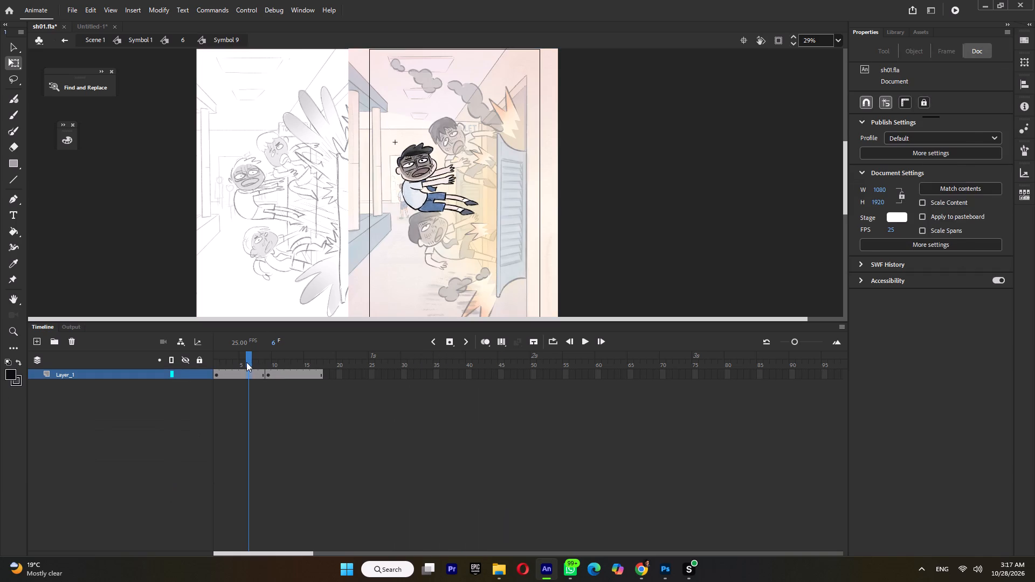
pyautogui.hotkey('shift', 'F5')
pyautogui.hotkey('shift', 'F5')
pyautogui.doubleClick(290, 362)
pyautogui.hotkey('shift', 'F5')
pyautogui.hotkey('shift', 'F5')
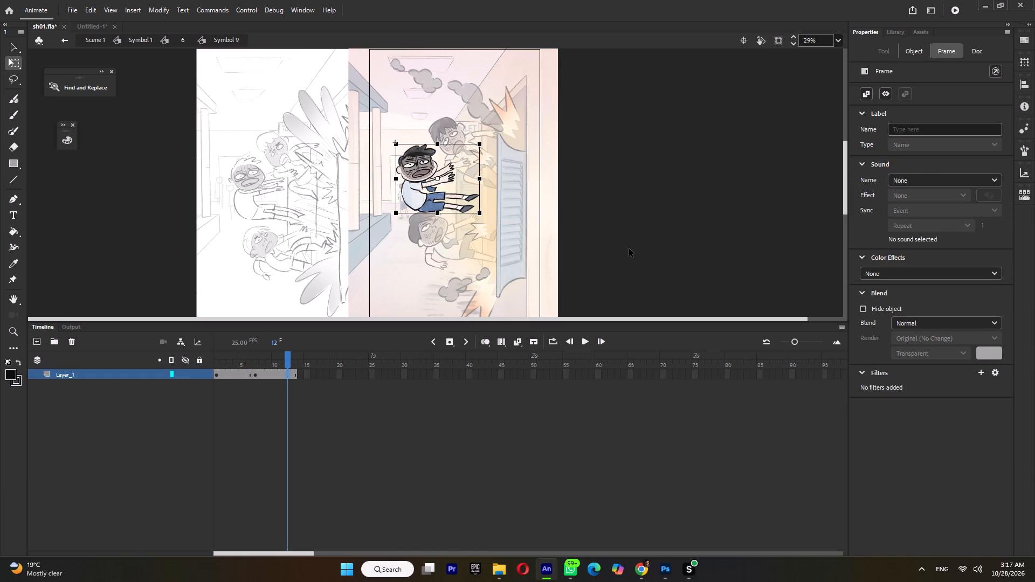
pyautogui.doubleClick(629, 249)
# Shorten both poses in the k3 boy's symbol by two frames each and return to the shot.
pyautogui.doubleClick(427, 234)
pyautogui.doubleClick(254, 359)
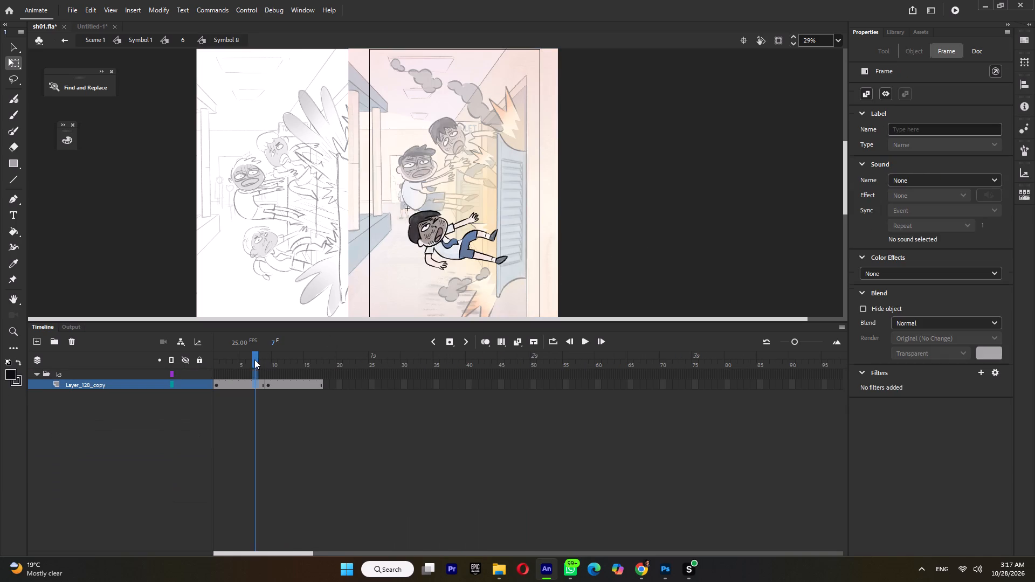
pyautogui.hotkey('shift', 'F5')
pyautogui.hotkey('shift', 'F5')
pyautogui.doubleClick(273, 359)
pyautogui.hotkey('shift', 'F5')
pyautogui.hotkey('shift', 'F5')
pyautogui.doubleClick(611, 287)
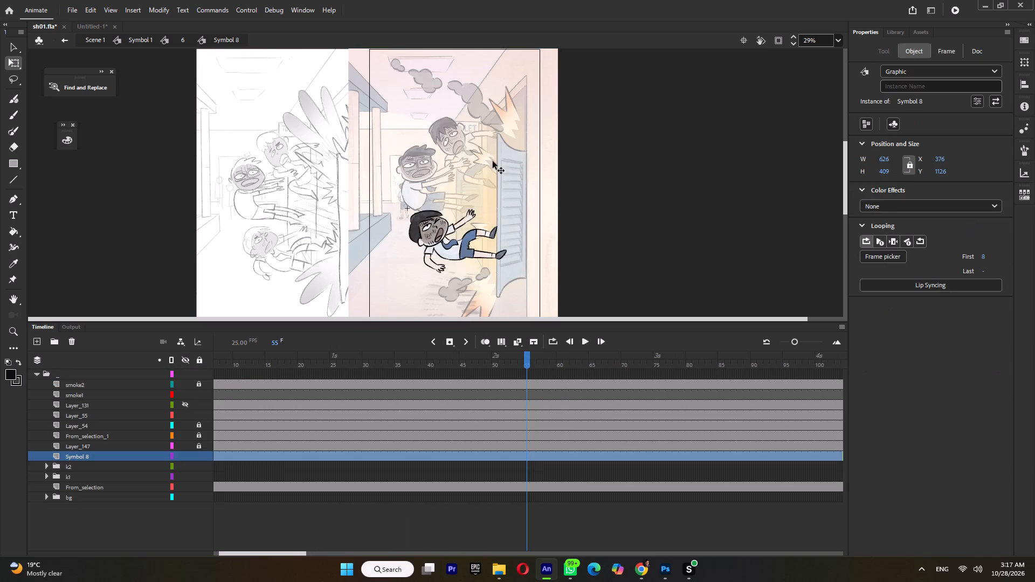
# Shorten the k1 boy's first pose by two frames and the second by one, and play back the shot.
pyautogui.doubleClick(461, 136)
pyautogui.doubleClick(253, 359)
pyautogui.hotkey('shift', 'F5')
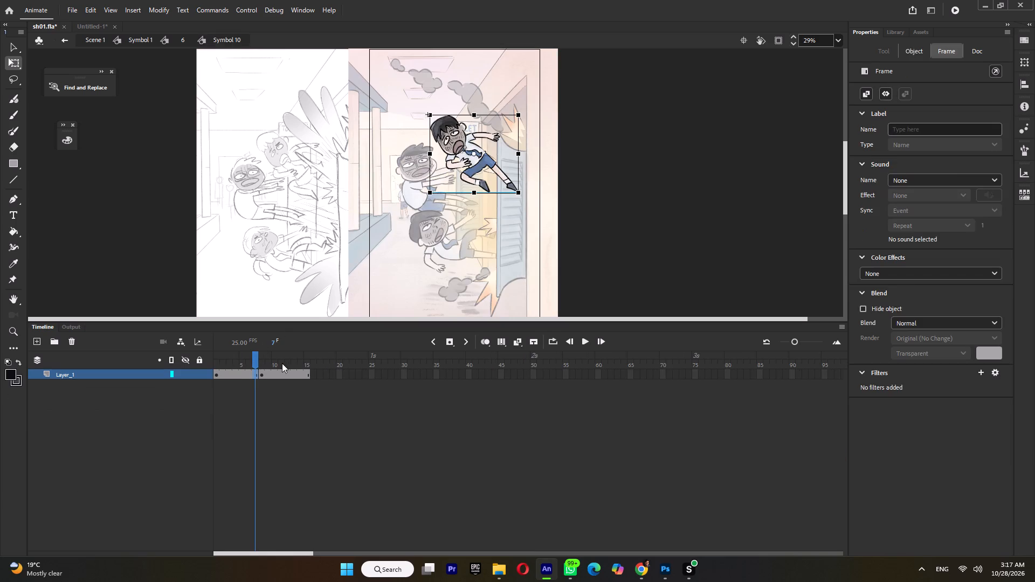
pyautogui.click(282, 362)
pyautogui.hotkey('shift', 'F5')
pyautogui.click(247, 361)
pyautogui.hotkey('shift', 'F5')
pyautogui.doubleClick(674, 239)
pyautogui.press('Return')
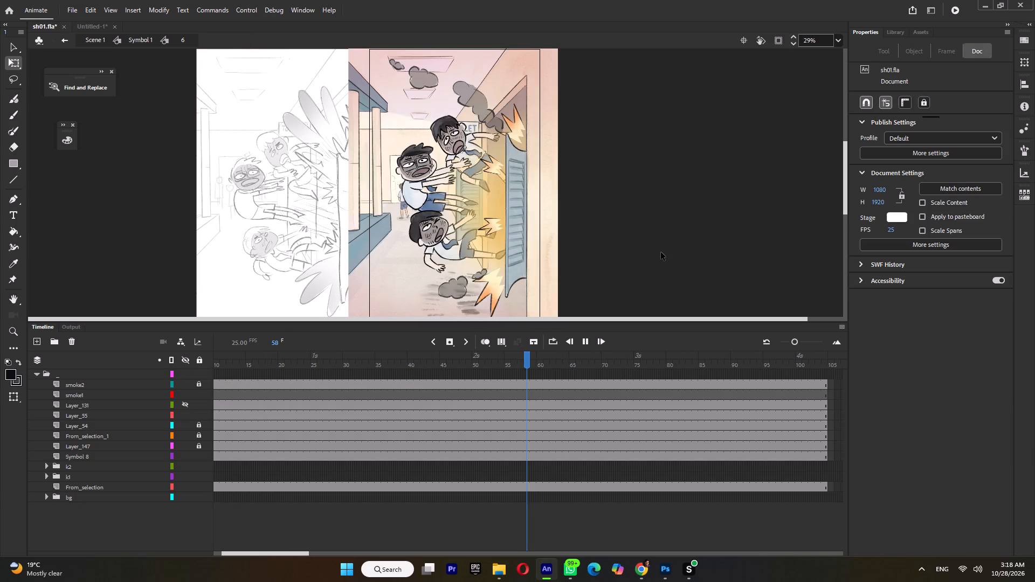
pyautogui.press('Return')
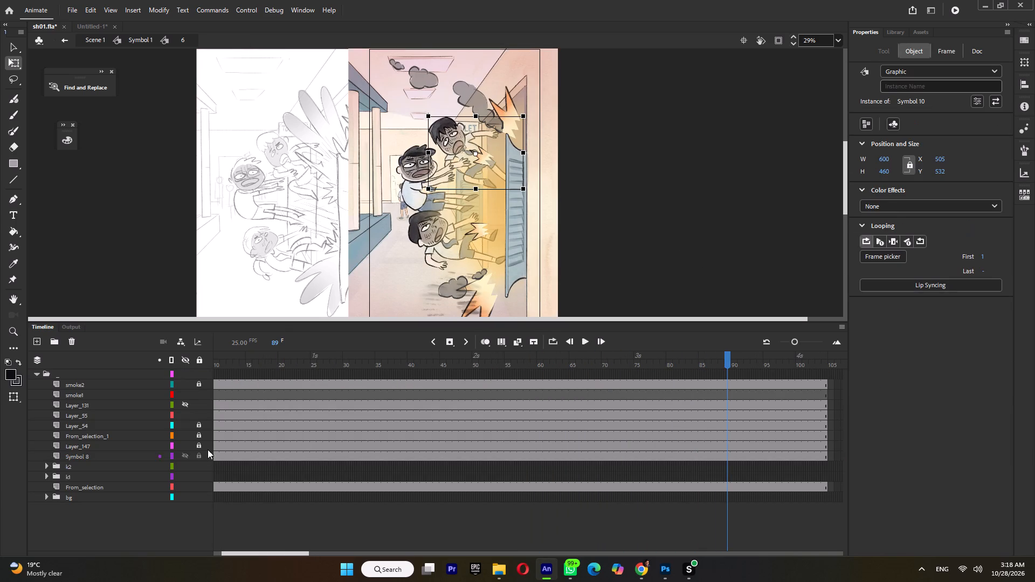
# Lock the three boys' layers, open the small door symbol on the From_selection layer and extend its artwork to frame 10.
pyautogui.click(71, 485)
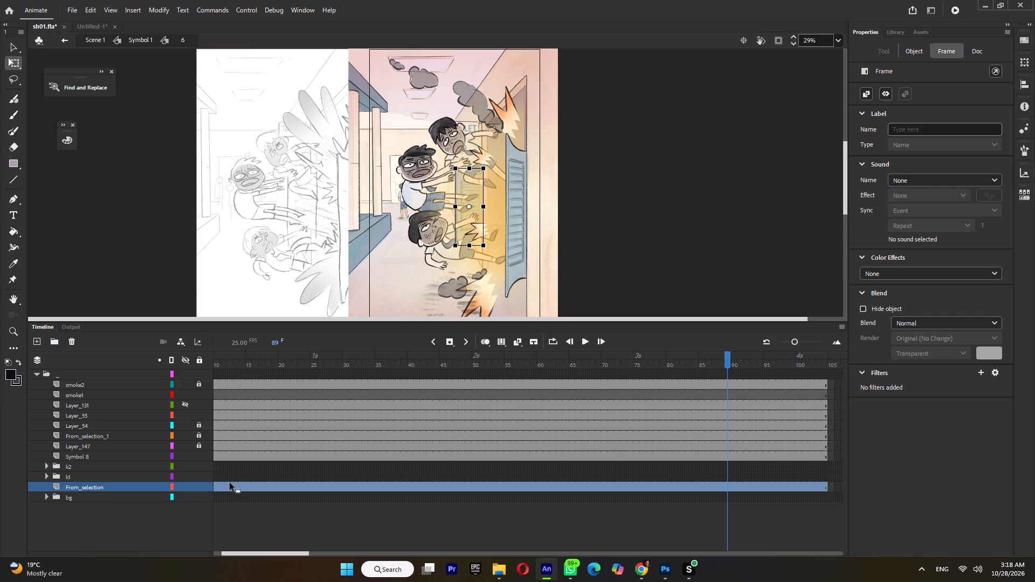
pyautogui.moveTo(198, 456); pyautogui.dragTo(198, 477)
pyautogui.click(467, 220)
pyautogui.doubleClick(463, 190)
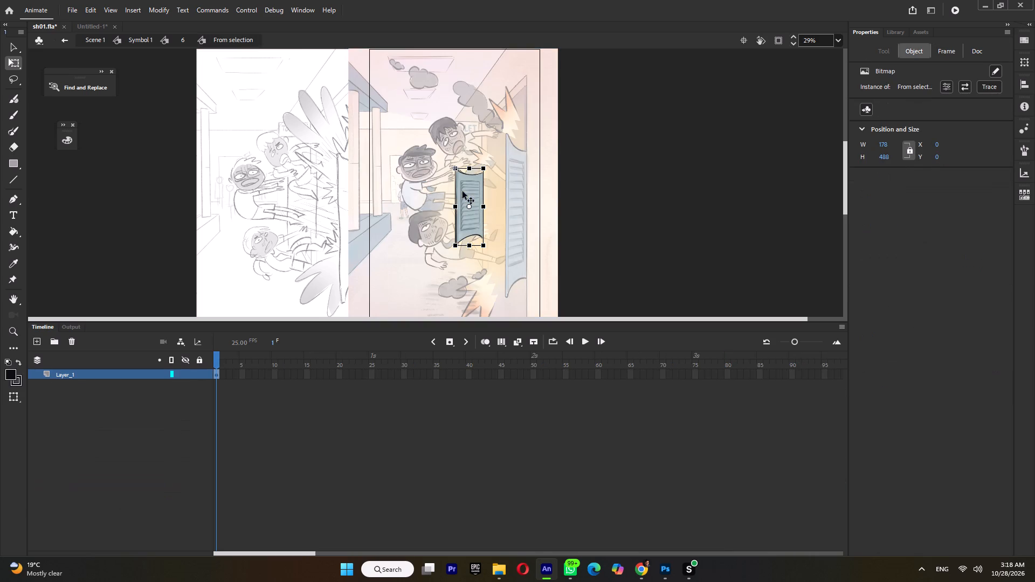
pyautogui.click(271, 372)
pyautogui.press('F5')
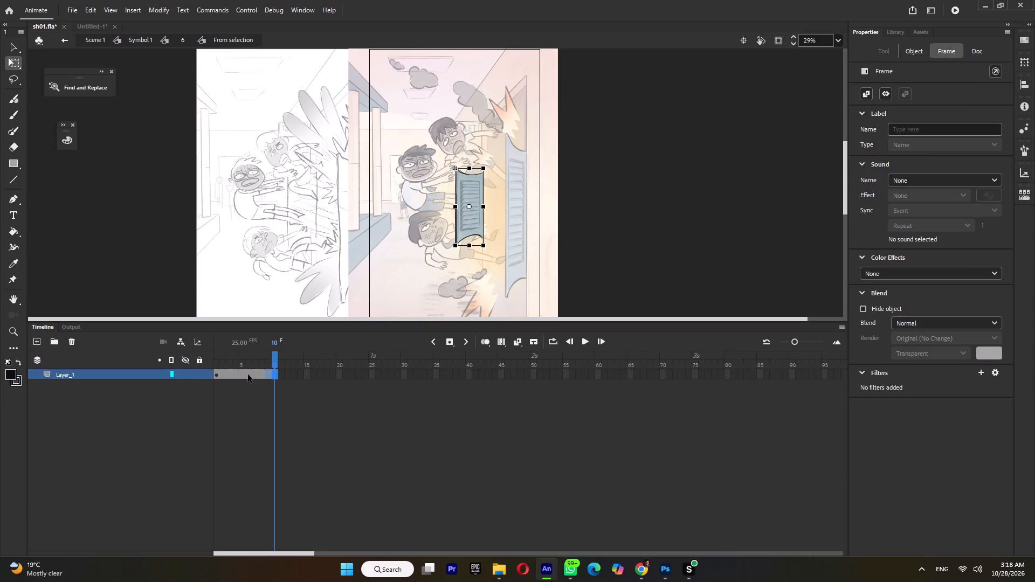
# Add a keyframe at frame 6 of the small door and narrow it towards its right edge to about 134 px, and play the shot.
pyautogui.click(249, 375)
pyautogui.press('F6')
pyautogui.moveTo(467, 207); pyautogui.dragTo(484, 207)
pyautogui.moveTo(458, 207); pyautogui.dragTo(465, 207)
pyautogui.doubleClick(603, 193)
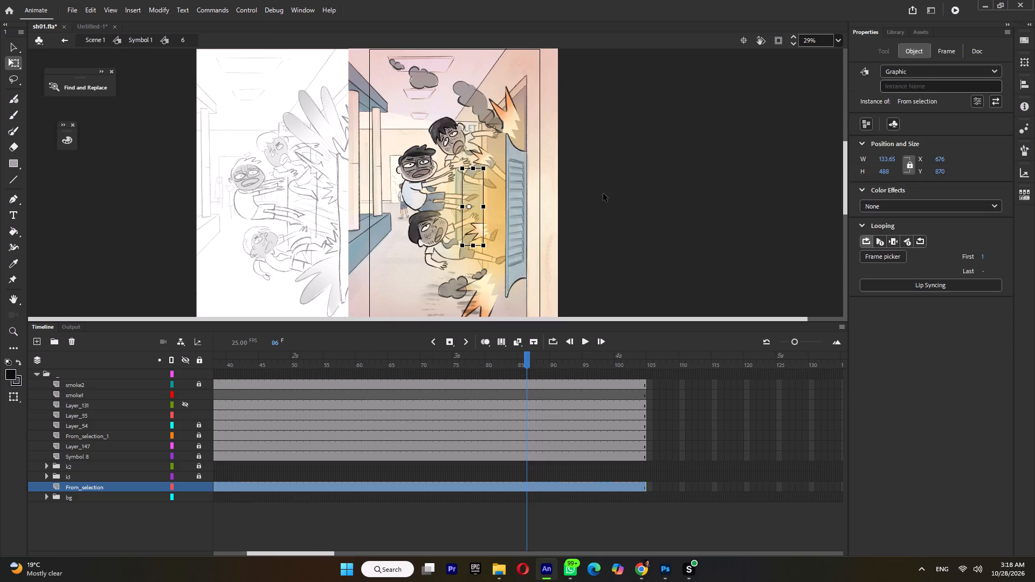
pyautogui.press('Return')
# Return to Symbol 1, save the file and play back the sequence across the cut into the explosion shot.
pyautogui.doubleClick(653, 191)
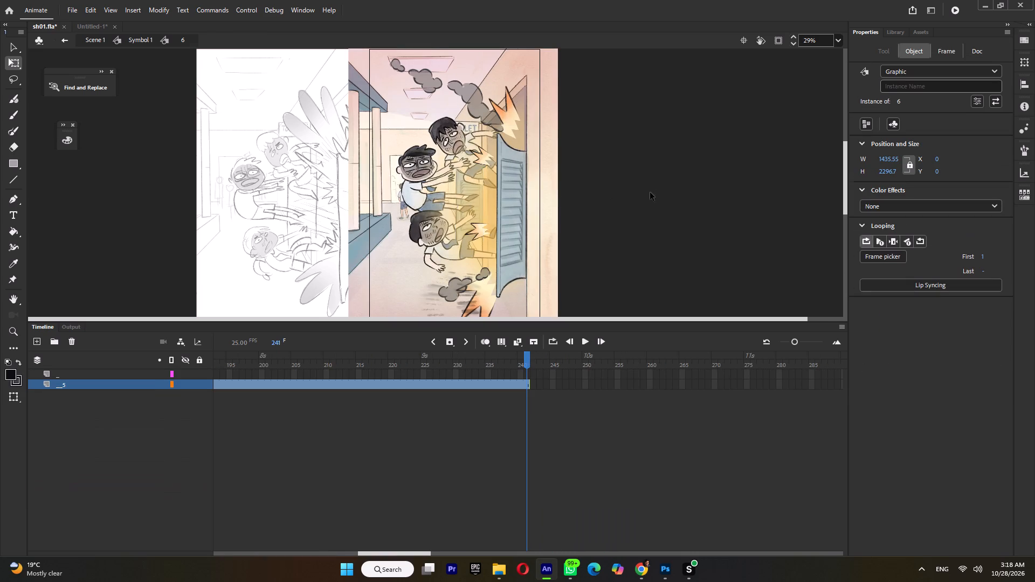
pyautogui.keyDown('ctrl'); pyautogui.scroll(-4, 530, 242); pyautogui.keyUp('ctrl')
pyautogui.hotkey('ctrl', 's')
pyautogui.moveTo(248, 357); pyautogui.dragTo(126, 378)
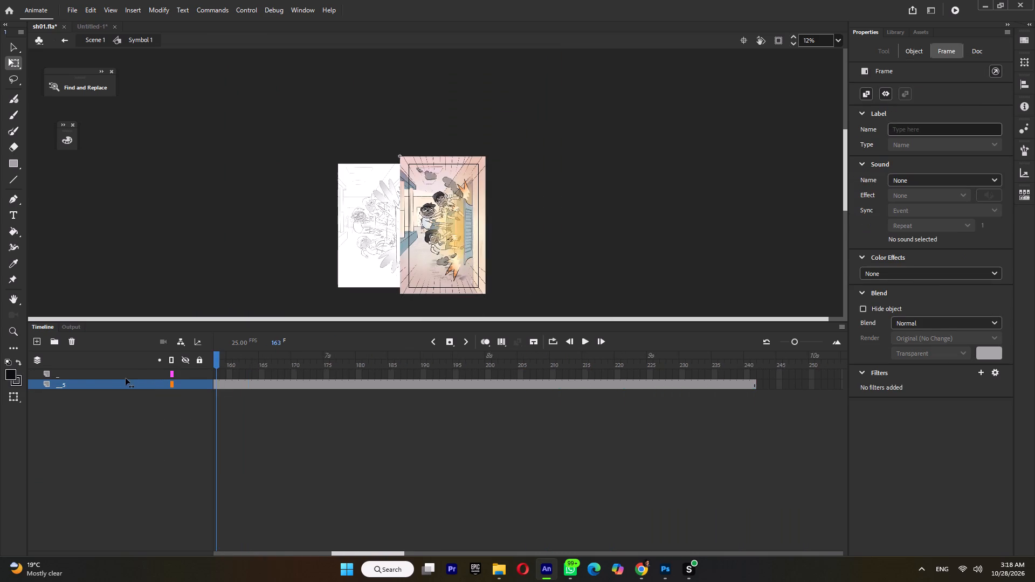
pyautogui.moveTo(126, 378); pyautogui.dragTo(84, 386)
pyautogui.press('Return')
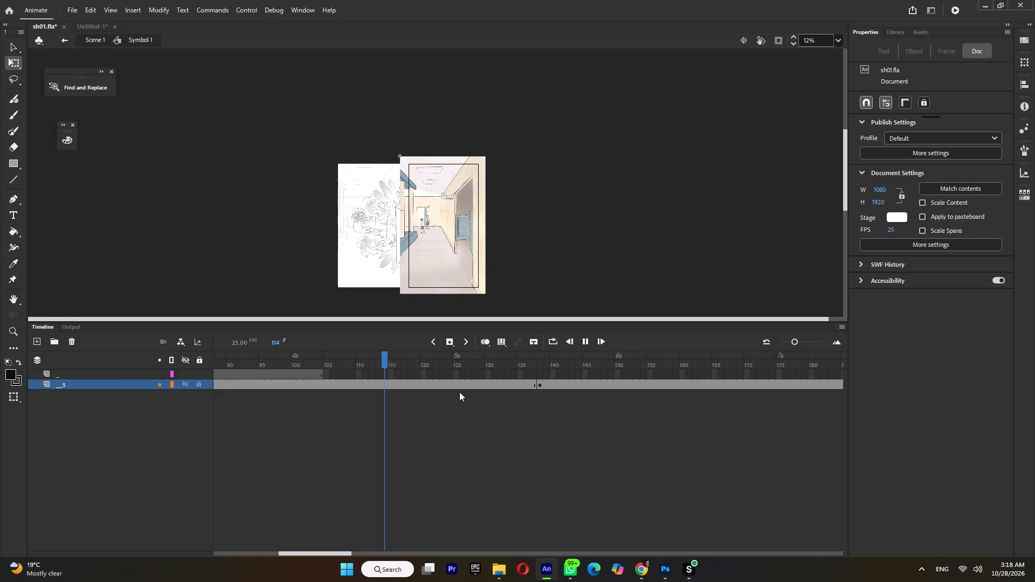
pyautogui.press('Return')
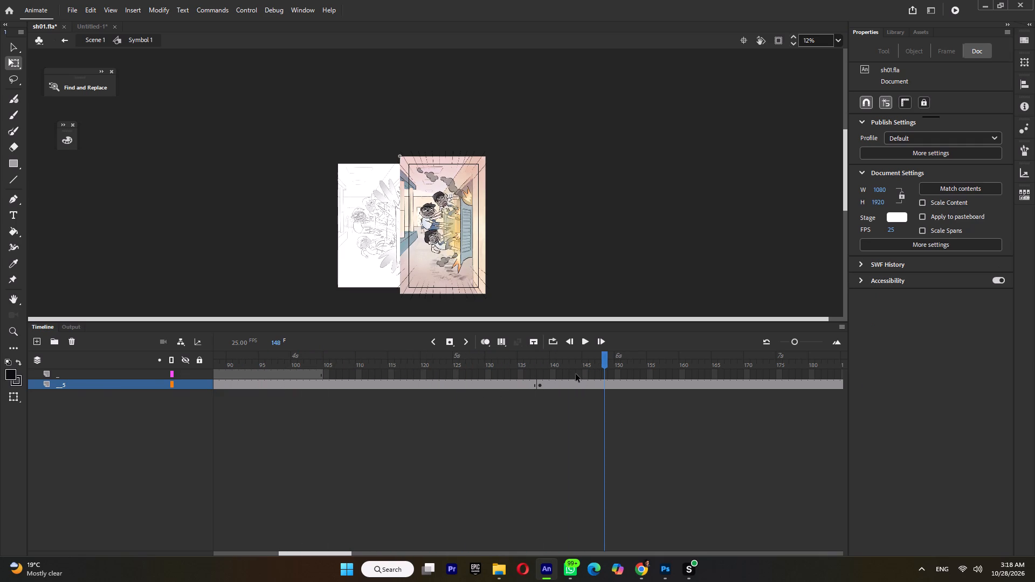
# Reopen the explosion shot from frame 138 and unlock the Symbol 8, k2 and k1 layers.
pyautogui.moveTo(516, 365); pyautogui.dragTo(539, 372)
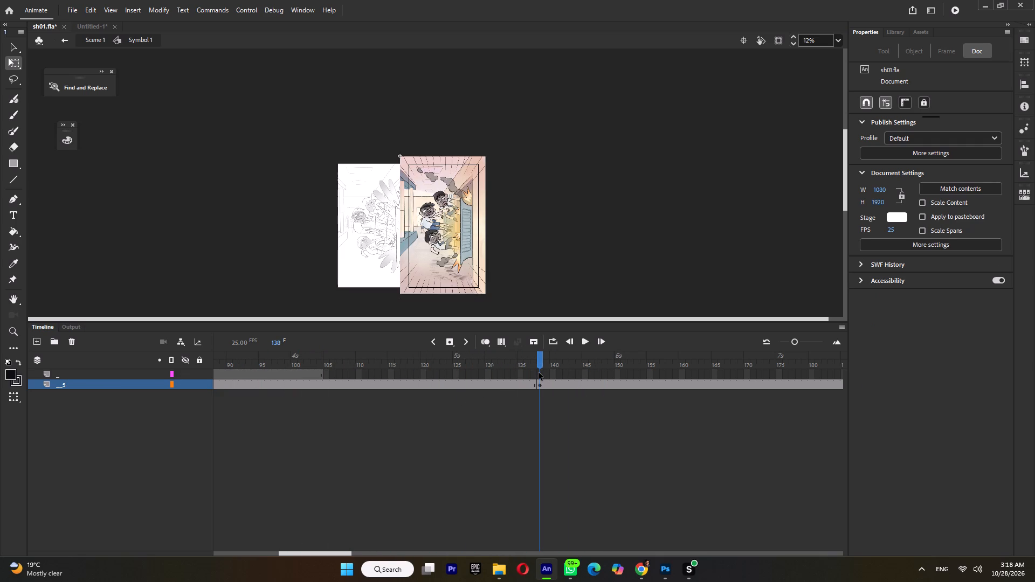
pyautogui.click(429, 226)
pyautogui.click(429, 226)
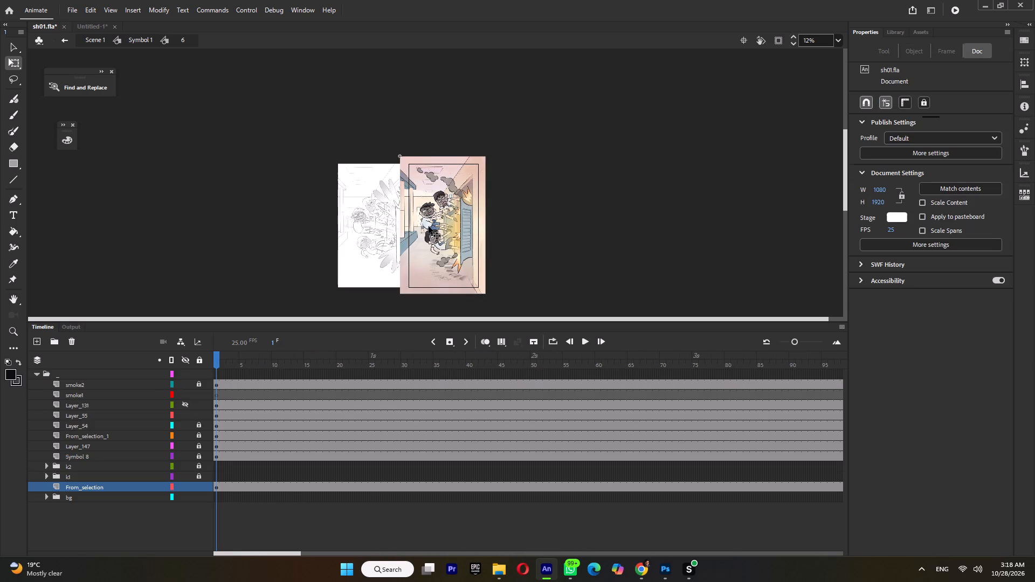
pyautogui.keyDown('ctrl'); pyautogui.scroll(3, 429, 226); pyautogui.keyUp('ctrl')
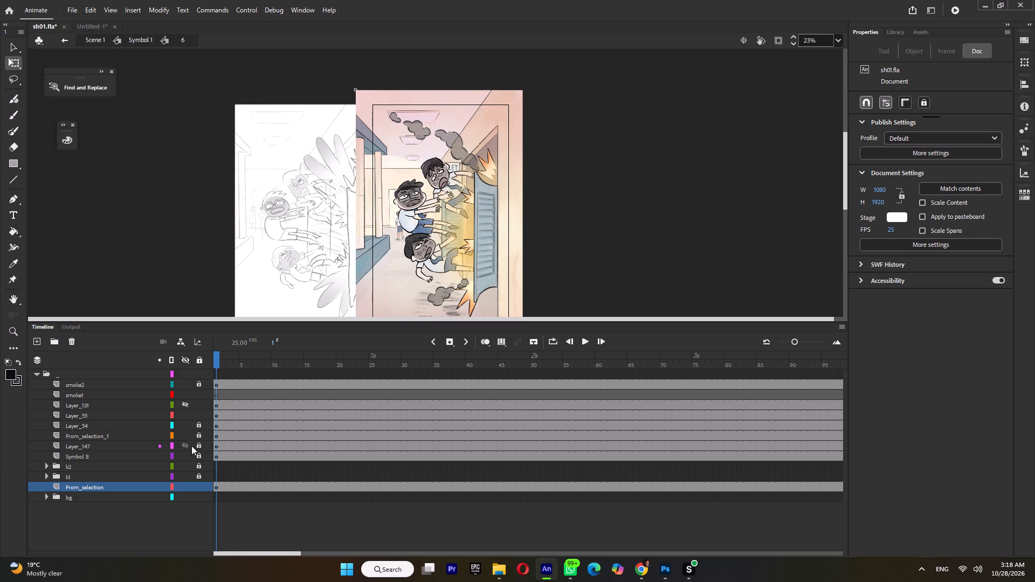
pyautogui.moveTo(200, 456); pyautogui.dragTo(199, 474)
# Return to the main scene and scrub through the explosion shot's frames, stopping at frame 191.
pyautogui.click(436, 172)
pyautogui.click(409, 200)
pyautogui.click(418, 252)
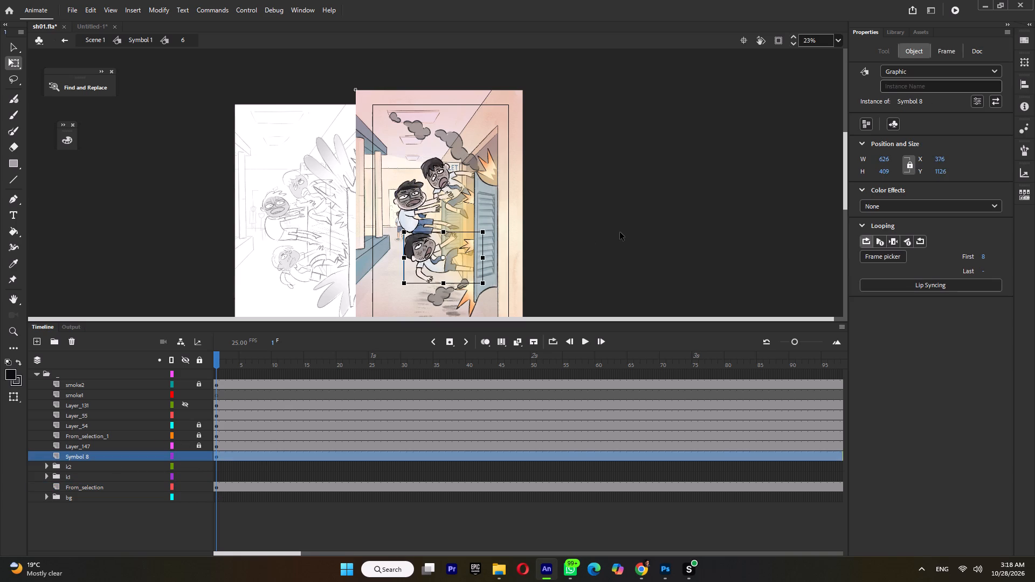
pyautogui.doubleClick(620, 232)
pyautogui.doubleClick(622, 281)
pyautogui.moveTo(524, 359); pyautogui.dragTo(681, 380)
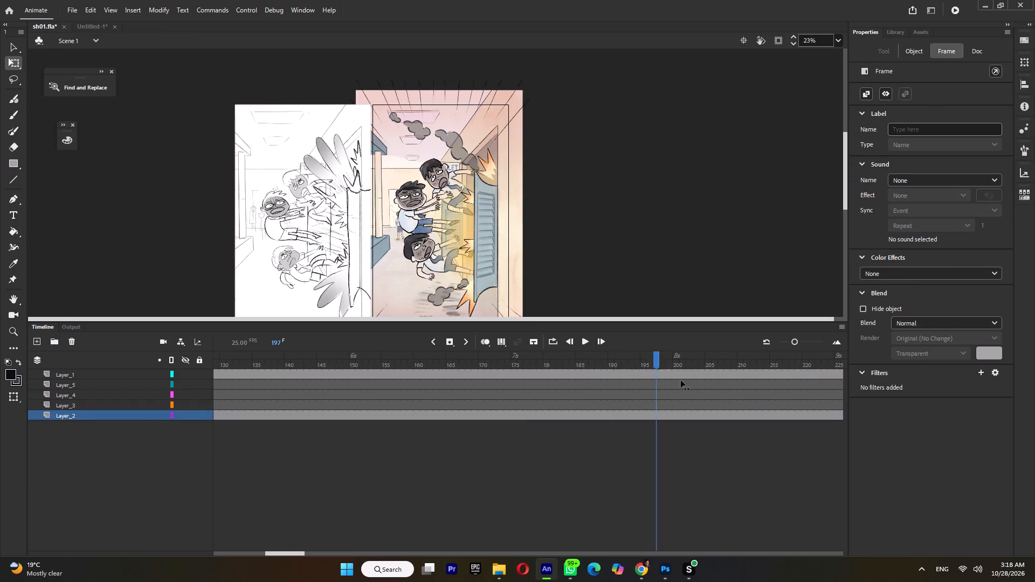
pyautogui.moveTo(681, 380); pyautogui.dragTo(574, 406)
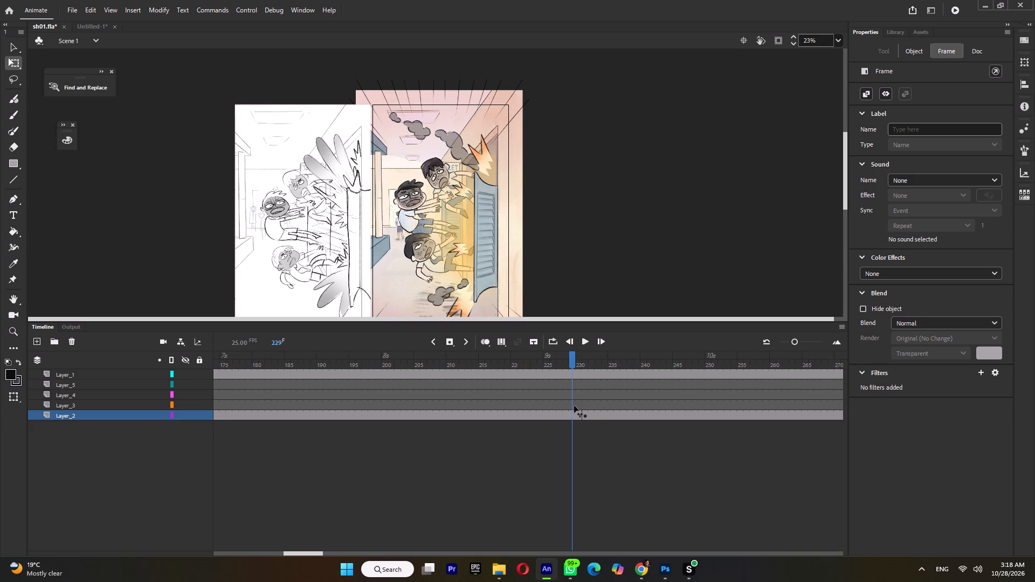
pyautogui.moveTo(574, 406); pyautogui.dragTo(578, 406)
# Reopen the explosion shot from frame 191 and add keyframes at frame 54 on all layers.
pyautogui.doubleClick(405, 202)
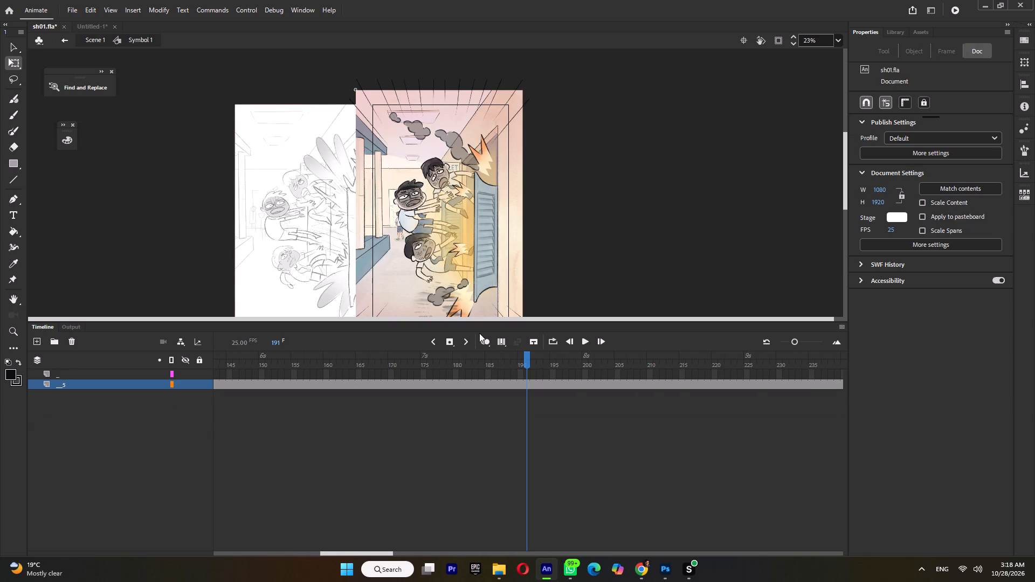
pyautogui.doubleClick(402, 193)
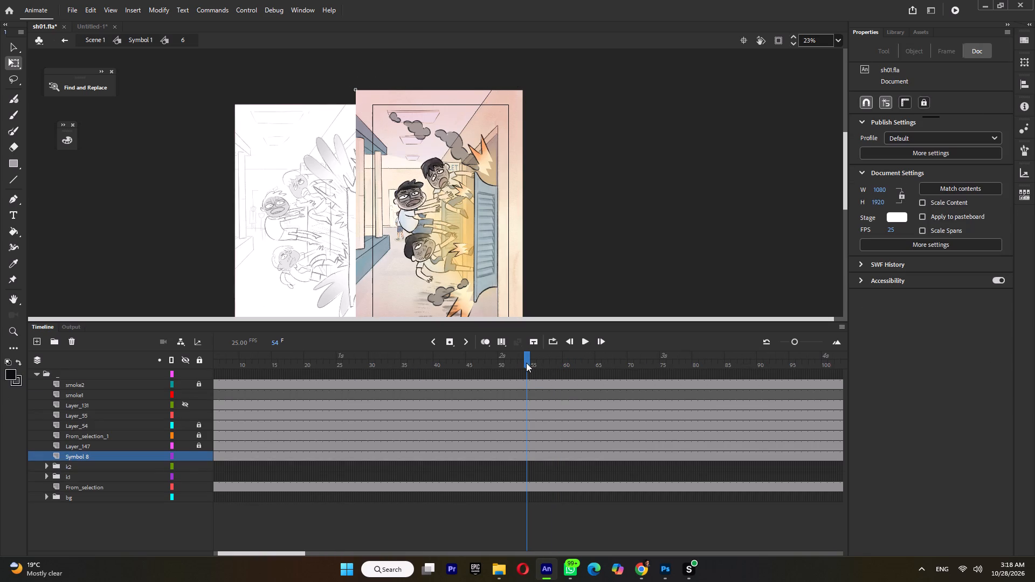
pyautogui.doubleClick(527, 362)
pyautogui.press('F6')
# In the span before frame 54, move the three boys back towards the toilet door and rotate the lower and middle boys clockwise.
pyautogui.click(503, 359)
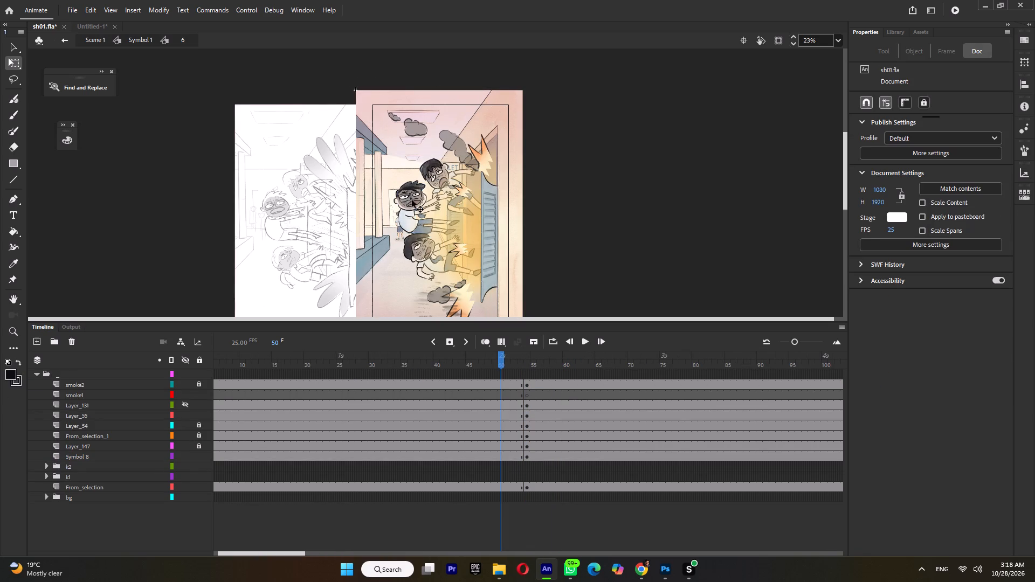
pyautogui.click(412, 200)
pyautogui.moveTo(410, 219); pyautogui.dragTo(433, 225)
pyautogui.moveTo(438, 167); pyautogui.dragTo(461, 180)
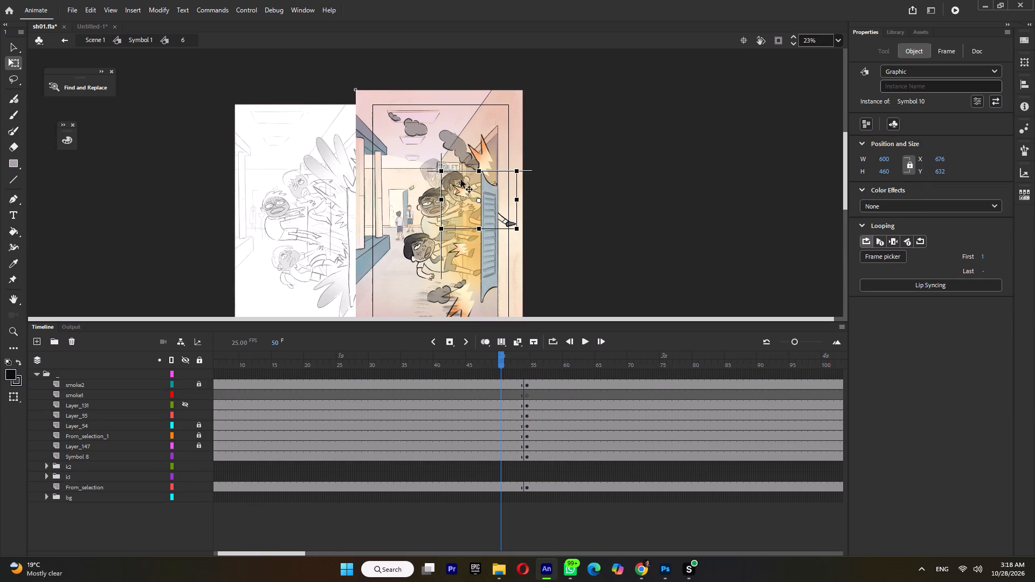
pyautogui.moveTo(461, 180); pyautogui.dragTo(463, 181)
pyautogui.moveTo(427, 265); pyautogui.dragTo(452, 259)
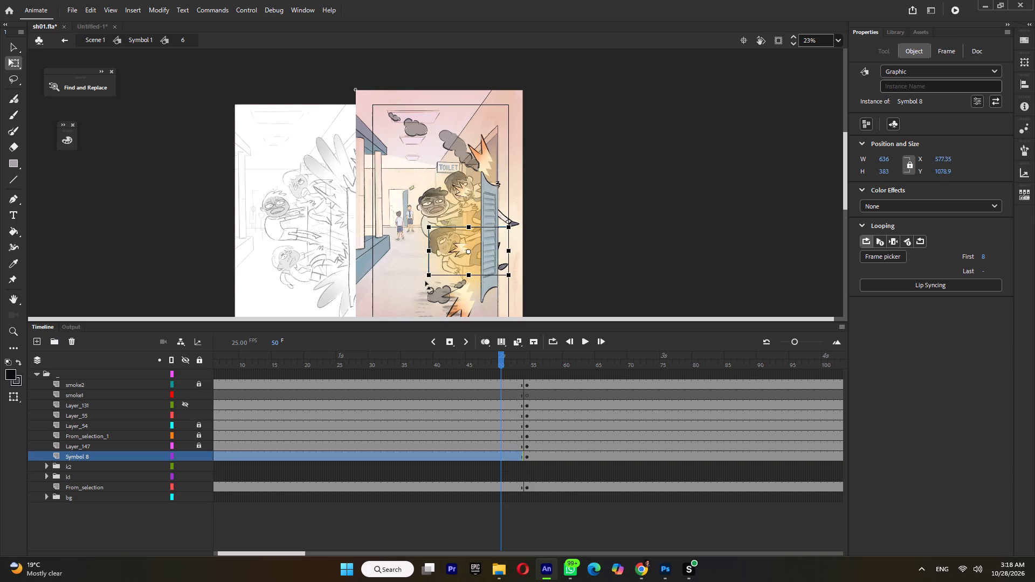
pyautogui.moveTo(425, 281); pyautogui.dragTo(429, 263)
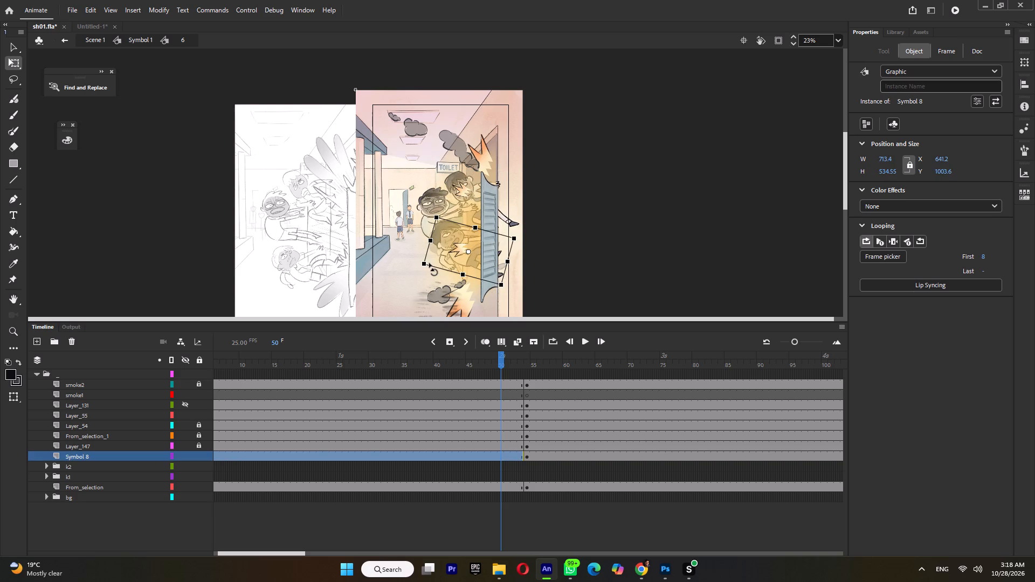
pyautogui.moveTo(429, 263); pyautogui.dragTo(433, 254)
pyautogui.click(427, 205)
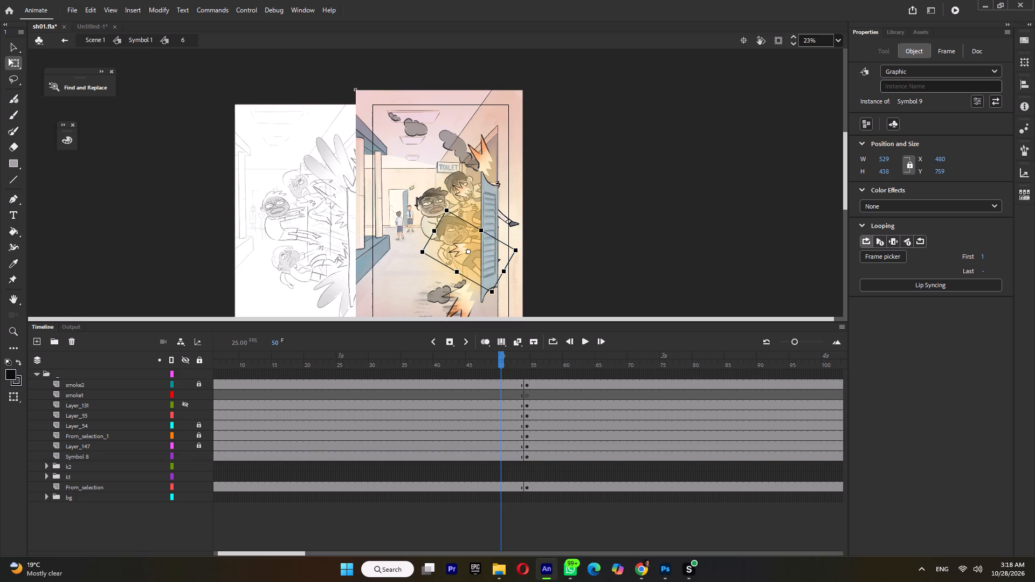
pyautogui.moveTo(410, 191); pyautogui.dragTo(416, 184)
pyautogui.moveTo(434, 199); pyautogui.dragTo(438, 199)
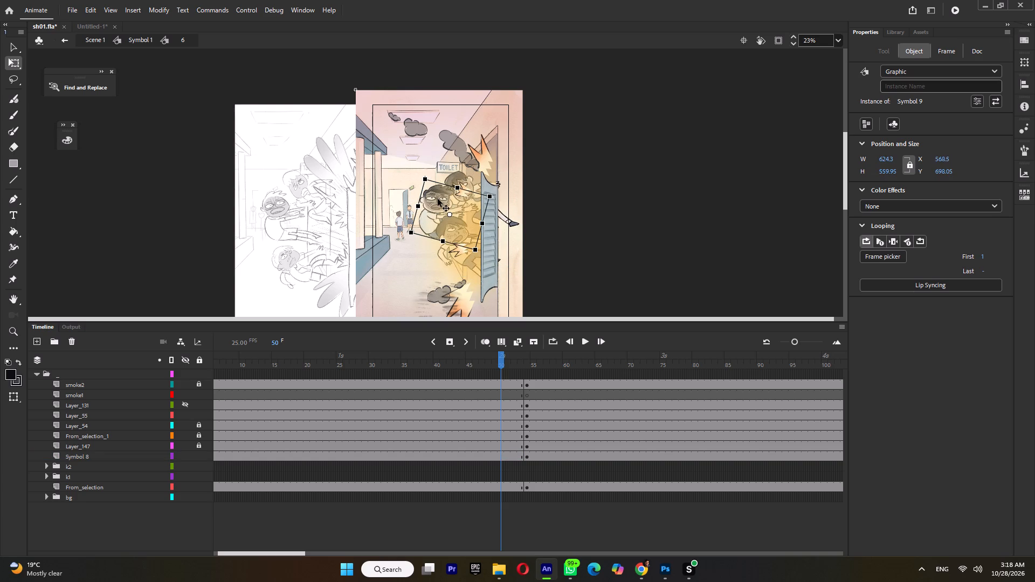
pyautogui.moveTo(438, 199); pyautogui.dragTo(446, 200)
# At frame 54, move the three boys away from the door into the corridor and rotate them counter-clockwise.
pyautogui.click(530, 361)
pyautogui.click(409, 201)
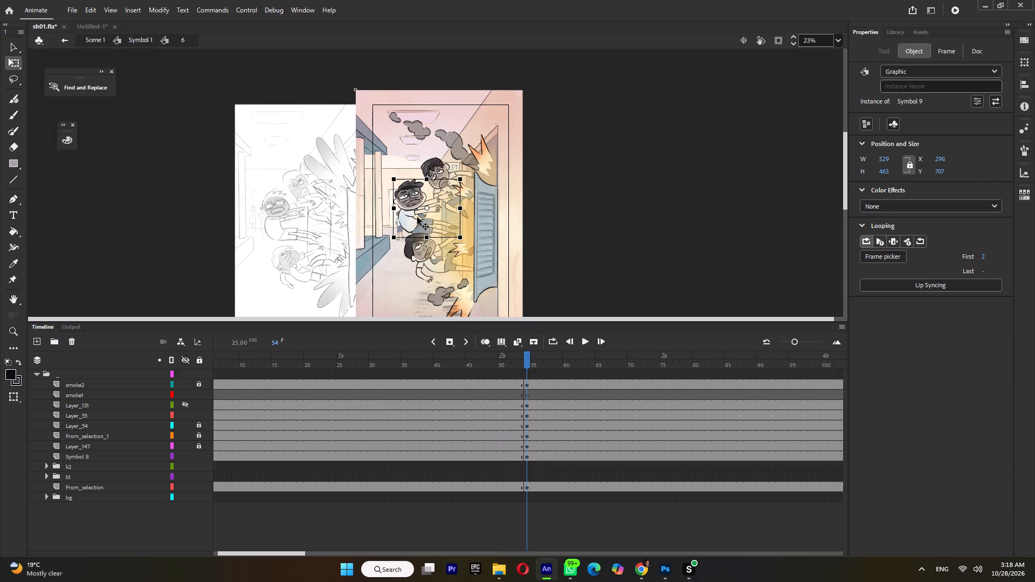
pyautogui.moveTo(416, 218); pyautogui.dragTo(390, 221)
pyautogui.moveTo(439, 179); pyautogui.dragTo(431, 170)
pyautogui.moveTo(395, 227); pyautogui.dragTo(382, 239)
pyautogui.click(419, 257)
pyautogui.moveTo(428, 264); pyautogui.dragTo(420, 266)
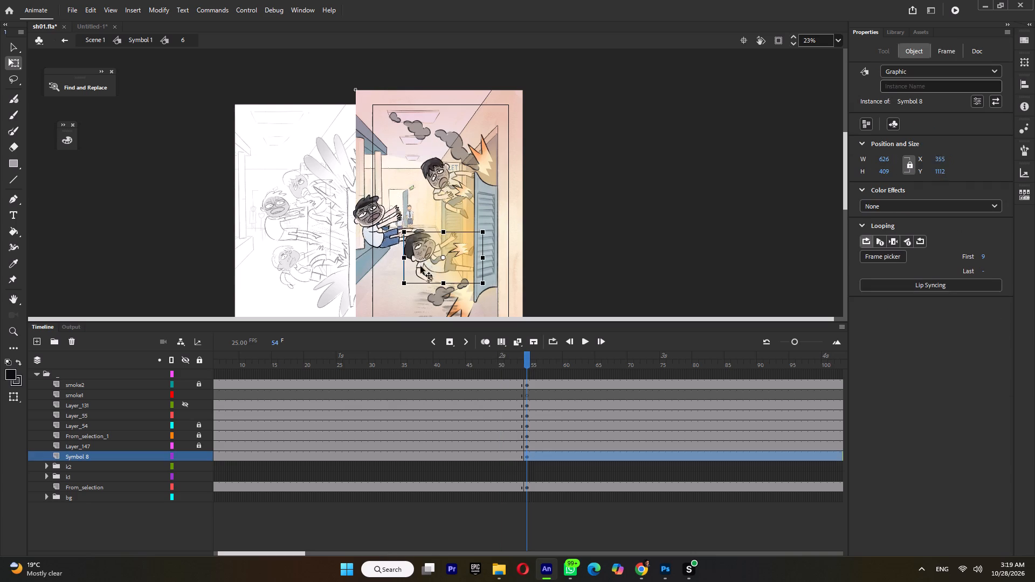
pyautogui.moveTo(420, 266); pyautogui.dragTo(392, 274)
pyautogui.moveTo(455, 247); pyautogui.dragTo(452, 239)
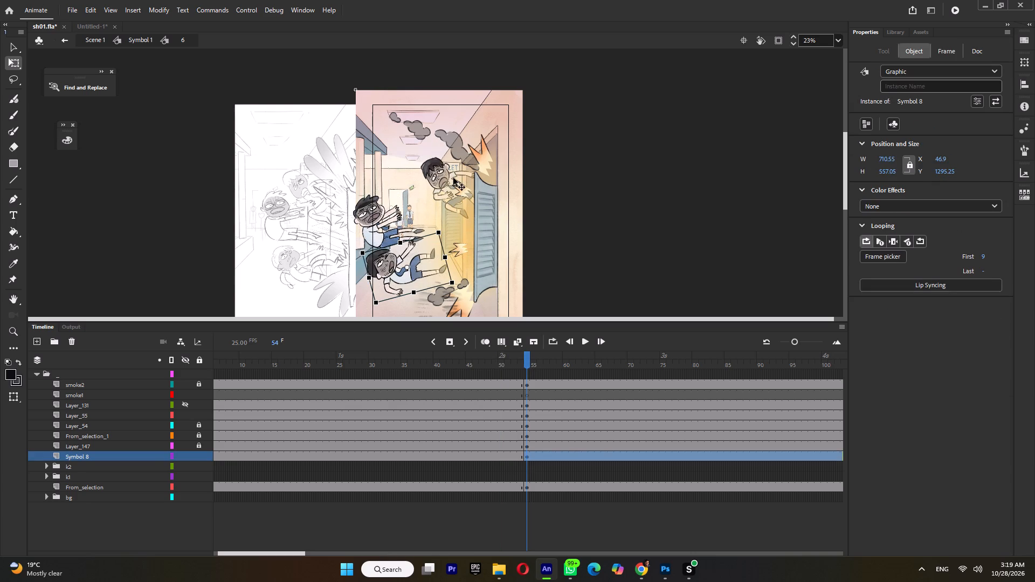
pyautogui.click(453, 178)
pyautogui.moveTo(444, 174); pyautogui.dragTo(415, 175)
pyautogui.moveTo(468, 163); pyautogui.dragTo(463, 156)
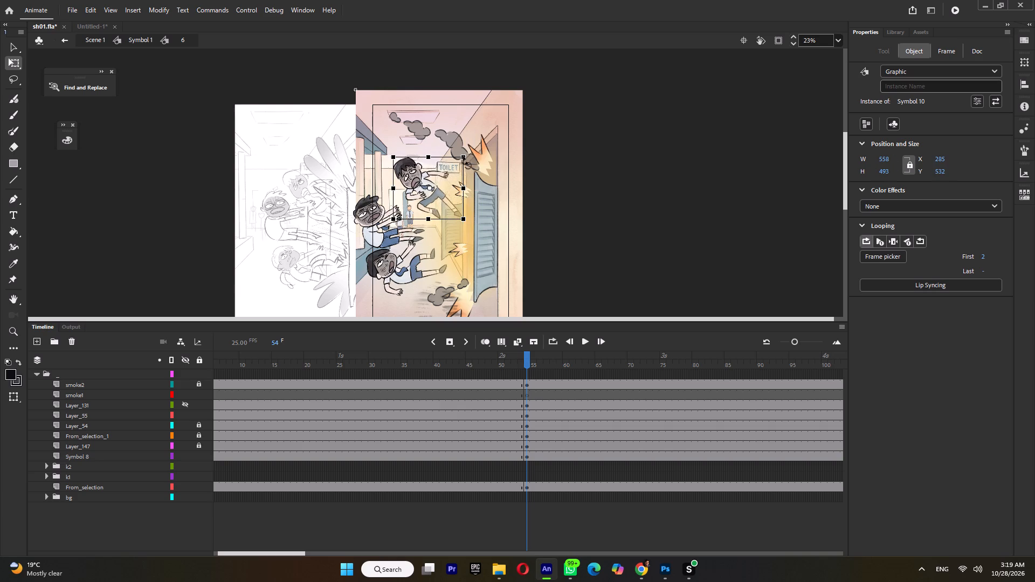
pyautogui.moveTo(463, 156); pyautogui.dragTo(453, 148)
pyautogui.moveTo(418, 184); pyautogui.dragTo(406, 178)
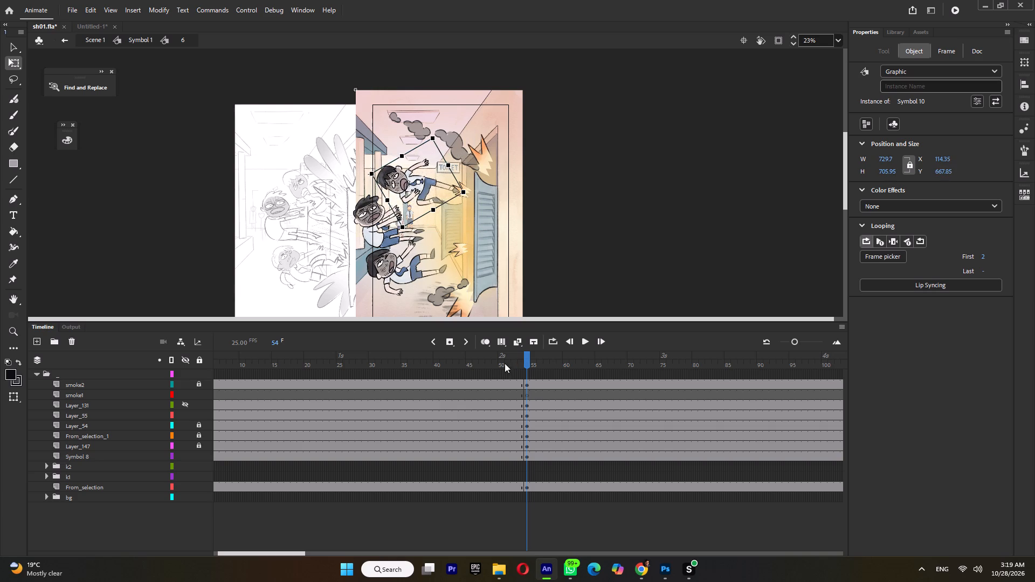
# Apply a classic tween to all layers between frame 1 and frame 54 and play the flight motion from the start.
pyautogui.doubleClick(503, 357)
pyautogui.hotkey('ctrl', 'm')
pyautogui.moveTo(477, 352); pyautogui.dragTo(185, 401)
pyautogui.press('Return')
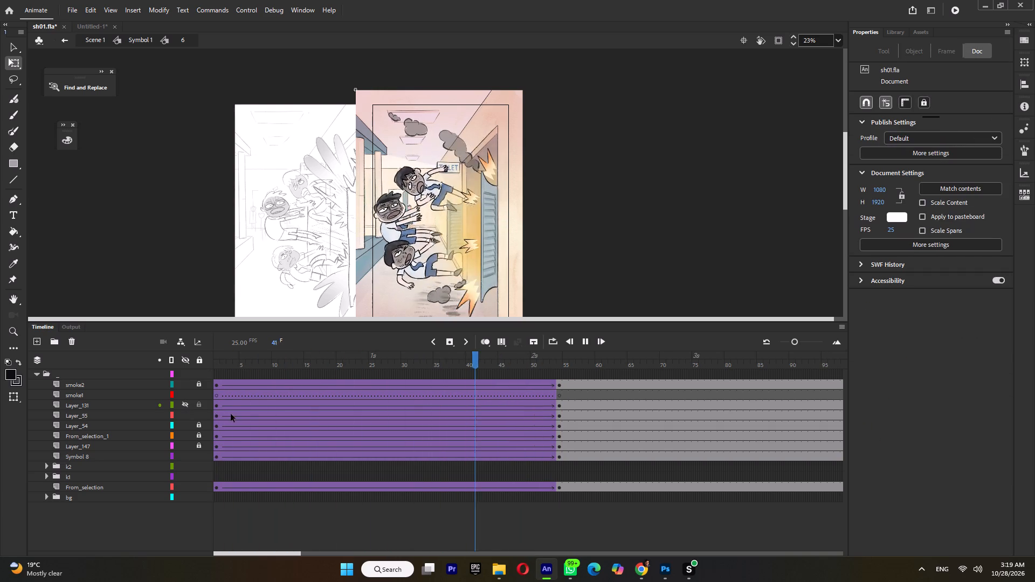
pyautogui.press('Return')
# Add keyframes at frame 5 on all layers and remove the tween from the frames before them.
pyautogui.moveTo(229, 358); pyautogui.dragTo(240, 359)
pyautogui.doubleClick(243, 359)
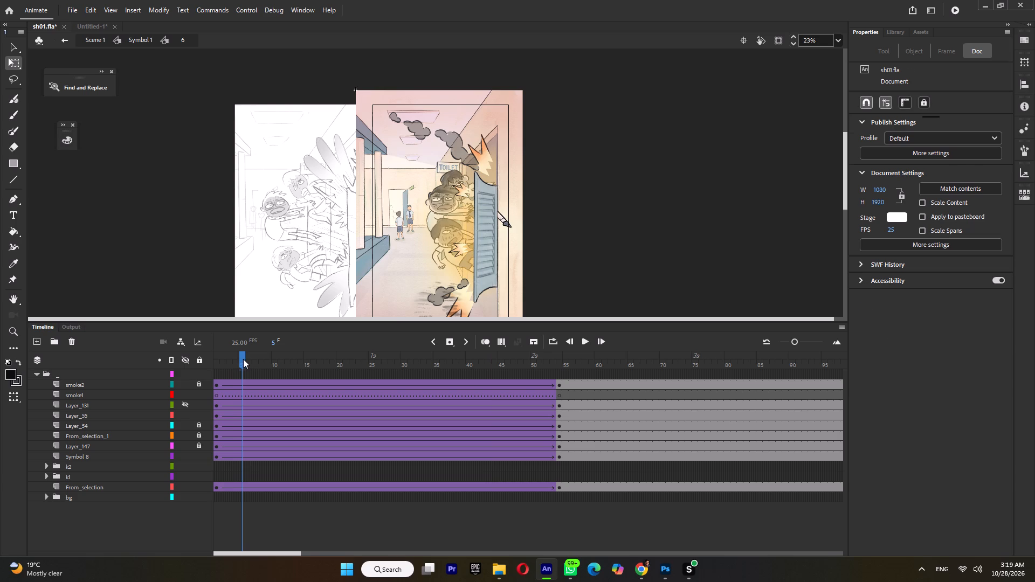
pyautogui.press('F6')
pyautogui.doubleClick(233, 356)
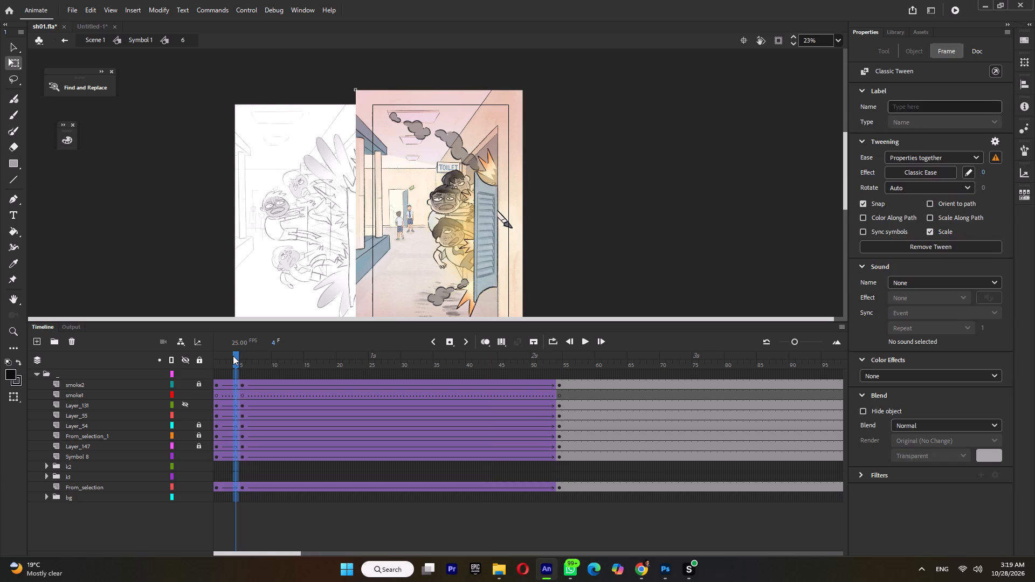
pyautogui.hotkey('ctrl', 'm')
# At frame 1, select all three boys and move them together back behind the large toilet door.
pyautogui.moveTo(225, 359); pyautogui.dragTo(199, 365)
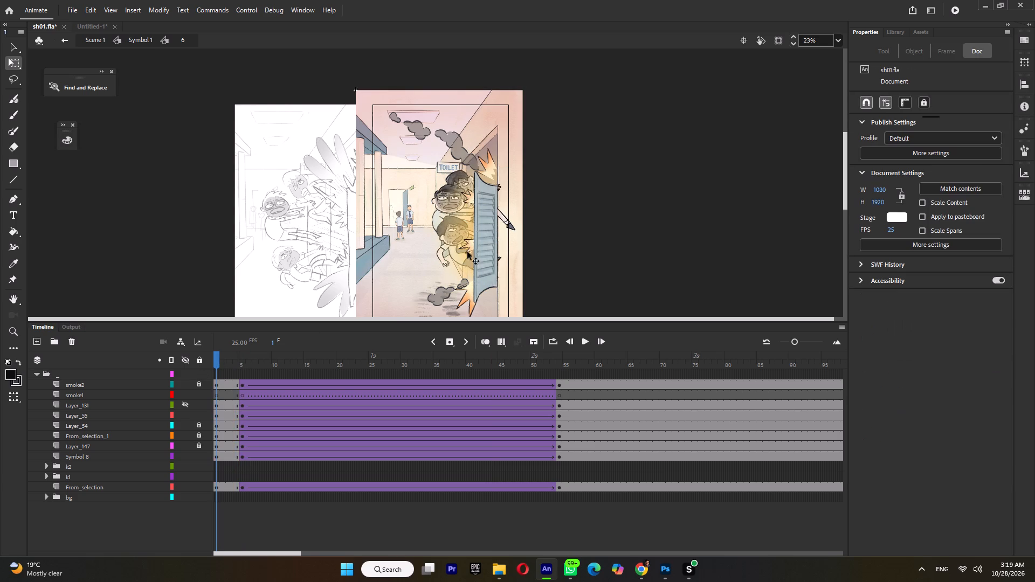
pyautogui.click(451, 246)
pyautogui.keyDown('shift'); pyautogui.click(445, 190); pyautogui.keyUp('shift')
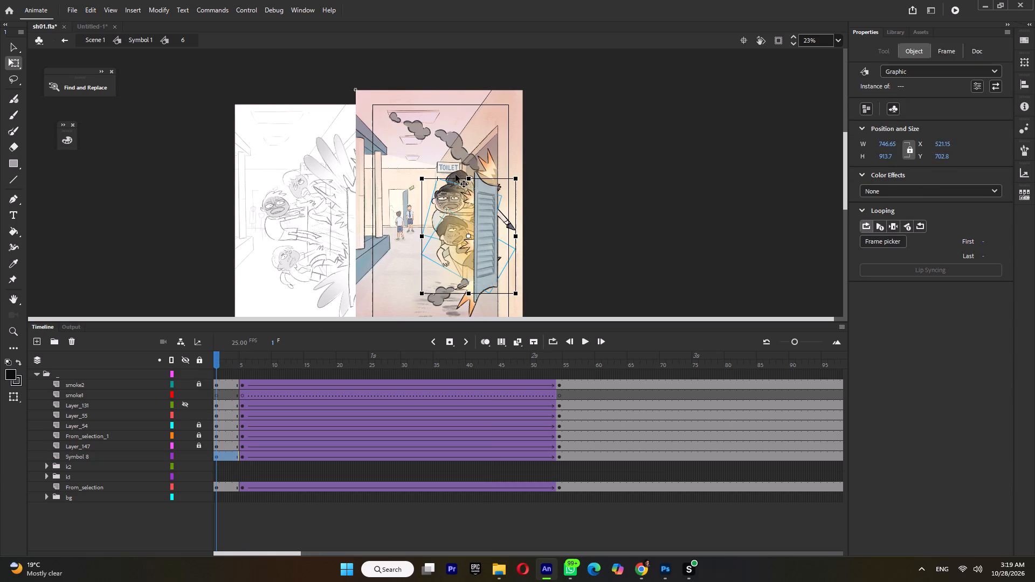
pyautogui.keyDown('shift'); pyautogui.click(456, 174); pyautogui.keyUp('shift')
pyautogui.moveTo(453, 193); pyautogui.dragTo(494, 200)
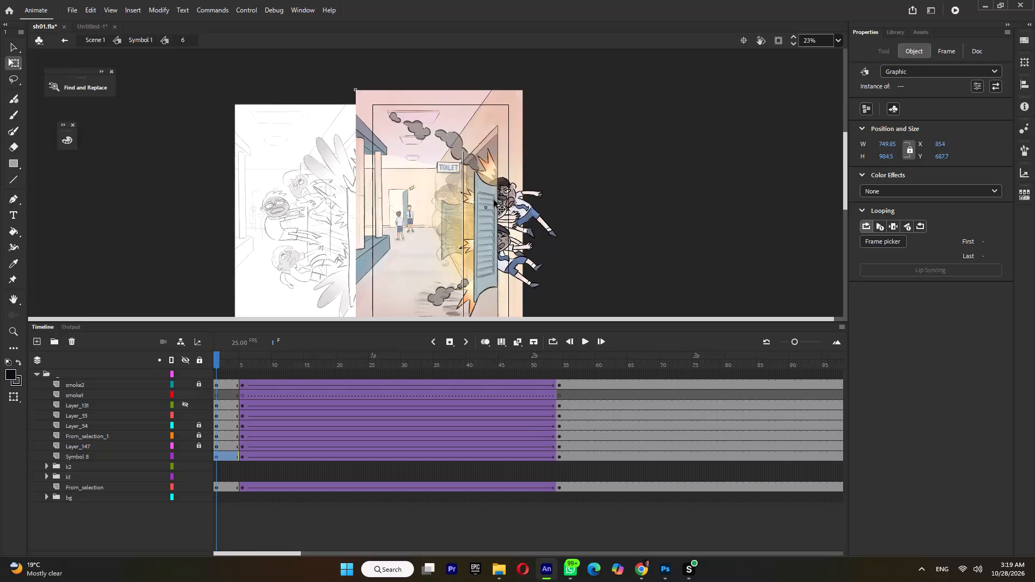
pyautogui.moveTo(494, 200); pyautogui.dragTo(490, 200)
pyautogui.click(629, 191)
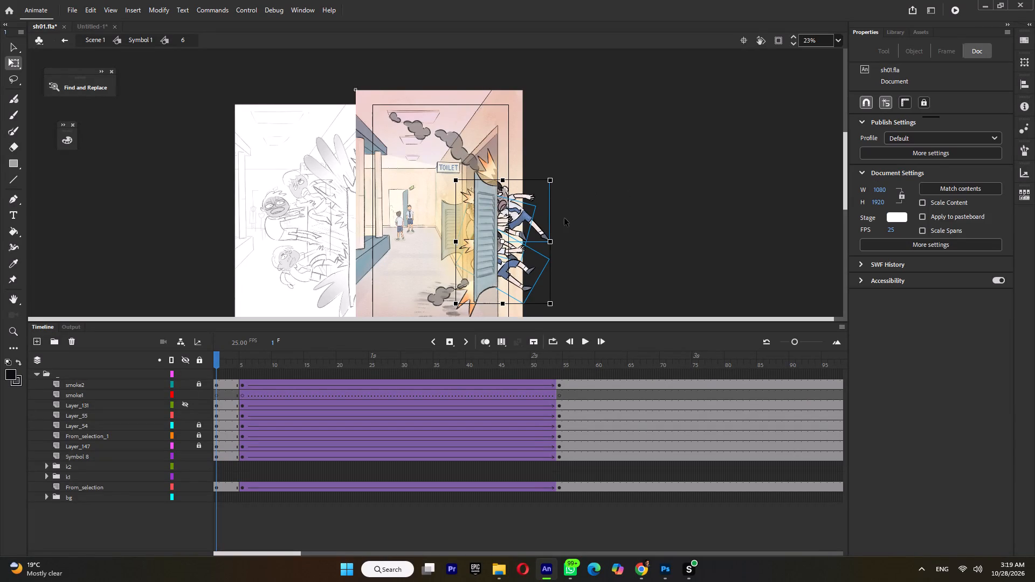
# Unlock smoke2, shift its frame 1 transformation point to the right edge and shrink the smoke to about 308 by 657 px.
pyautogui.click(458, 148)
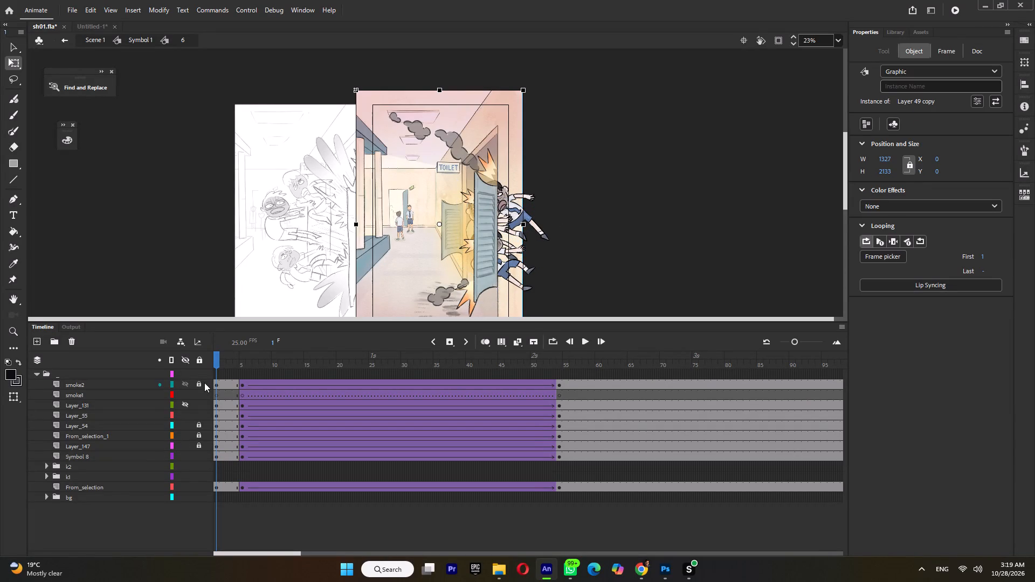
pyautogui.click(200, 384)
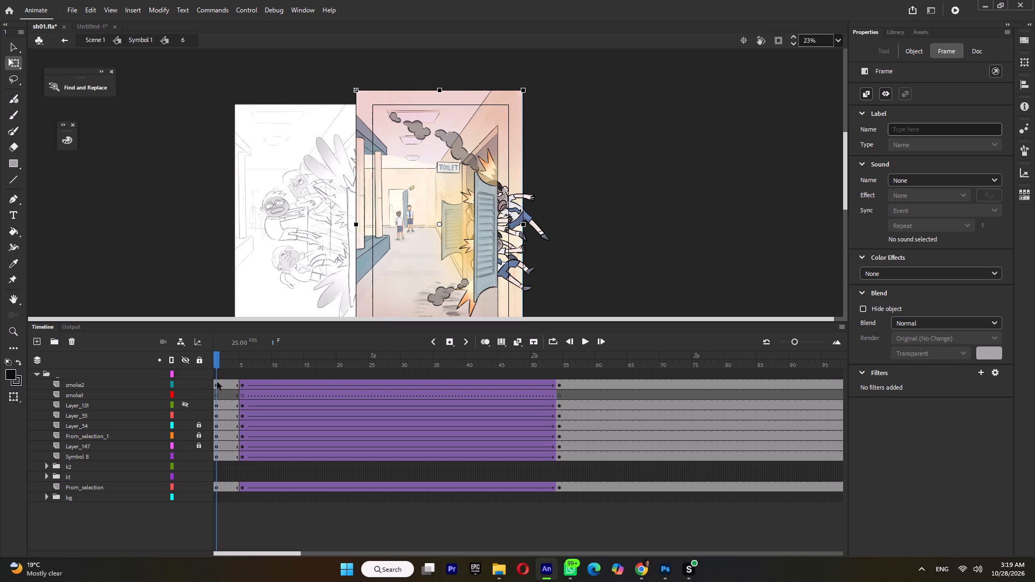
pyautogui.click(216, 382)
pyautogui.moveTo(436, 208); pyautogui.dragTo(437, 208)
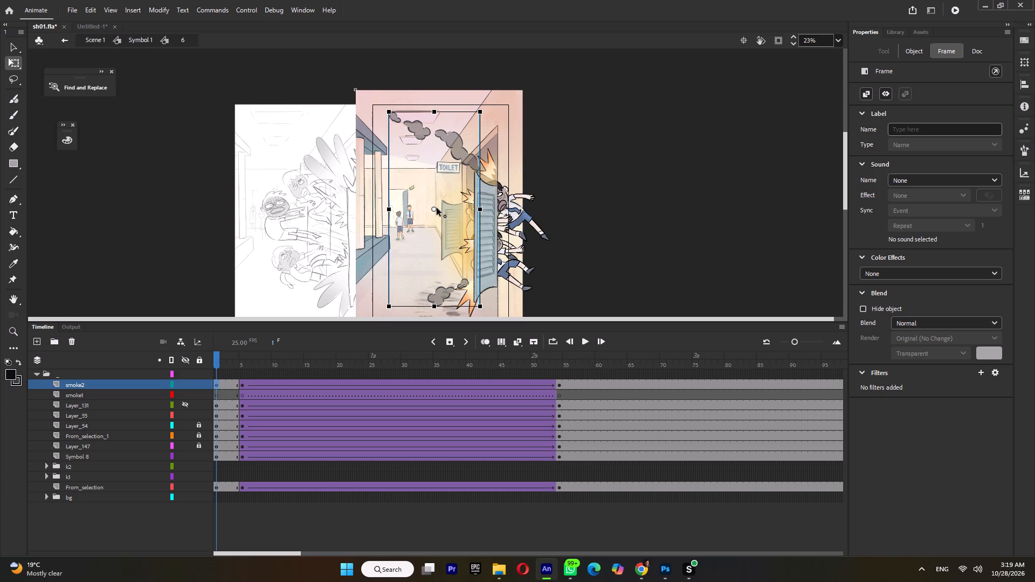
pyautogui.moveTo(437, 208); pyautogui.dragTo(479, 213)
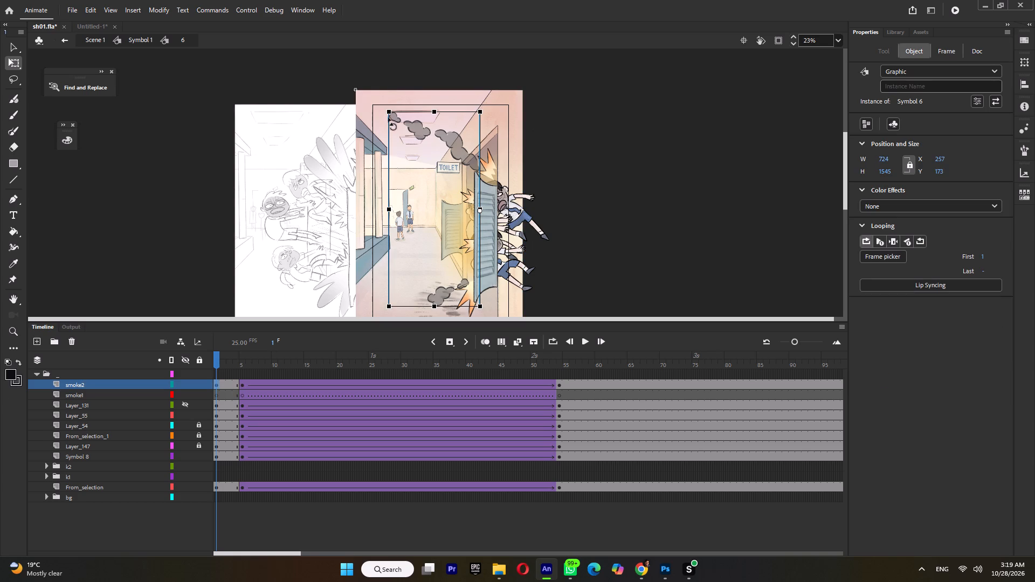
pyautogui.keyDown('shift'); pyautogui.moveTo(389, 113); pyautogui.dragTo(447, 150); pyautogui.keyUp('shift')
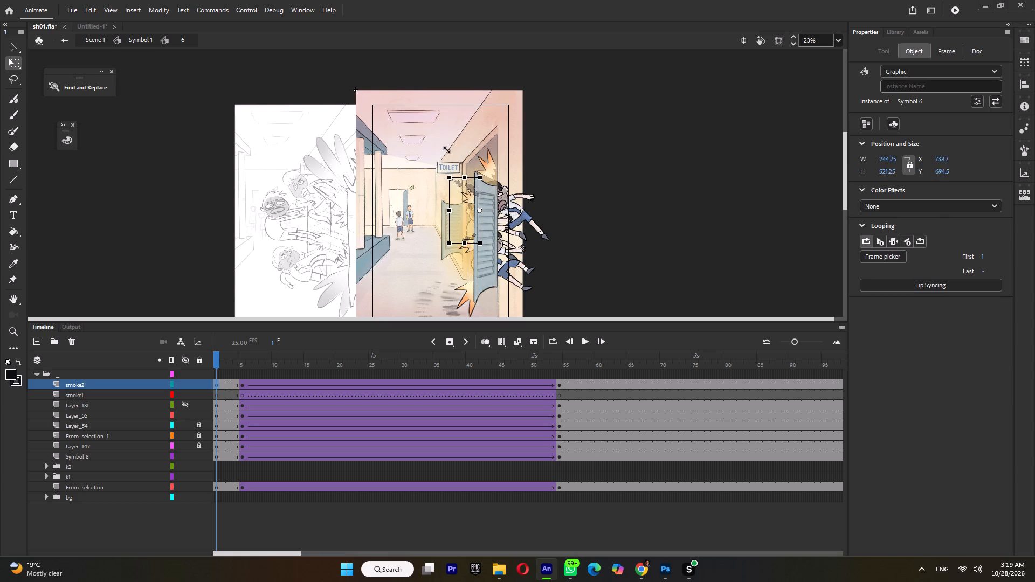
pyautogui.keyDown('shift'); pyautogui.moveTo(447, 150); pyautogui.dragTo(441, 138); pyautogui.keyUp('shift')
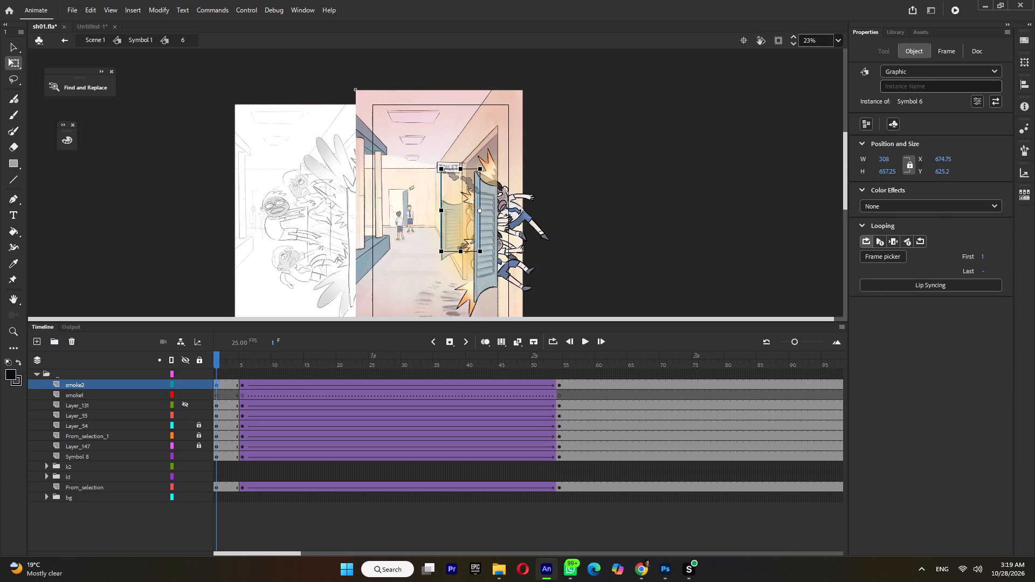
# Unlock From_selection_1 and Layer_147, keep Layer_54 locked, and toggle the three layers' visibility to identify their artwork.
pyautogui.moveTo(199, 422); pyautogui.dragTo(199, 443)
pyautogui.click(222, 427)
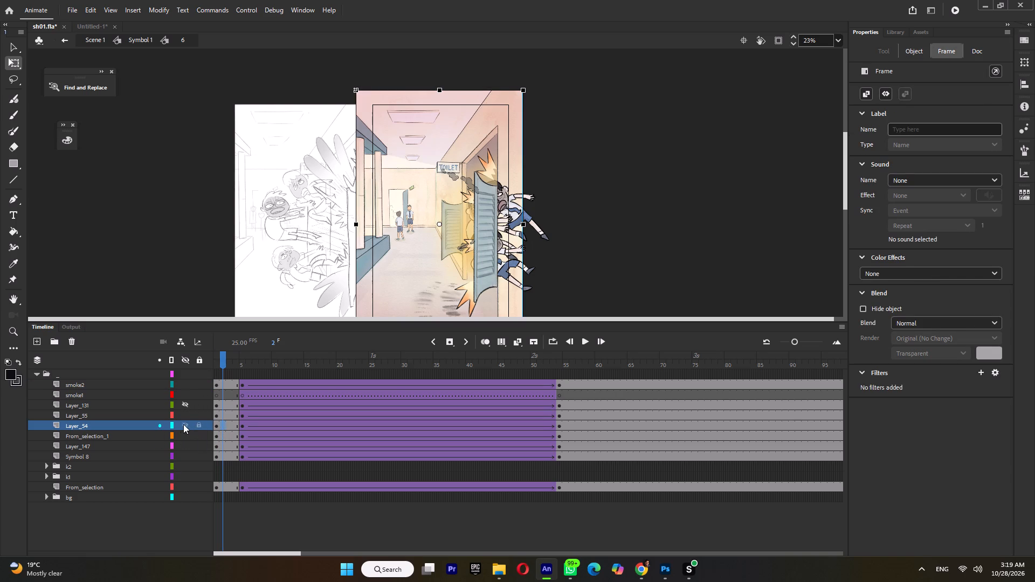
pyautogui.click(180, 425)
pyautogui.click(183, 425)
pyautogui.click(185, 424)
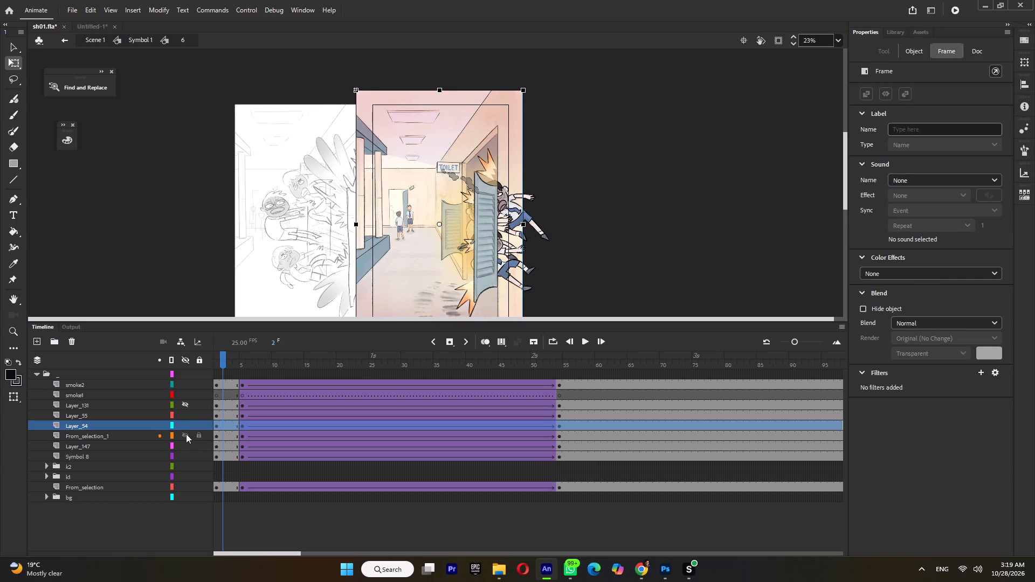
pyautogui.click(200, 426)
pyautogui.click(182, 439)
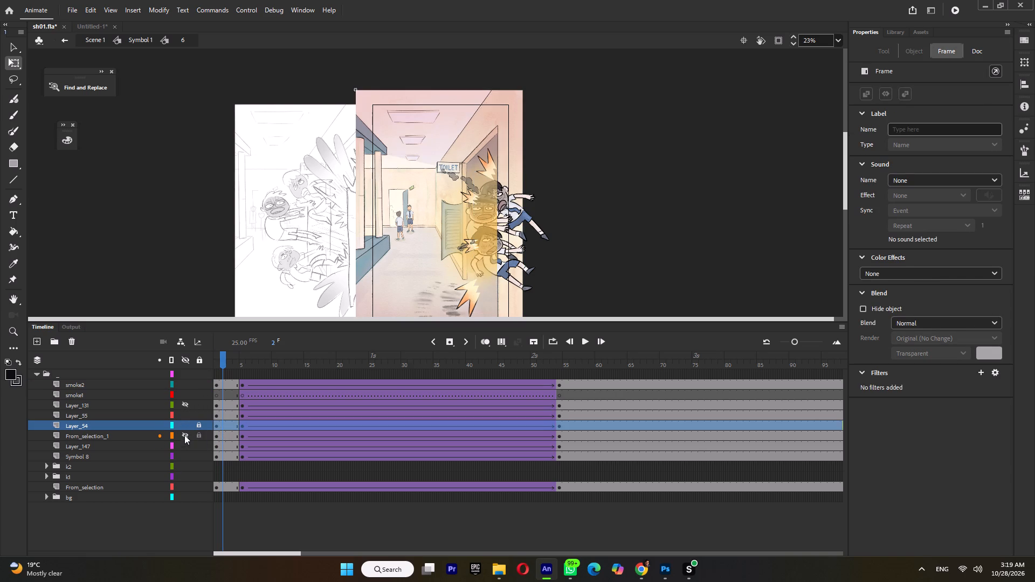
pyautogui.click(184, 435)
pyautogui.click(185, 446)
pyautogui.click(185, 446)
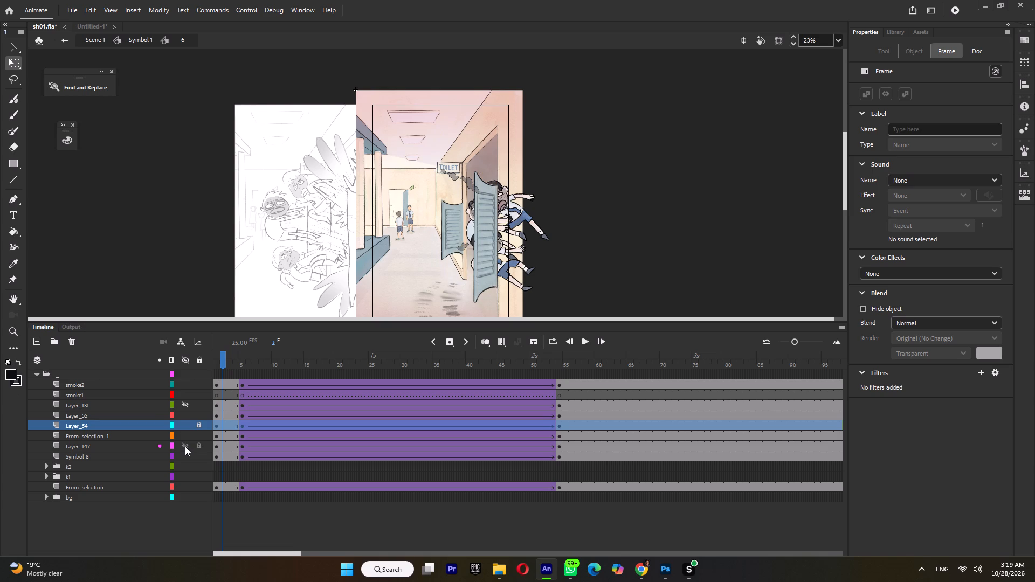
# At frame 1, shift the Layer_147 burst's transformation point to its right edge and shrink the burst to about 444 by 819 px.
pyautogui.click(216, 446)
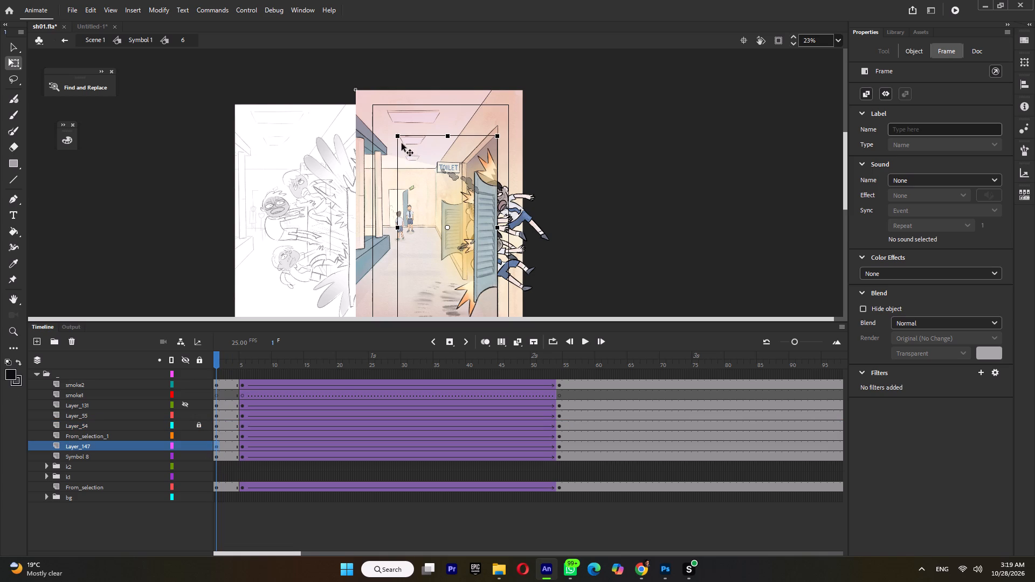
pyautogui.moveTo(448, 228); pyautogui.dragTo(496, 227)
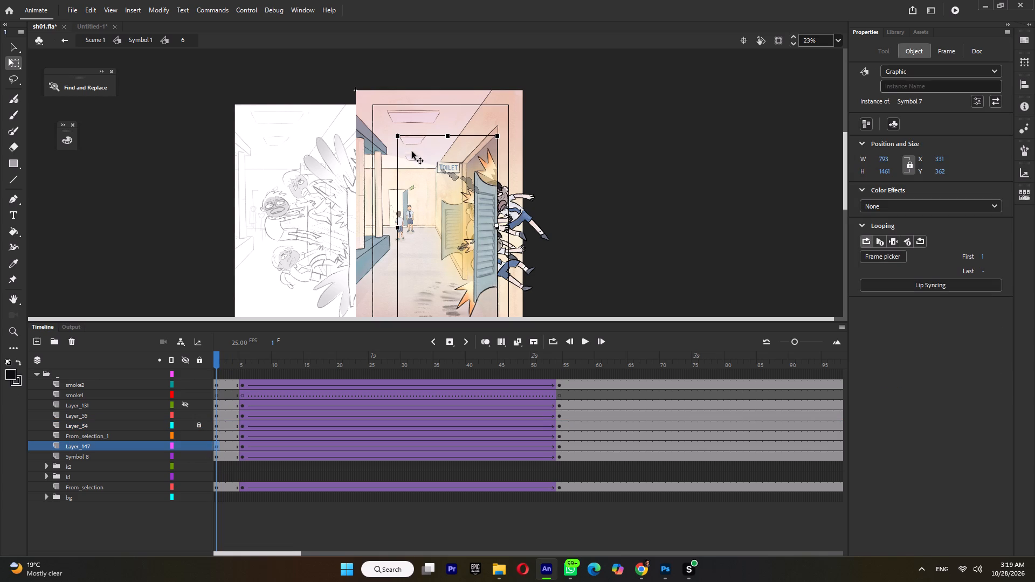
pyautogui.keyDown('shift'); pyautogui.moveTo(404, 137); pyautogui.dragTo(427, 151); pyautogui.keyUp('shift')
pyautogui.hotkey('ctrl', 'z')
pyautogui.keyDown('shift'); pyautogui.moveTo(399, 137); pyautogui.dragTo(444, 162); pyautogui.keyUp('shift')
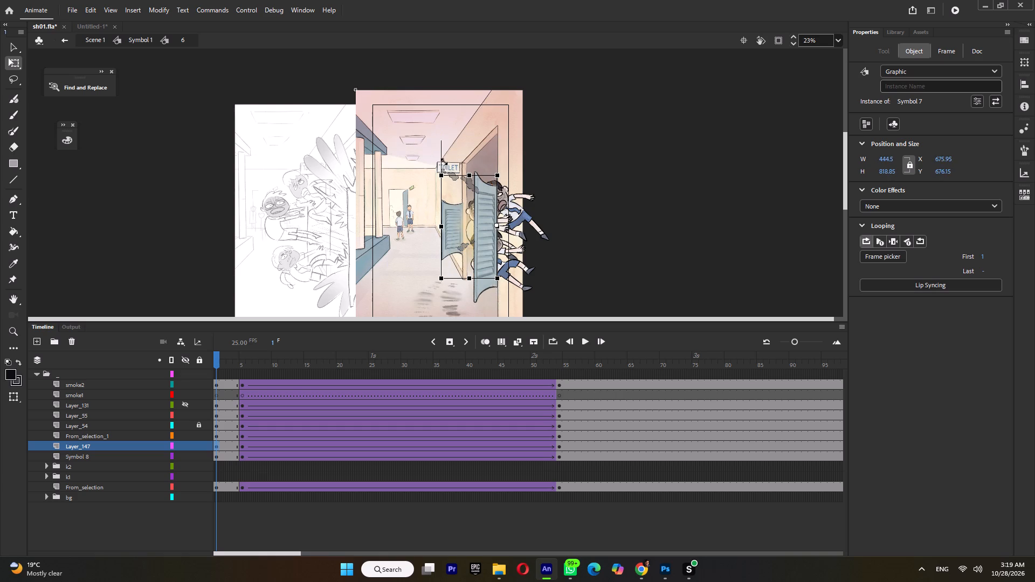
pyautogui.keyDown('shift'); pyautogui.moveTo(444, 162); pyautogui.dragTo(445, 162); pyautogui.keyUp('shift')
# Unlock Layer_54, then shift the large door's transformation point to its right edge and widen the door to about 218 px.
pyautogui.click(481, 251)
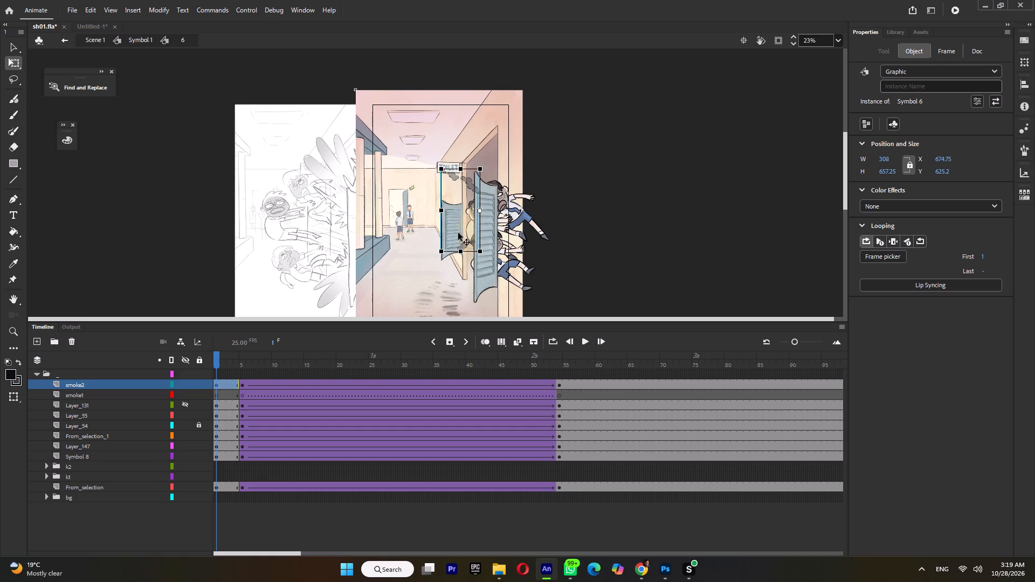
pyautogui.click(198, 422)
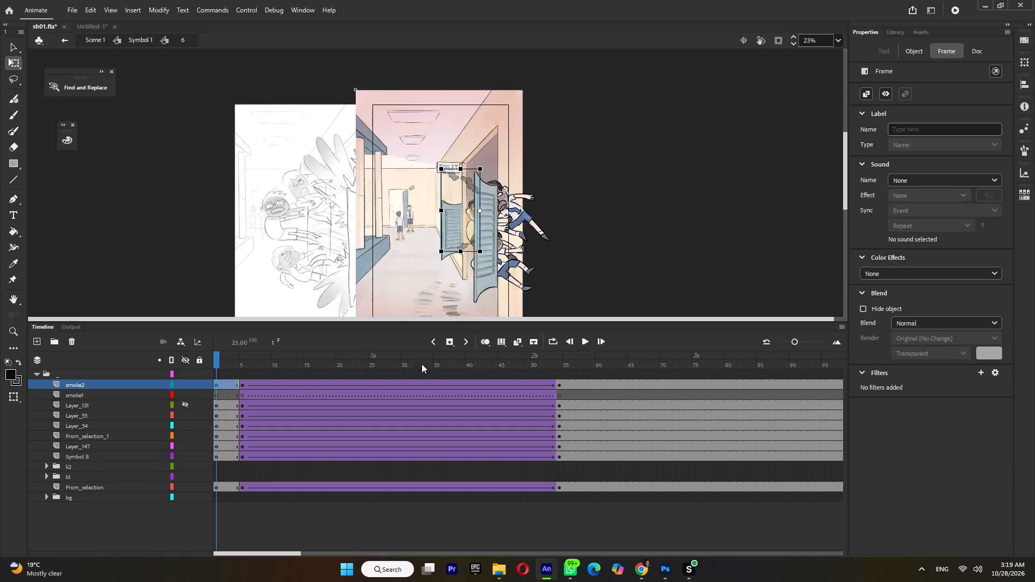
pyautogui.click(484, 230)
pyautogui.click(483, 265)
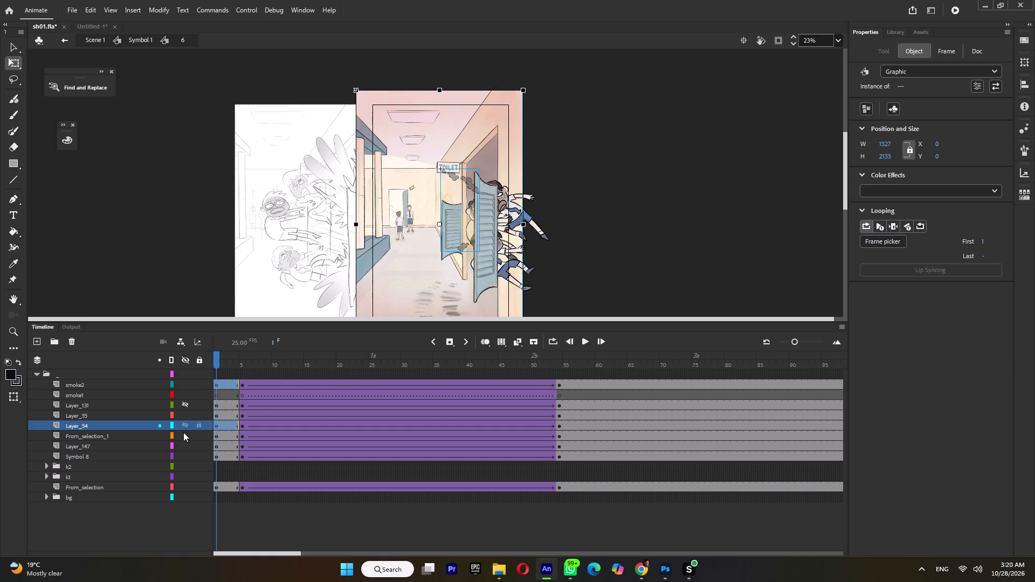
pyautogui.click(103, 424)
pyautogui.click(103, 436)
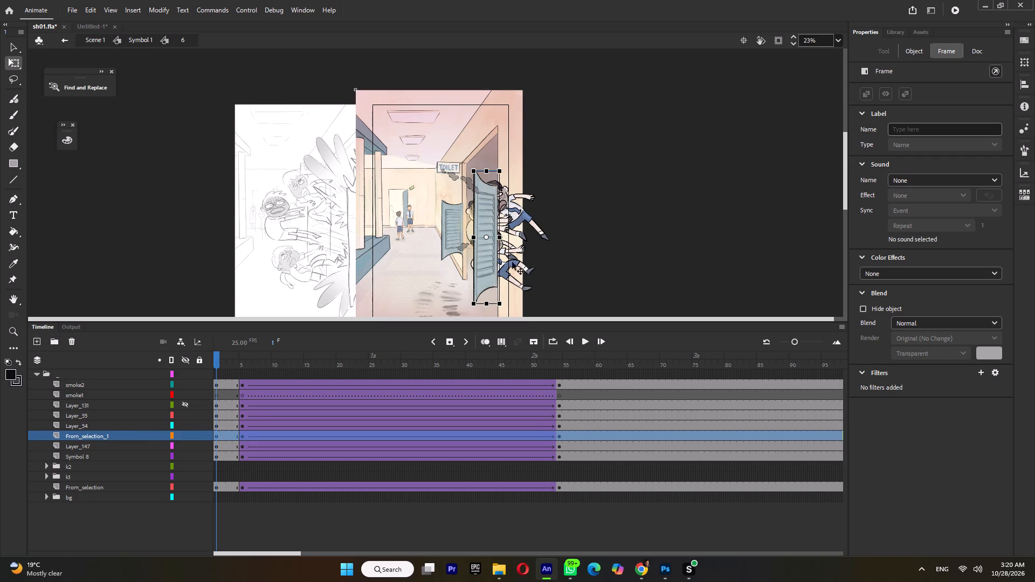
pyautogui.moveTo(486, 237); pyautogui.dragTo(499, 237)
pyautogui.click(475, 239)
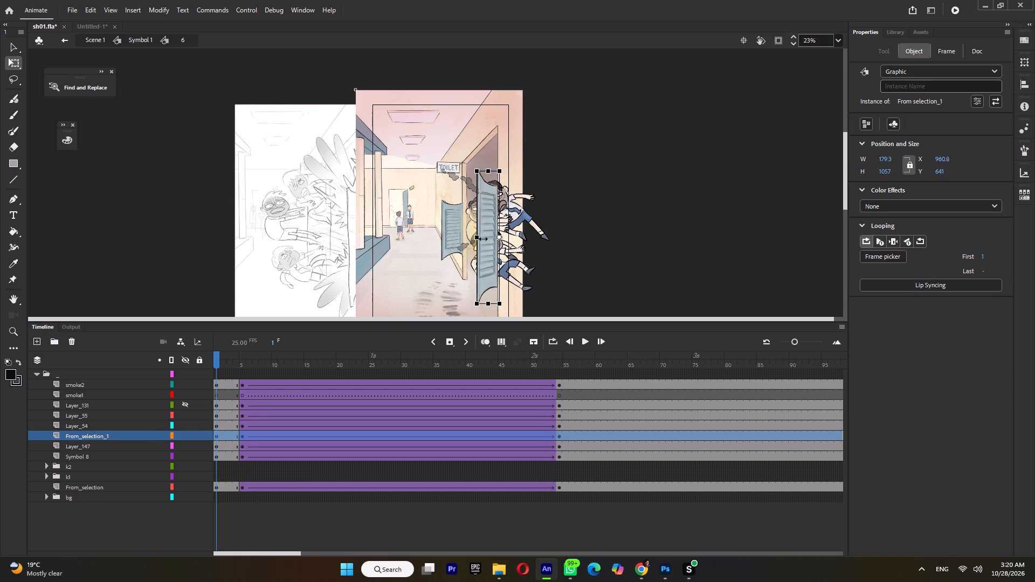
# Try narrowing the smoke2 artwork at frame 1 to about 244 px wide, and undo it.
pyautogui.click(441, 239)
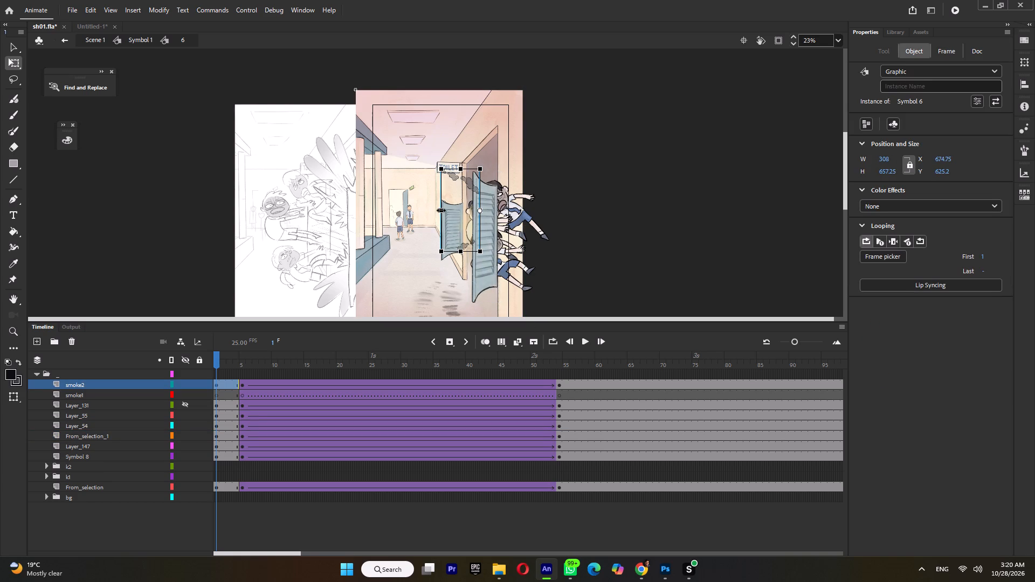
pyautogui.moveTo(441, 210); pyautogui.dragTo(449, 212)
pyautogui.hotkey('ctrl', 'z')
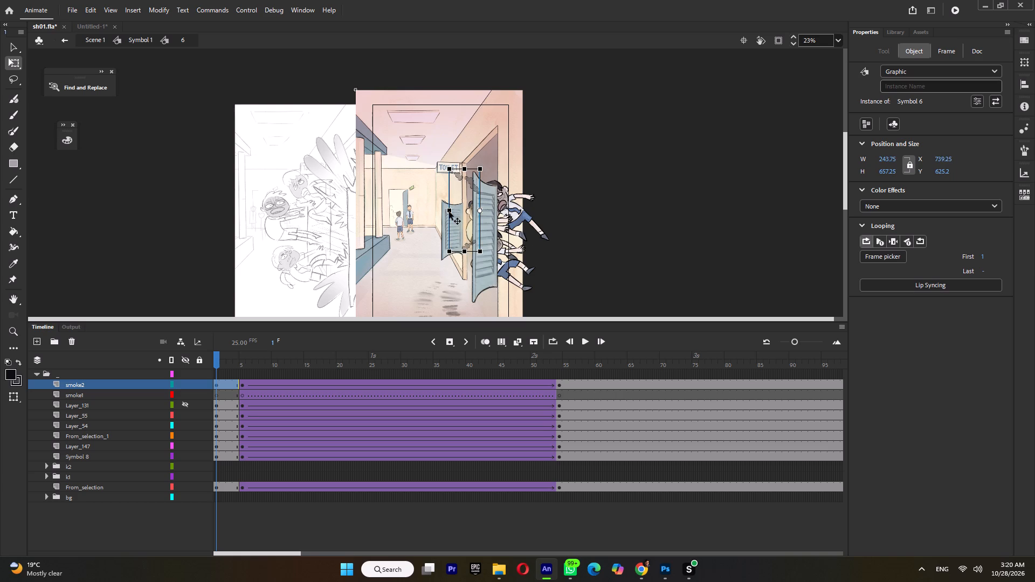
# Go back to Symbol 1 and repeatedly play the cut into the explosion shot, starting a few frames before frame 138.
pyautogui.keyDown('ctrl'); pyautogui.doubleClick(588, 224); pyautogui.keyUp('ctrl')
pyautogui.keyDown('ctrl'); pyautogui.scroll(-4, 588, 224); pyautogui.keyUp('ctrl')
pyautogui.press('Return')
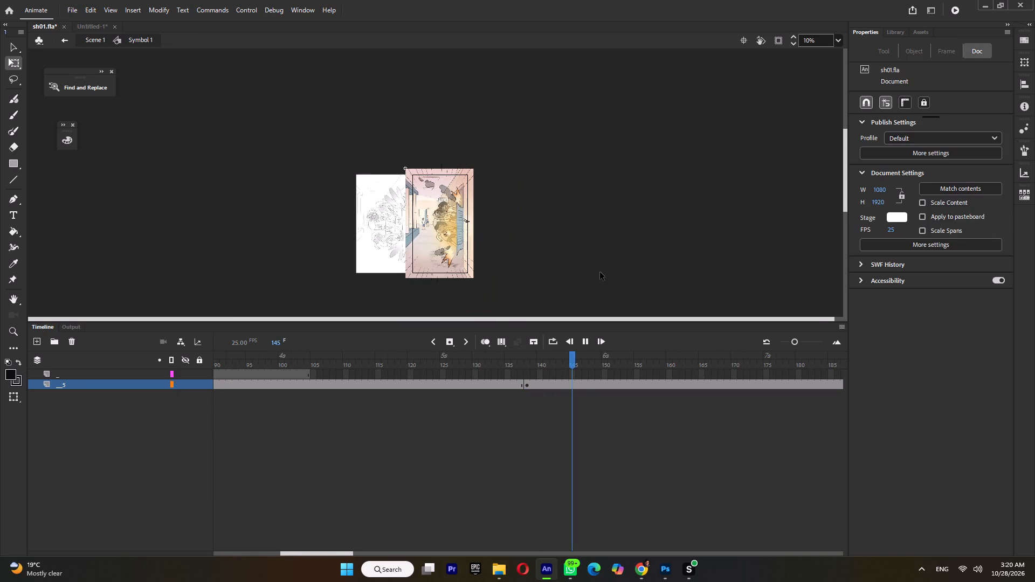
pyautogui.press('Return')
pyautogui.click(487, 366)
pyautogui.press('Return')
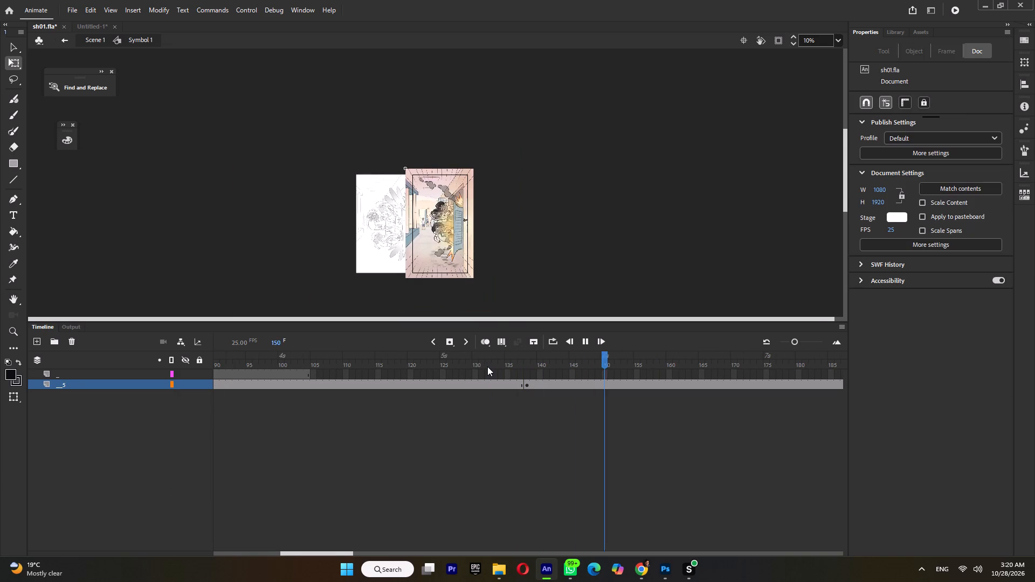
pyautogui.click(487, 366)
pyautogui.press('Return')
pyautogui.click(487, 366)
pyautogui.press('Return')
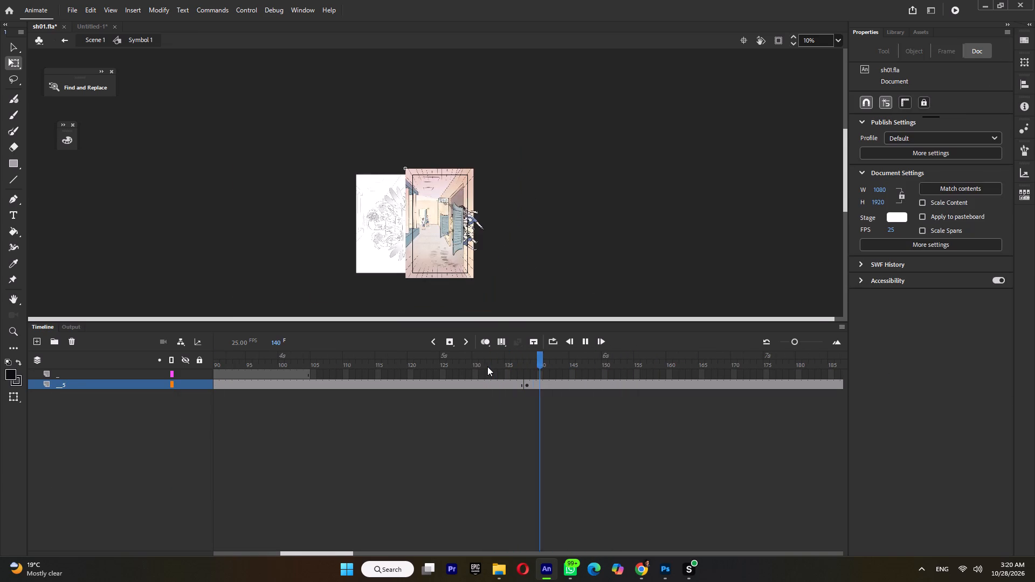
pyautogui.moveTo(487, 366); pyautogui.dragTo(506, 380)
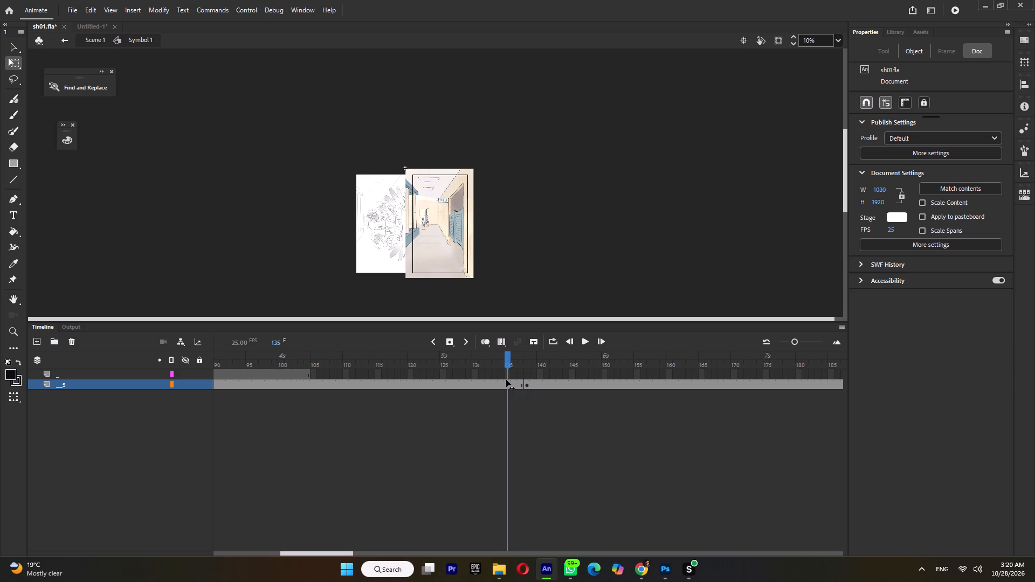
pyautogui.moveTo(506, 380); pyautogui.dragTo(526, 386)
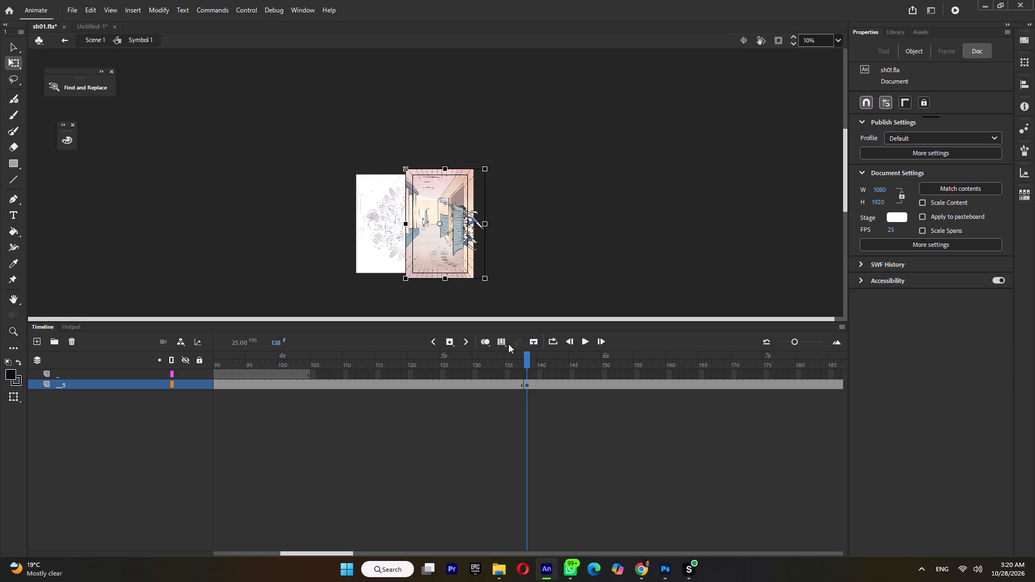
# Reopen symbol 6 from frame 138, identify the boys' and small door's layers, and add a new layer above Symbol 8.
pyautogui.click(465, 226)
pyautogui.keyDown('ctrl'); pyautogui.scroll(3, 465, 226); pyautogui.keyUp('ctrl')
pyautogui.doubleClick(461, 247)
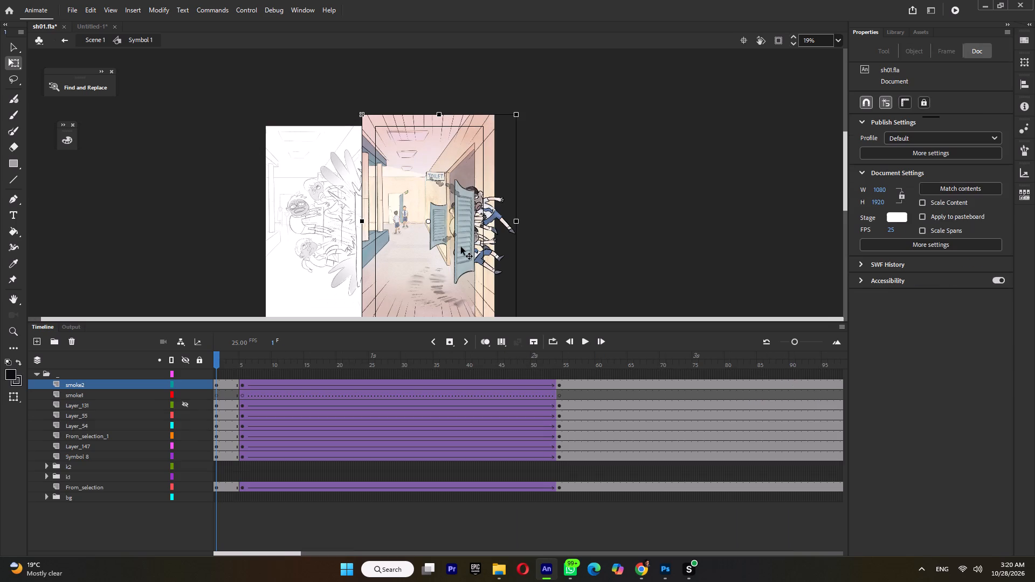
pyautogui.scroll(-4, 238, 437)
pyautogui.click(66, 466)
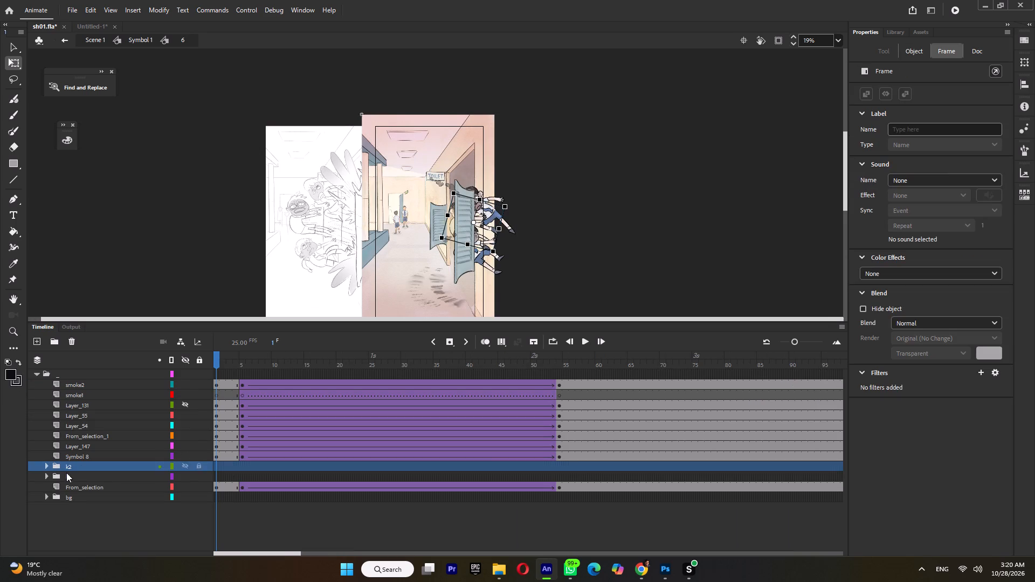
pyautogui.click(68, 479)
pyautogui.click(71, 489)
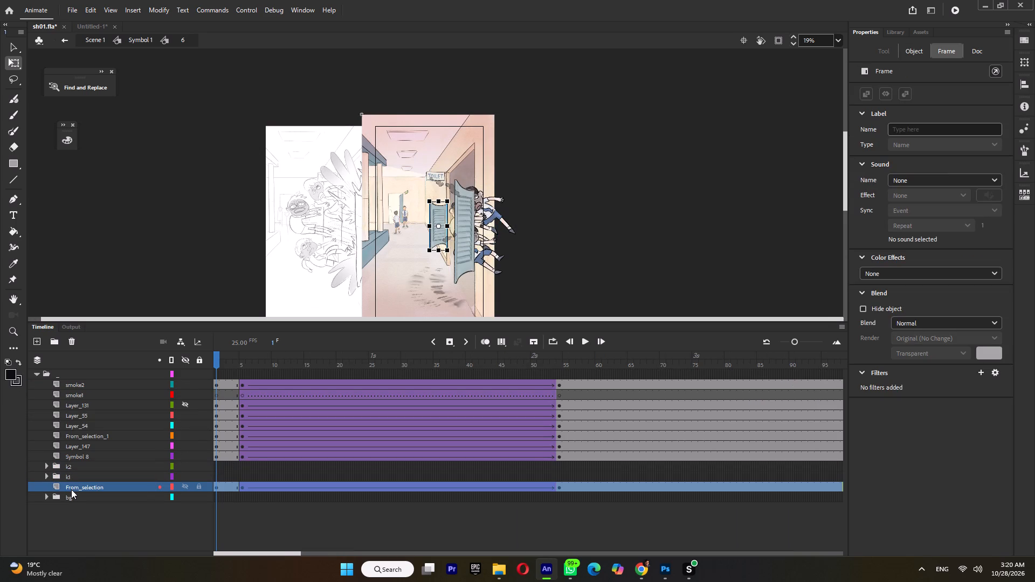
pyautogui.click(71, 481)
pyautogui.click(76, 465)
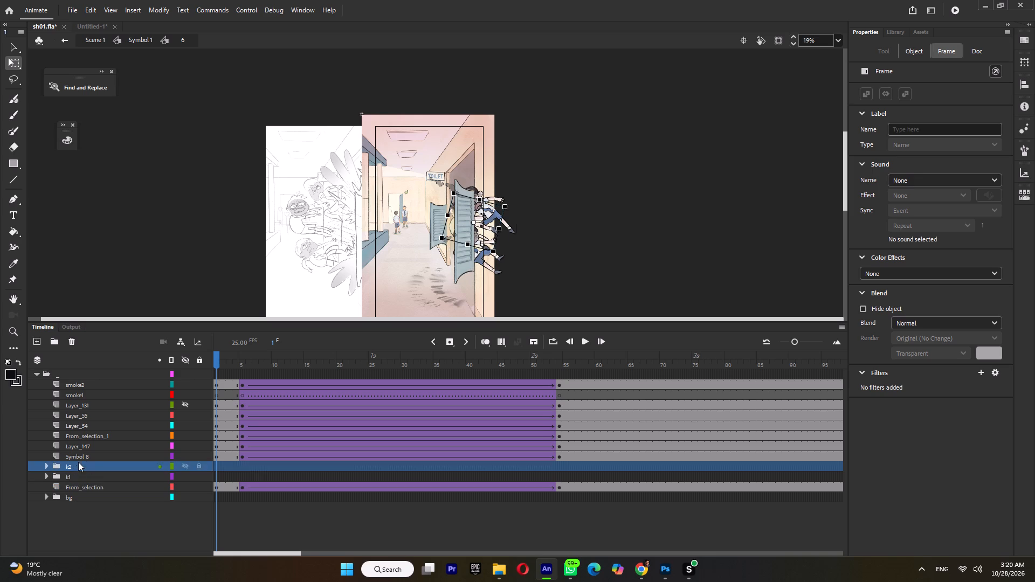
pyautogui.click(81, 454)
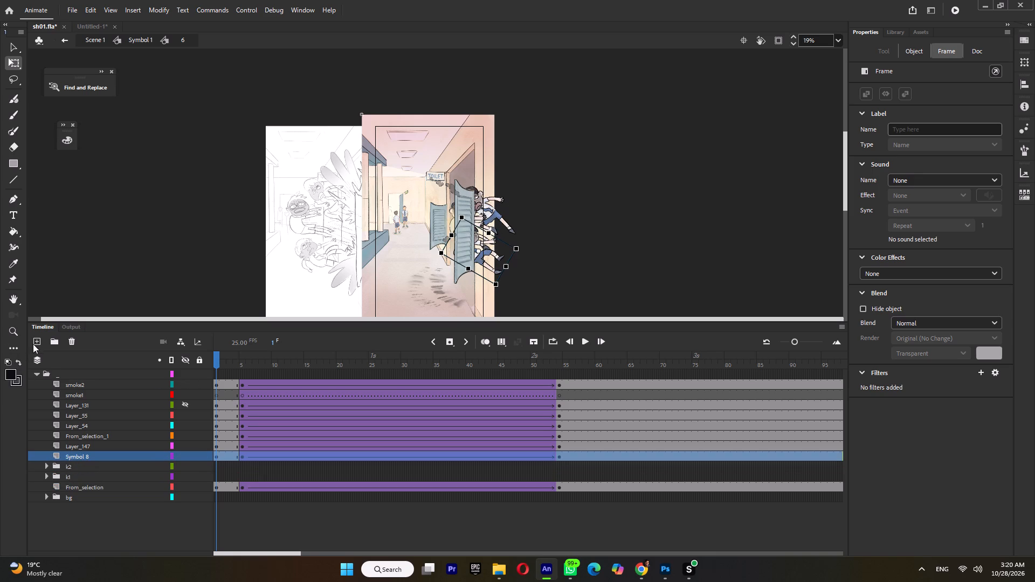
pyautogui.click(33, 342)
# Move Layer_124_copy out of folder k2 and Layer_126_copy out of folder k1, placing both directly below Symbol 8.
pyautogui.click(45, 473)
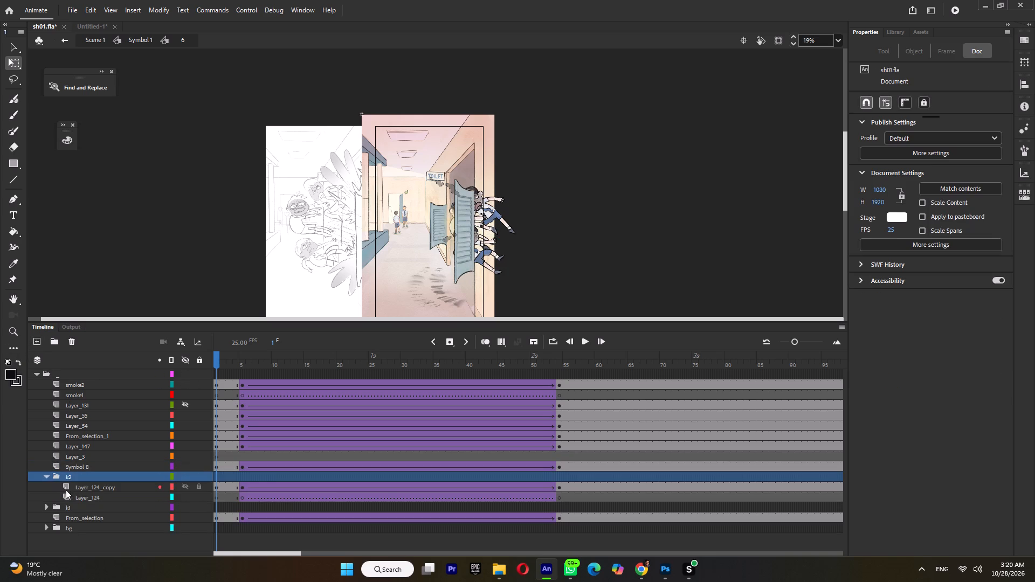
pyautogui.click(80, 489)
pyautogui.moveTo(89, 487); pyautogui.dragTo(89, 470)
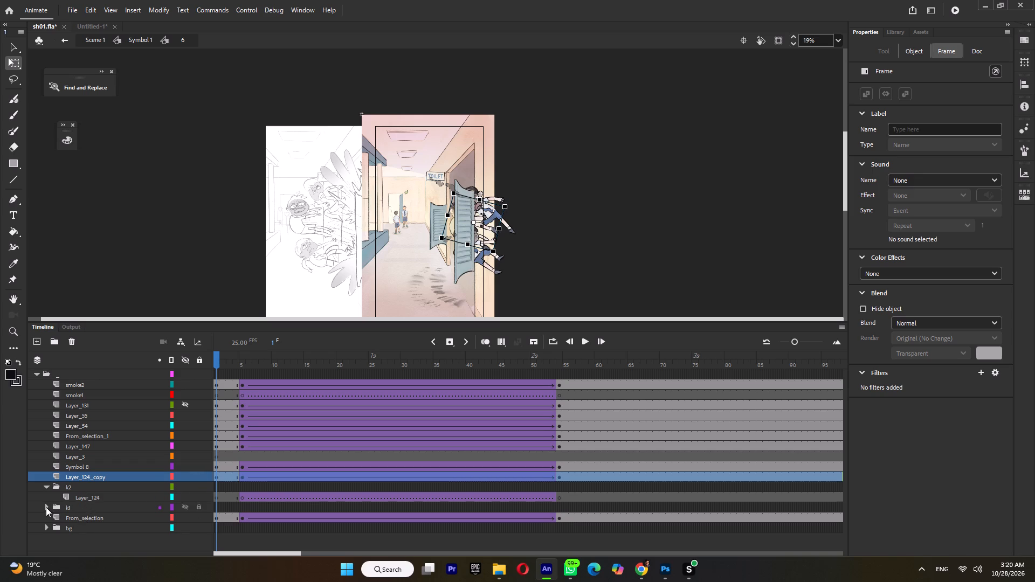
pyautogui.click(46, 507)
pyautogui.click(89, 519)
pyautogui.moveTo(95, 517); pyautogui.dragTo(96, 493)
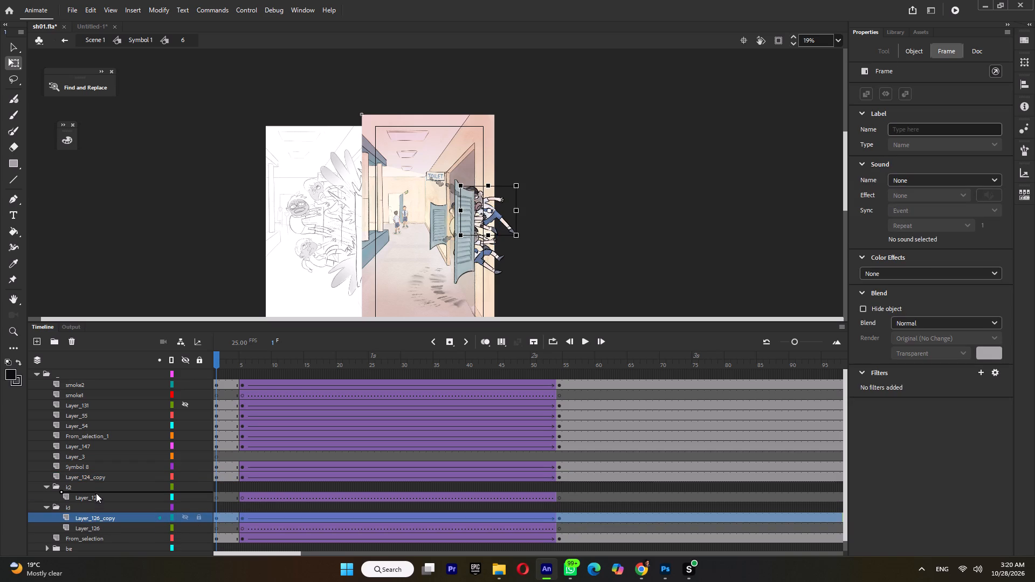
pyautogui.moveTo(96, 493); pyautogui.dragTo(97, 480)
# Add a layer above Symbol 8, draw a filled rectangle over the corridor up to the large door's outer edge, and make it a mask.
pyautogui.click(90, 462)
pyautogui.click(87, 473)
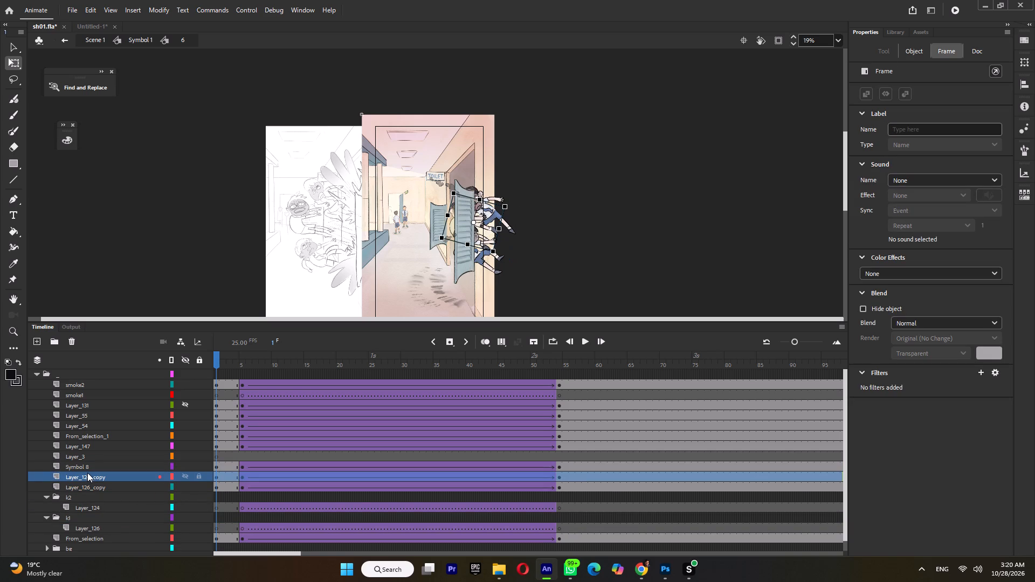
pyautogui.click(87, 488)
pyautogui.click(86, 463)
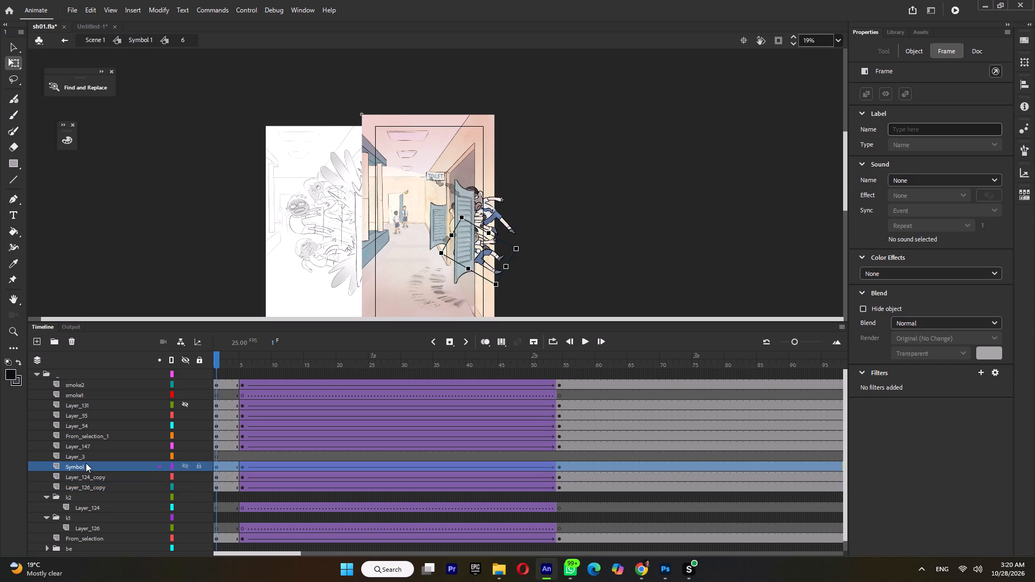
pyautogui.click(37, 343)
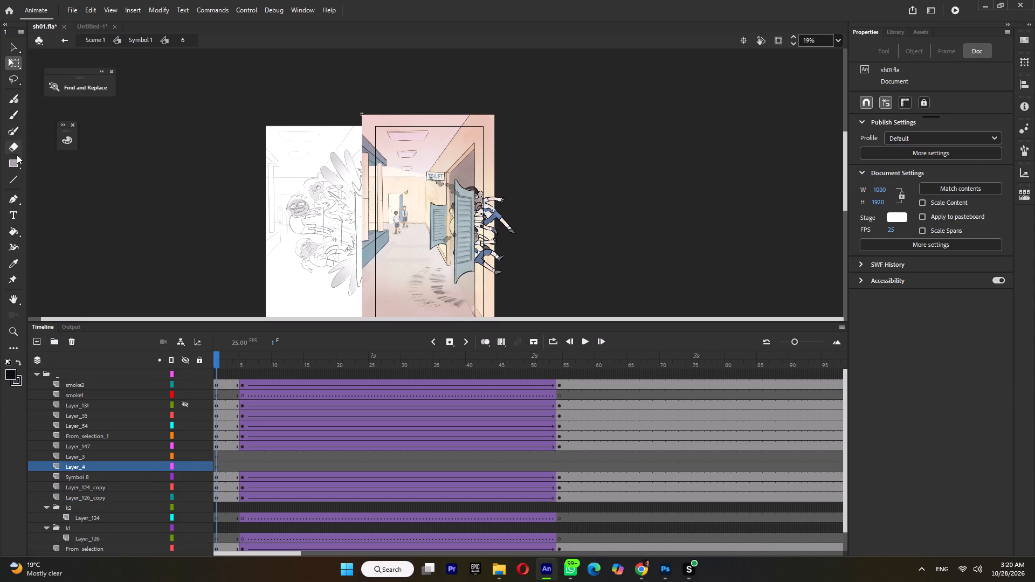
pyautogui.click(16, 161)
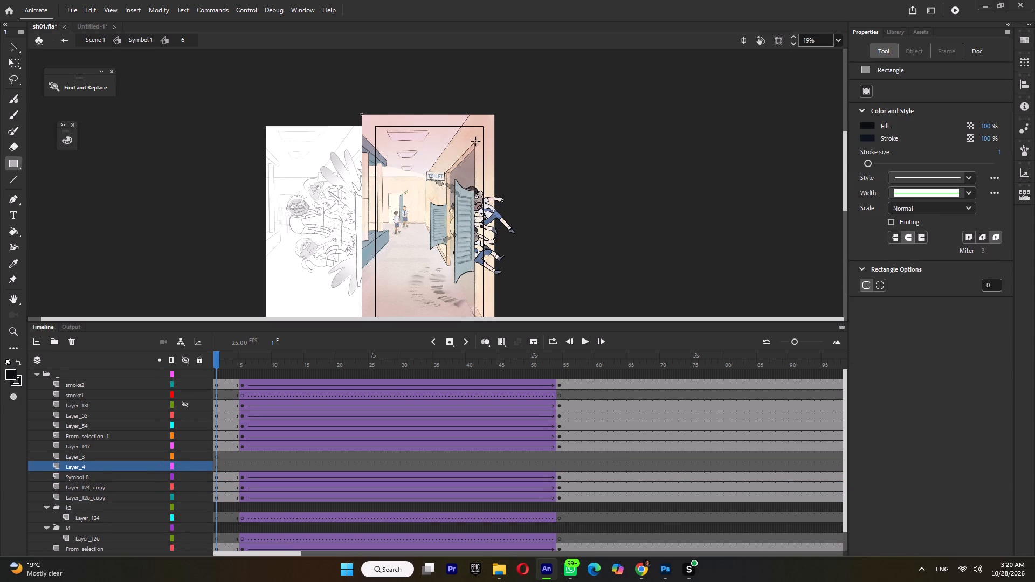
pyautogui.moveTo(475, 141); pyautogui.dragTo(351, 328)
pyautogui.rightClick(107, 462)
pyautogui.click(151, 344)
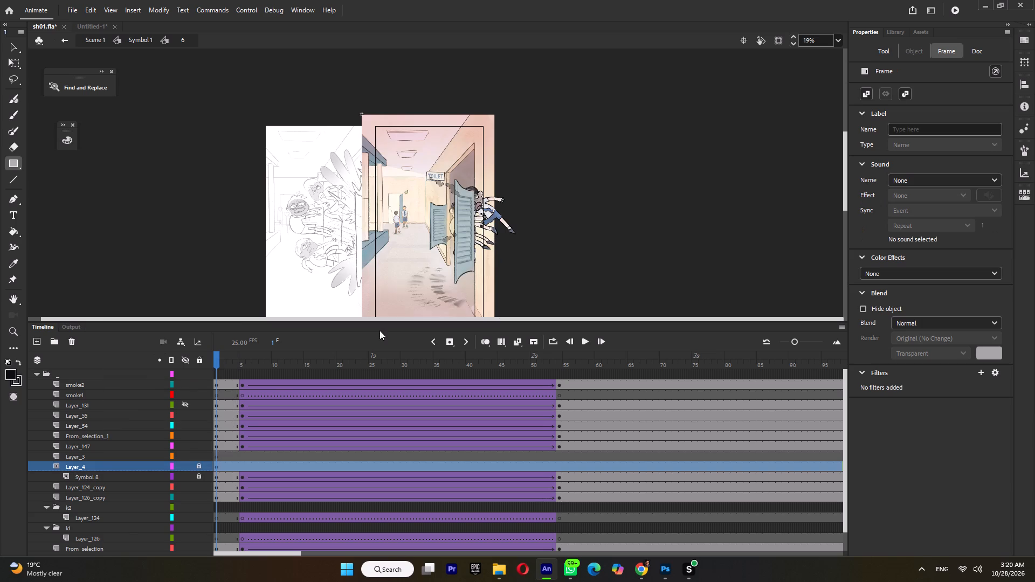
# After checking the masked boy in Symbol 1, nest Layer_124_copy and Layer_126_copy under the same mask in symbol 6 and lock both.
pyautogui.keyDown('ctrl'); pyautogui.doubleClick(586, 235); pyautogui.keyUp('ctrl')
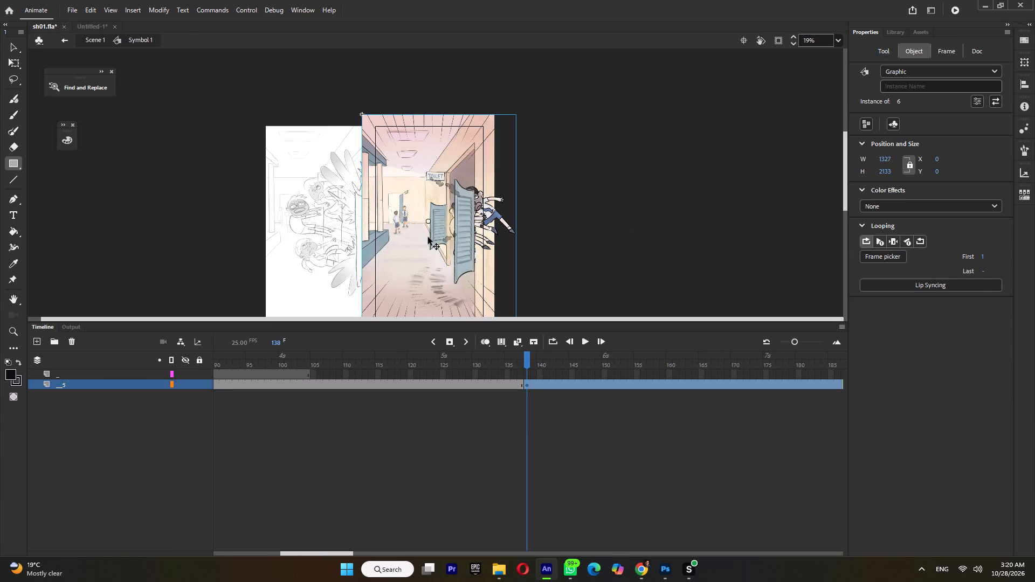
pyautogui.keyDown('ctrl'); pyautogui.doubleClick(418, 168); pyautogui.keyUp('ctrl')
pyautogui.click(80, 486)
pyautogui.moveTo(78, 489); pyautogui.dragTo(83, 483)
pyautogui.click(79, 497)
pyautogui.moveTo(67, 498); pyautogui.dragTo(74, 493)
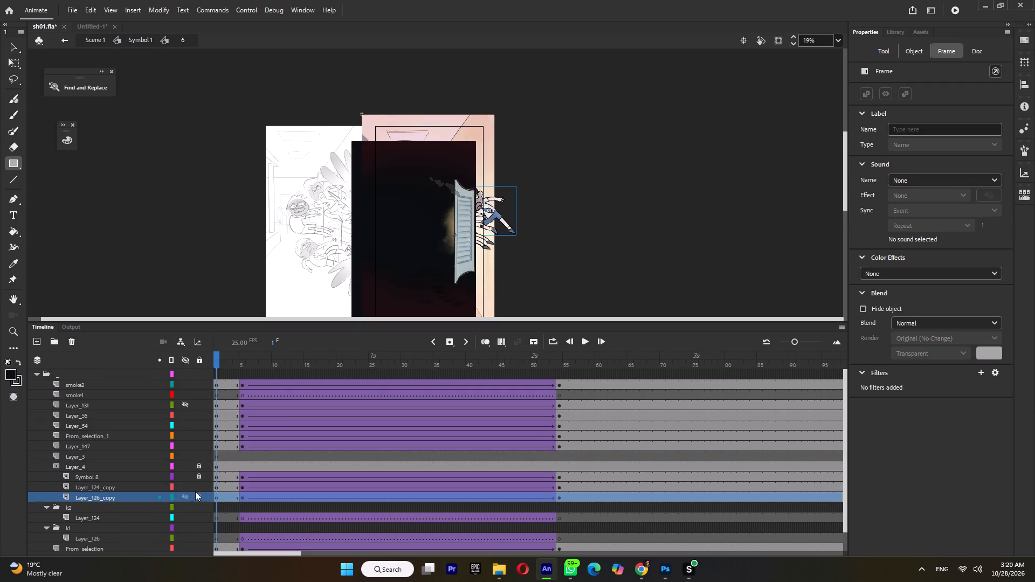
pyautogui.moveTo(198, 488); pyautogui.dragTo(198, 497)
# Play the masked explosion from frame 138 in Symbol 1, and again from frame 1 inside symbol 6.
pyautogui.keyDown('ctrl'); pyautogui.doubleClick(669, 233); pyautogui.keyUp('ctrl')
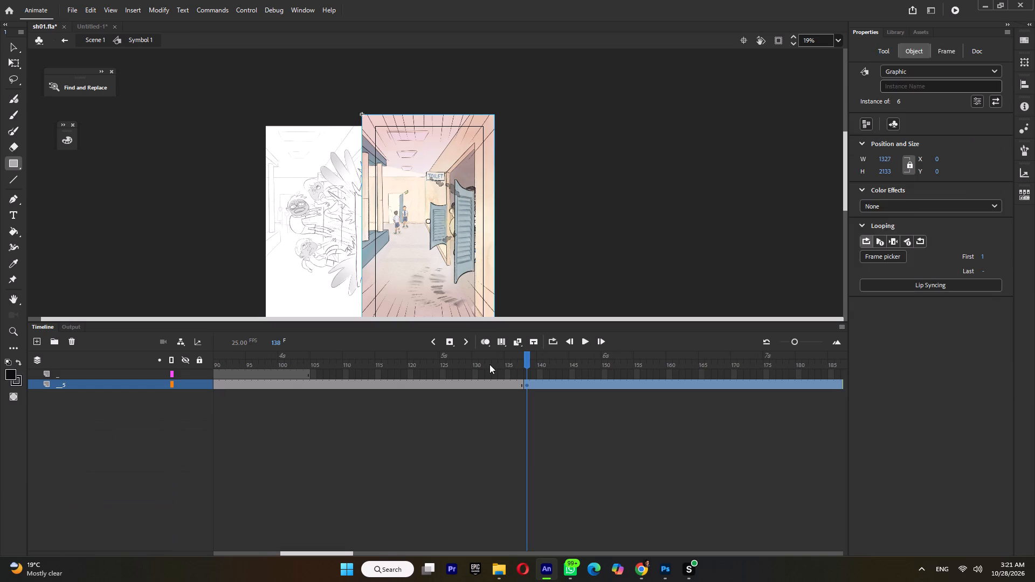
pyautogui.press('Return')
pyautogui.press('Return')
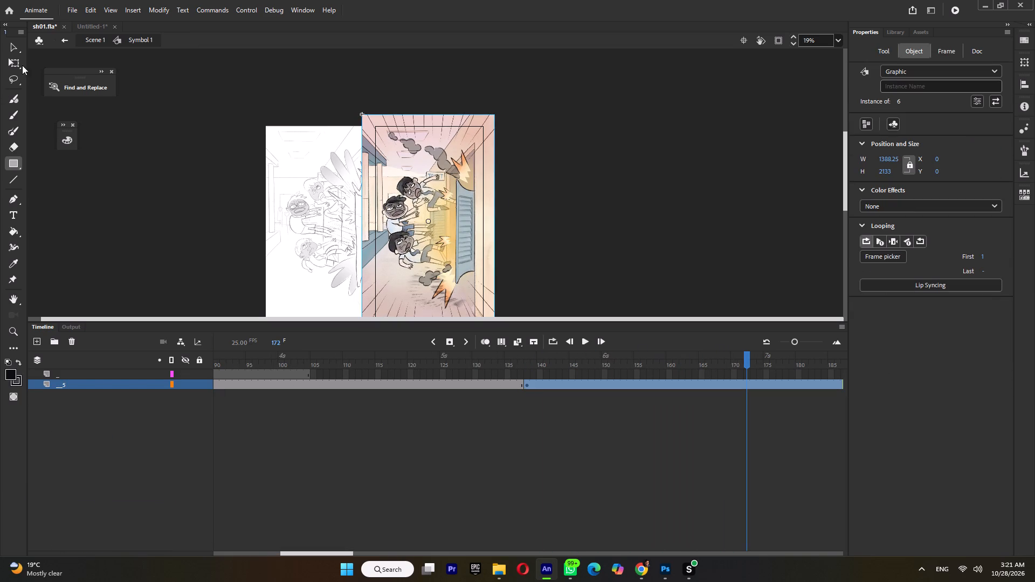
pyautogui.click(11, 60)
pyautogui.doubleClick(391, 235)
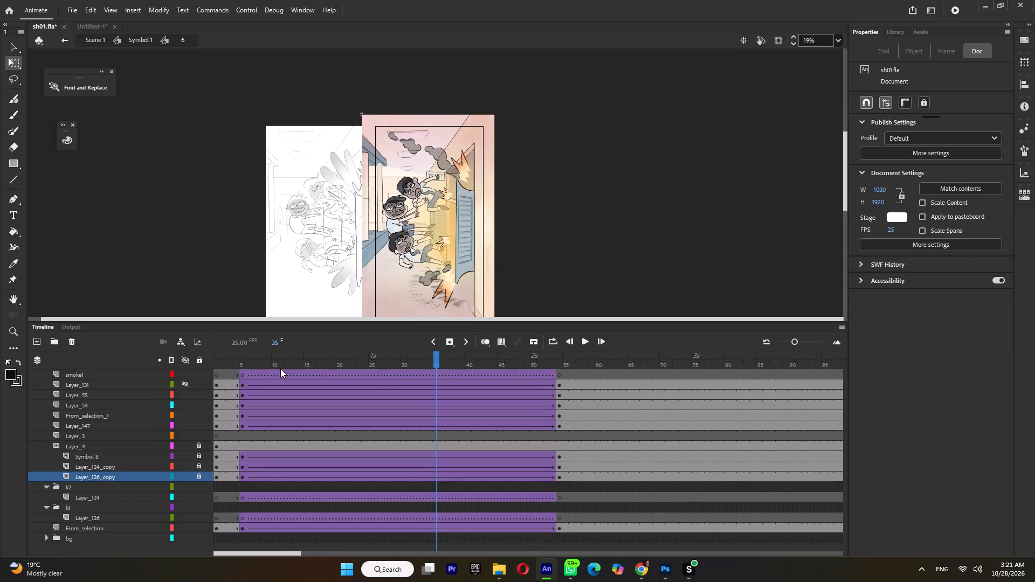
pyautogui.moveTo(225, 357); pyautogui.dragTo(206, 363)
pyautogui.press('Return')
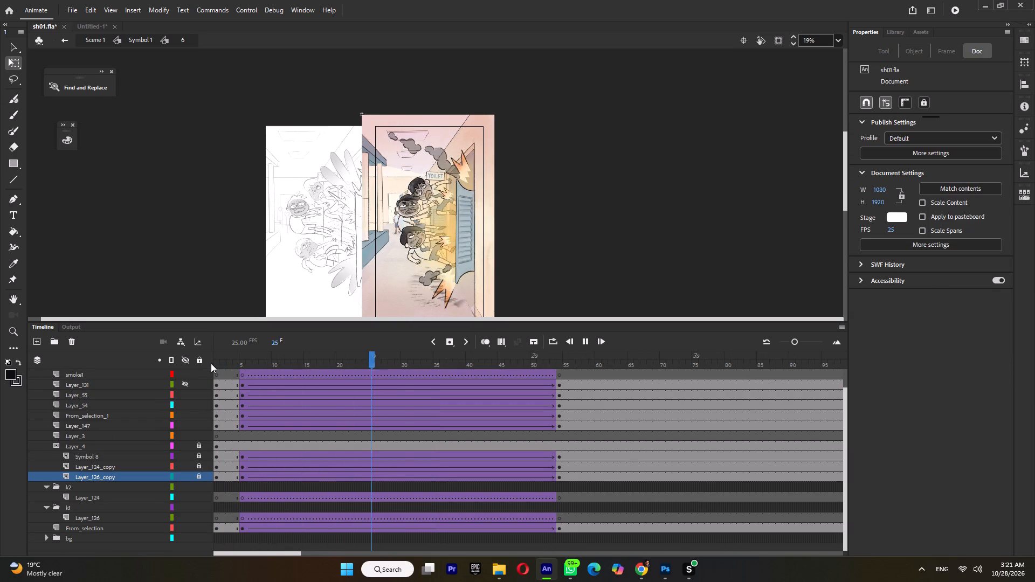
# Insert keyframes on every layer at frame 9 of symbol 6 and remove the tweens between frames 5 and 9.
pyautogui.press('Return')
pyautogui.click(251, 362)
pyautogui.click(267, 359)
pyautogui.click(267, 359)
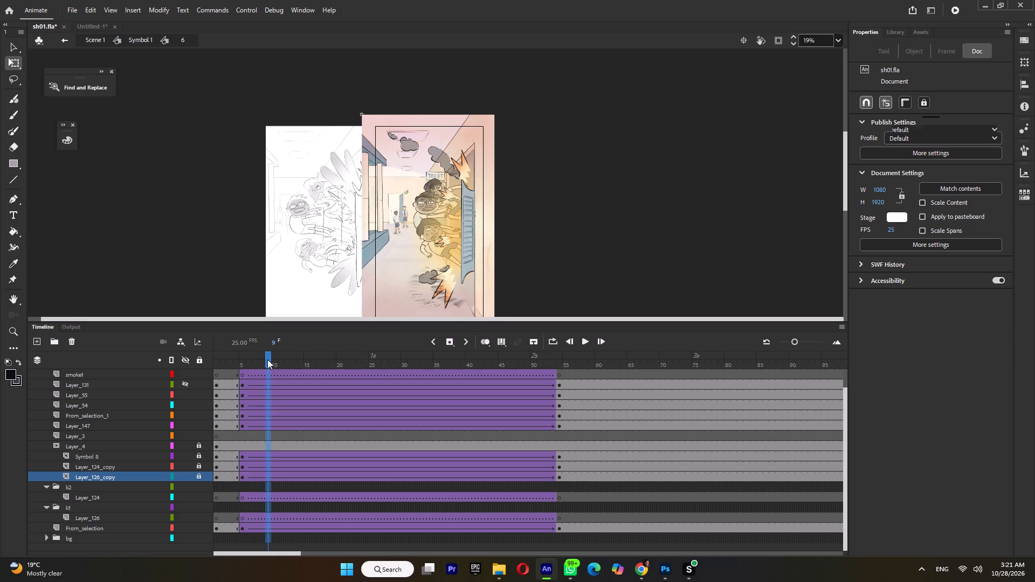
pyautogui.press('F6')
pyautogui.doubleClick(258, 357)
pyautogui.hotkey('ctrl', 'm')
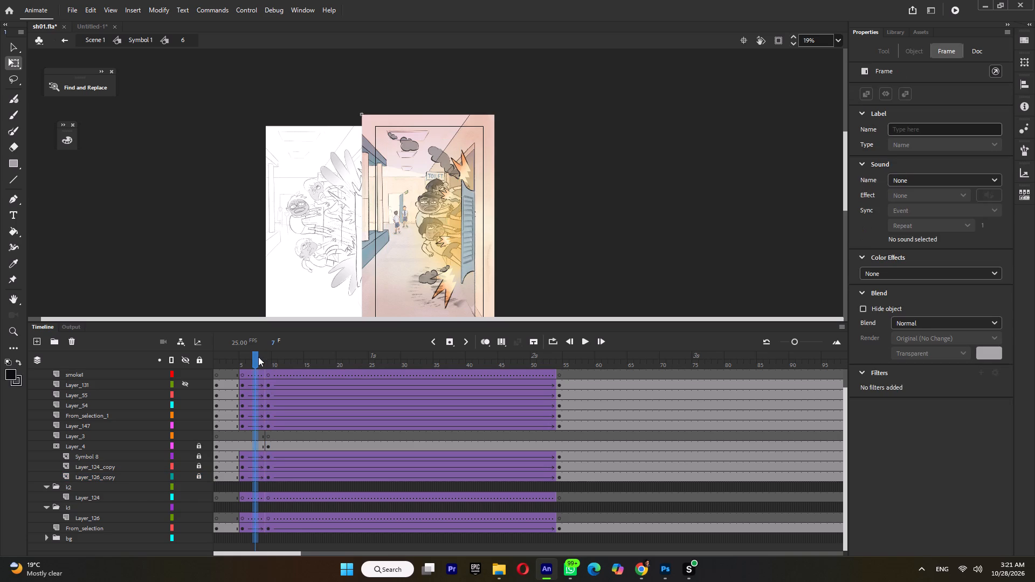
# On frame 5, move the smoke2 artwork's transformation point to its door-side edge and enlarge the smoke slightly.
pyautogui.click(233, 362)
pyautogui.click(243, 362)
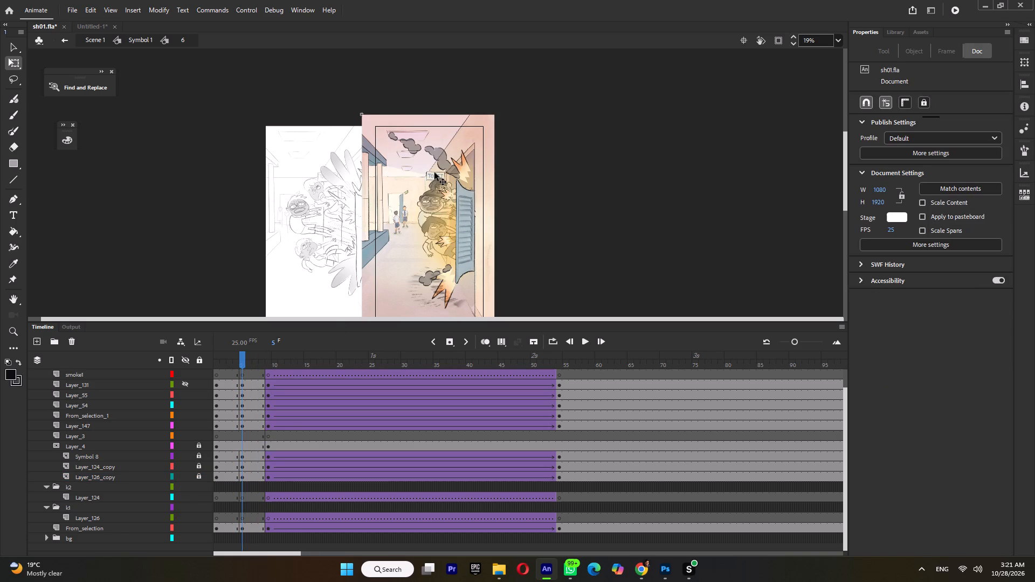
pyautogui.click(405, 138)
pyautogui.moveTo(425, 207); pyautogui.dragTo(457, 208)
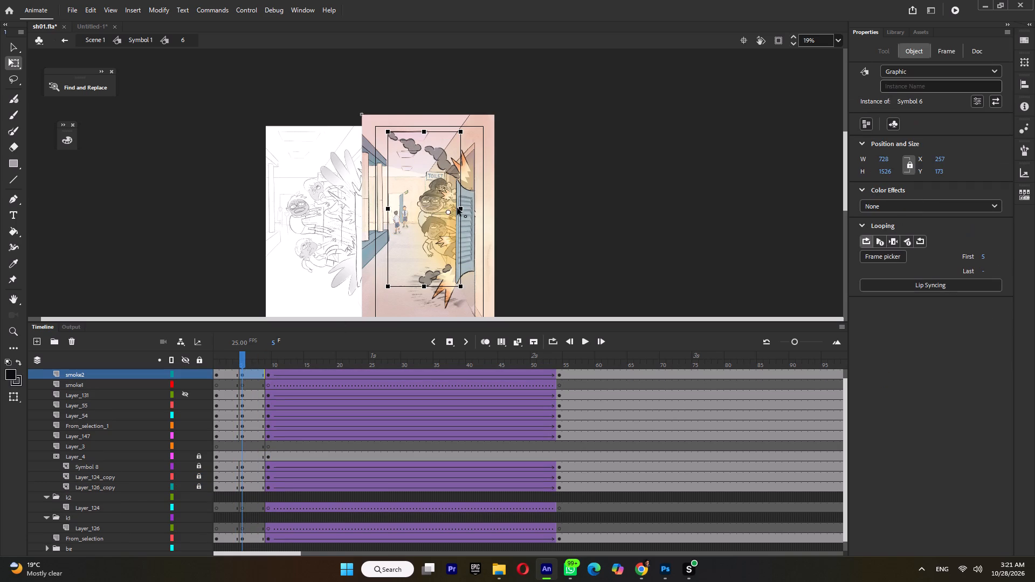
pyautogui.moveTo(457, 208); pyautogui.dragTo(460, 208)
pyautogui.keyDown('shift'); pyautogui.moveTo(389, 131); pyautogui.dragTo(388, 131); pyautogui.keyUp('shift')
pyautogui.keyDown('shift'); pyautogui.moveTo(388, 131); pyautogui.dragTo(379, 125); pyautogui.keyUp('shift')
# Lock Layer_54, then enlarge the Layer_147 bursts on frame 5 from their door-side edge to about 1061 × 1816 and stretch them wider.
pyautogui.click(465, 166)
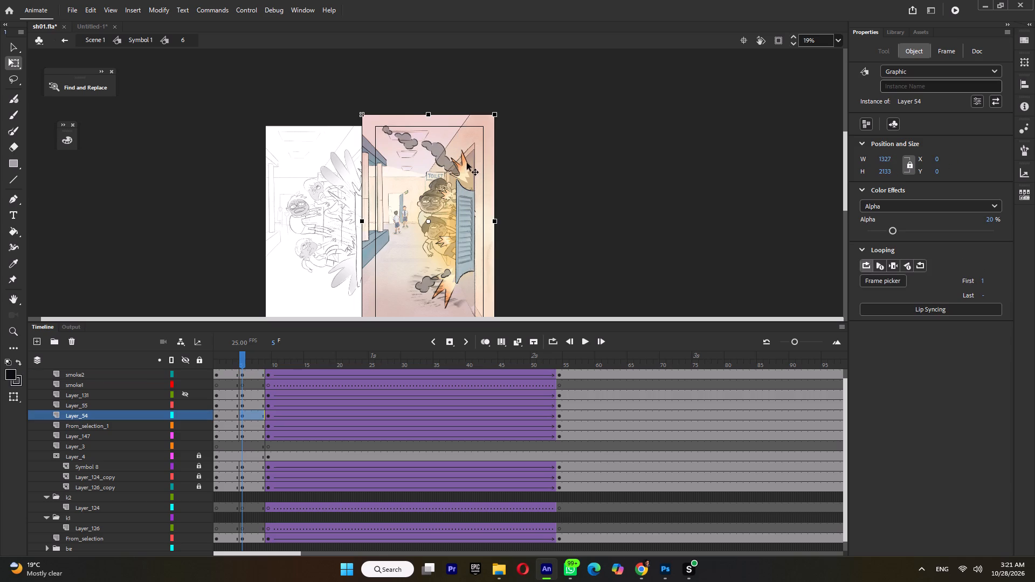
pyautogui.click(463, 165)
pyautogui.hotkey('ctrl', 'z')
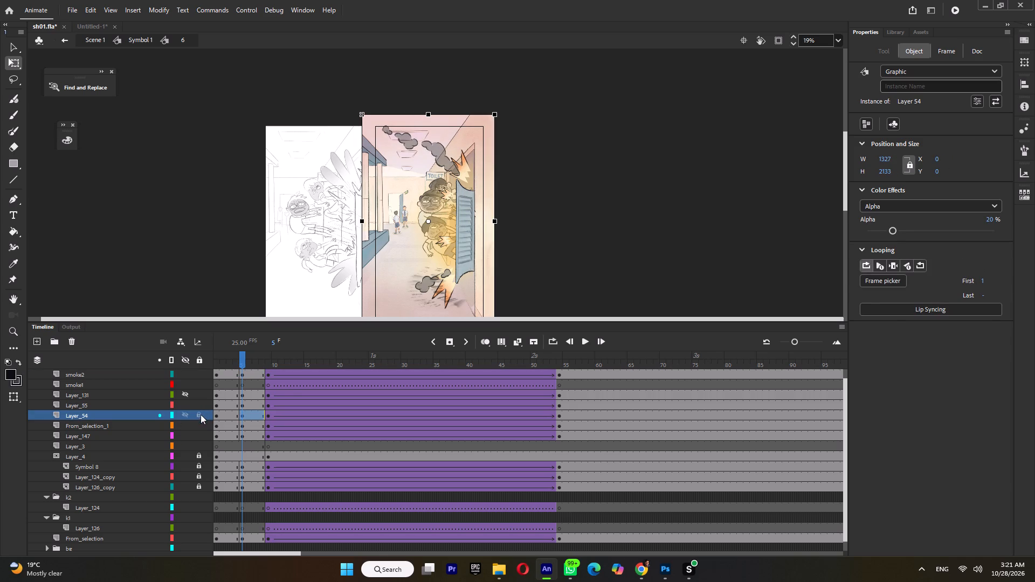
pyautogui.click(200, 415)
pyautogui.click(457, 166)
pyautogui.click(470, 162)
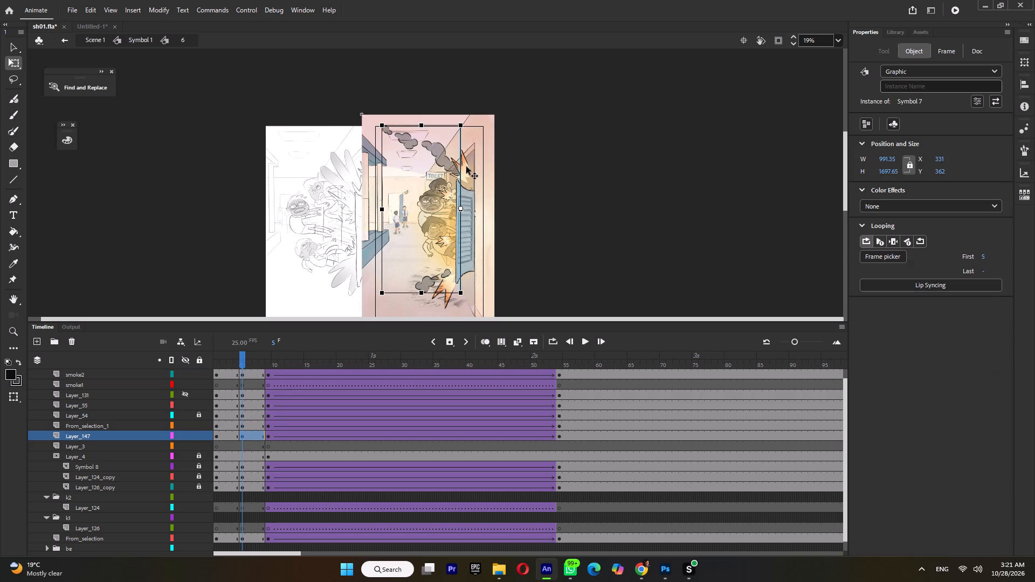
pyautogui.moveTo(435, 223); pyautogui.dragTo(479, 224)
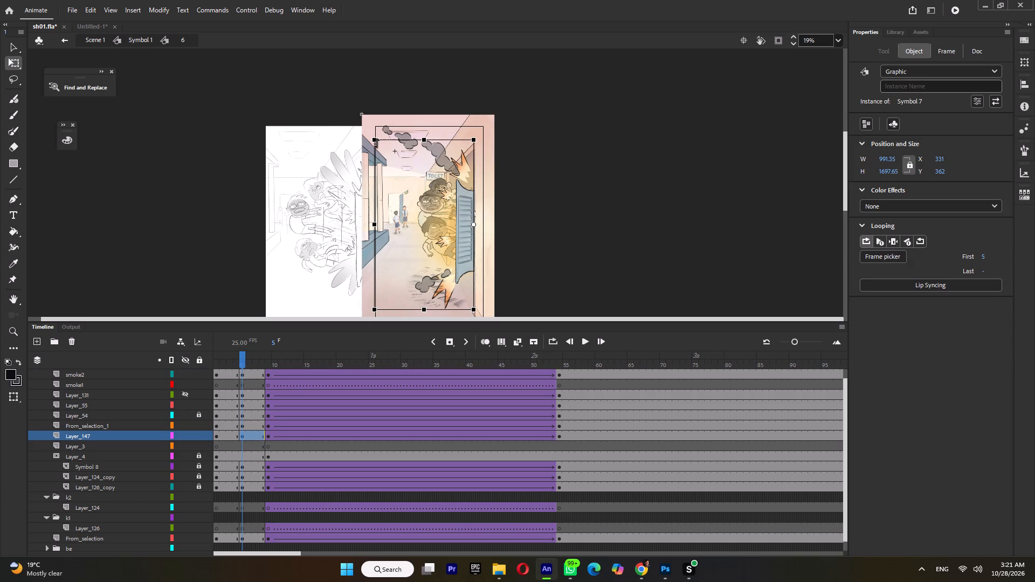
pyautogui.keyDown('shift'); pyautogui.moveTo(375, 141); pyautogui.dragTo(356, 135); pyautogui.keyUp('shift')
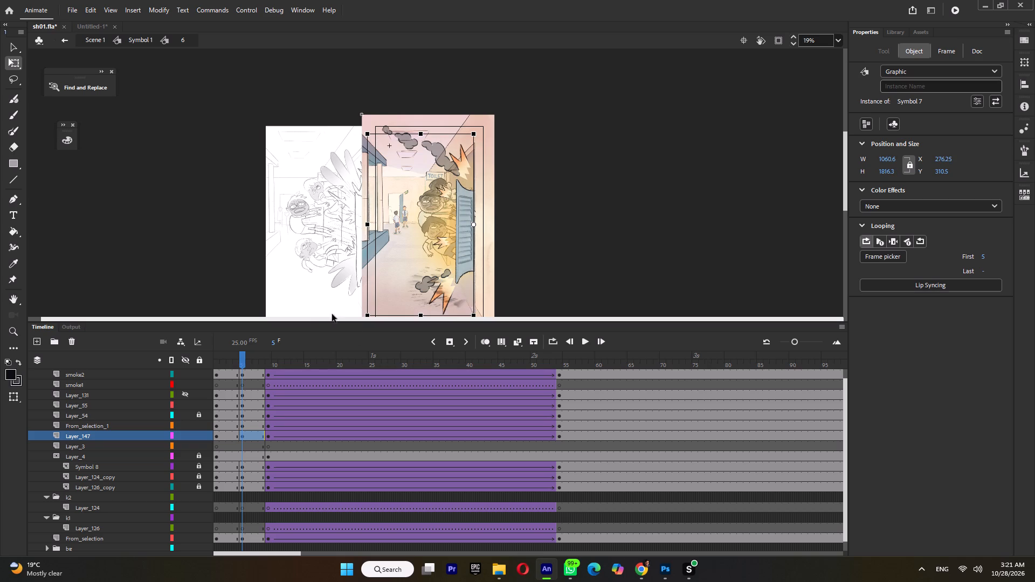
pyautogui.moveTo(369, 226); pyautogui.dragTo(351, 227)
# Play the opening of symbol 6 repeatedly to check the timing of the explosion burst.
pyautogui.click(232, 355)
pyautogui.press('Return')
pyautogui.click(232, 356)
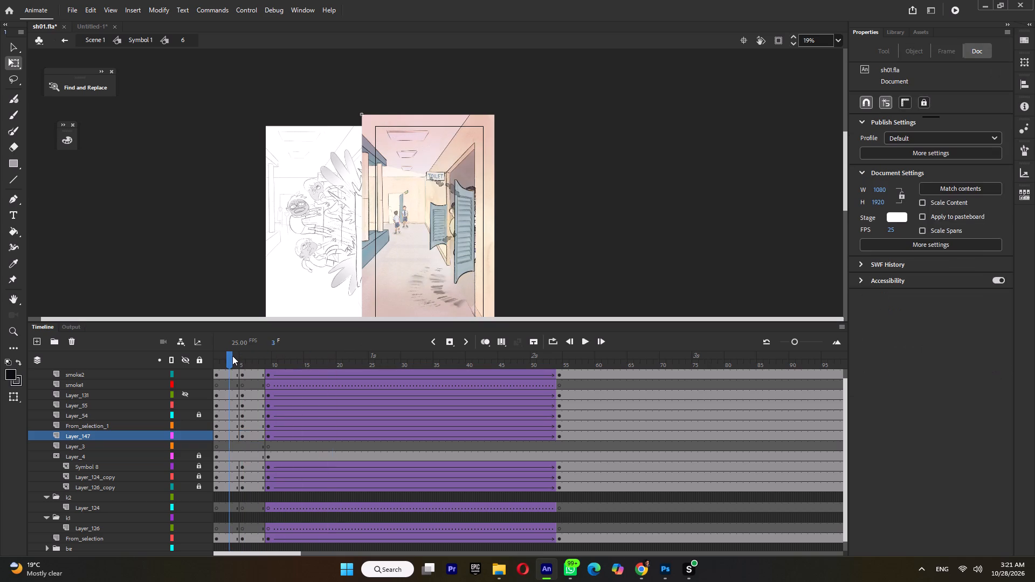
pyautogui.press('Return')
pyautogui.moveTo(232, 356); pyautogui.dragTo(198, 363)
pyautogui.press('Return')
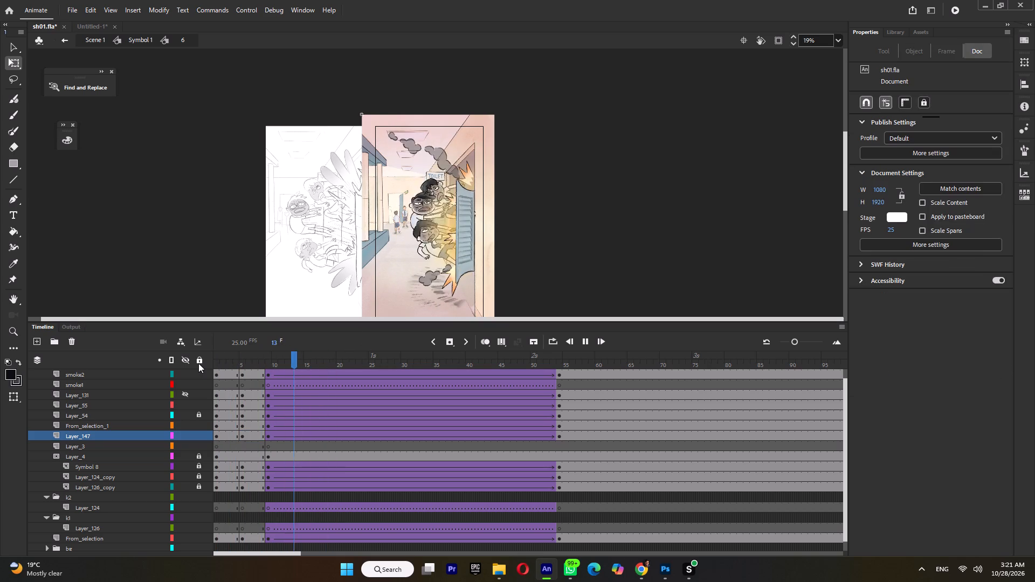
pyautogui.press('Return')
pyautogui.moveTo(227, 358); pyautogui.dragTo(205, 364)
pyautogui.press('Return')
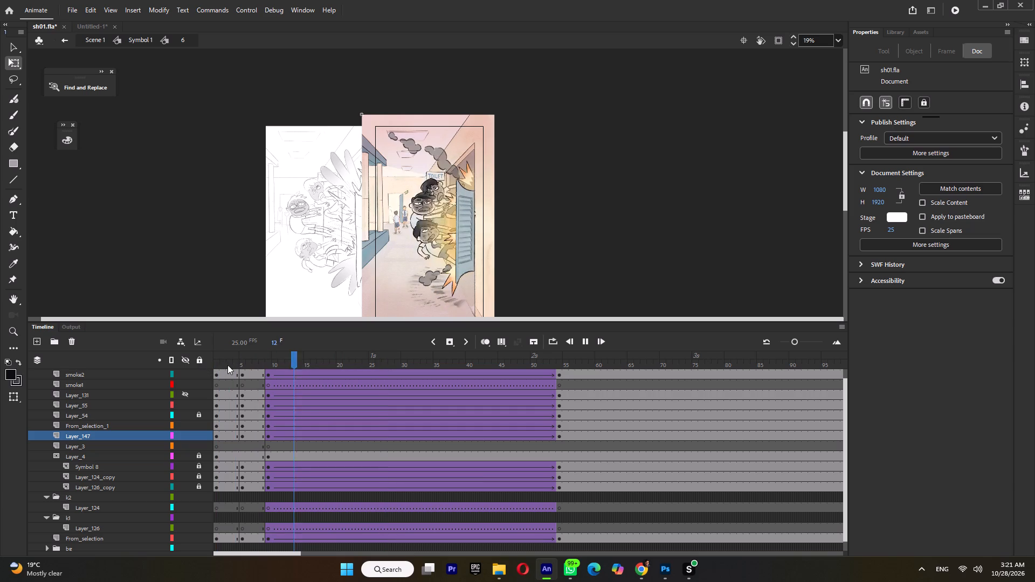
pyautogui.press('Return')
# Shorten the explosion's start by removing one frame from all layers at frame 3 and another at frame 6.
pyautogui.doubleClick(232, 359)
pyautogui.hotkey('shift', 'F5')
pyautogui.click(257, 357)
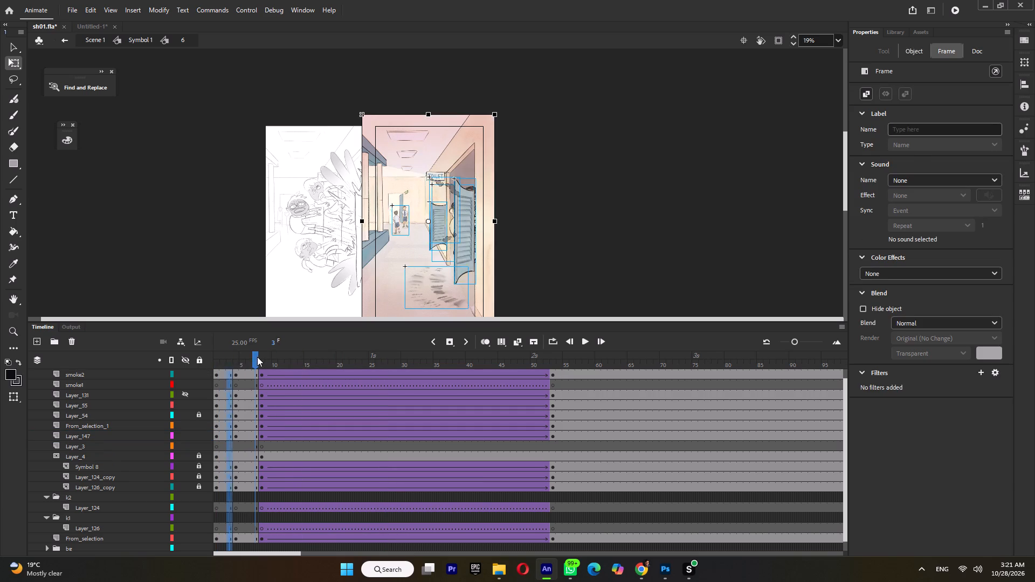
pyautogui.doubleClick(250, 361)
pyautogui.hotkey('shift', 'F5')
# Play the shortened explosion in Symbol 1 and look inside the preceding shot's nested symbol 2-5.
pyautogui.doubleClick(653, 237)
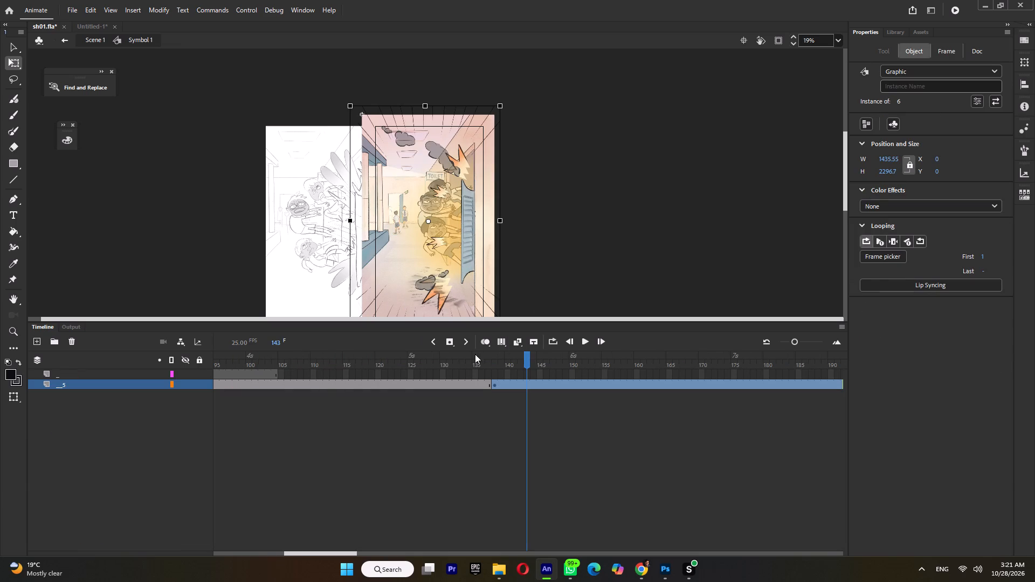
pyautogui.click(472, 355)
pyautogui.press('Return')
pyautogui.click(472, 355)
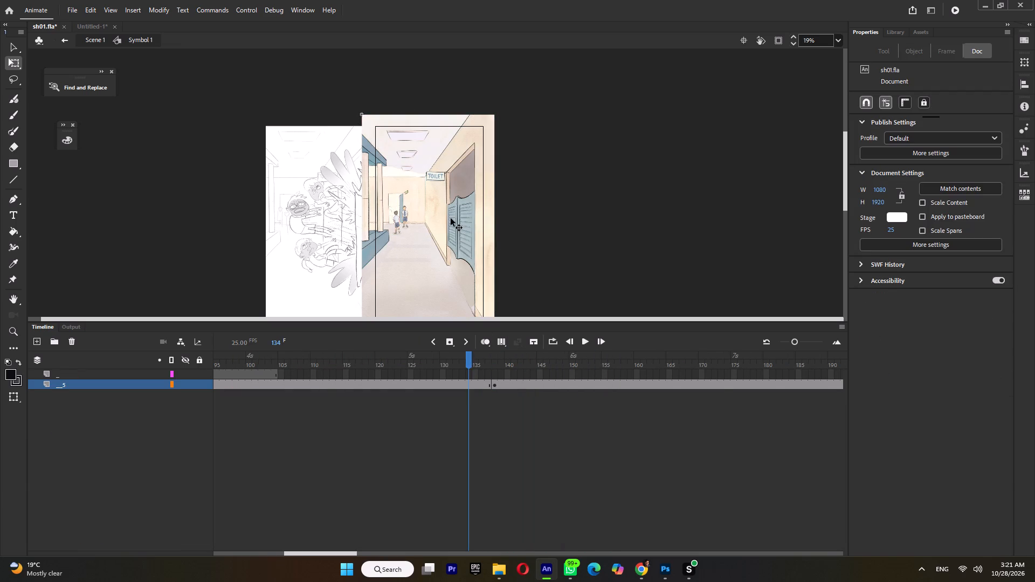
pyautogui.doubleClick(451, 218)
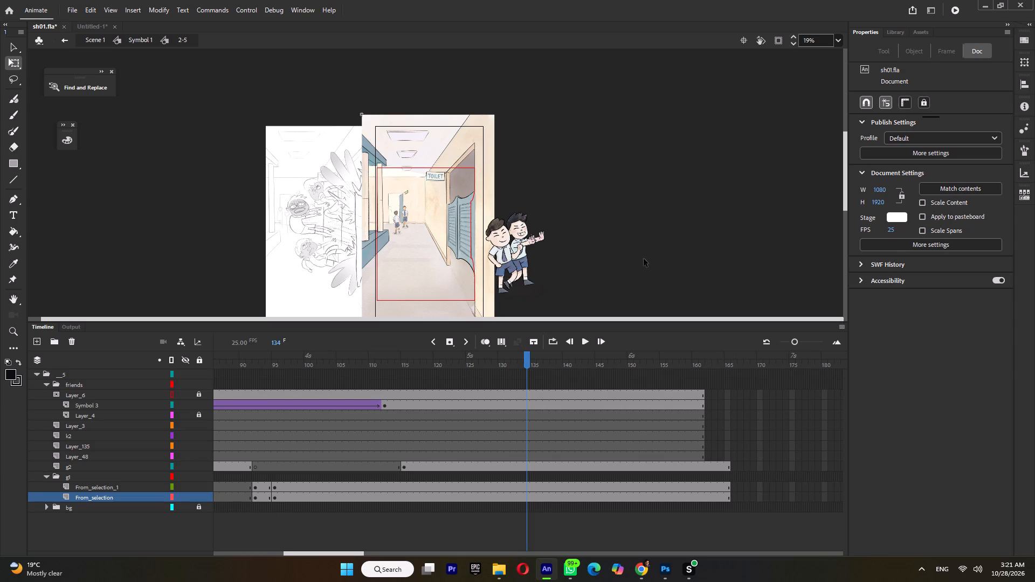
pyautogui.doubleClick(665, 250)
# Back in symbol 6, apply a tween to Symbol 8, Layer_124_copy and Layer_126_copy between the keyframes at frames 4 and 7.
pyautogui.click(586, 368)
pyautogui.doubleClick(441, 220)
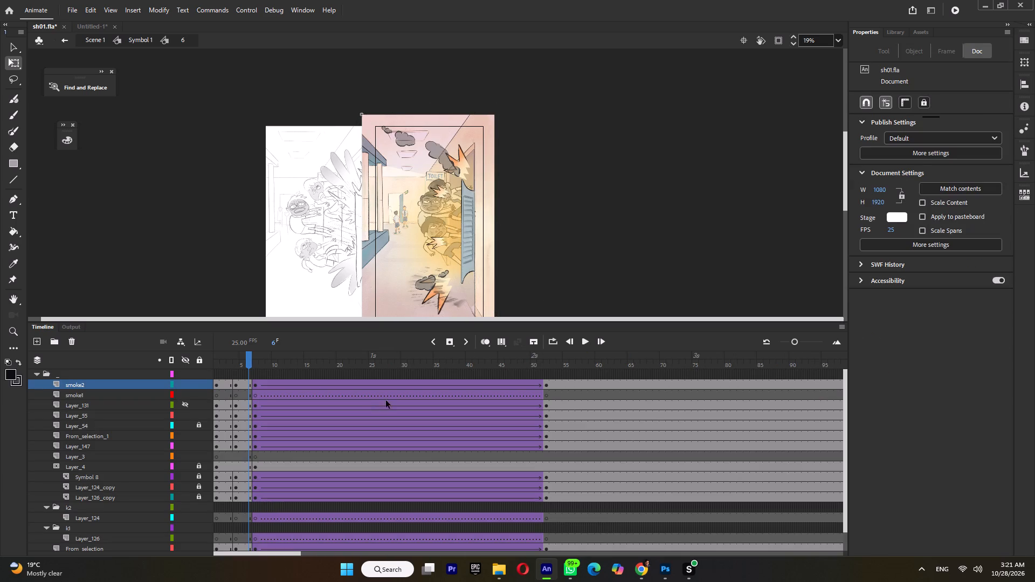
pyautogui.moveTo(233, 359); pyautogui.dragTo(193, 372)
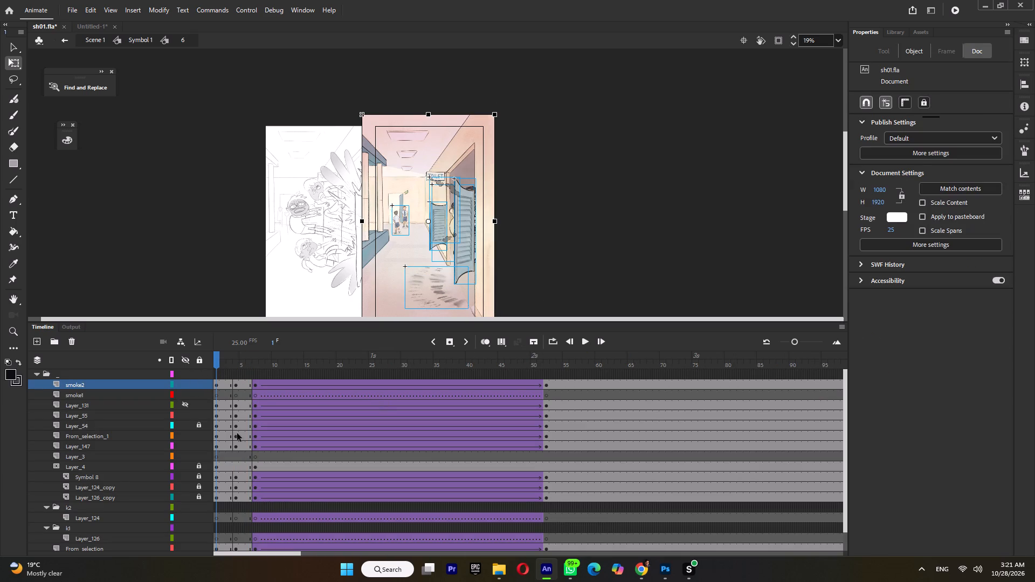
pyautogui.moveTo(243, 476); pyautogui.dragTo(243, 494)
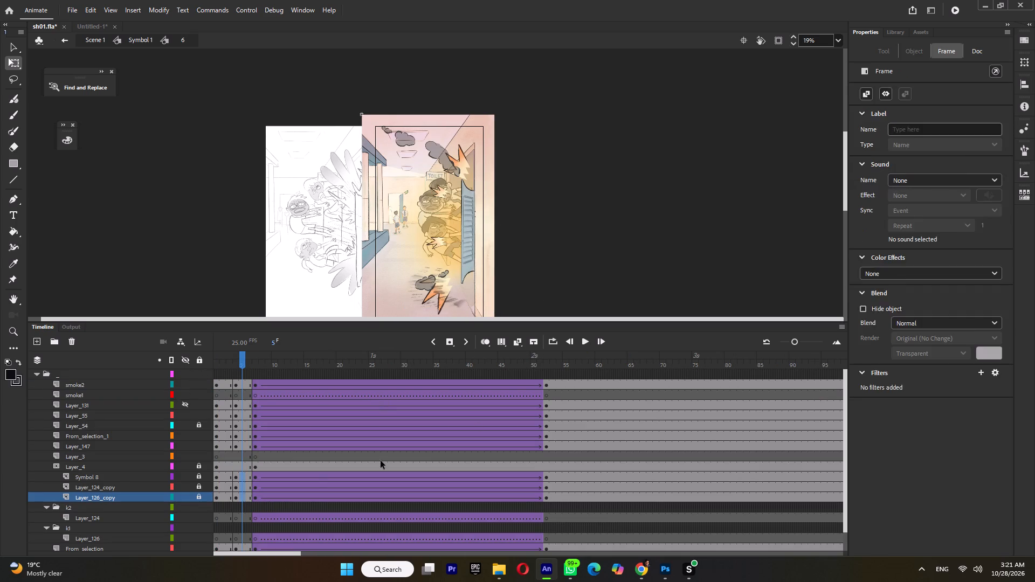
pyautogui.hotkey('ctrl', 'm')
# Play the revised explosion in Symbol 1 from frame 138.
pyautogui.doubleClick(671, 261)
pyautogui.click(501, 356)
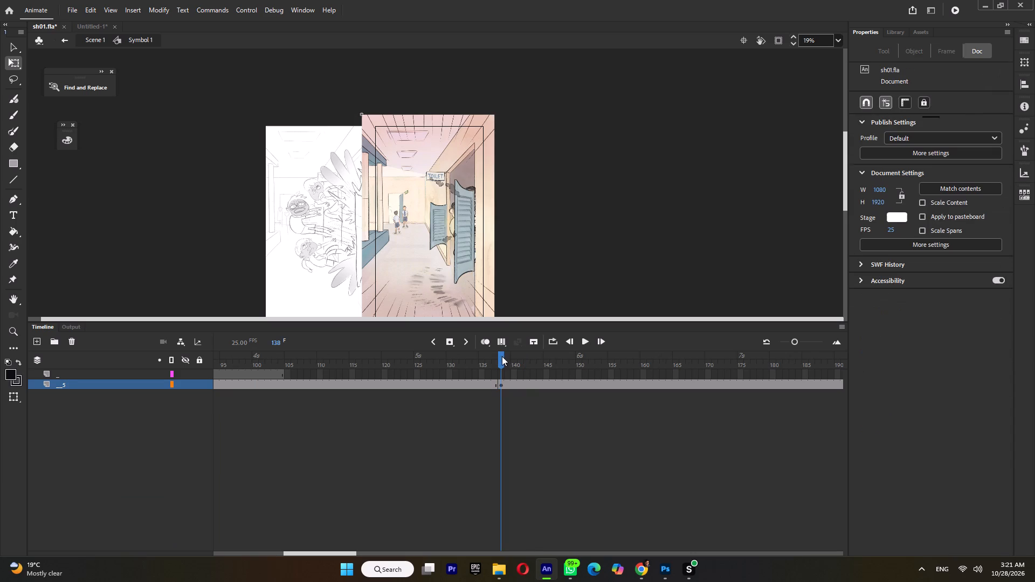
pyautogui.click(448, 234)
pyautogui.press('Return')
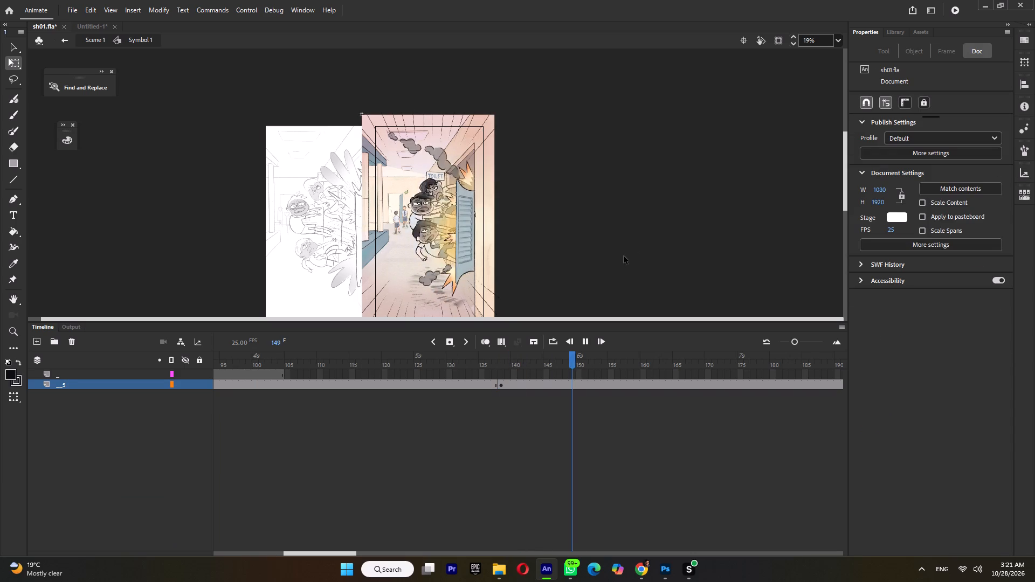
pyautogui.press('Return')
# Play the sequence in Scene 1, then scrub from frame 232 through the remaining shots to the end of the timeline.
pyautogui.doubleClick(623, 257)
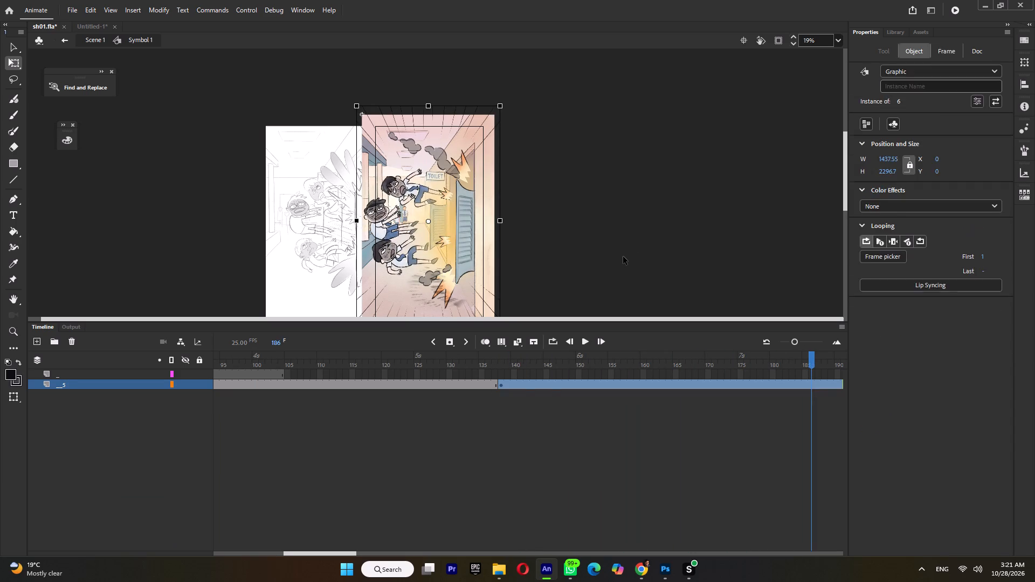
pyautogui.click(464, 356)
pyautogui.press('Return')
pyautogui.moveTo(464, 356); pyautogui.dragTo(188, 387)
pyautogui.press('Return')
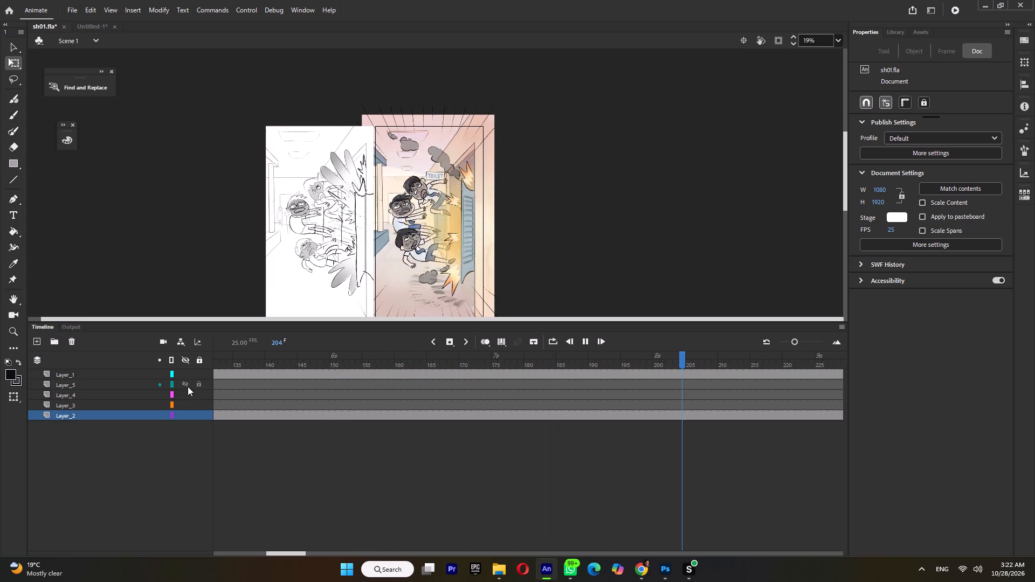
pyautogui.press('Return')
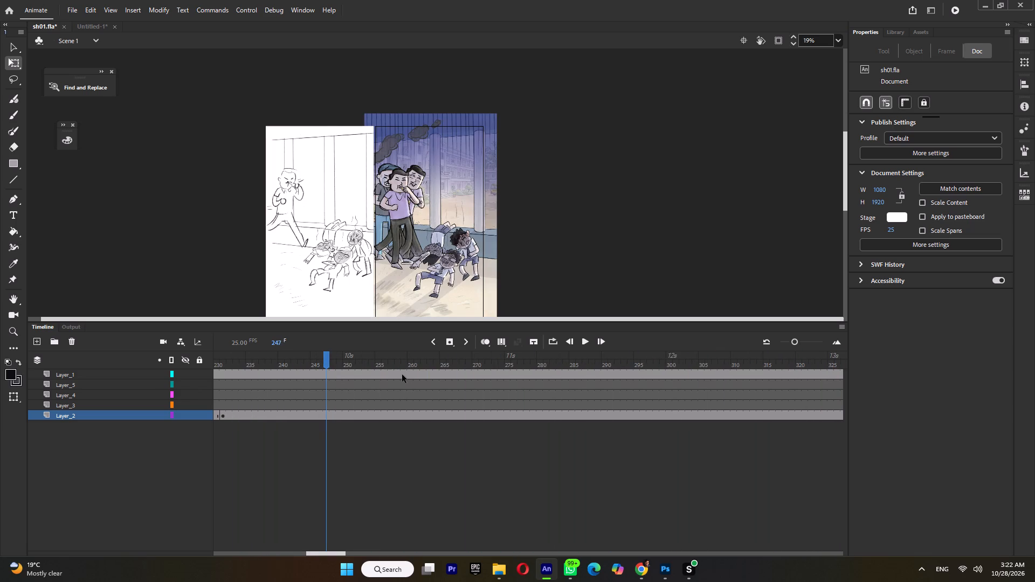
pyautogui.moveTo(260, 359); pyautogui.dragTo(416, 418)
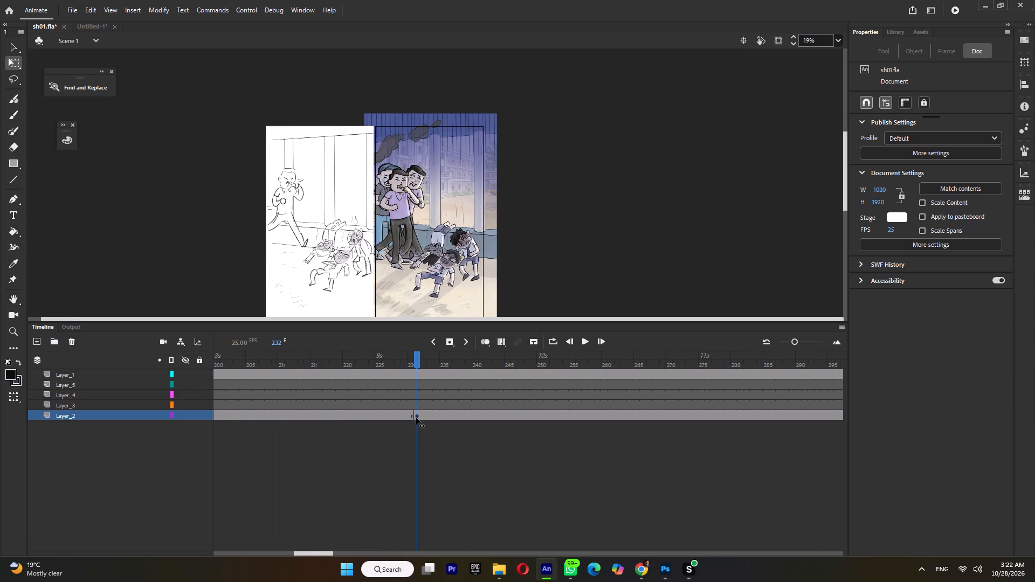
pyautogui.moveTo(416, 418); pyautogui.dragTo(1034, 414)
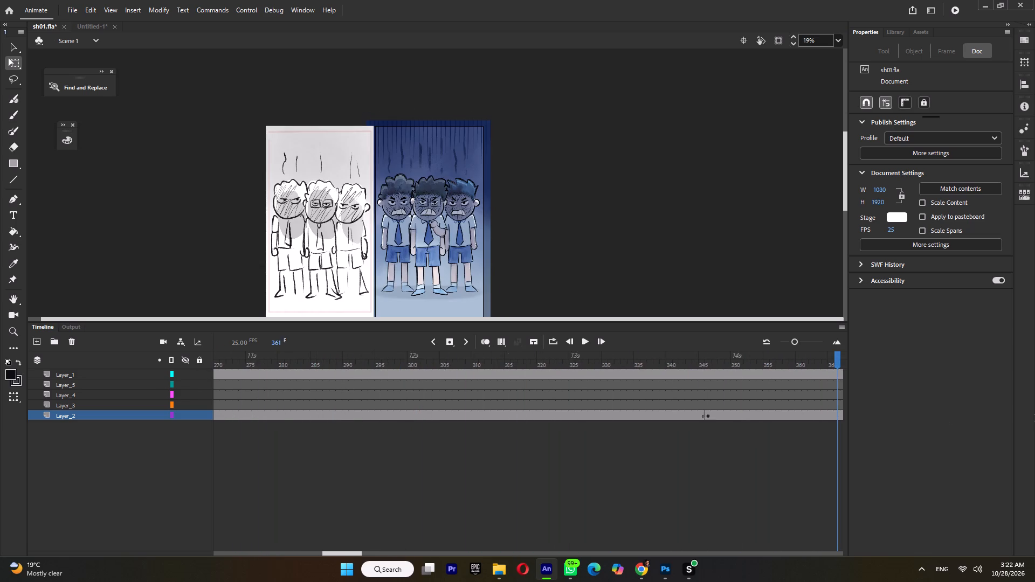
pyautogui.moveTo(1034, 414); pyautogui.dragTo(935, 422)
# Save sh01.fla.
pyautogui.hotkey('ctrl', 's')
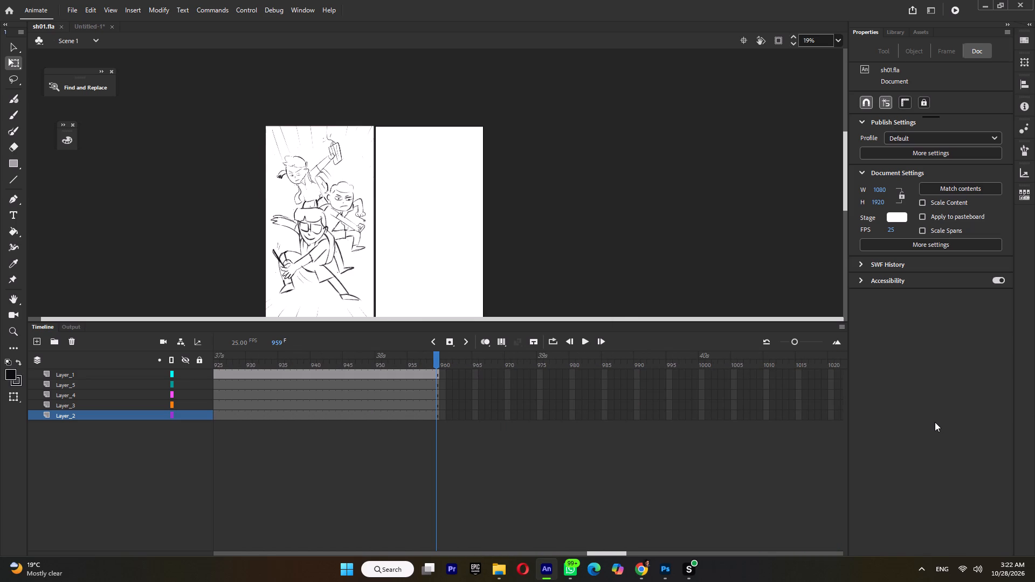
# Play Scene 1 through to the shot that follows the corridor explosion.
pyautogui.press('Return')
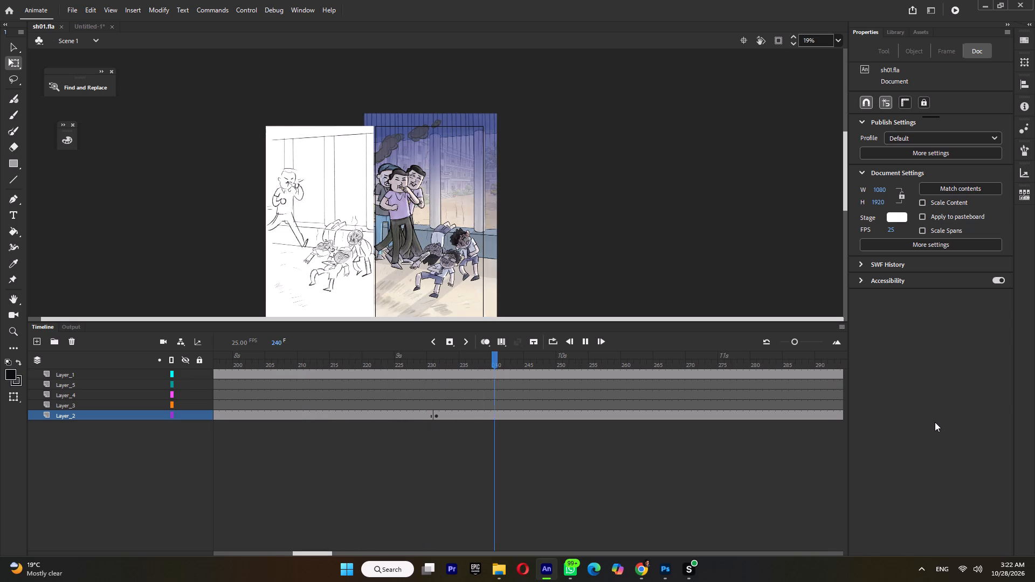
pyautogui.press('Return')
# Inside symbol 07 at the shot following the explosion, convert smoke2 and smoke1 together into one graphic symbol and open it for editing.
pyautogui.click(440, 365)
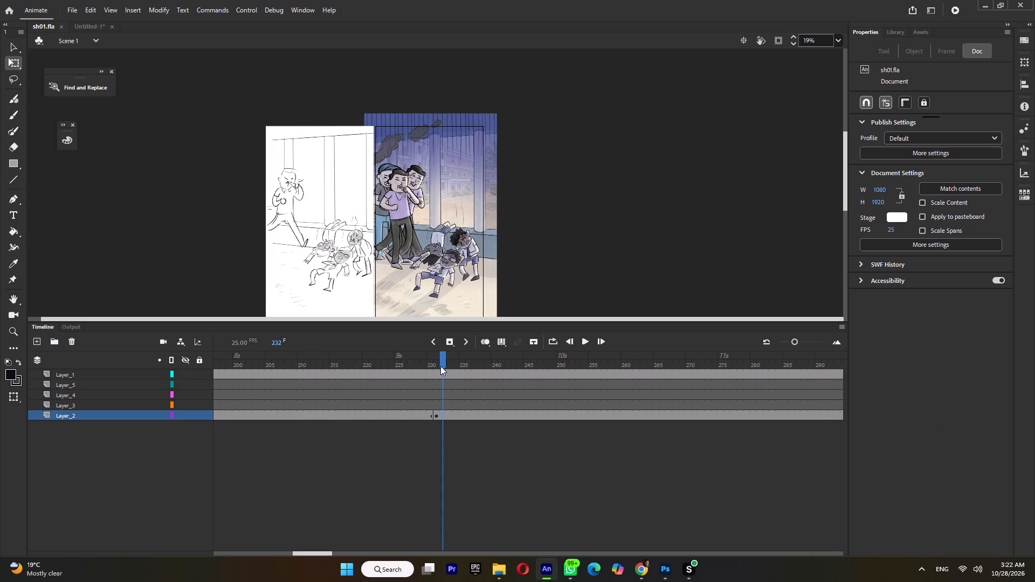
pyautogui.click(434, 355)
pyautogui.doubleClick(430, 242)
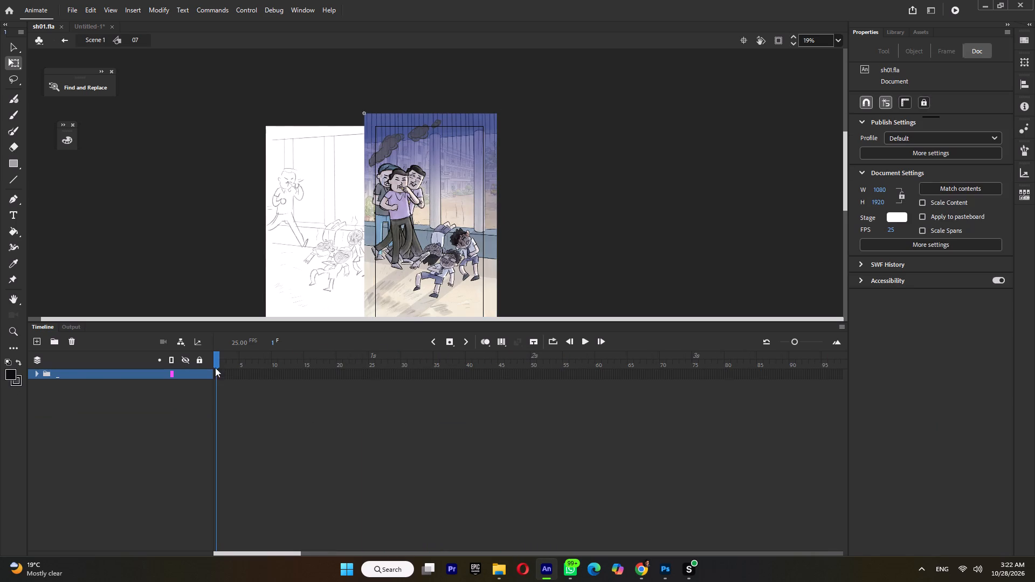
pyautogui.click(33, 373)
pyautogui.click(35, 375)
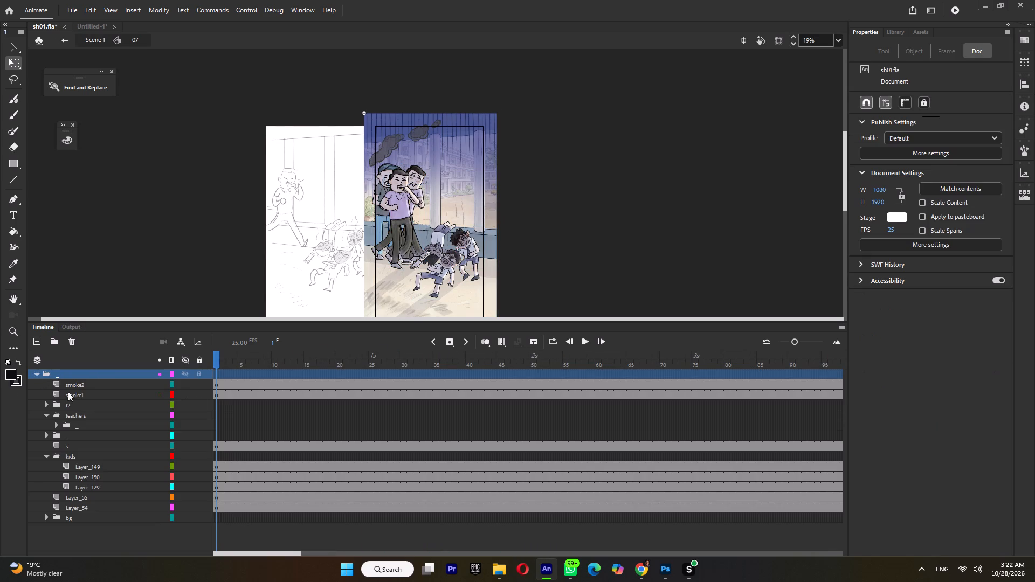
pyautogui.click(80, 384)
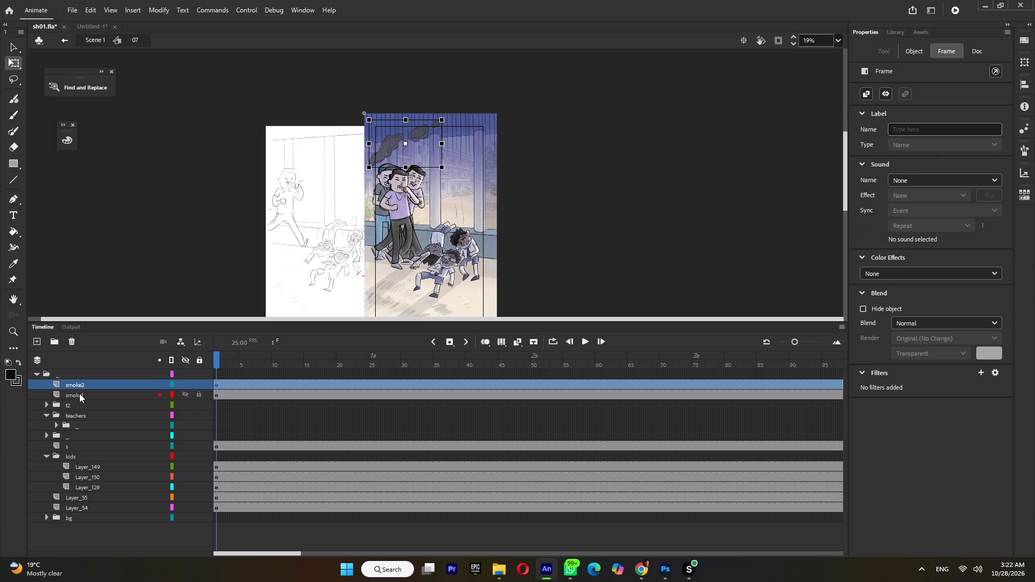
pyautogui.keyDown('shift'); pyautogui.click(79, 393); pyautogui.keyUp('shift')
pyautogui.press('F8')
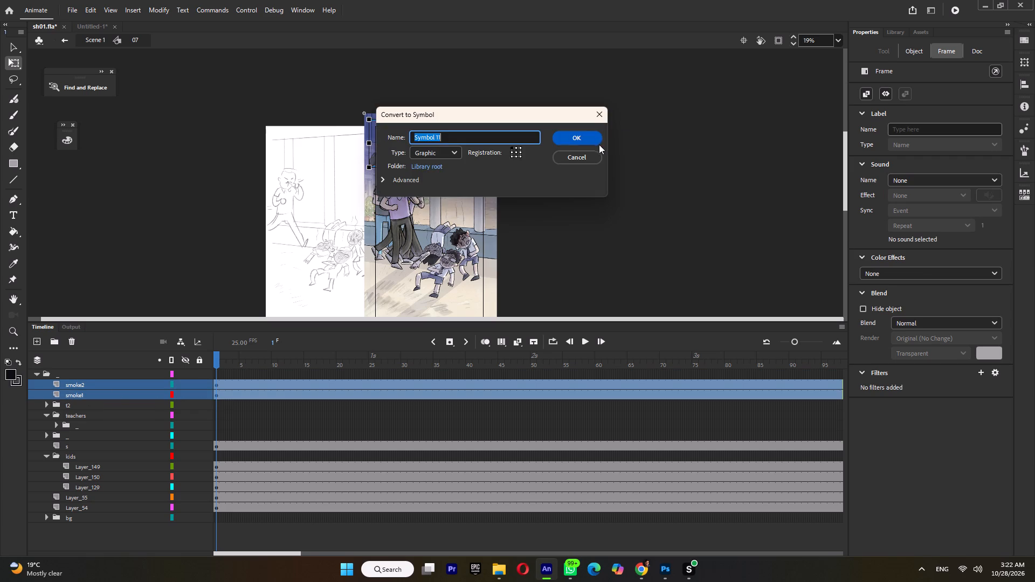
pyautogui.click(583, 141)
pyautogui.doubleClick(423, 135)
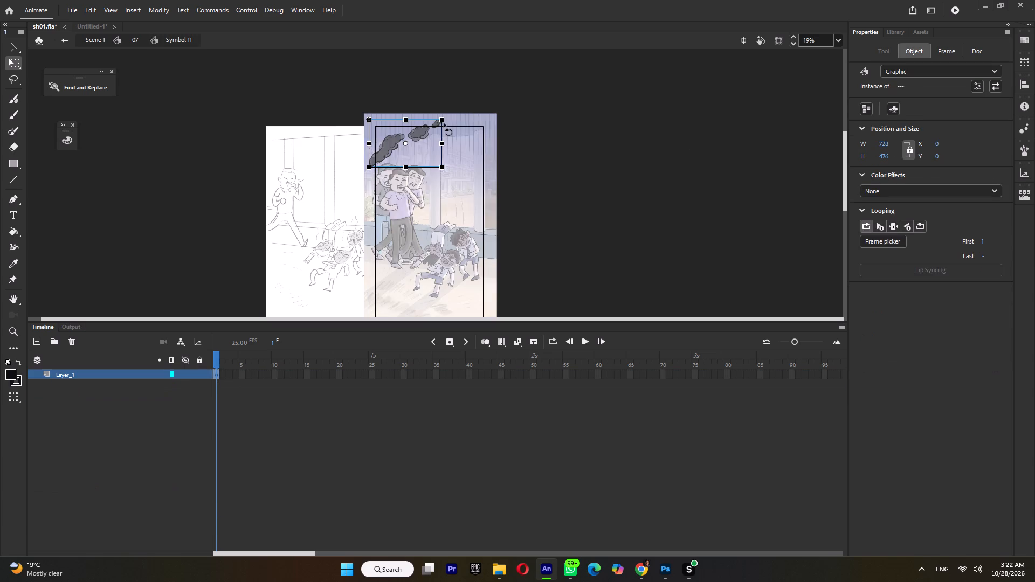
# Distribute the two smoke drawings to keyframes, hold the first through frame 4, and extend the second from frame 5.
pyautogui.moveTo(492, 87); pyautogui.dragTo(261, 241)
pyautogui.hotkey('ctrl', 'shift', 'k')
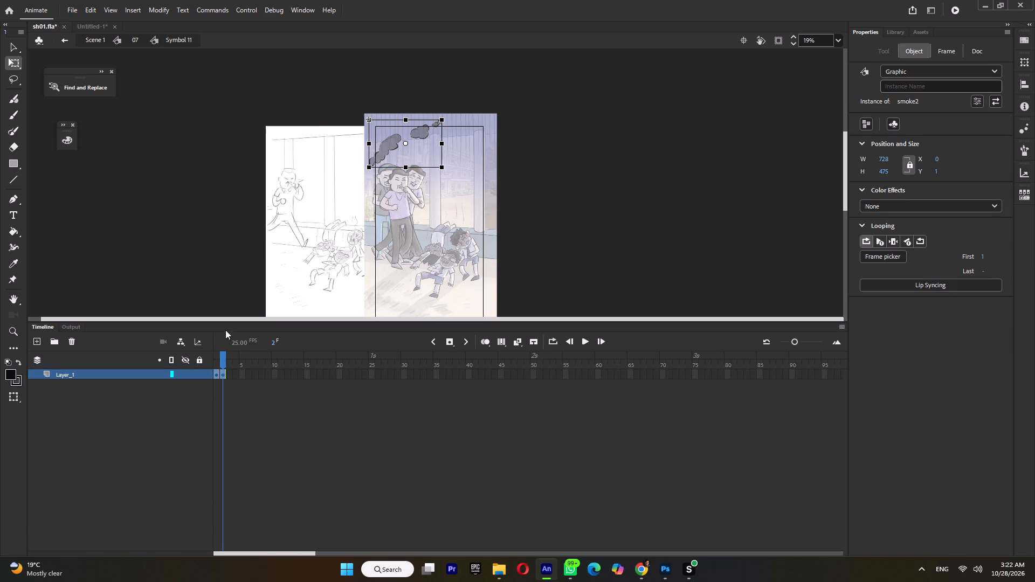
pyautogui.click(216, 376)
pyautogui.press('F4')
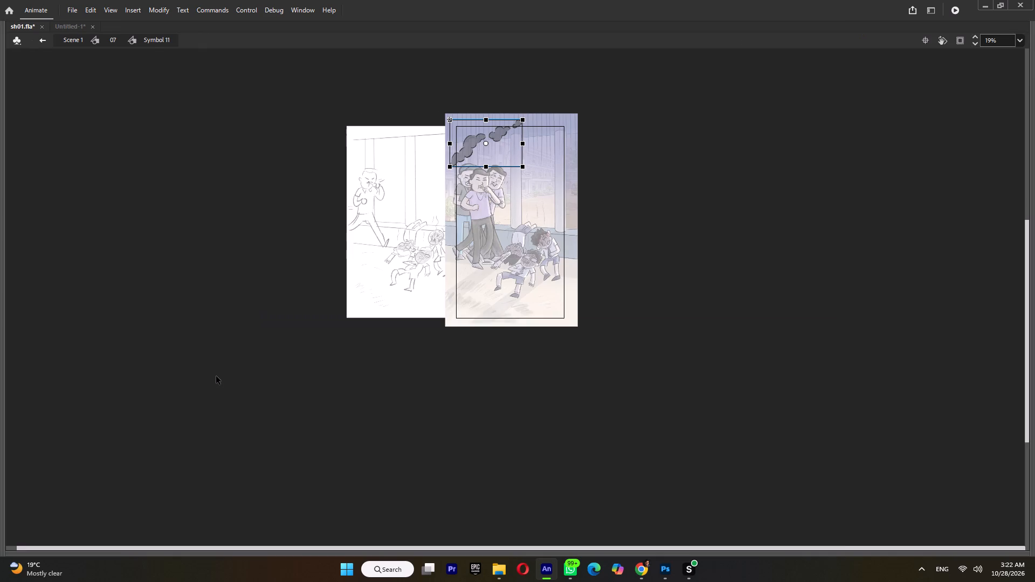
pyautogui.press('F4')
pyautogui.press('F5')
pyautogui.press('F5')
pyautogui.press('F5')
pyautogui.click(241, 374)
pyautogui.press('F5')
pyautogui.press('F5')
pyautogui.press('F5')
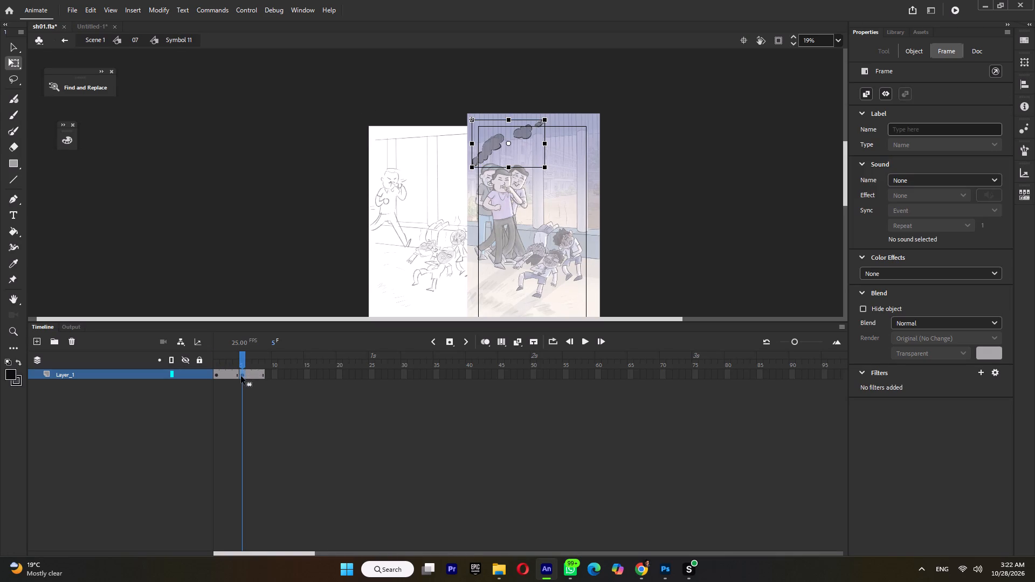
pyautogui.press('F5')
pyautogui.doubleClick(287, 257)
# In symbol 07, lock the smoke2 layer and hide the t2 folder.
pyautogui.keyDown('ctrl'); pyautogui.scroll(2, 446, 242); pyautogui.keyUp('ctrl')
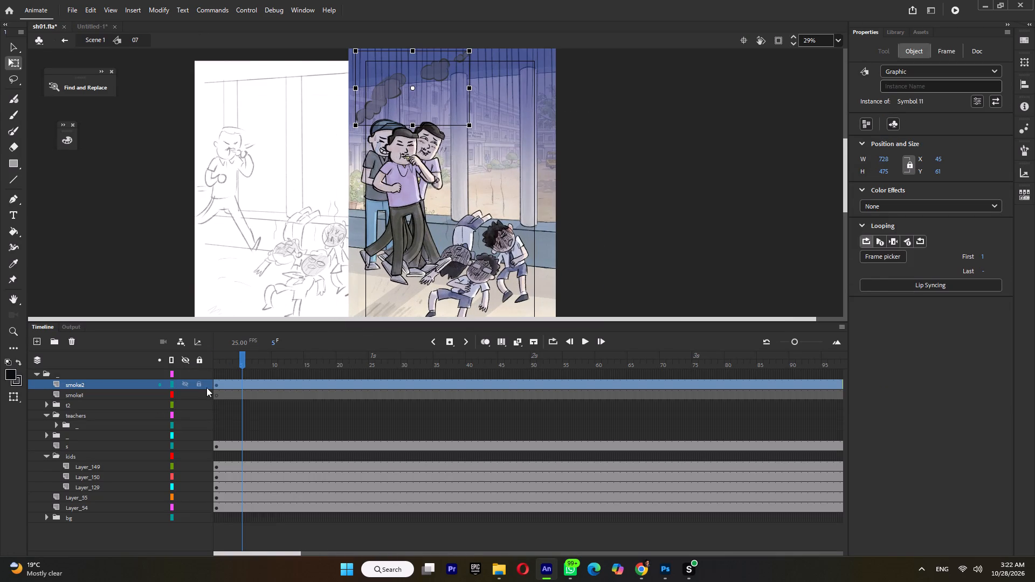
pyautogui.click(198, 382)
pyautogui.click(62, 406)
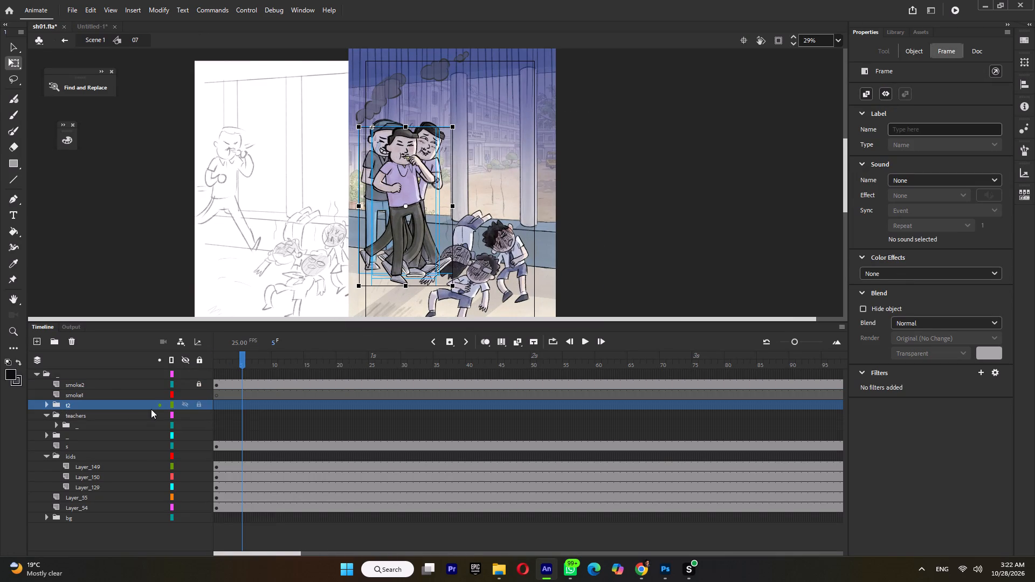
pyautogui.click(184, 404)
pyautogui.click(186, 402)
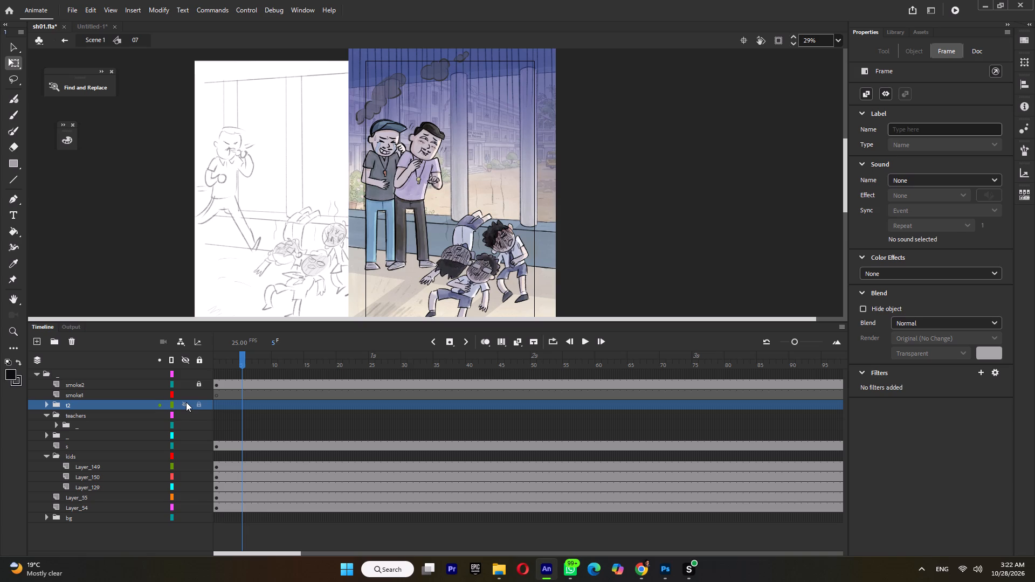
pyautogui.click(186, 402)
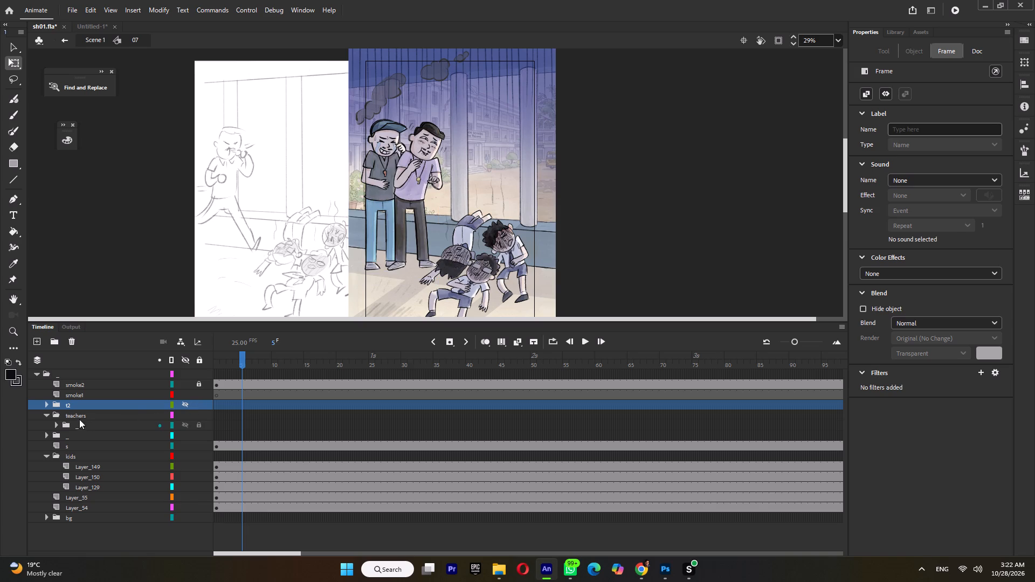
# Convert the purple-shirted teacher's Layer_151, Layer_56_copy and Layer_56 into one graphic symbol and open it for editing.
pyautogui.click(68, 425)
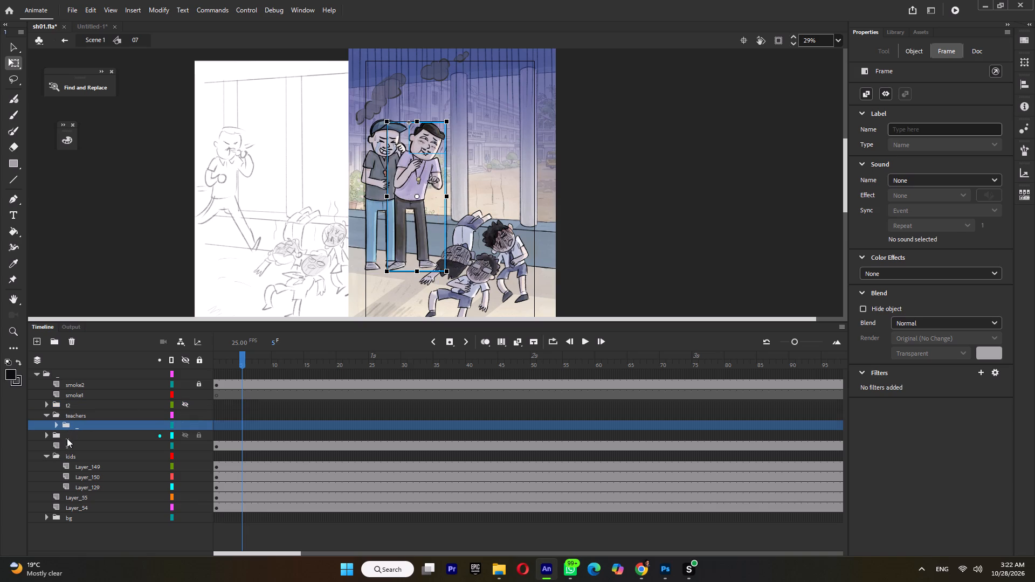
pyautogui.click(57, 422)
pyautogui.click(96, 439)
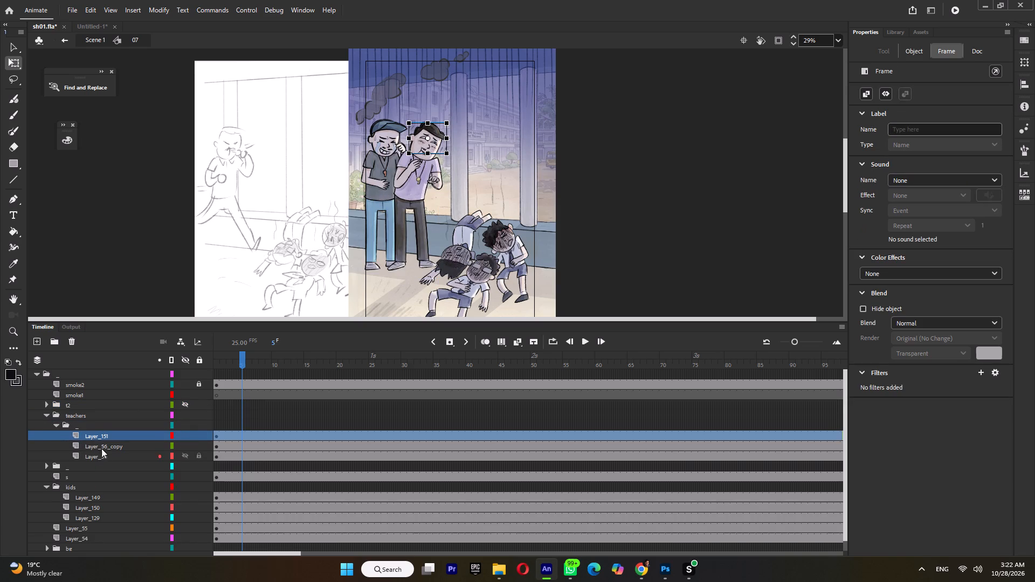
pyautogui.keyDown('shift'); pyautogui.click(96, 456); pyautogui.keyUp('shift')
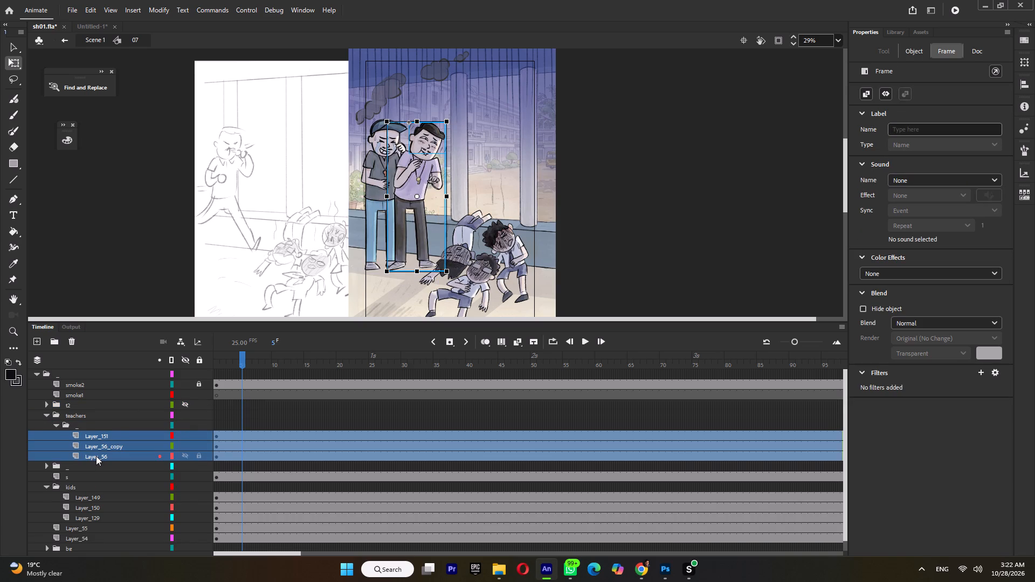
pyautogui.press('F8')
pyautogui.click(571, 137)
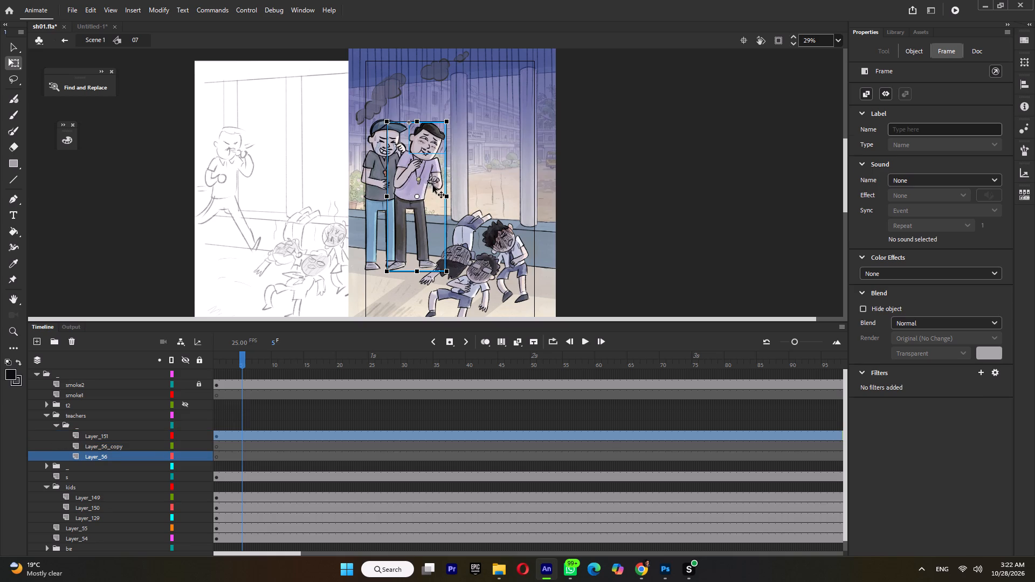
pyautogui.doubleClick(412, 187)
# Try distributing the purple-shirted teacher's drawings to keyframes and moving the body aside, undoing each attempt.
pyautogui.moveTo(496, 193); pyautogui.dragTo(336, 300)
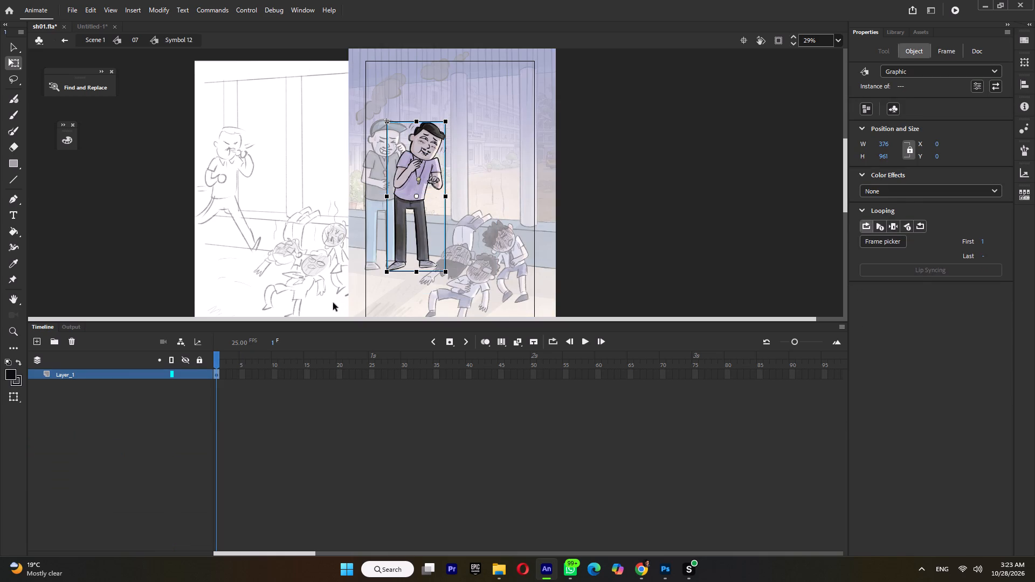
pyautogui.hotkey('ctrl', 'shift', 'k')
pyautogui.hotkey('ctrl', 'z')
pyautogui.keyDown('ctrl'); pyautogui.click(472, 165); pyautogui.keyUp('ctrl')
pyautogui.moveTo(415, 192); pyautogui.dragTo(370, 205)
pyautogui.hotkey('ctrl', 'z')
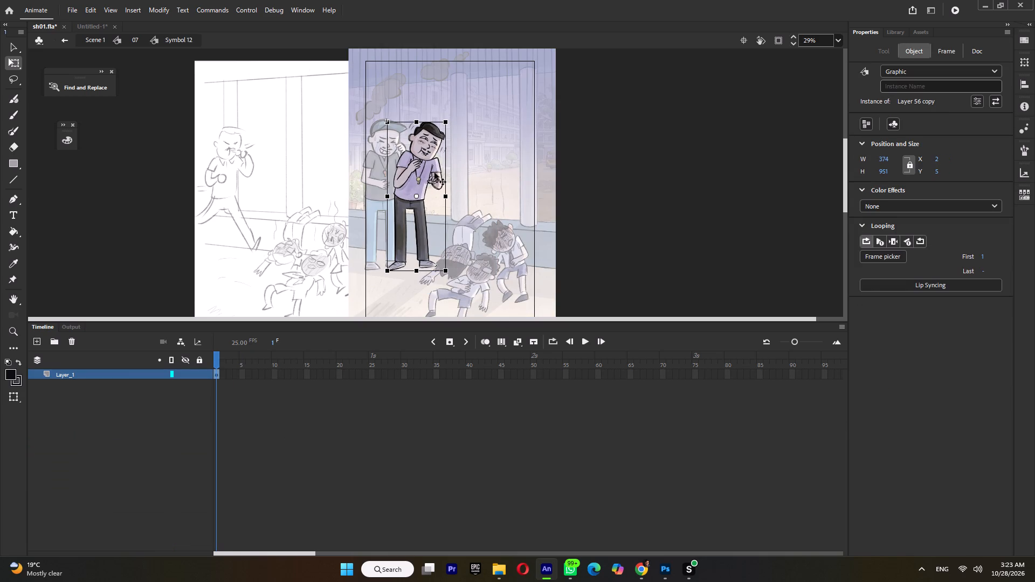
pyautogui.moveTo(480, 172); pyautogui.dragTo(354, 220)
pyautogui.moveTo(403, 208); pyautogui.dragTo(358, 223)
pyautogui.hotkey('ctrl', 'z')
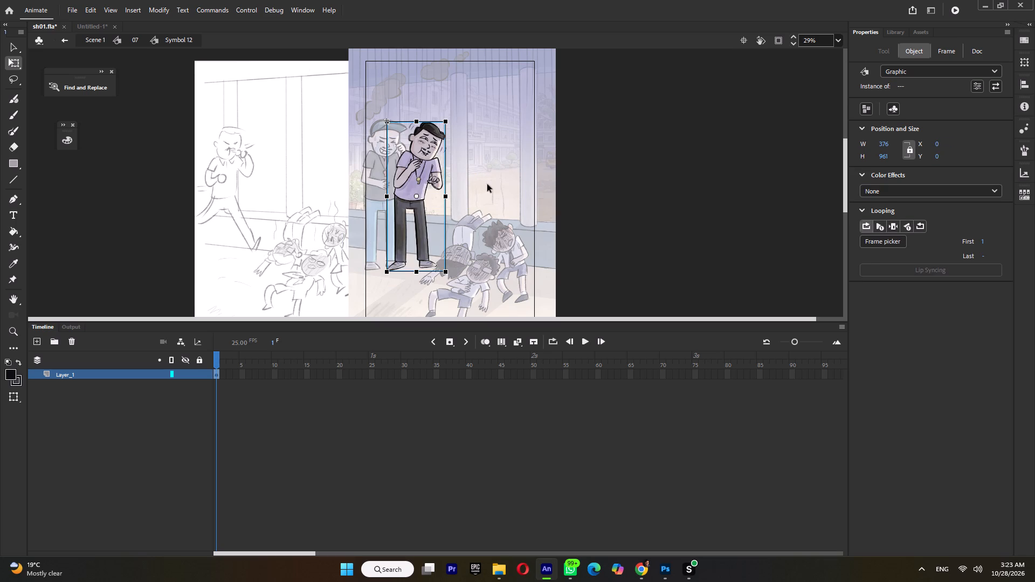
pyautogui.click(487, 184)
# Distribute the teacher's two body drawings to separate layers, leaving the head, and move the Layer_56 drawing to frame 2 of Layer_56_copy.
pyautogui.click(109, 374)
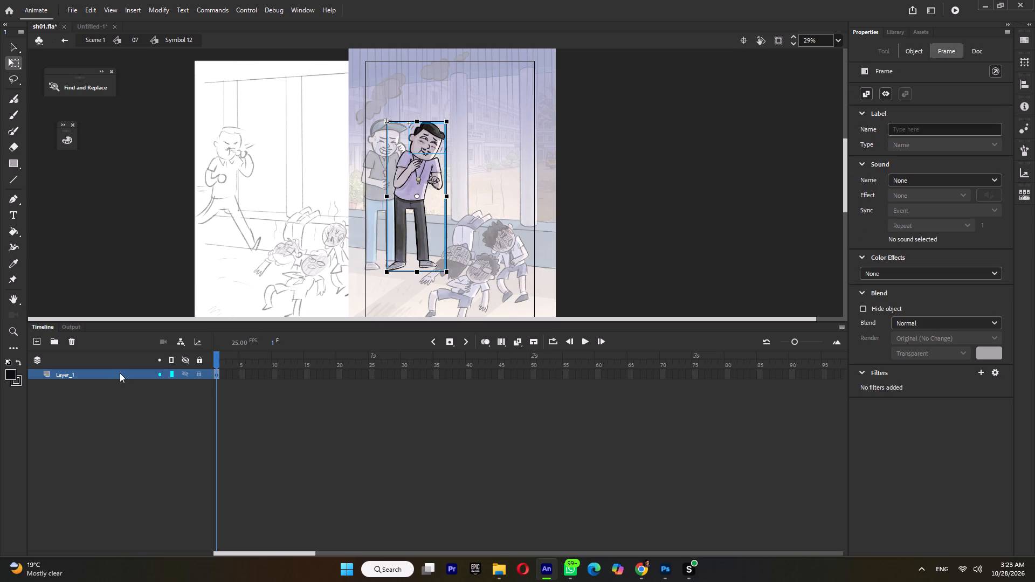
pyautogui.keyDown('ctrl'); pyautogui.keyDown('shift'); pyautogui.click(430, 138); pyautogui.keyUp('shift'); pyautogui.keyUp('ctrl')
pyautogui.hotkey('ctrl', 'shift', 'd')
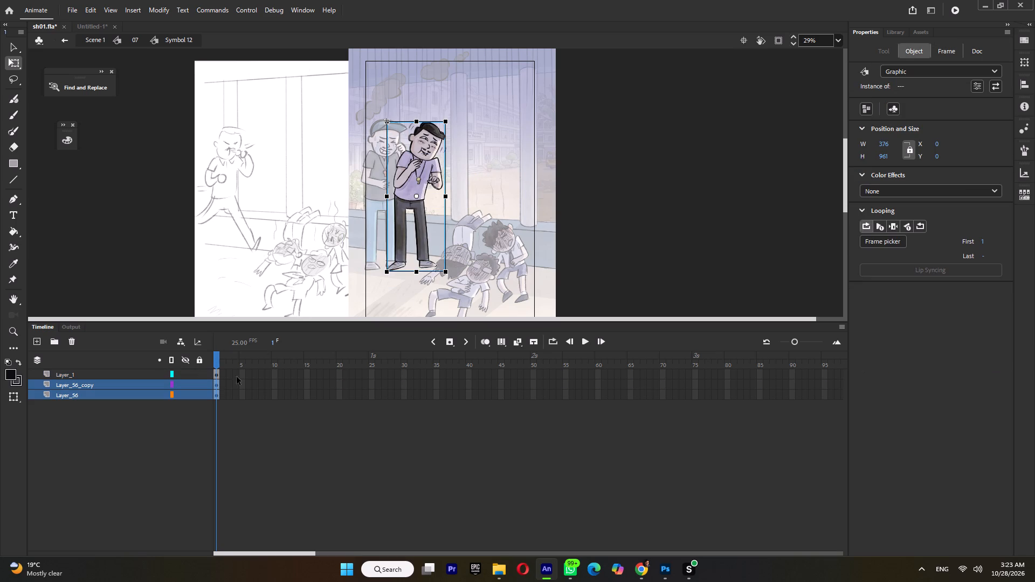
pyautogui.click(219, 397)
pyautogui.moveTo(216, 398); pyautogui.dragTo(223, 385)
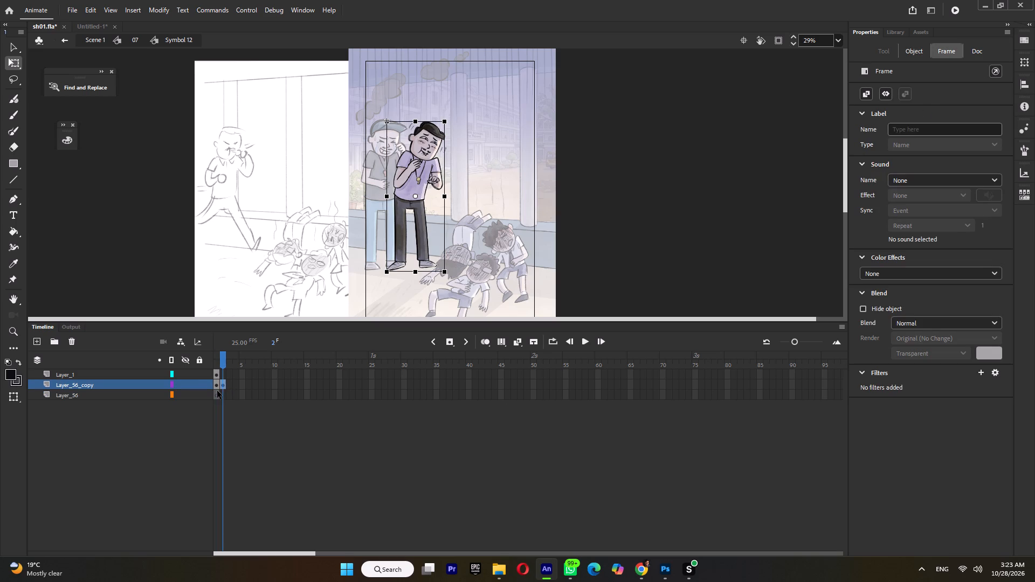
# Hold the first body drawing through frame 5 and the second from frame 6 to 10, and extend the head layer to frame 10.
pyautogui.doubleClick(218, 358)
pyautogui.press('F5')
pyautogui.press('F5')
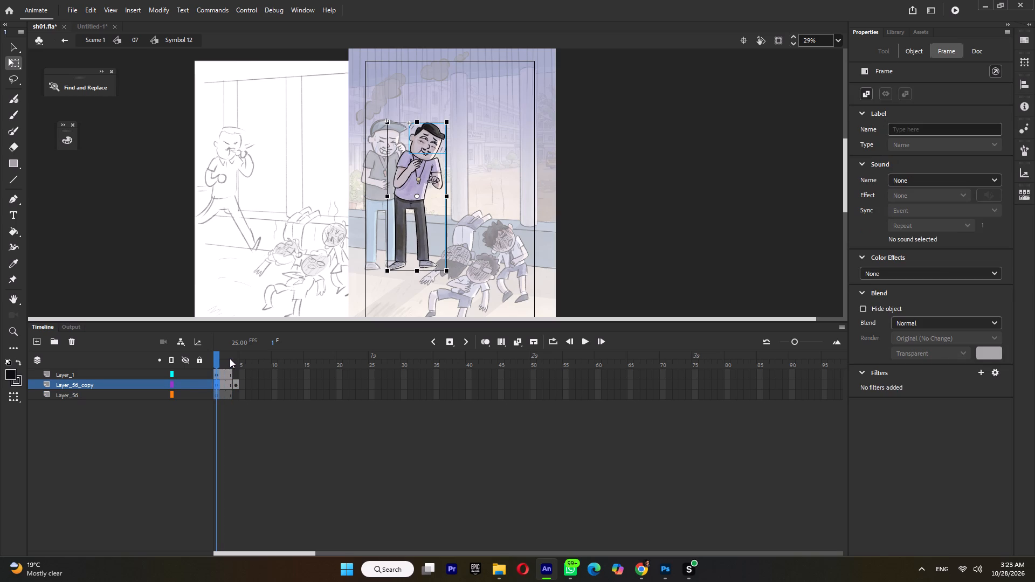
pyautogui.press('F5')
pyautogui.press('F5')
pyautogui.click(248, 360)
pyautogui.press('F5')
pyautogui.press('F5')
pyautogui.press('F5')
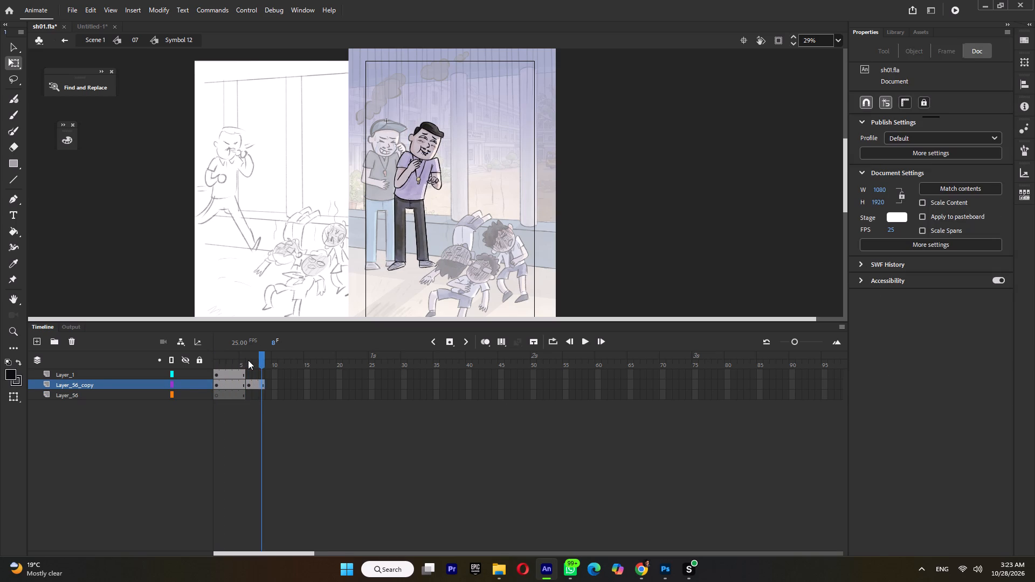
pyautogui.press('F5')
pyautogui.click(247, 369)
pyautogui.hotkey('shift', 'F6')
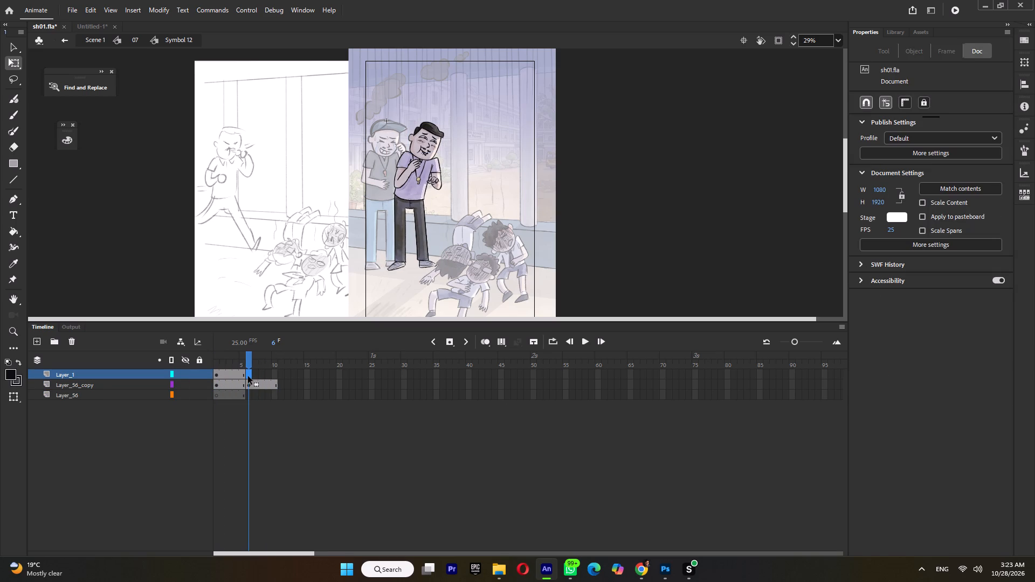
pyautogui.click(276, 373)
pyautogui.press('F5')
# Add a second keyframe for the head and lengthen both holds so the second pose runs from frame 7 to 12.
pyautogui.click(240, 362)
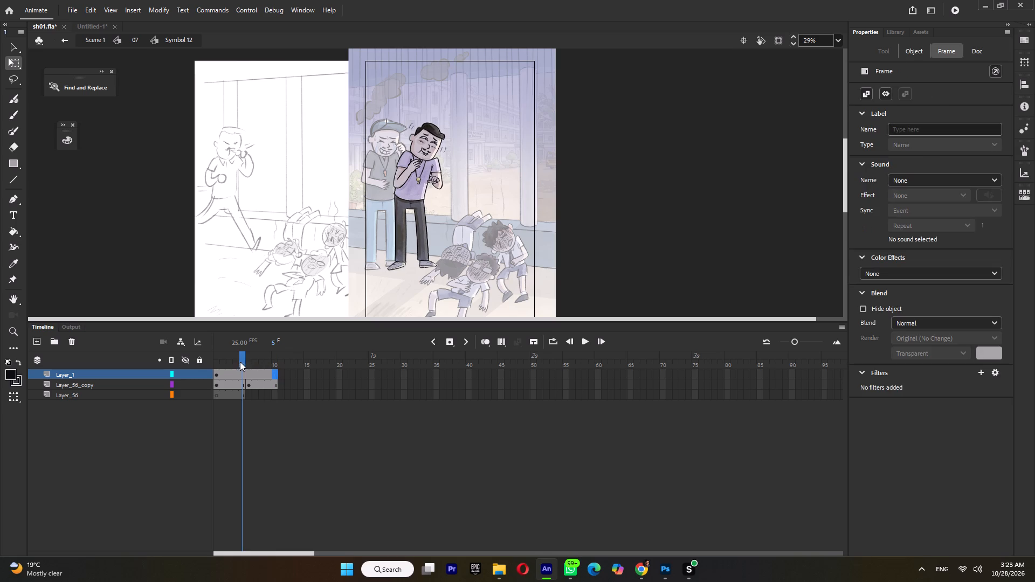
pyautogui.click(252, 362)
pyautogui.doubleClick(252, 359)
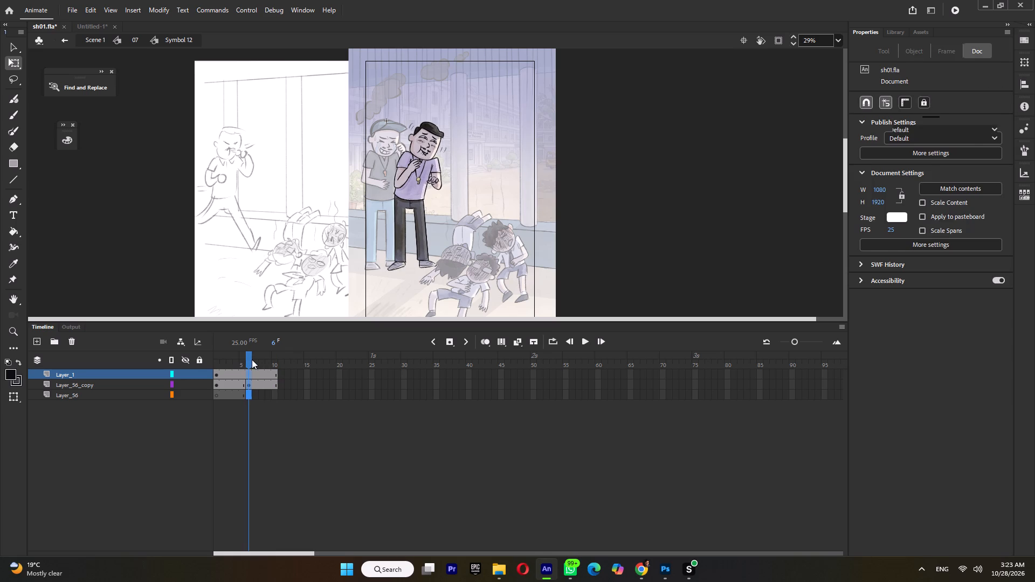
pyautogui.press('F5')
pyautogui.press('F6')
pyautogui.doubleClick(240, 363)
pyautogui.press('F5')
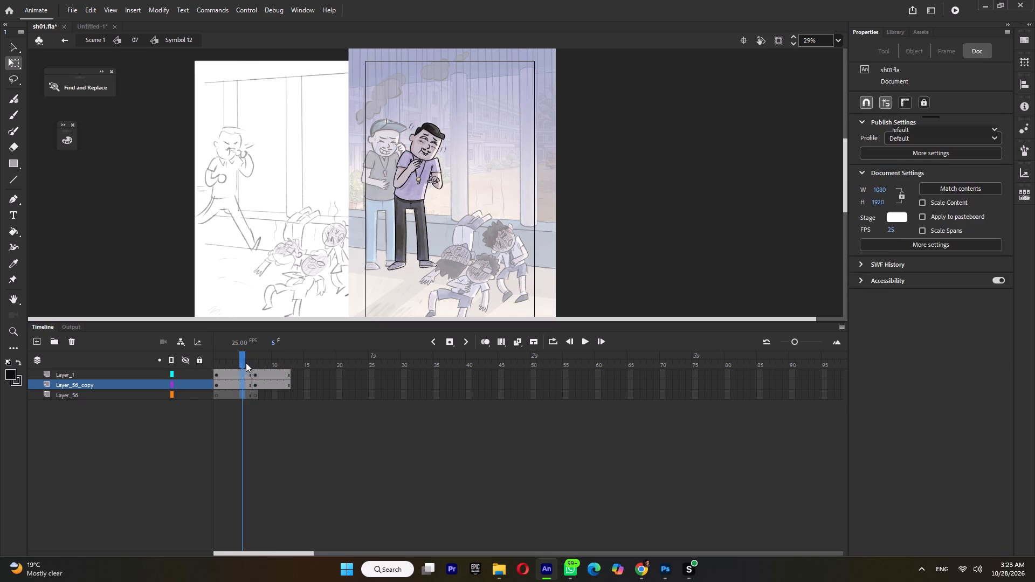
# At frame 7, flip the purple-shirted teacher's head horizontally and rotate it slightly clockwise, returning to symbol 07.
pyautogui.click(257, 359)
pyautogui.click(447, 150)
pyautogui.keyDown('ctrl'); pyautogui.scroll(3, 447, 150); pyautogui.keyUp('ctrl')
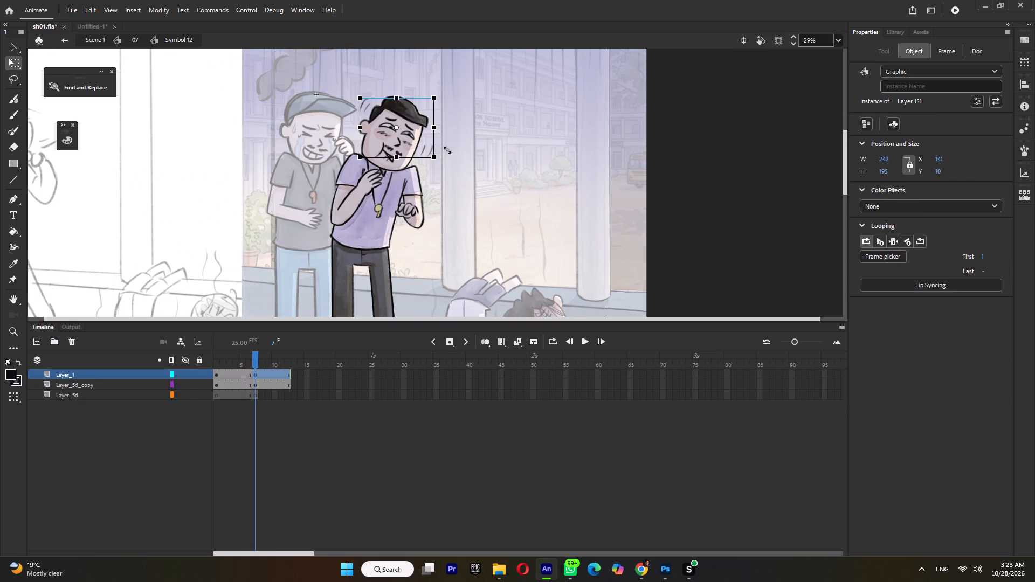
pyautogui.rightClick(427, 149)
pyautogui.click(471, 288)
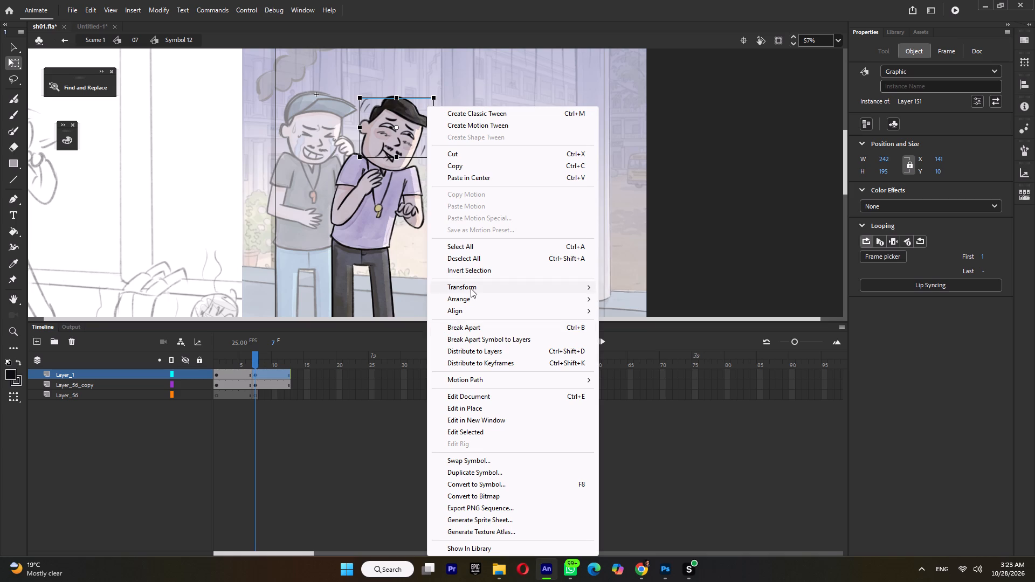
pyautogui.click(626, 403)
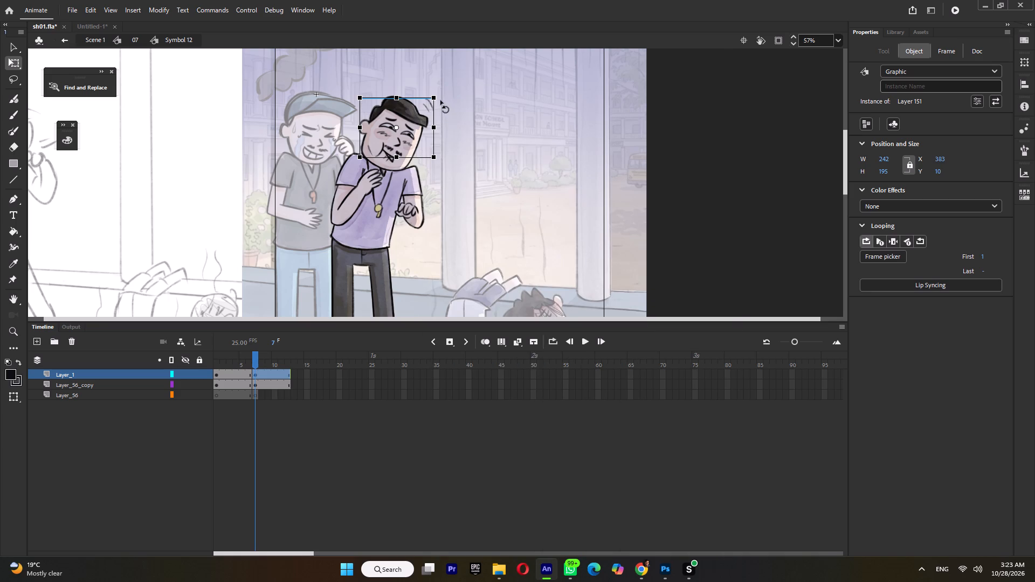
pyautogui.moveTo(440, 100); pyautogui.dragTo(449, 127)
pyautogui.doubleClick(521, 150)
# Play symbol 07 to check the purple-shirted teacher's looping animation.
pyautogui.press('Return')
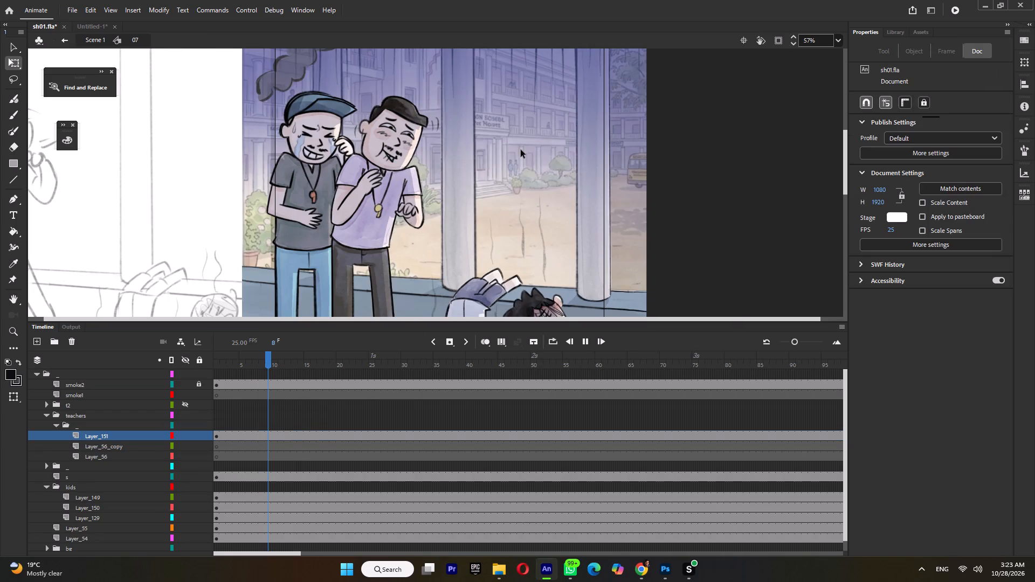
pyautogui.press('Return')
# Convert the folder of the teacher wearing a cap into one graphic symbol and open it for editing.
pyautogui.keyDown('ctrl'); pyautogui.scroll(-2, 466, 165); pyautogui.keyUp('ctrl')
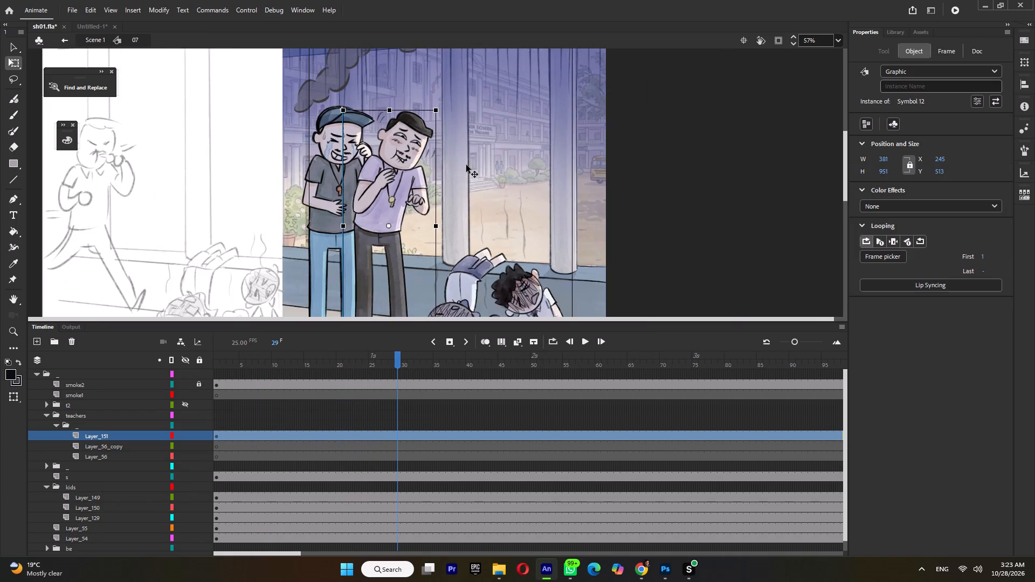
pyautogui.click(50, 463)
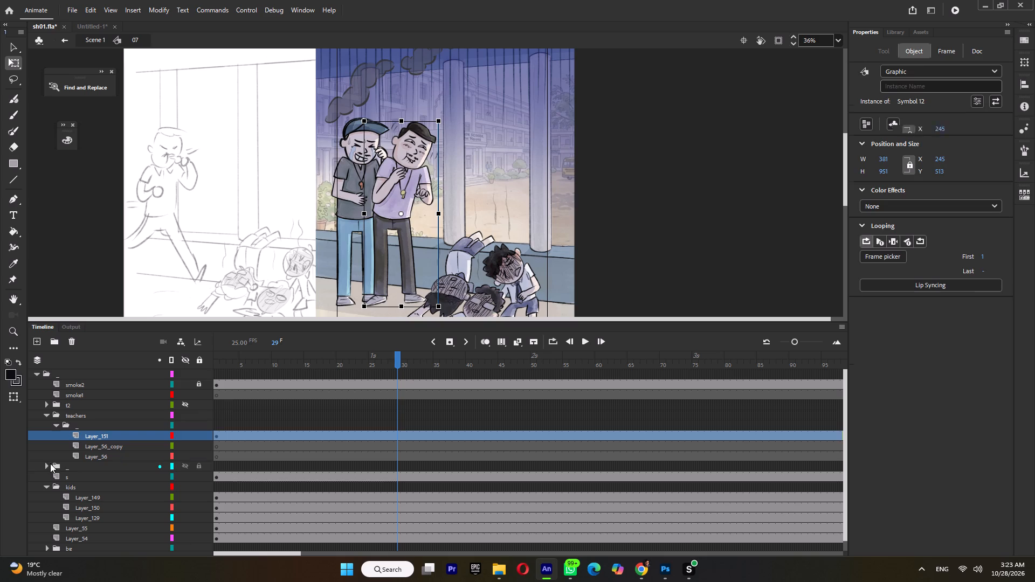
pyautogui.click(44, 466)
pyautogui.click(44, 466)
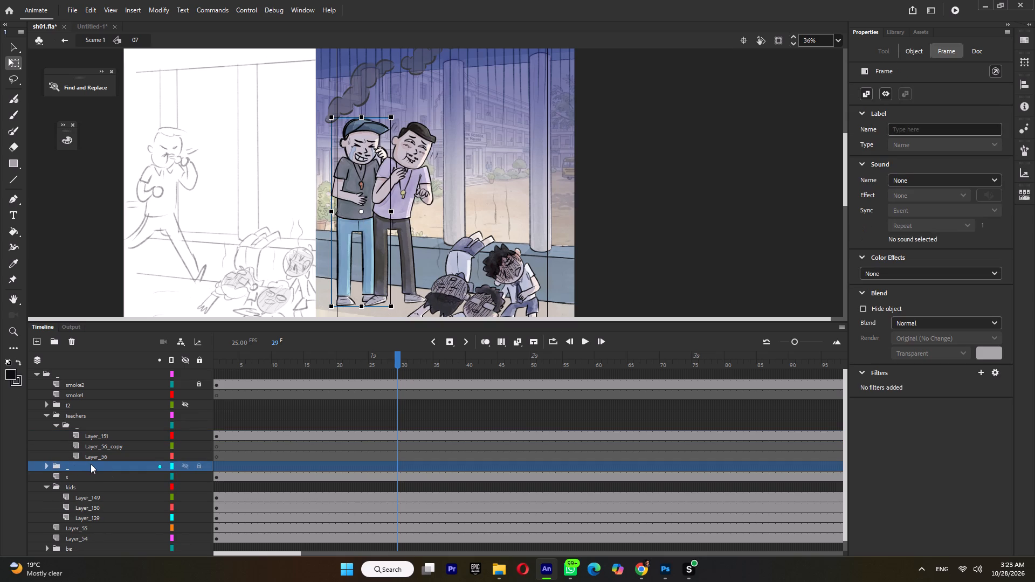
pyautogui.press('F8')
pyautogui.click(561, 138)
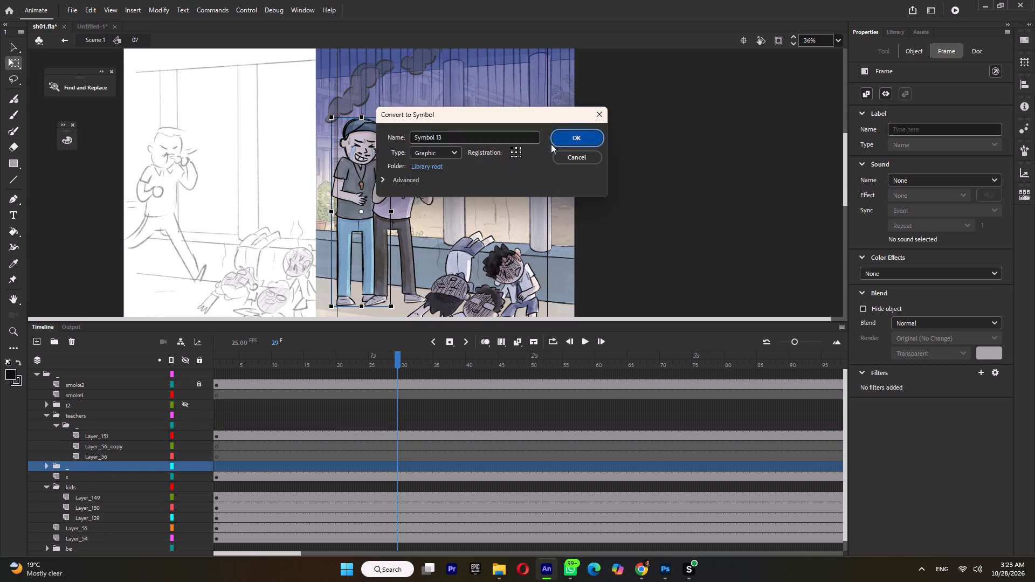
pyautogui.doubleClick(353, 211)
# Select both poses of the teacher wearing a cap and distribute them to separate keyframes.
pyautogui.moveTo(256, 108); pyautogui.dragTo(474, 325)
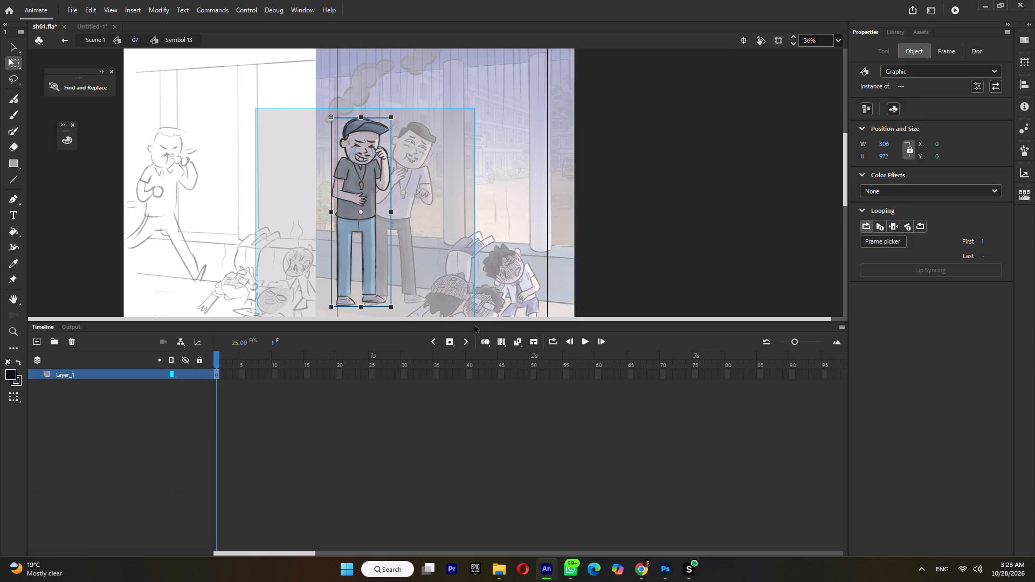
pyautogui.hotkey('ctrl', 'shift', 'k')
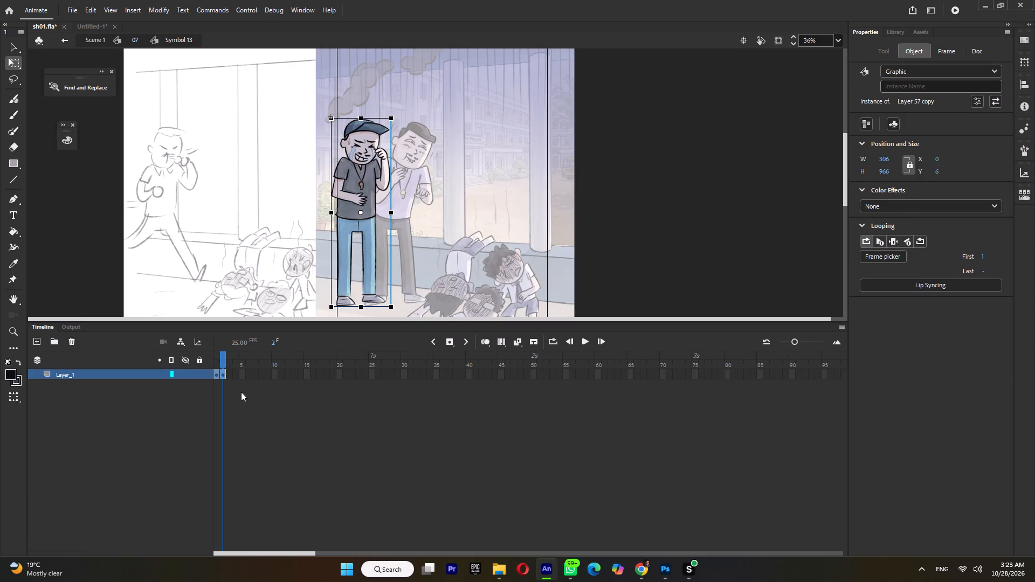
# Lengthen the holds of both capped-teacher poses to about six frames each, and return to symbol 07.
pyautogui.click(213, 373)
pyautogui.press('F5')
pyautogui.press('F5')
pyautogui.press('F5')
pyautogui.press('F5')
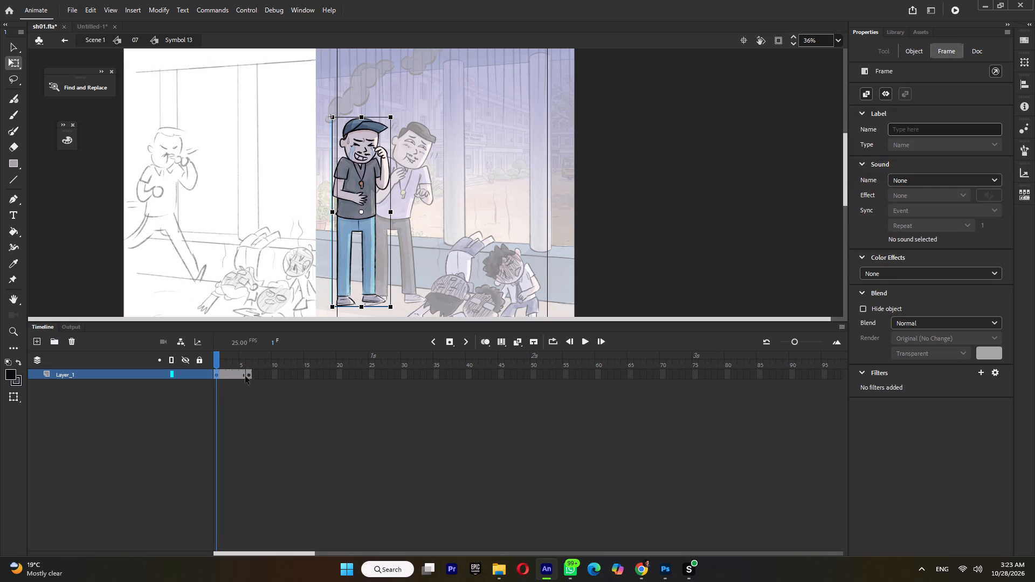
pyautogui.click(251, 374)
pyautogui.press('F5')
pyautogui.press('F5')
pyautogui.press('F5')
pyautogui.press('F5')
pyautogui.press('F5')
pyautogui.click(237, 375)
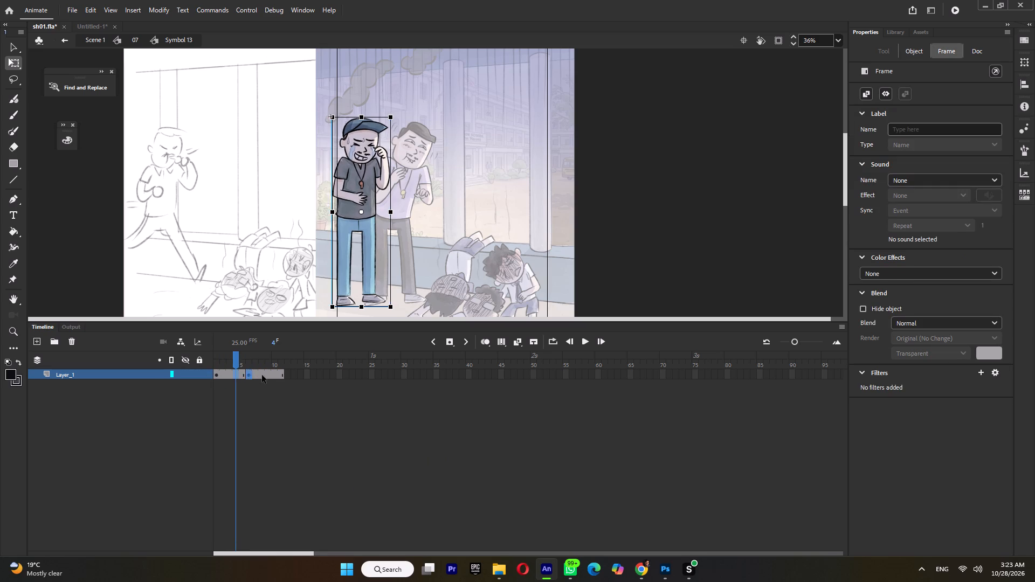
pyautogui.press('F5')
pyautogui.click(267, 375)
pyautogui.press('F5')
pyautogui.doubleClick(689, 283)
# Play symbol 07 to check the capped teacher's loop, and rewind to frame 1.
pyautogui.press('Return')
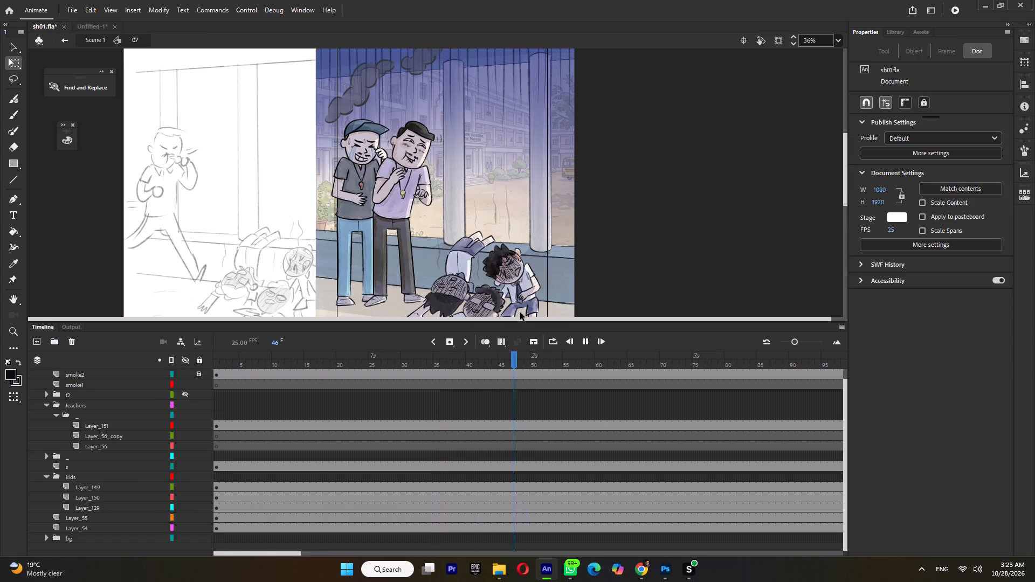
pyautogui.press('Return')
pyautogui.moveTo(236, 355); pyautogui.dragTo(165, 364)
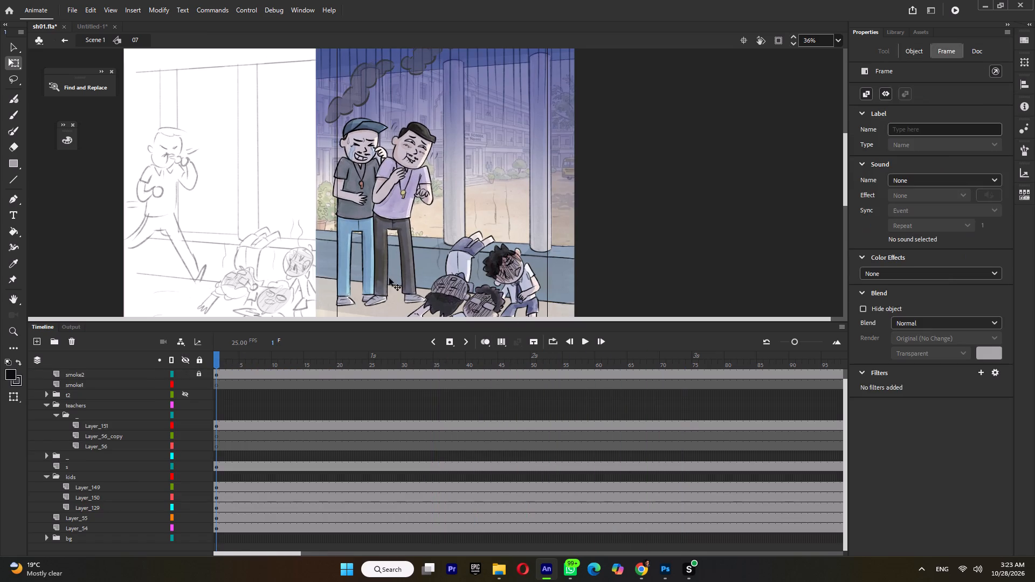
# Collapse the kids folder and toggle its visibility to check which figures it holds.
pyautogui.keyDown('ctrl'); pyautogui.scroll(-2, 458, 210); pyautogui.keyUp('ctrl')
pyautogui.click(448, 268)
pyautogui.keyDown('ctrl'); pyautogui.scroll(2, 466, 293); pyautogui.keyUp('ctrl')
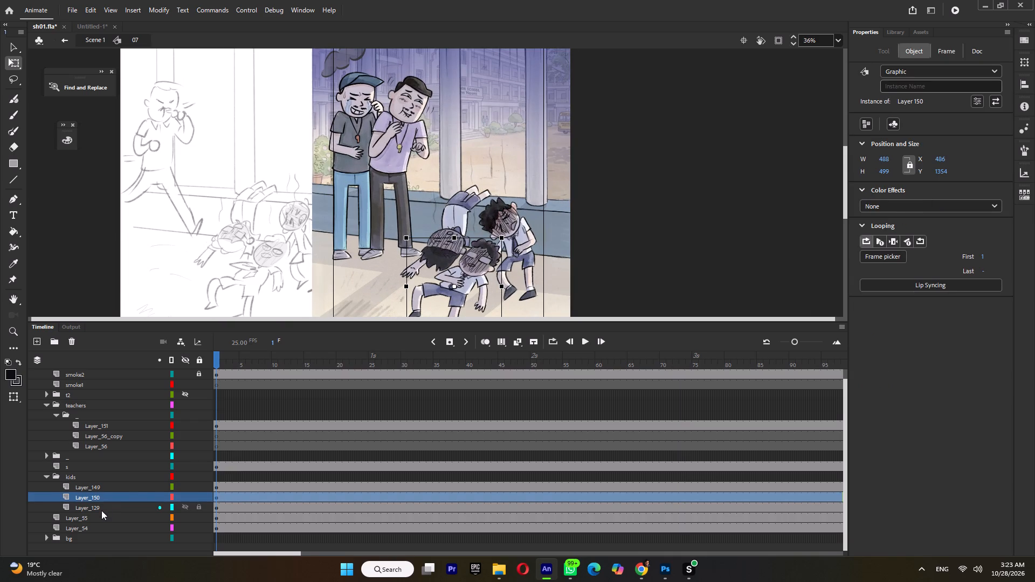
pyautogui.click(45, 474)
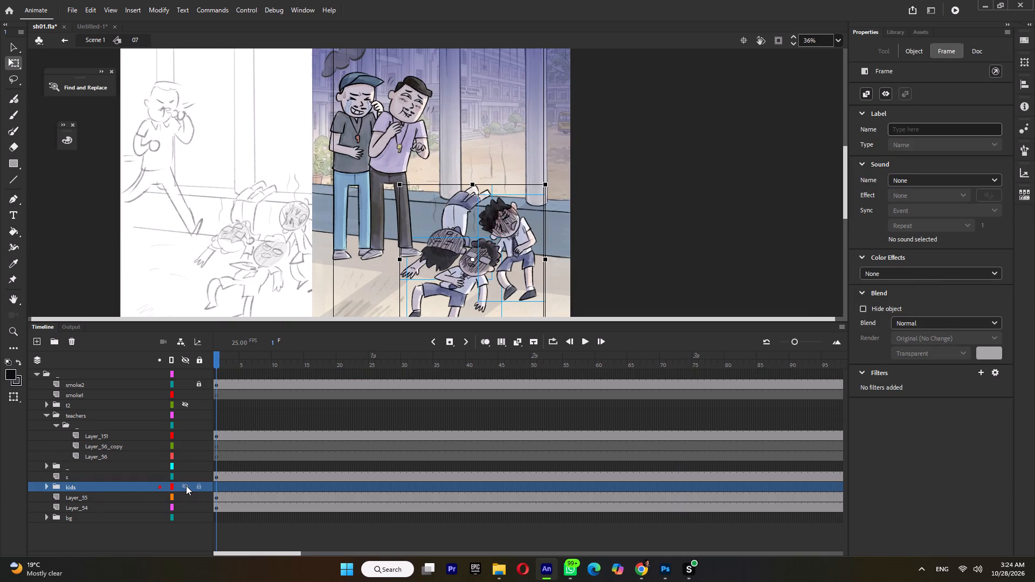
pyautogui.click(186, 486)
pyautogui.click(185, 486)
pyautogui.click(650, 329)
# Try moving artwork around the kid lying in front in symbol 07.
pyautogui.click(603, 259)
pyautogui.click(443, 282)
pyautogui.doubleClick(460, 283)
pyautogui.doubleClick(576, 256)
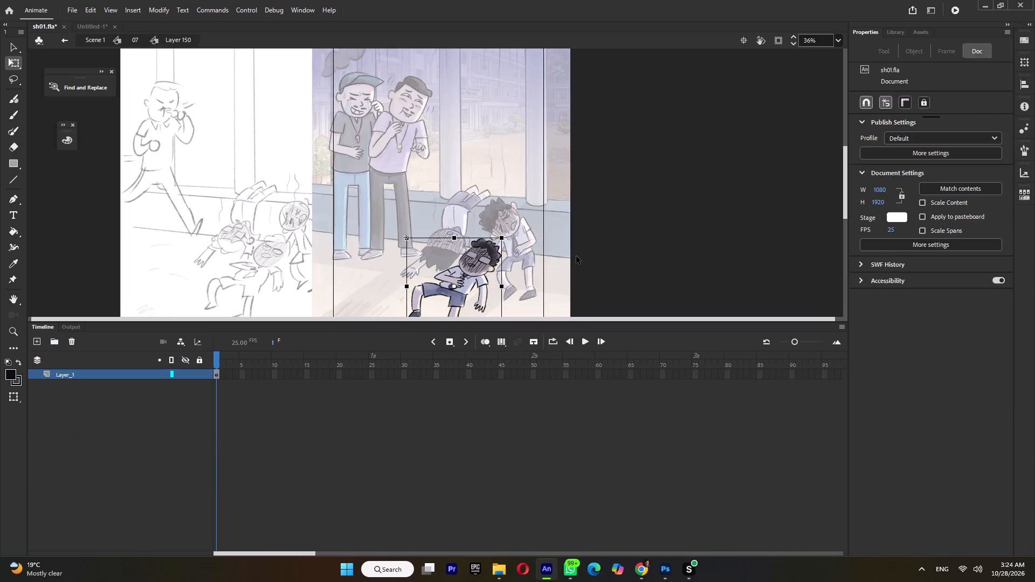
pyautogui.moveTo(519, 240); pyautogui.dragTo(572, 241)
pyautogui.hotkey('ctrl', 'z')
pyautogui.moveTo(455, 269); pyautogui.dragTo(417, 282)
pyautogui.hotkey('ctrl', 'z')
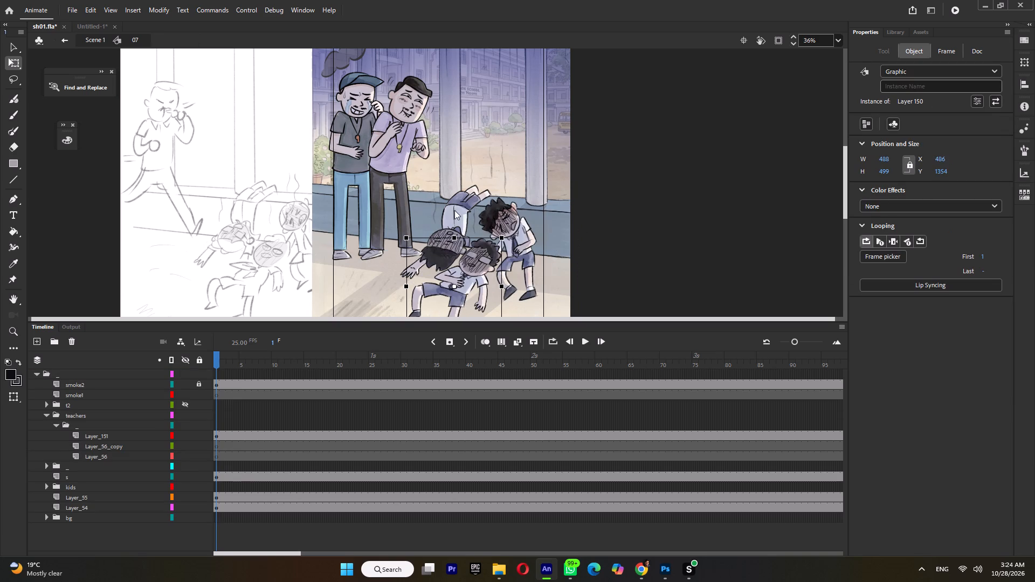
# Open symbol s, the thin smoke wisps above the kids, and build a 12-frame timeline with a second keyframe at frame 7.
pyautogui.doubleClick(633, 228)
pyautogui.click(509, 179)
pyautogui.tripleClick(505, 181)
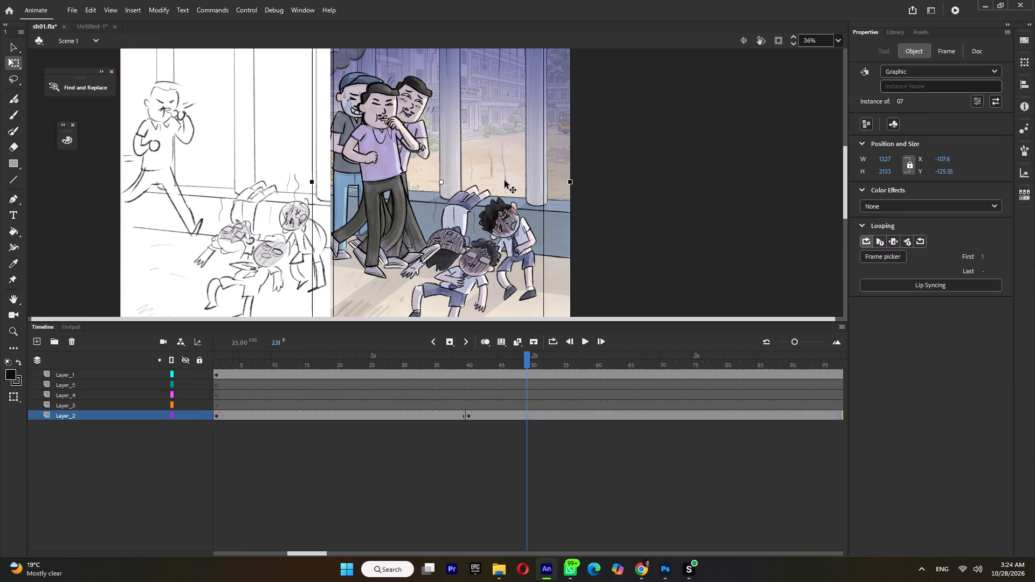
pyautogui.doubleClick(505, 181)
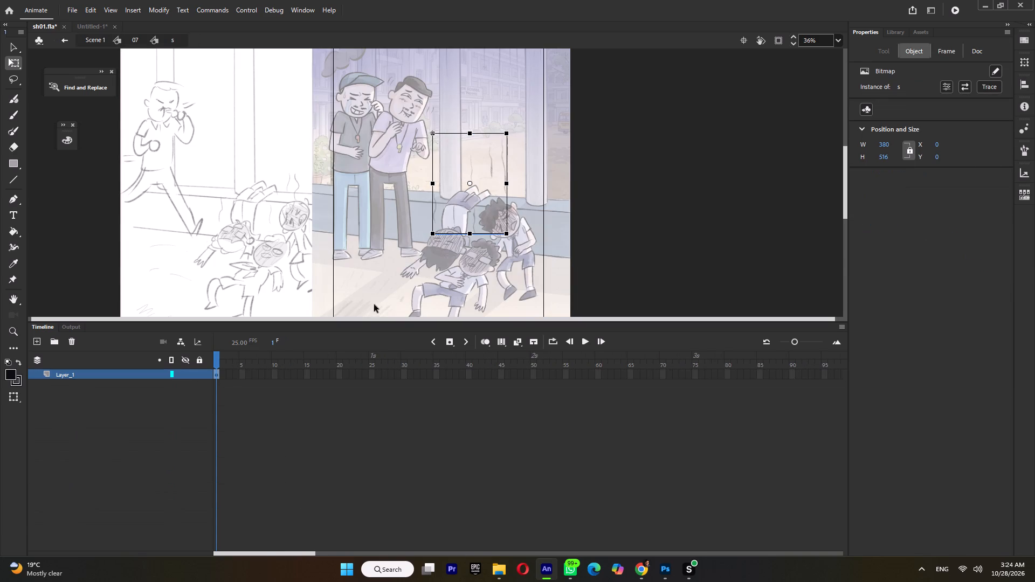
pyautogui.click(274, 372)
pyautogui.press('F5')
pyautogui.press('F5')
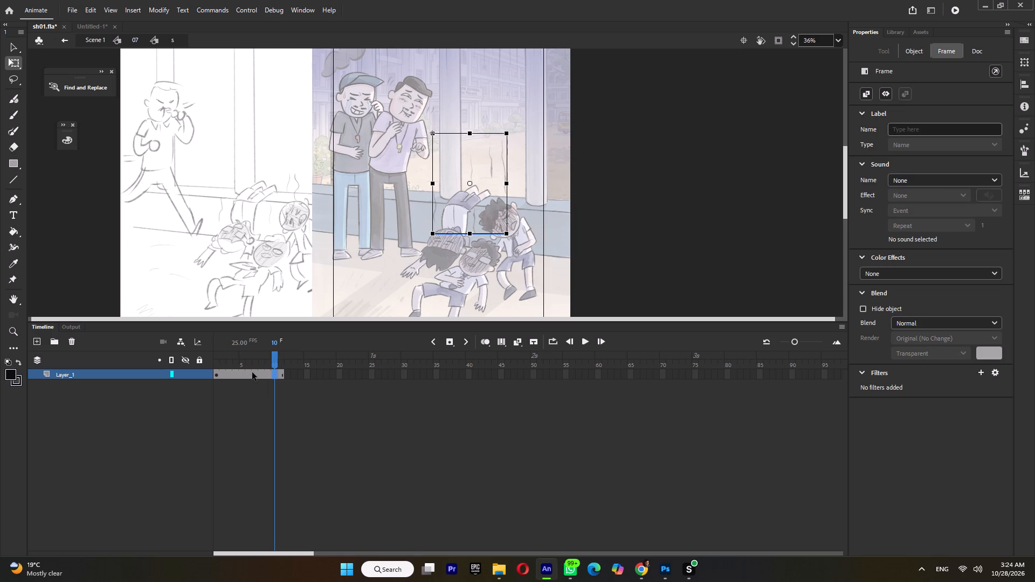
pyautogui.click(252, 372)
pyautogui.press('F6')
pyautogui.press('F5')
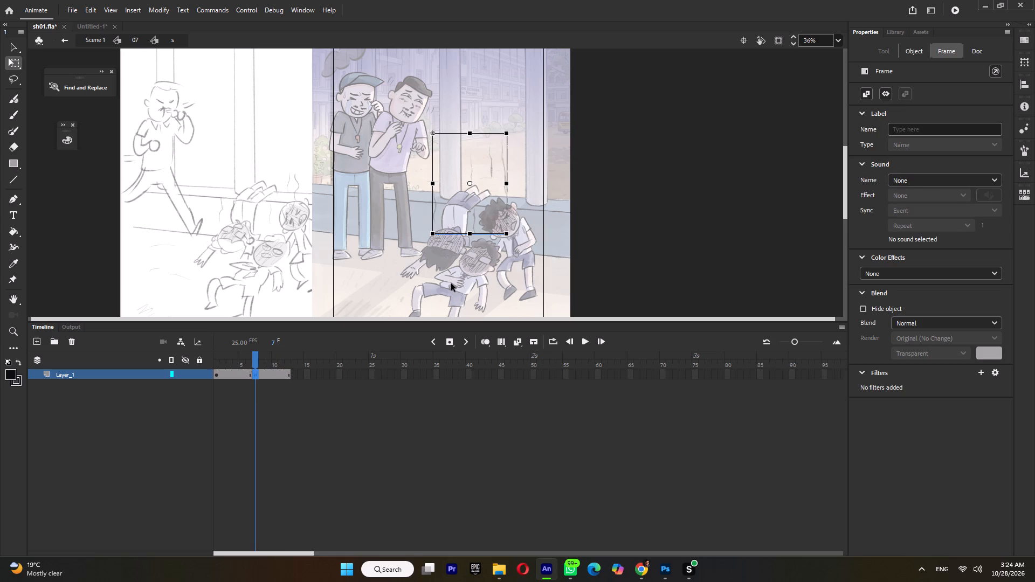
# At frame 7, nudge the smoke wisps up about 40 px and return to symbol 07.
pyautogui.hotkey('shift', 'Up')
pyautogui.hotkey('shift', 'Up')
pyautogui.hotkey('shift', 'Up')
pyautogui.hotkey('shift', 'Up')
pyautogui.doubleClick(676, 207)
# Play symbol 07 to check the wisps' looping movement, and rewind to frame 1.
pyautogui.press('Return')
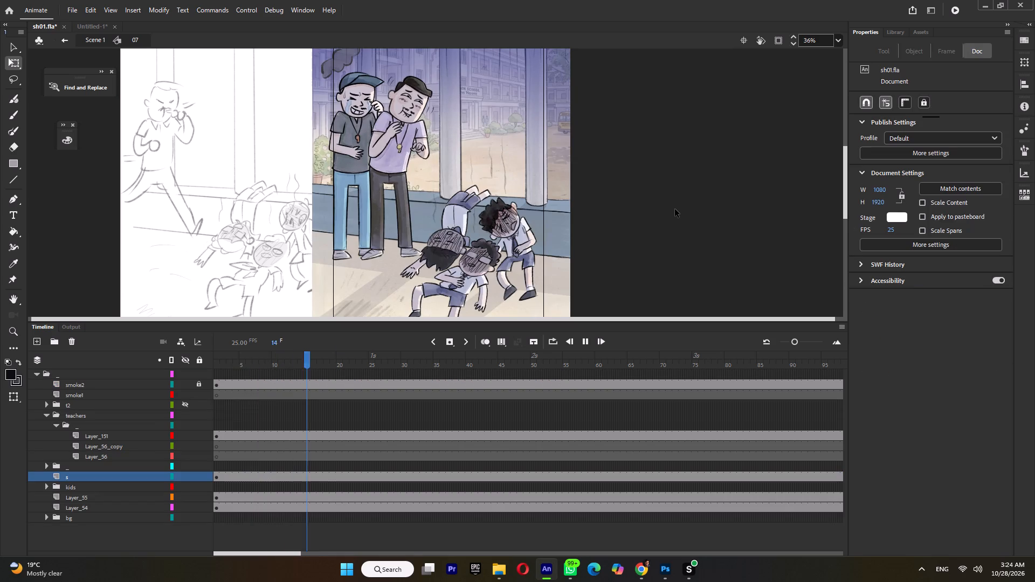
pyautogui.press('Return')
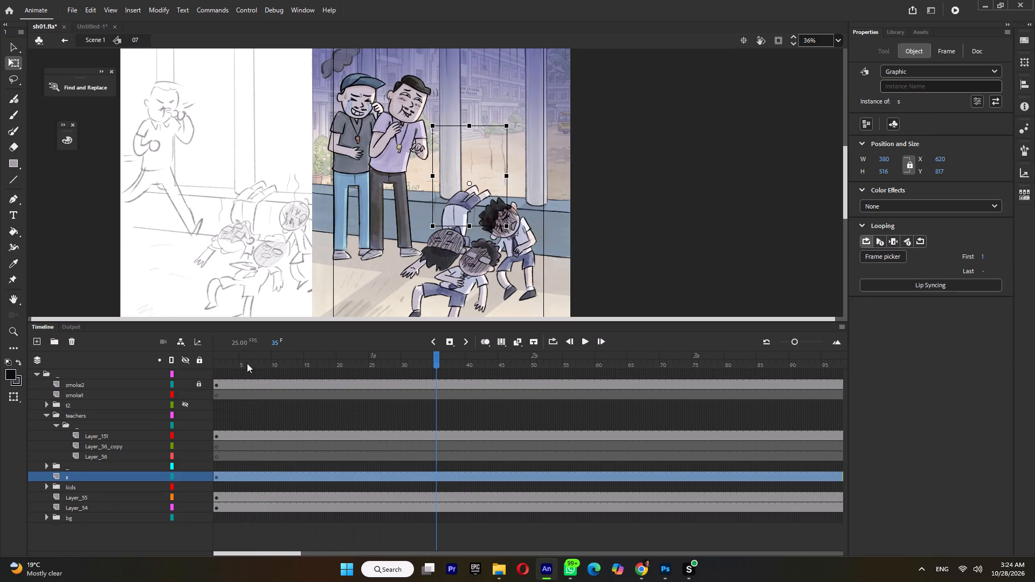
pyautogui.moveTo(244, 365); pyautogui.dragTo(129, 393)
# Delete the leftover layers Layer_56_copy and Layer_56 of the purple-shirted teacher and Layer_57 of the capped teacher.
pyautogui.click(87, 435)
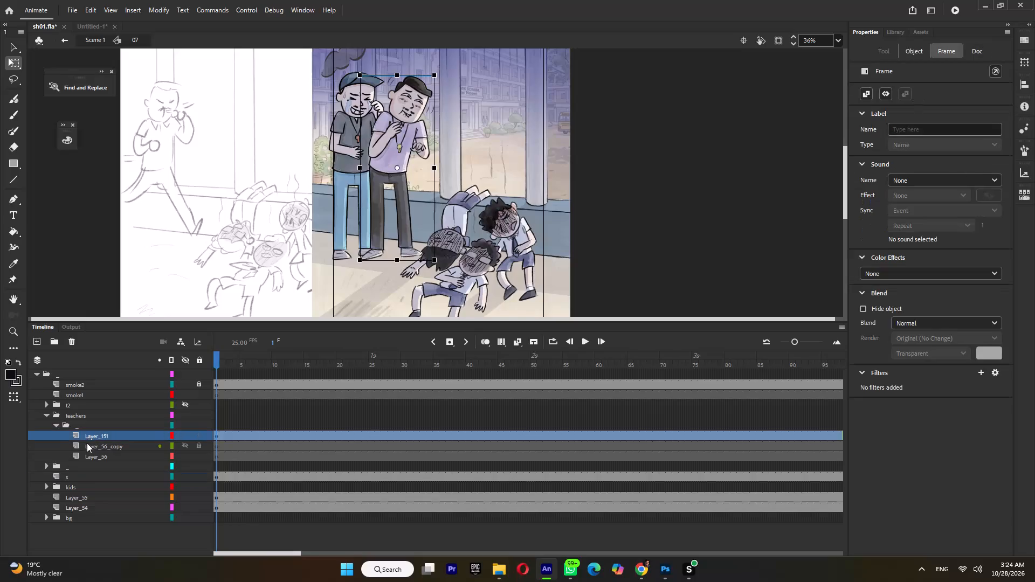
pyautogui.click(87, 447)
pyautogui.keyDown('shift'); pyautogui.click(85, 459); pyautogui.keyUp('shift')
pyautogui.click(72, 342)
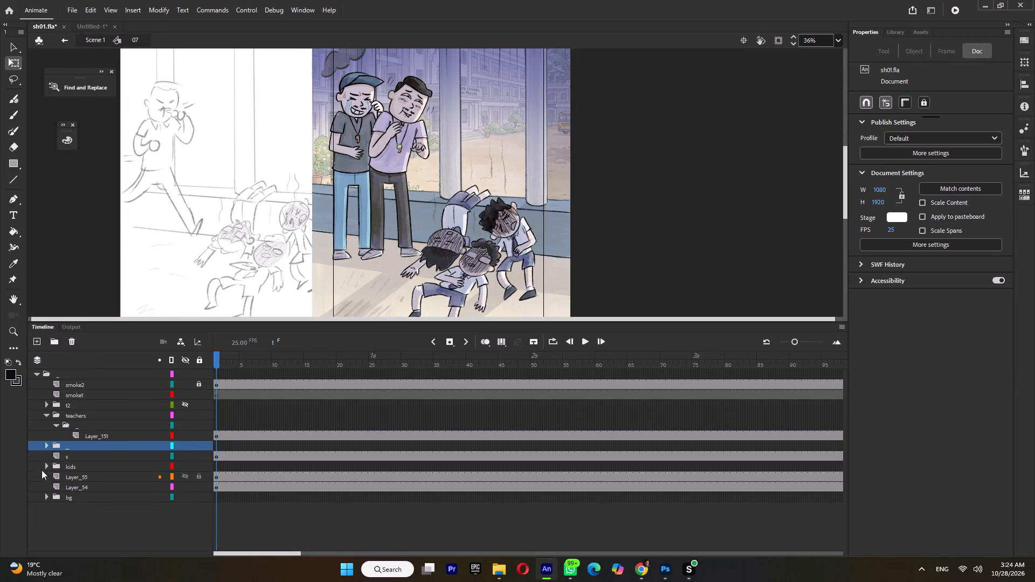
pyautogui.click(46, 445)
pyautogui.click(88, 453)
pyautogui.click(87, 466)
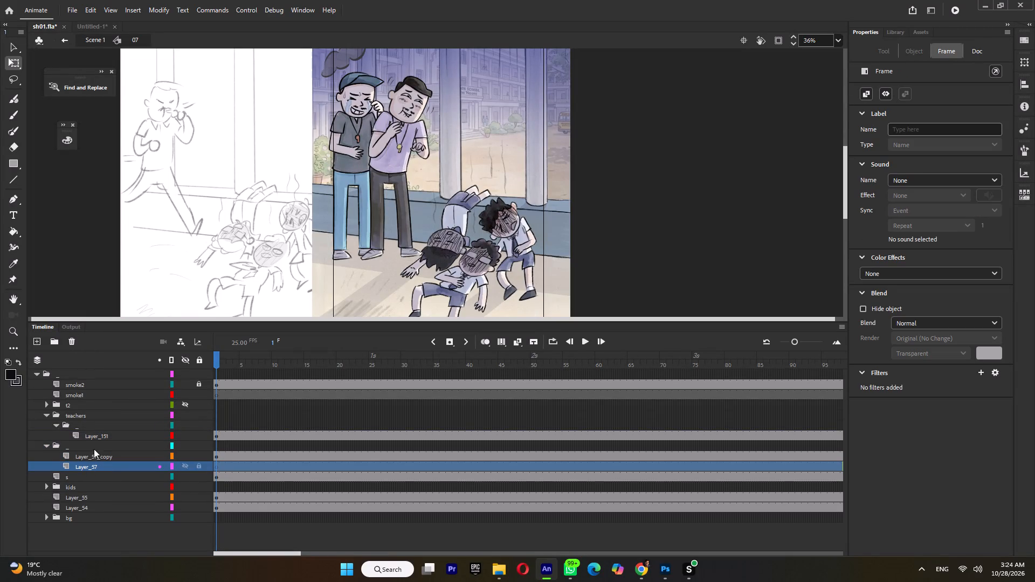
pyautogui.click(74, 343)
# Open the Layer 55 symbol of vertical background lines and build a 12-frame timeline with a second keyframe at frame 7.
pyautogui.click(71, 470)
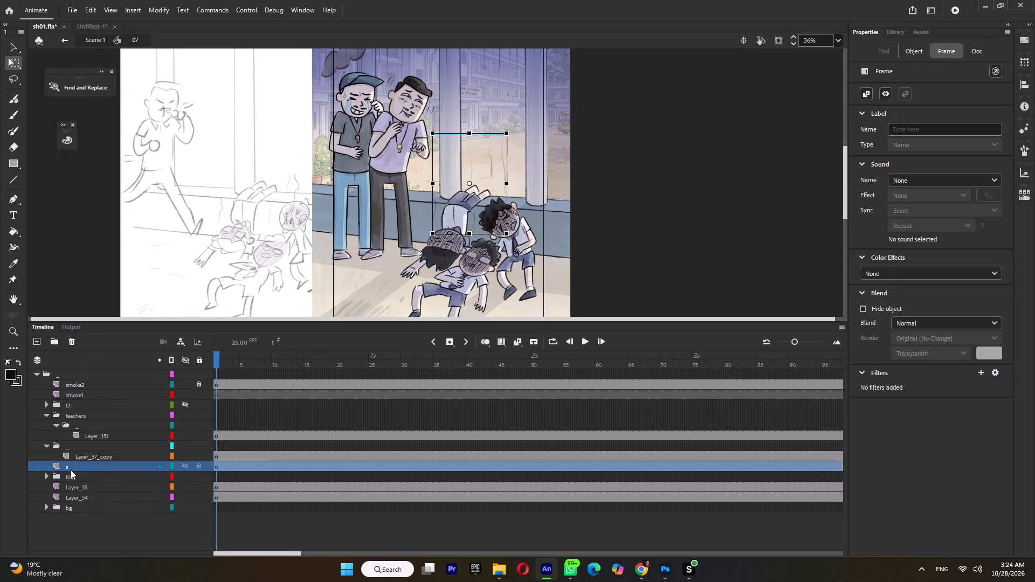
pyautogui.click(68, 479)
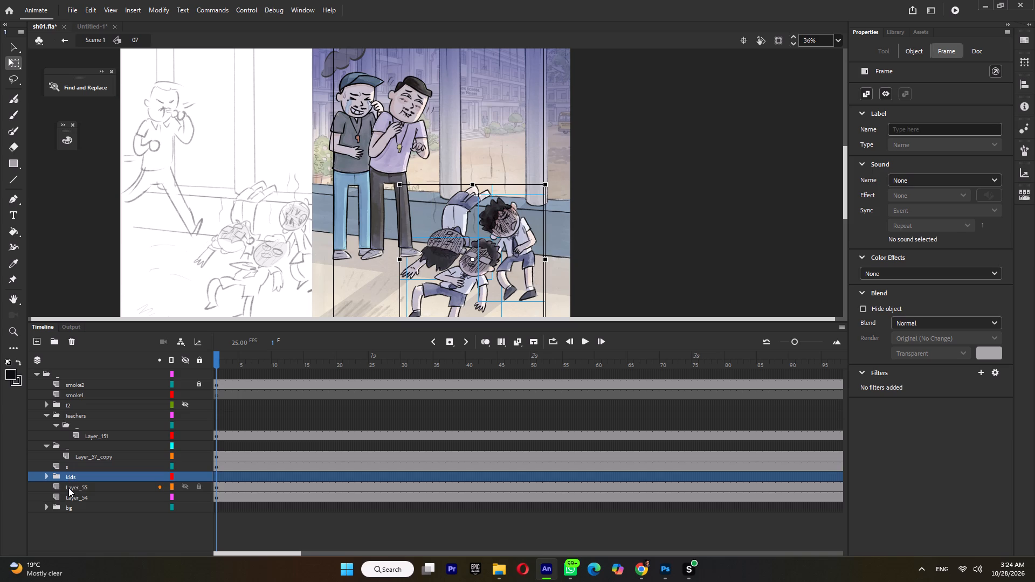
pyautogui.click(68, 488)
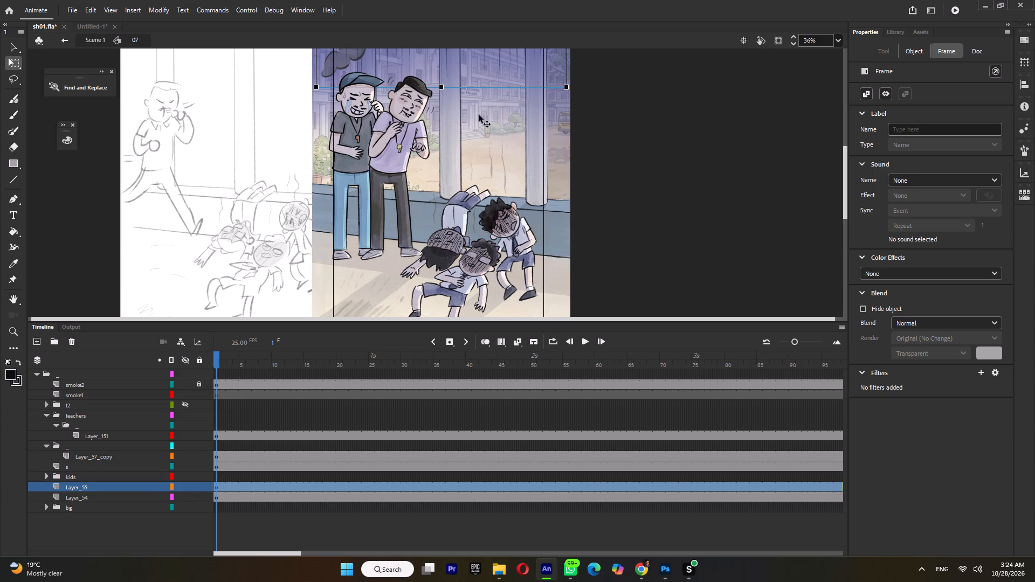
pyautogui.keyDown('ctrl'); pyautogui.scroll(-2, 488, 243); pyautogui.keyUp('ctrl')
pyautogui.doubleClick(498, 67)
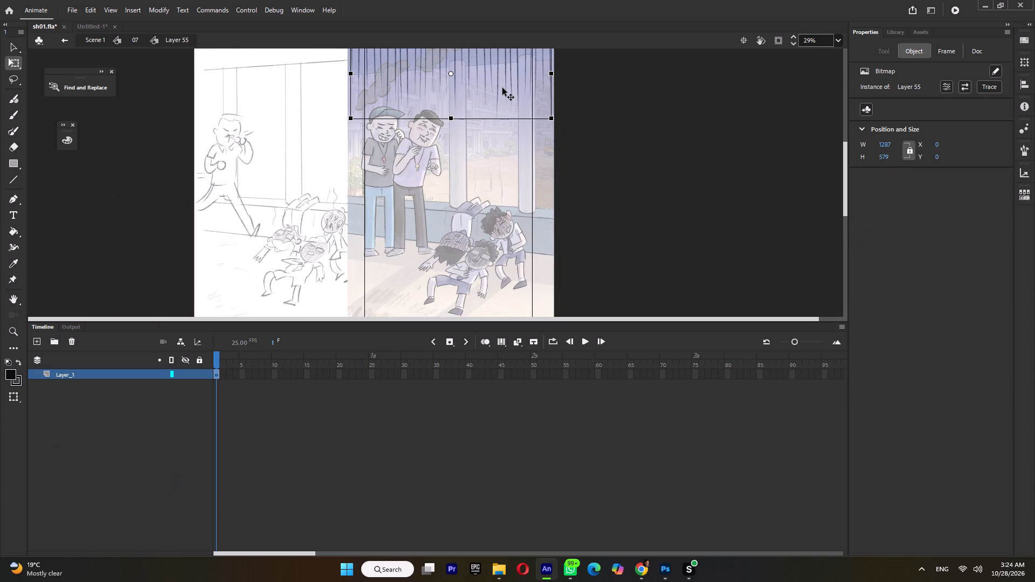
pyautogui.click(282, 372)
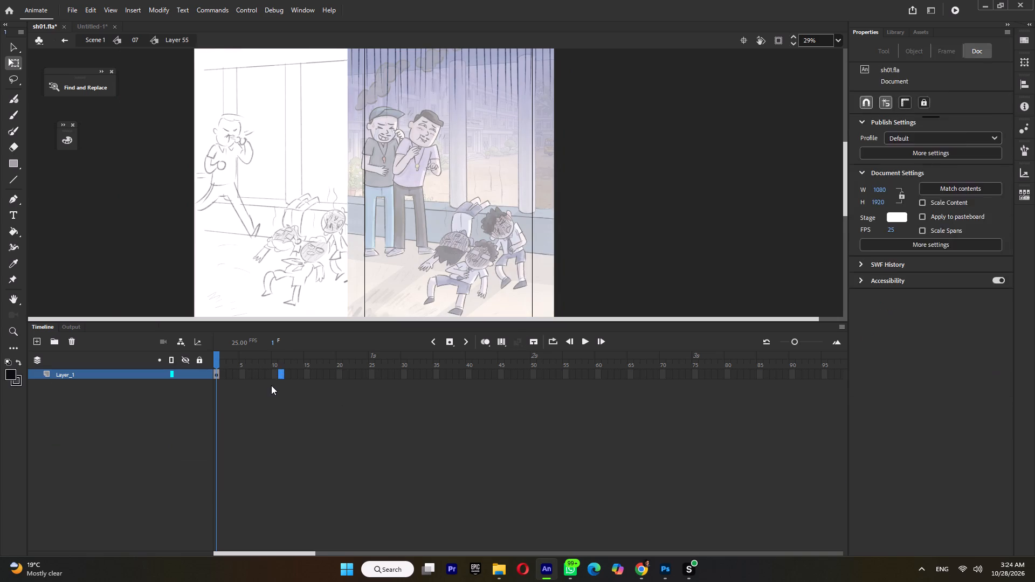
pyautogui.press('F5')
pyautogui.press('F5')
pyautogui.click(254, 373)
pyautogui.press('F6')
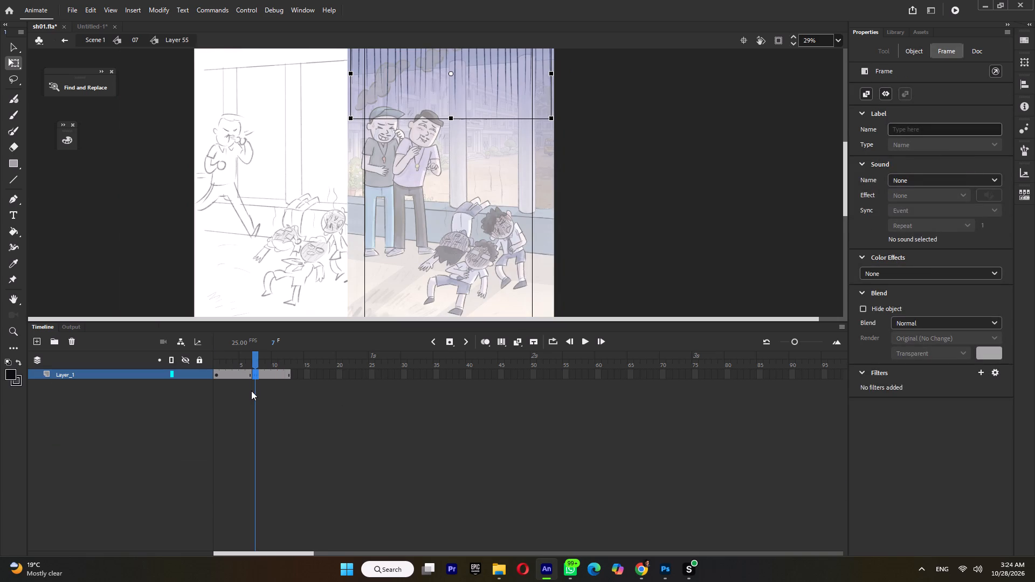
# At frame 7, nudge the vertical lines up about 70 px and return to symbol 07.
pyautogui.hotkey('shift', 'Up')
pyautogui.hotkey('shift', 'Up')
pyautogui.hotkey('shift', 'Up')
pyautogui.hotkey('shift', 'Up')
pyautogui.hotkey('shift', 'Up')
pyautogui.hotkey('shift', 'Up')
pyautogui.hotkey('shift', 'Up')
pyautogui.doubleClick(624, 229)
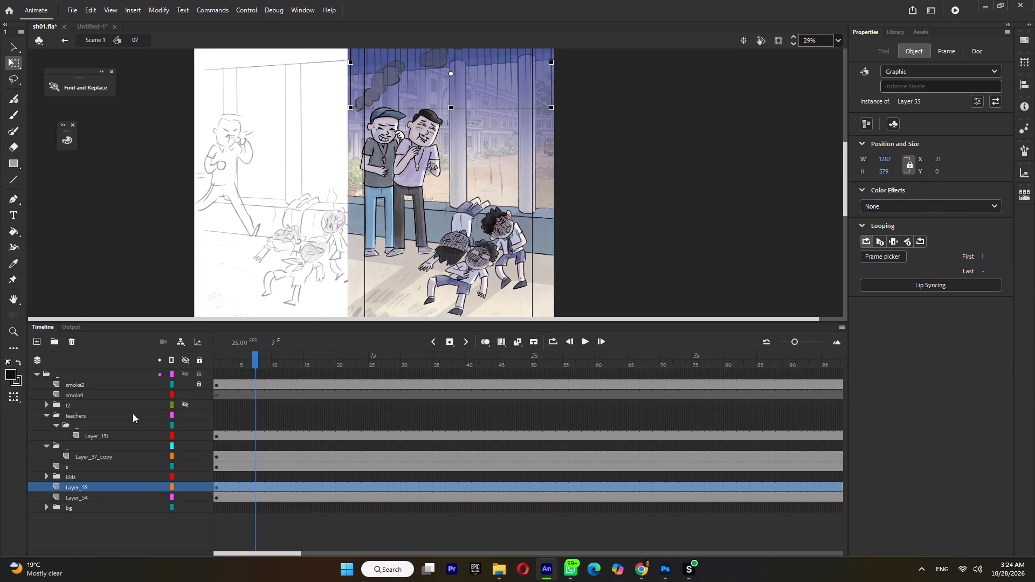
# Show the hidden t2 folder, convert the walking teacher's poses into one graphic symbol and open it for editing.
pyautogui.click(185, 404)
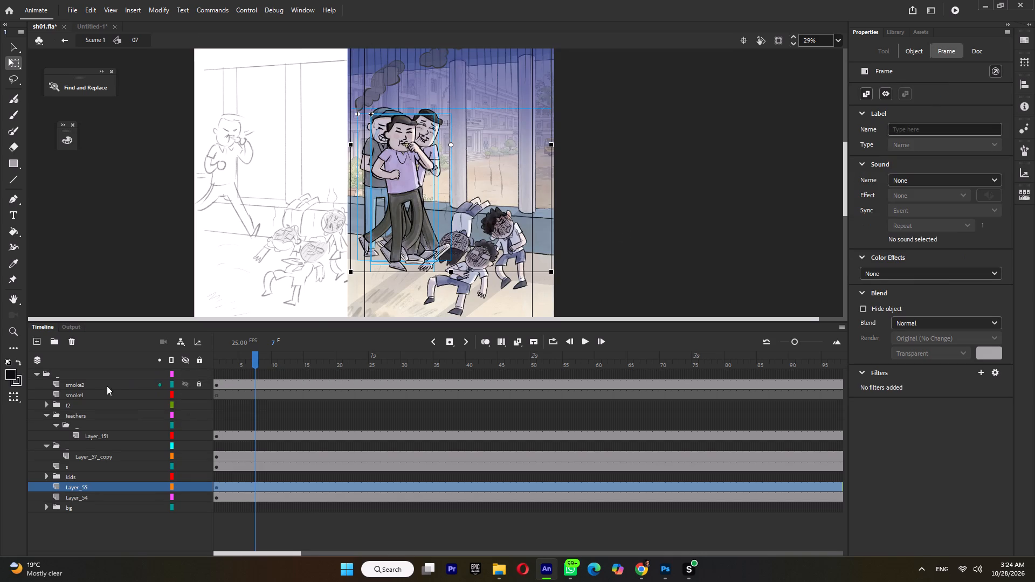
pyautogui.click(64, 402)
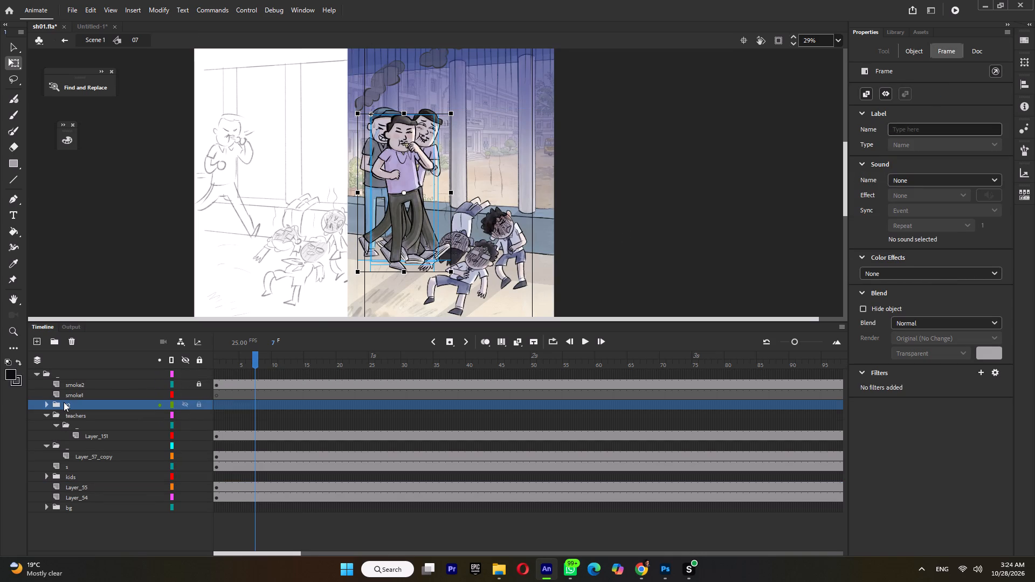
pyautogui.press('F8')
pyautogui.click(565, 137)
pyautogui.doubleClick(394, 204)
# Select all the walking teacher's poses and distribute them to separate keyframes.
pyautogui.moveTo(493, 83); pyautogui.dragTo(392, 213)
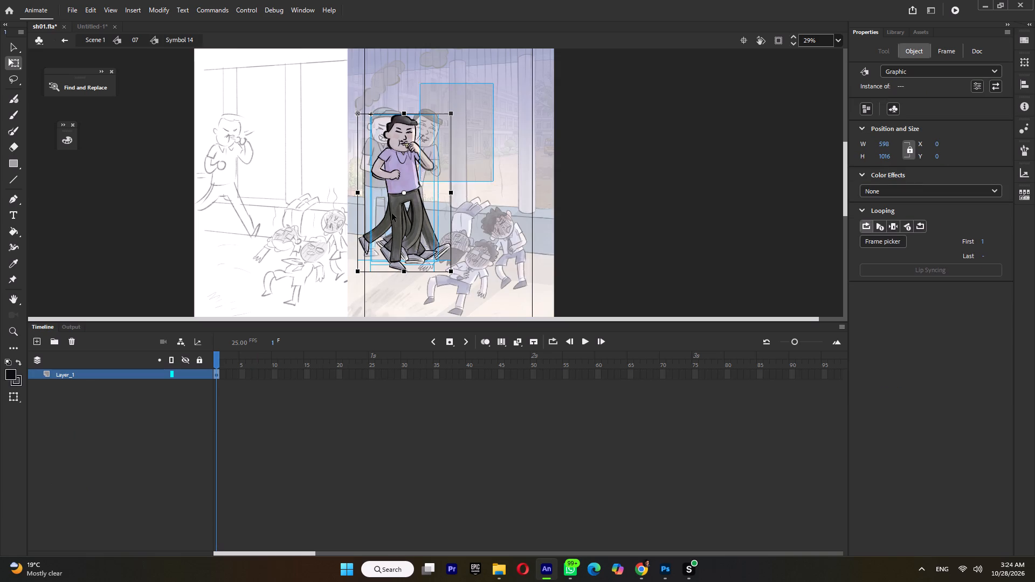
pyautogui.moveTo(392, 213); pyautogui.dragTo(320, 299)
pyautogui.hotkey('ctrl', 'shift', 'k')
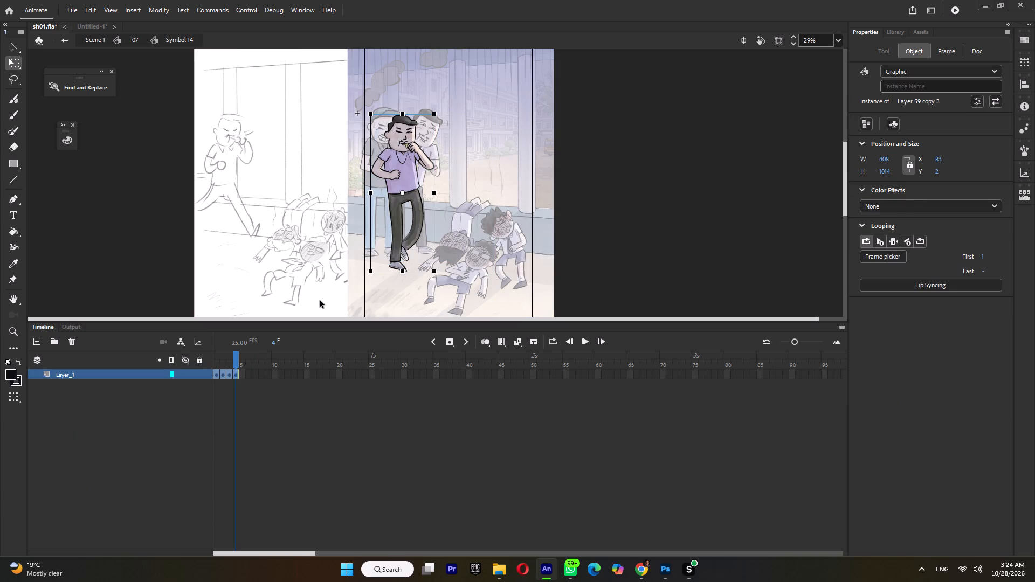
# Reorder the walking teacher's poses by moving the frame 2 pose to frame 5 and the frame 4 pose to frame 6.
pyautogui.moveTo(216, 357); pyautogui.dragTo(232, 359)
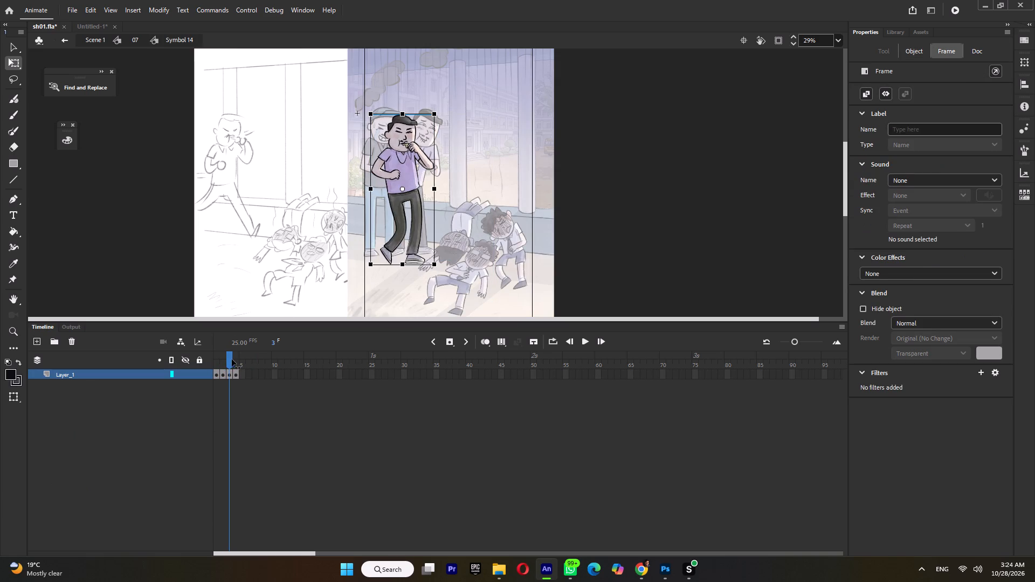
pyautogui.moveTo(232, 359); pyautogui.dragTo(224, 370)
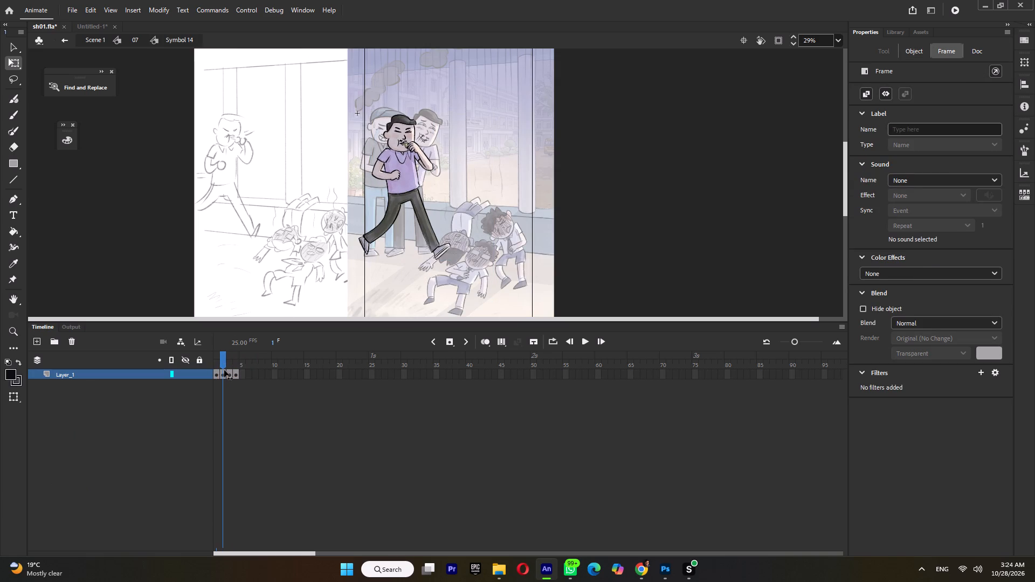
pyautogui.moveTo(224, 370); pyautogui.dragTo(217, 374)
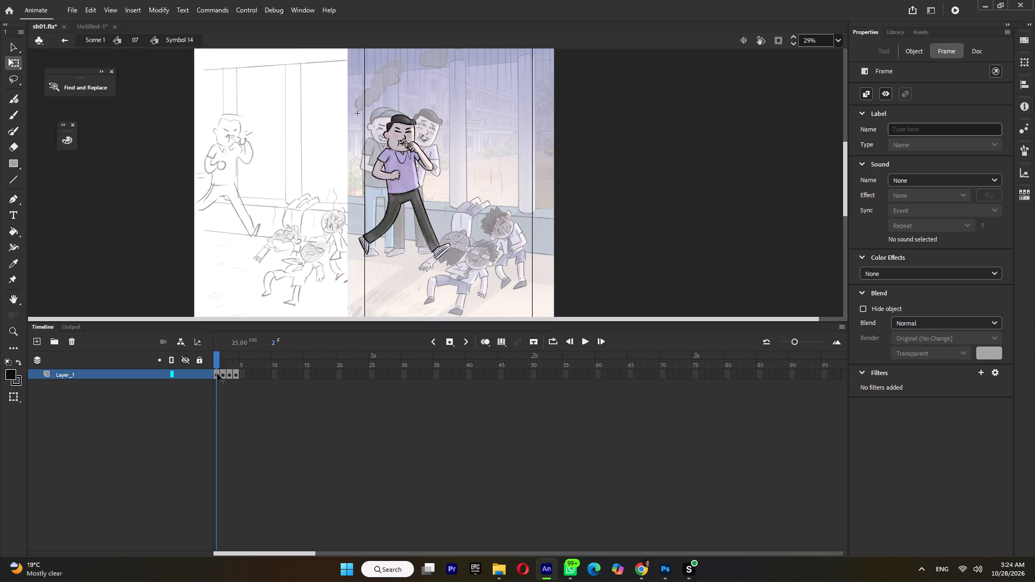
pyautogui.moveTo(217, 374); pyautogui.dragTo(222, 374)
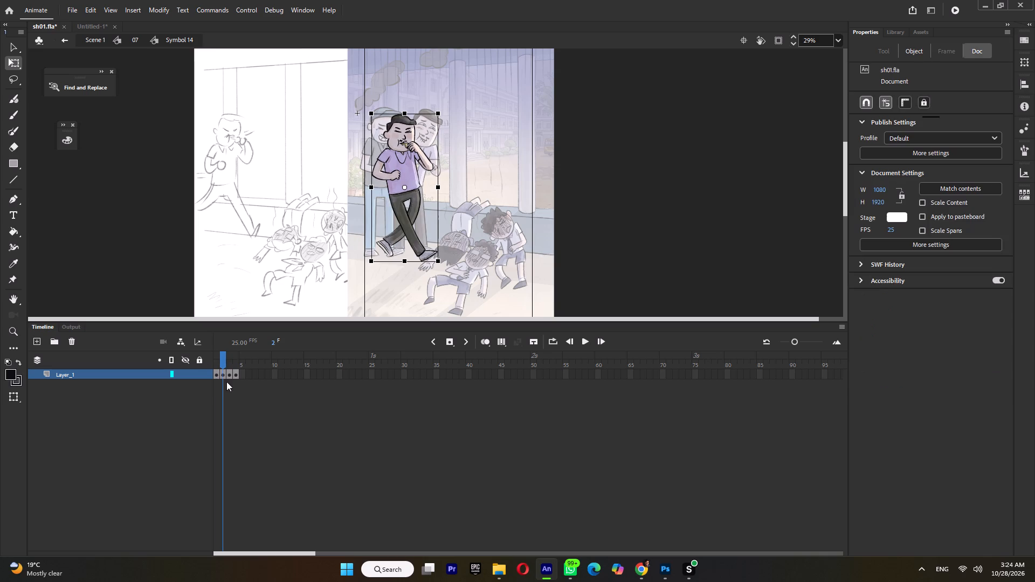
pyautogui.click(224, 372)
pyautogui.moveTo(223, 376); pyautogui.dragTo(240, 376)
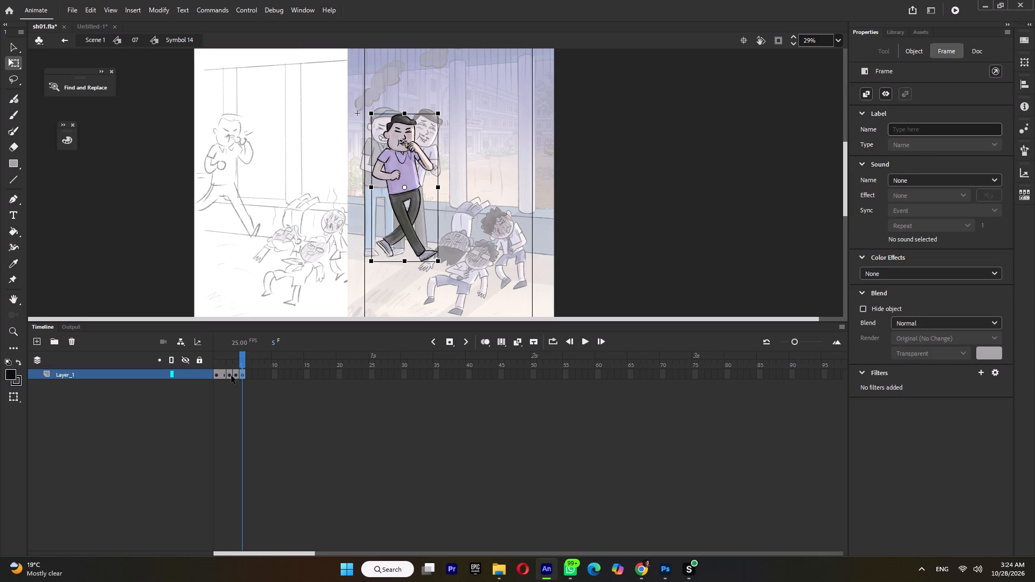
pyautogui.click(230, 374)
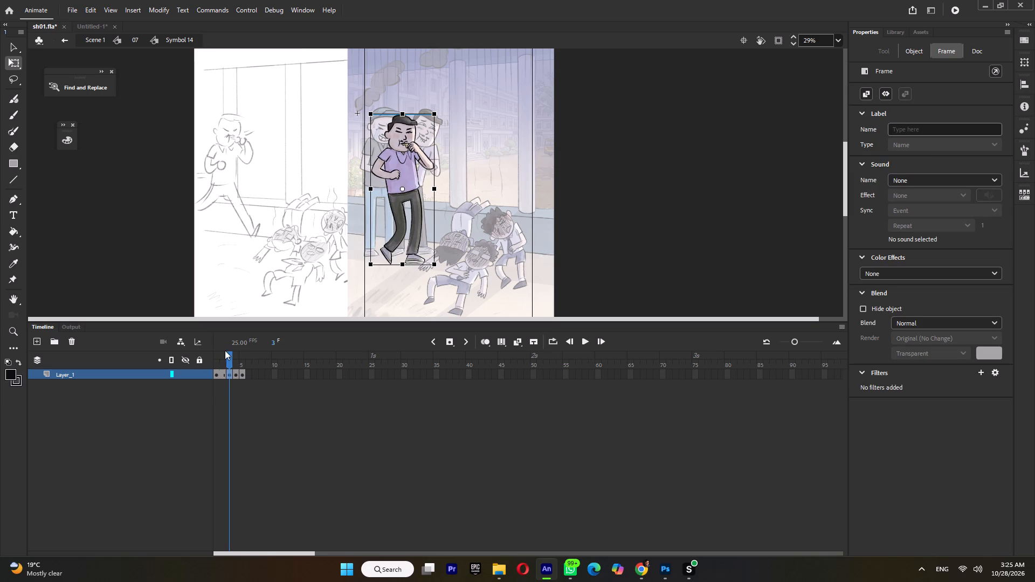
pyautogui.moveTo(226, 357); pyautogui.dragTo(228, 363)
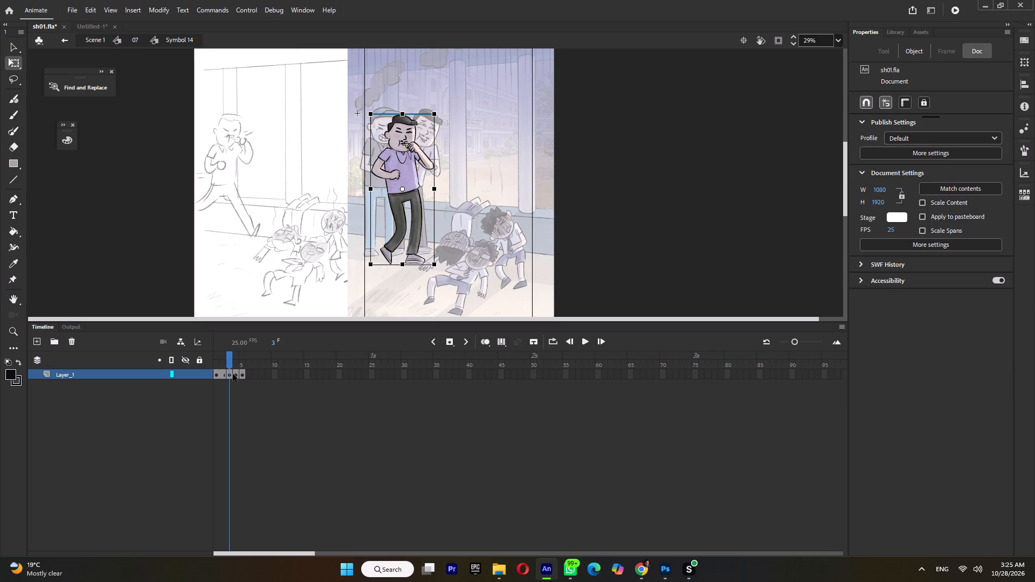
pyautogui.click(237, 374)
pyautogui.moveTo(237, 375); pyautogui.dragTo(249, 375)
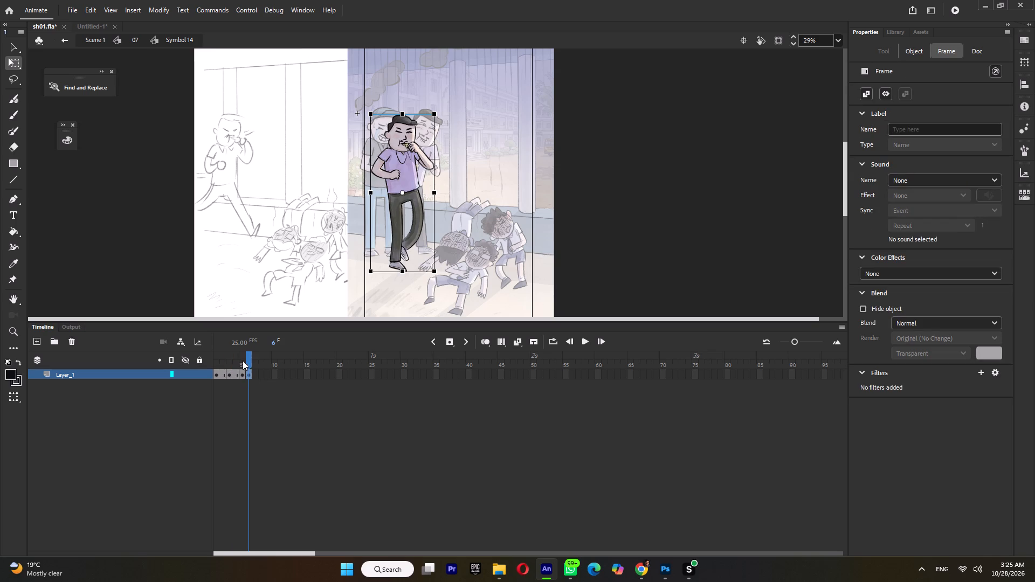
# Extend the holds of the first three walking poses so the later keyframes fall at frames 6, 12 and 18.
pyautogui.moveTo(240, 355); pyautogui.dragTo(250, 363)
pyautogui.click(245, 373)
pyautogui.press('F5')
pyautogui.press('F5')
pyautogui.press('F5')
pyautogui.press('F5')
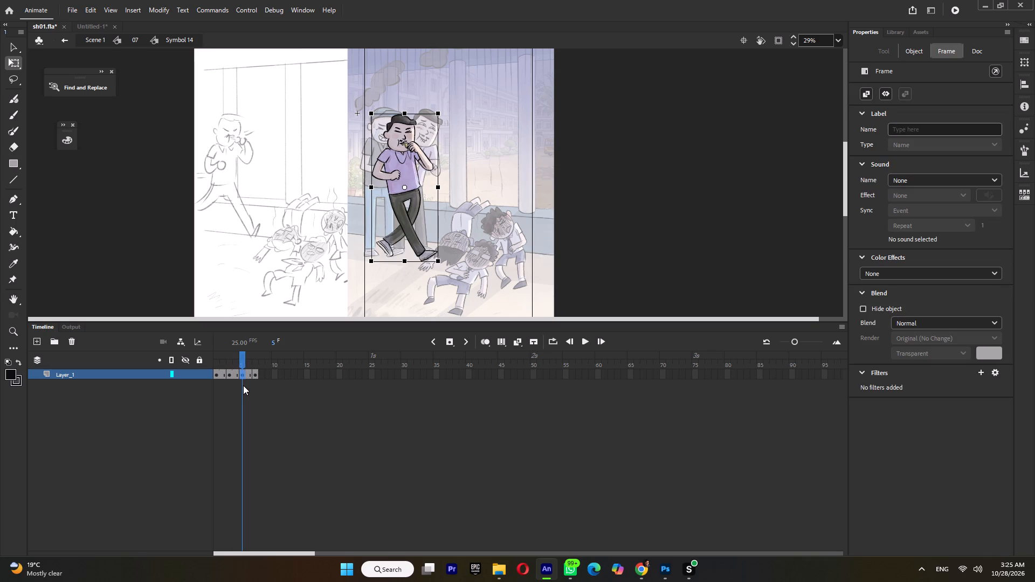
pyautogui.click(221, 376)
pyautogui.press('F5')
pyautogui.press('F5')
pyautogui.press('F5')
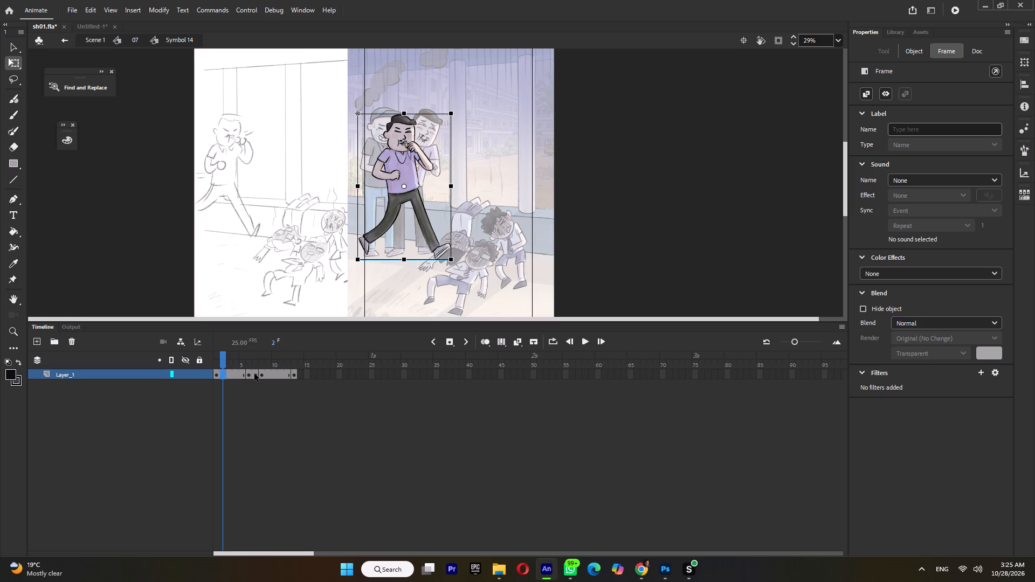
pyautogui.click(254, 373)
pyautogui.press('F5')
pyautogui.press('F5')
pyautogui.press('F5')
pyautogui.press('F5')
pyautogui.click(292, 374)
pyautogui.press('F5')
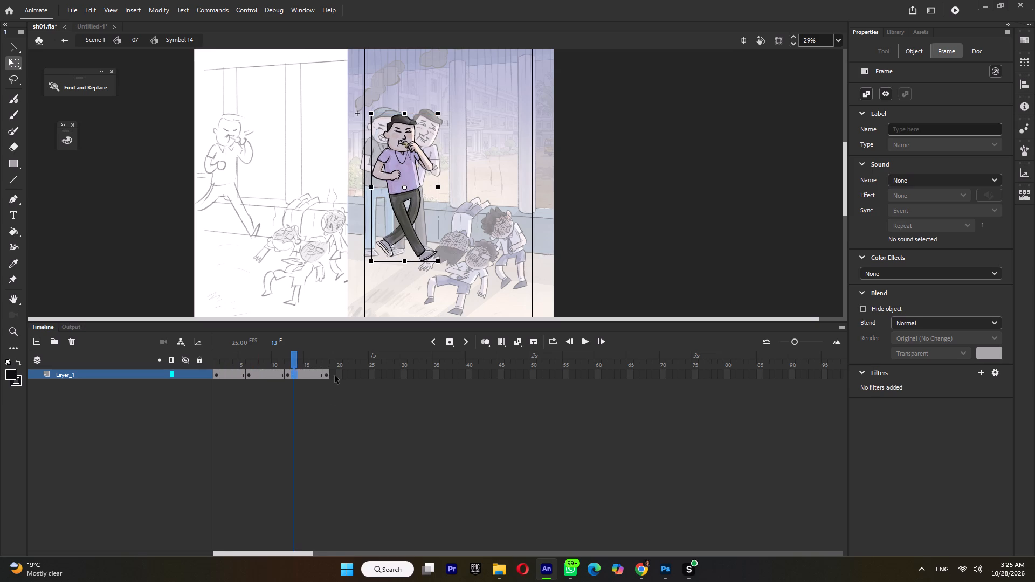
# Extend the last pose and even out the walk cycle so each pose holds six frames, with keyframes at 1, 7, 13 and 19.
pyautogui.click(330, 376)
pyautogui.press('F5')
pyautogui.press('F5')
pyautogui.press('F5')
pyautogui.press('F5')
pyautogui.press('F5')
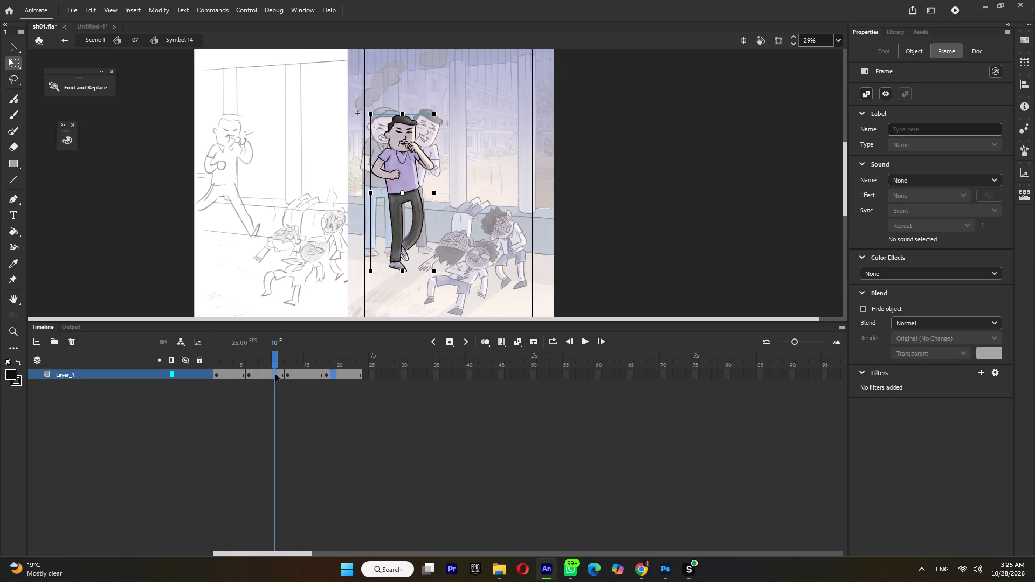
pyautogui.click(275, 375)
pyautogui.press('F5')
pyautogui.click(241, 375)
pyautogui.press('F5')
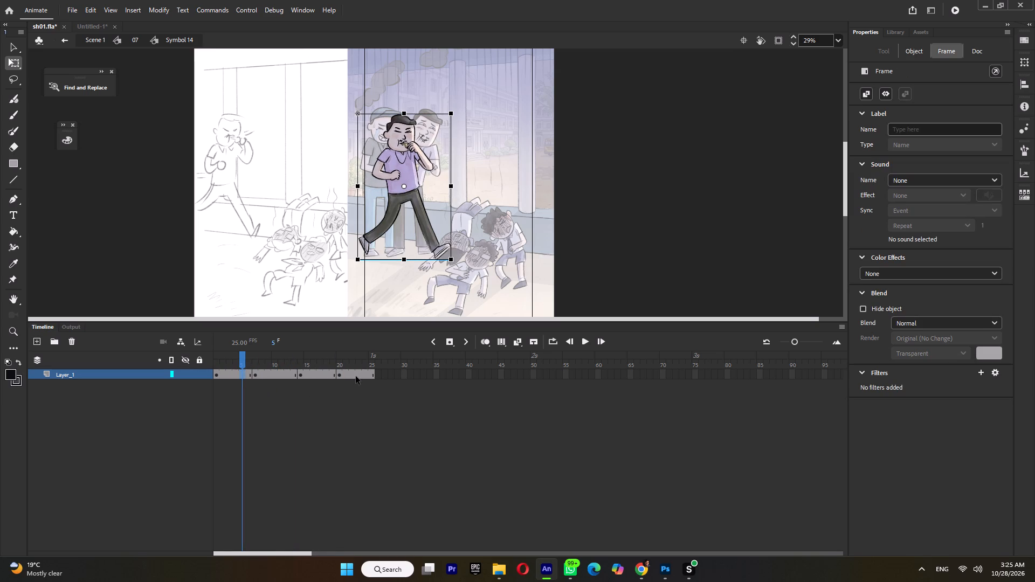
pyautogui.click(277, 375)
pyautogui.hotkey('shift', 'F5')
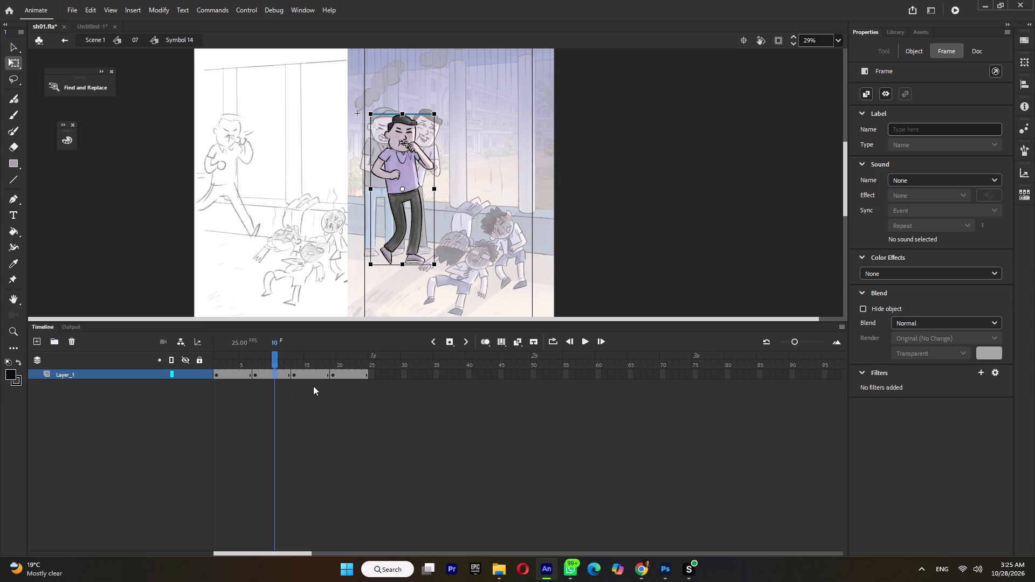
# Return to symbol 07 and, at frame 1, move the walking teacher left to the outside of the shot's left edge.
pyautogui.doubleClick(581, 246)
pyautogui.moveTo(231, 356); pyautogui.dragTo(177, 366)
pyautogui.press('Return')
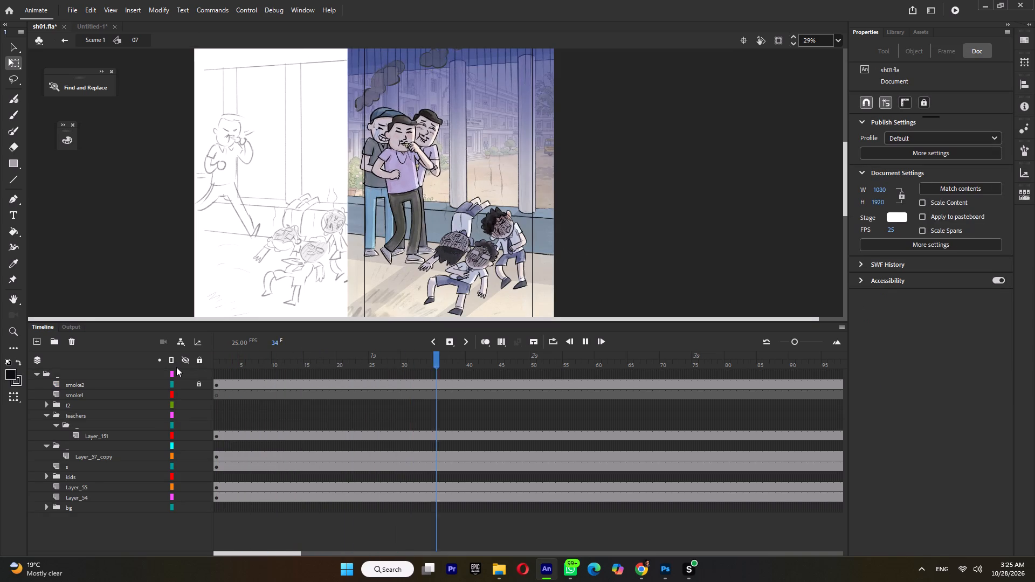
pyautogui.press('Return')
pyautogui.moveTo(224, 361); pyautogui.dragTo(165, 374)
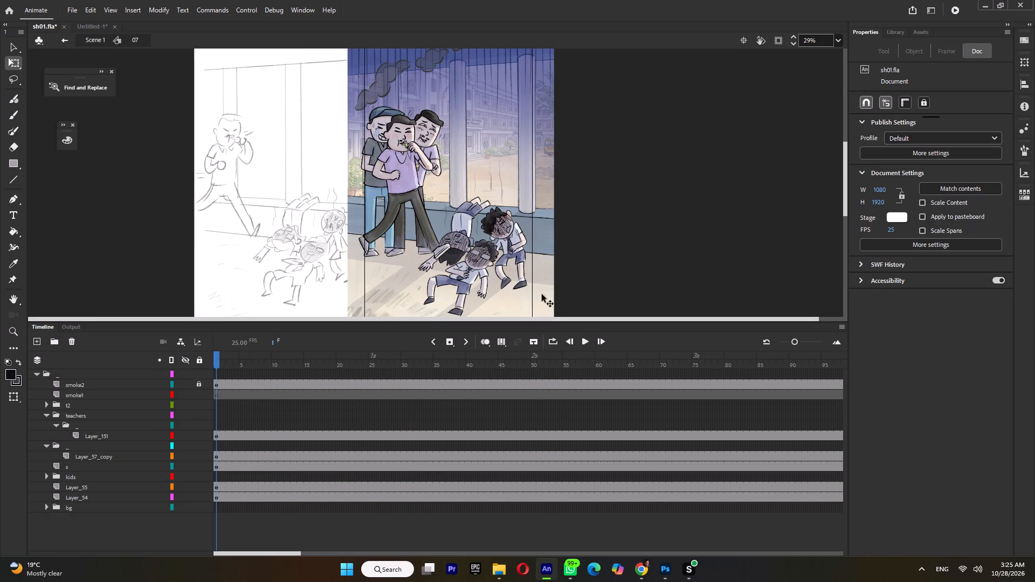
pyautogui.doubleClick(643, 234)
pyautogui.click(401, 193)
pyautogui.click(401, 193)
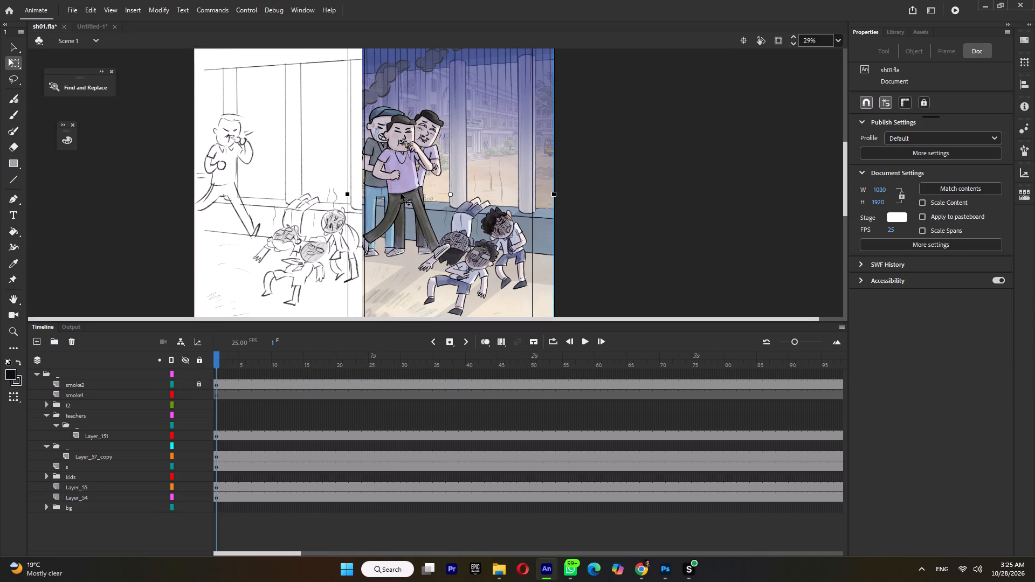
pyautogui.click(399, 193)
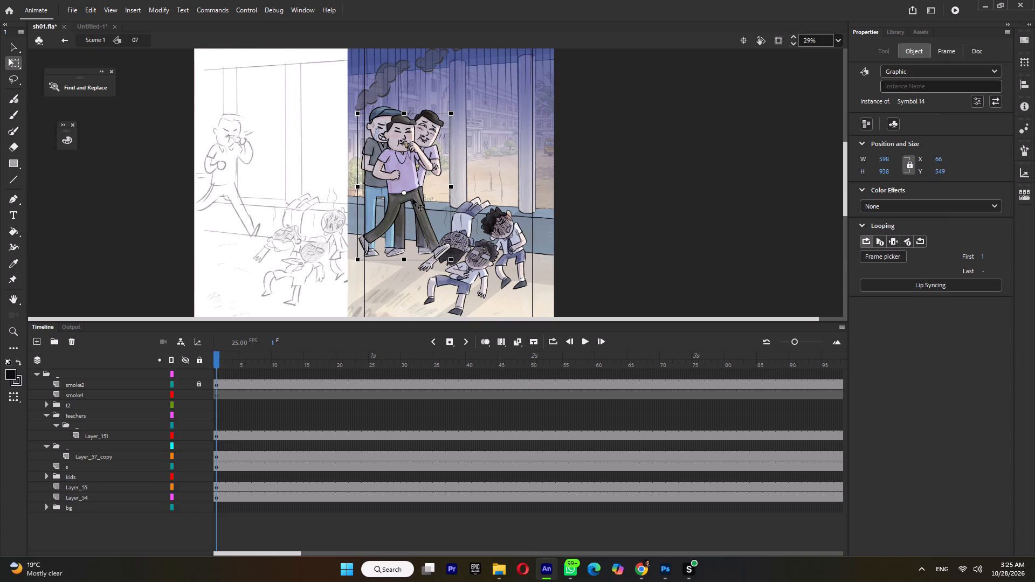
pyautogui.moveTo(415, 197); pyautogui.dragTo(337, 199)
# Preview the shot in Scene 1, reopen symbol 07 and add keyframes on all its layers at frame 47.
pyautogui.doubleClick(624, 195)
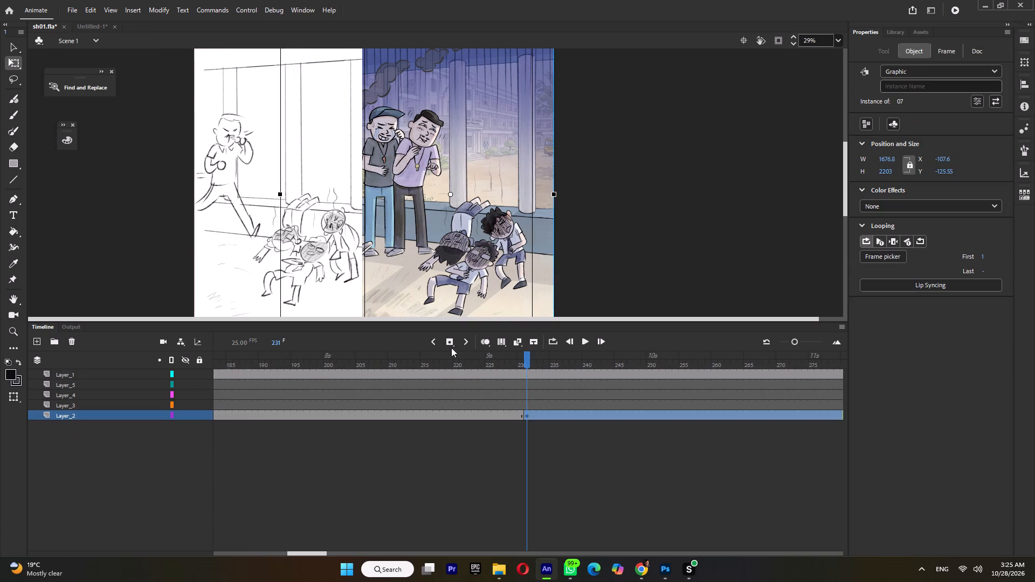
pyautogui.press('Return')
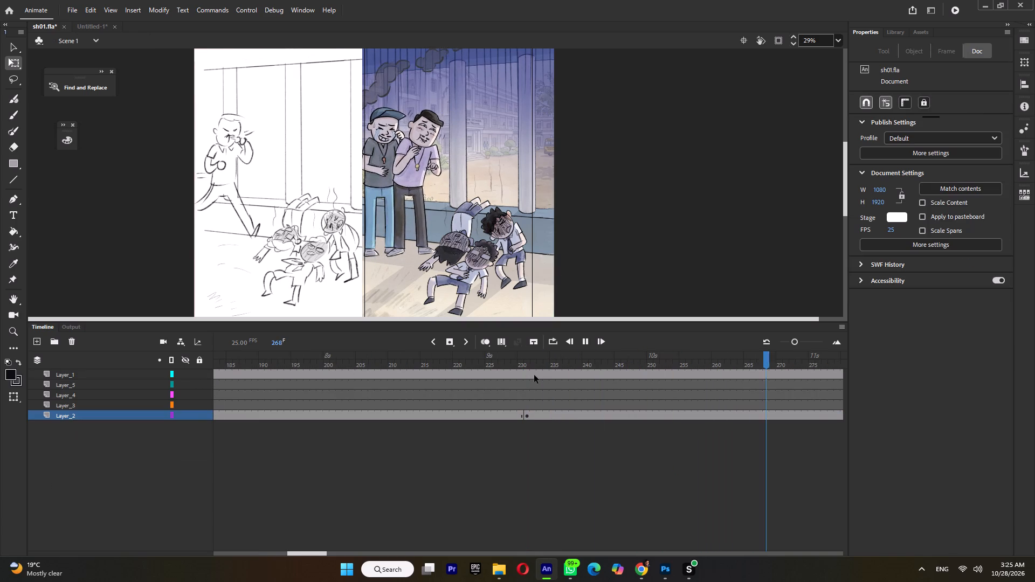
pyautogui.press('Return')
pyautogui.moveTo(243, 360); pyautogui.dragTo(284, 380)
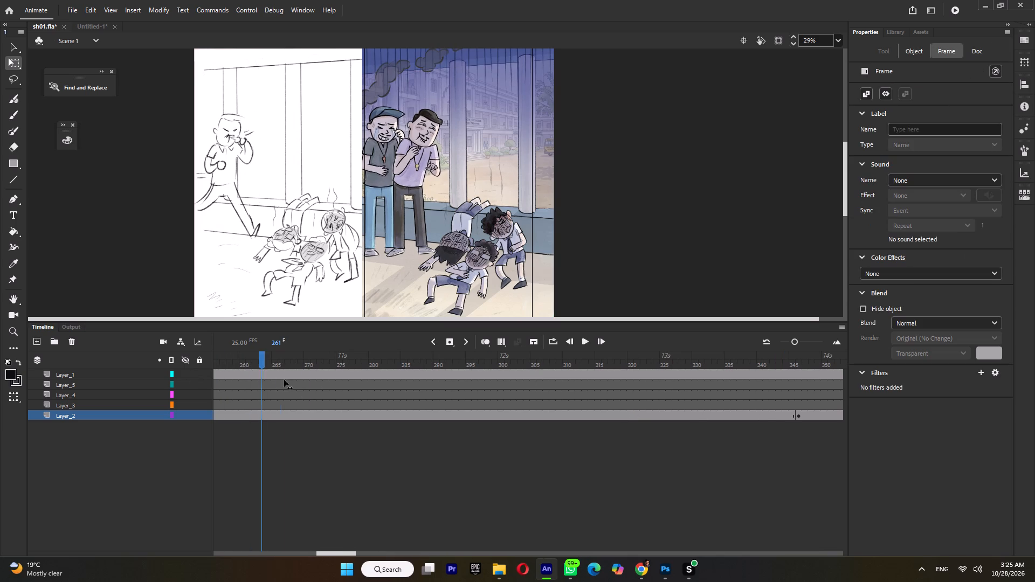
pyautogui.moveTo(284, 380); pyautogui.dragTo(351, 399)
pyautogui.doubleClick(402, 167)
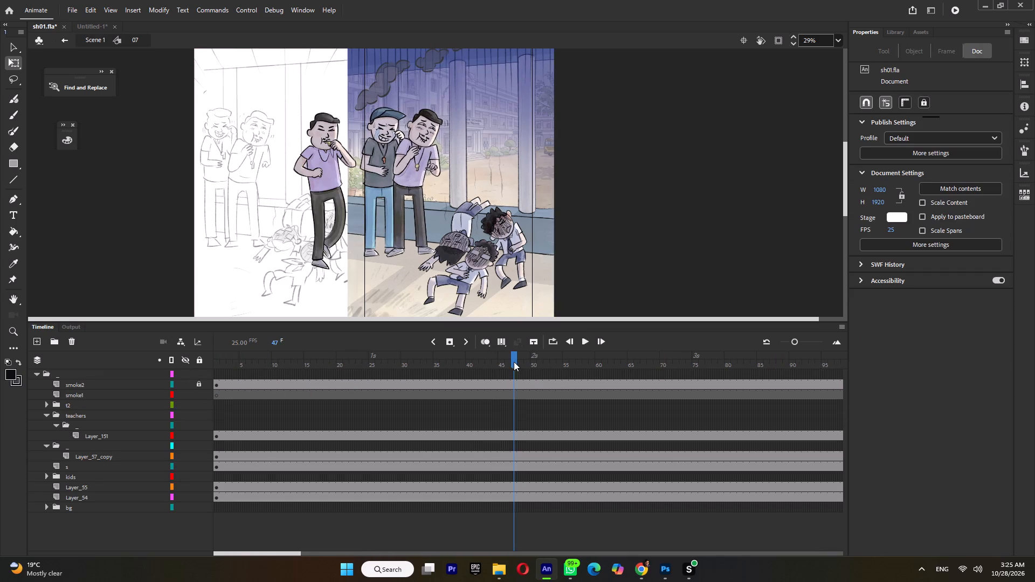
pyautogui.doubleClick(514, 362)
pyautogui.press('F6')
pyautogui.click(640, 217)
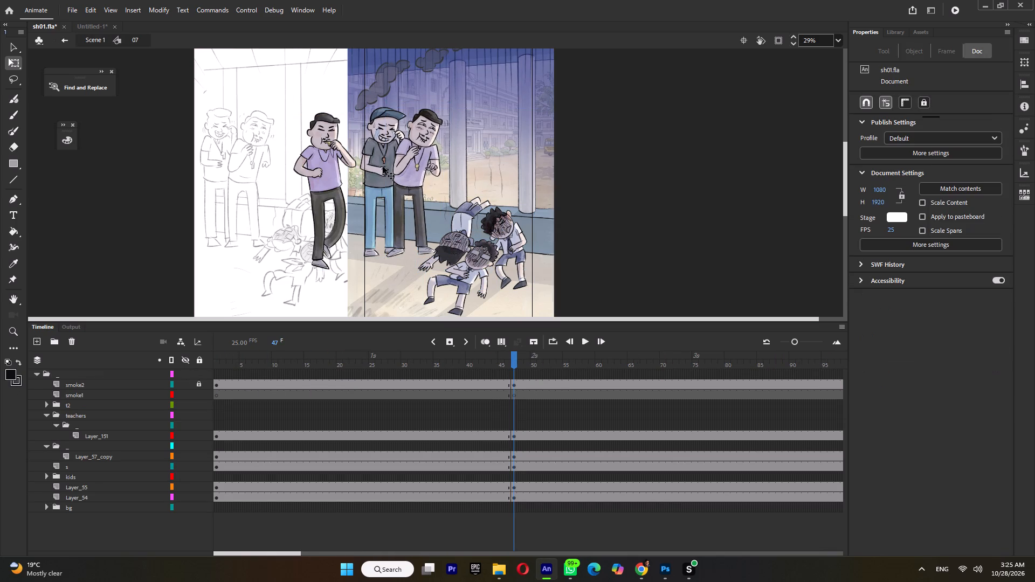
# Add a keyframe at frame 52 on Layer_57_copy and delete the capped teacher from the two earlier frame spans.
pyautogui.click(372, 171)
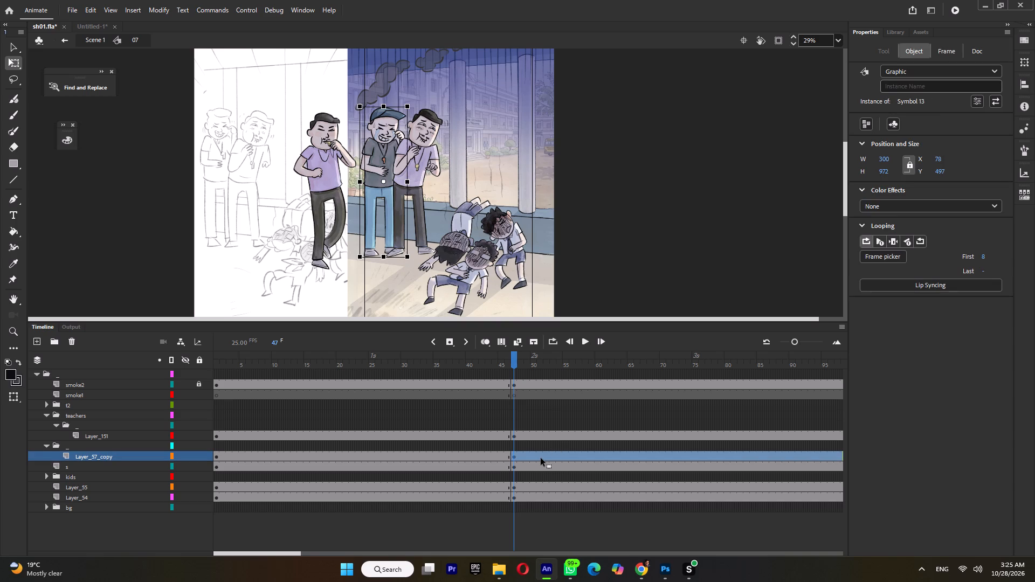
pyautogui.click(545, 457)
pyautogui.press('F6')
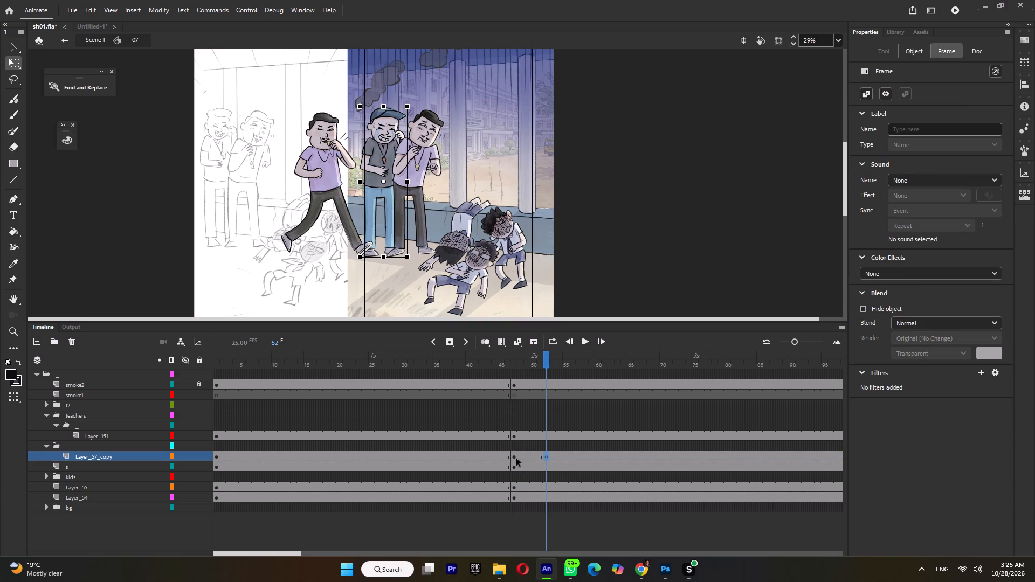
pyautogui.click(489, 459)
pyautogui.press('Delete')
pyautogui.click(515, 456)
pyautogui.press('Delete')
pyautogui.click(497, 362)
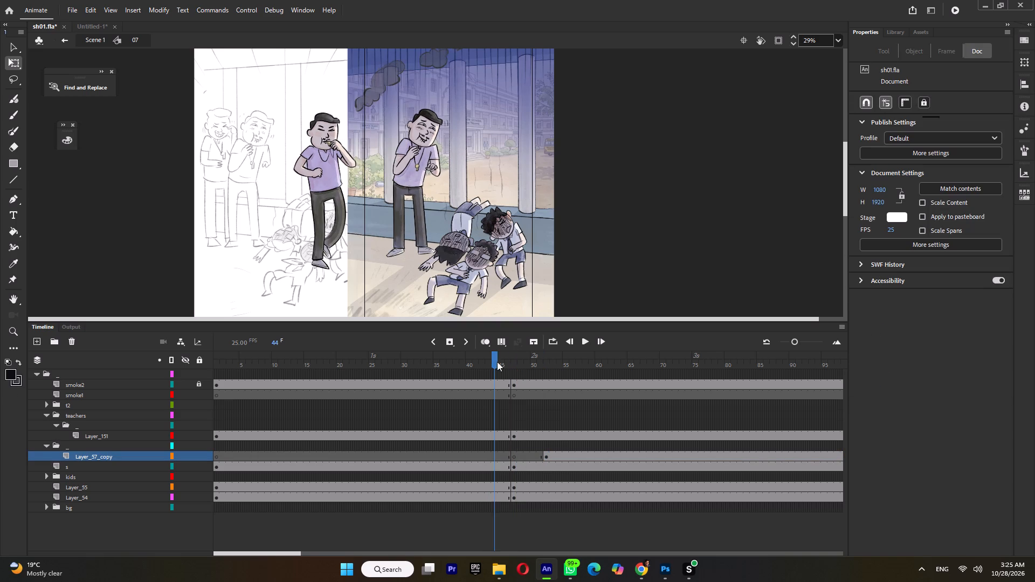
# At frame 47, move the walking teacher right into the shot beside the laughing teacher, to about X -62, Y 498.
pyautogui.click(513, 362)
pyautogui.click(514, 436)
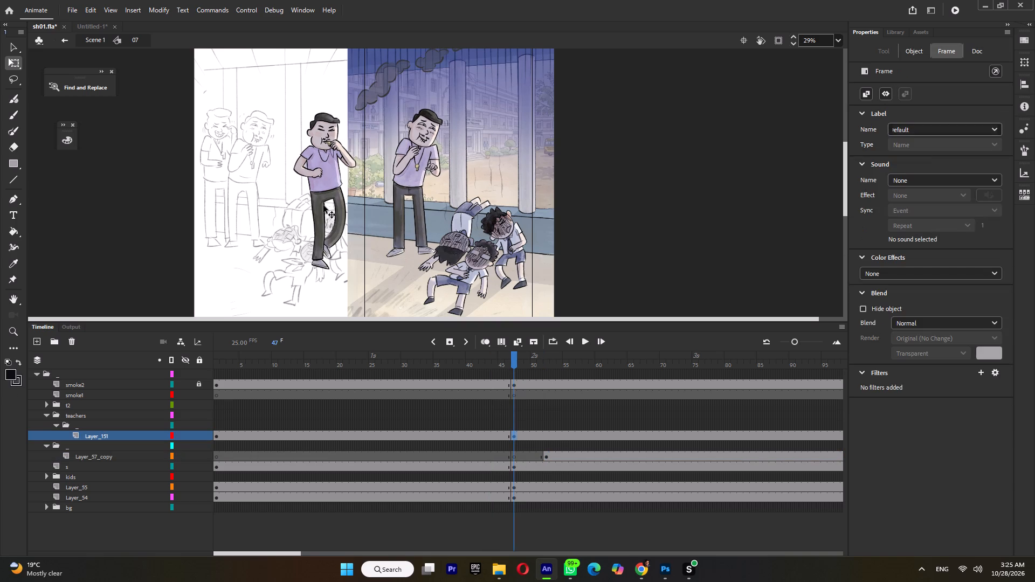
pyautogui.click(323, 205)
pyautogui.moveTo(321, 217); pyautogui.dragTo(357, 211)
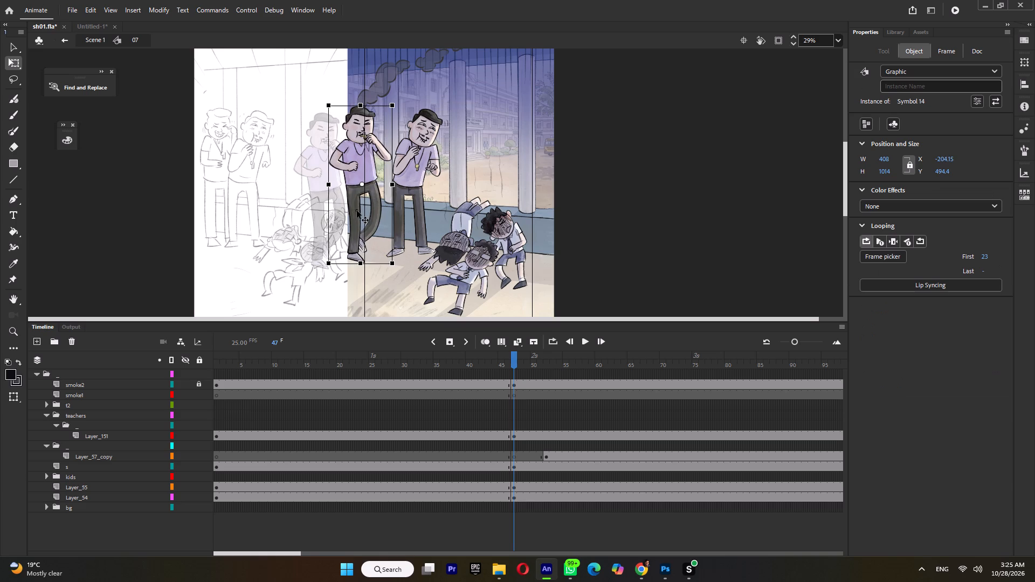
pyautogui.moveTo(357, 211); pyautogui.dragTo(381, 208)
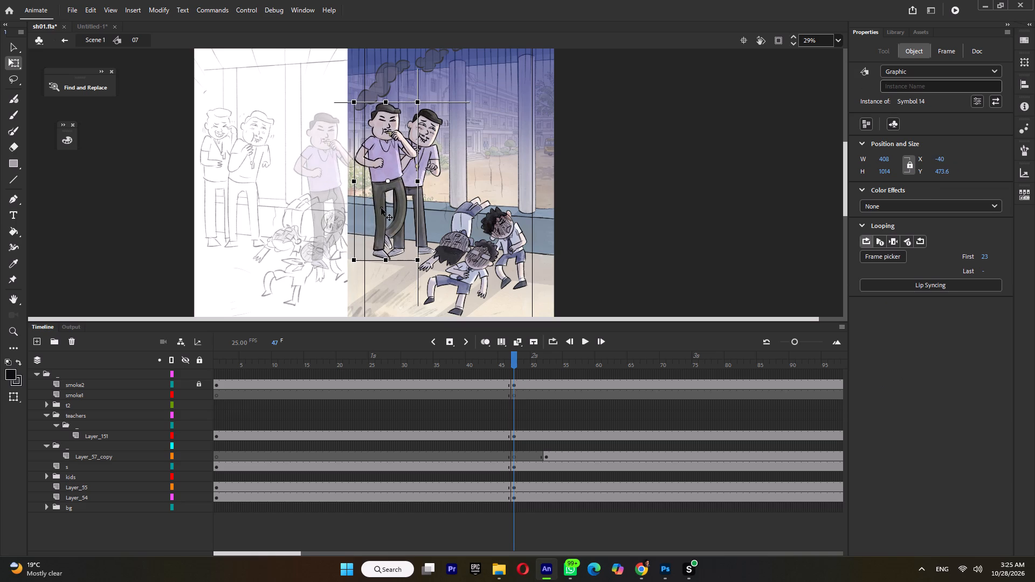
pyautogui.moveTo(381, 208); pyautogui.dragTo(379, 215)
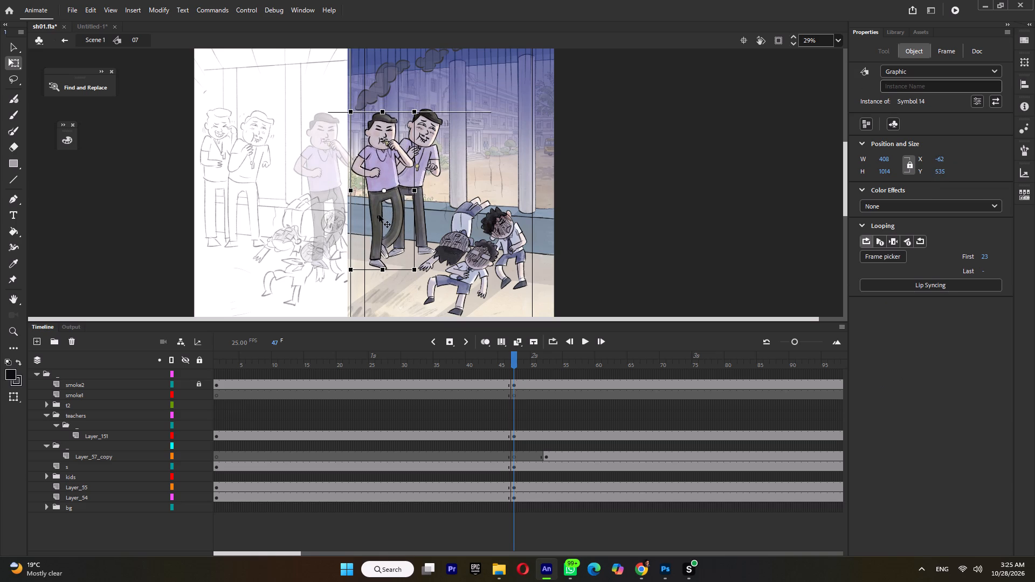
pyautogui.moveTo(379, 215); pyautogui.dragTo(379, 211)
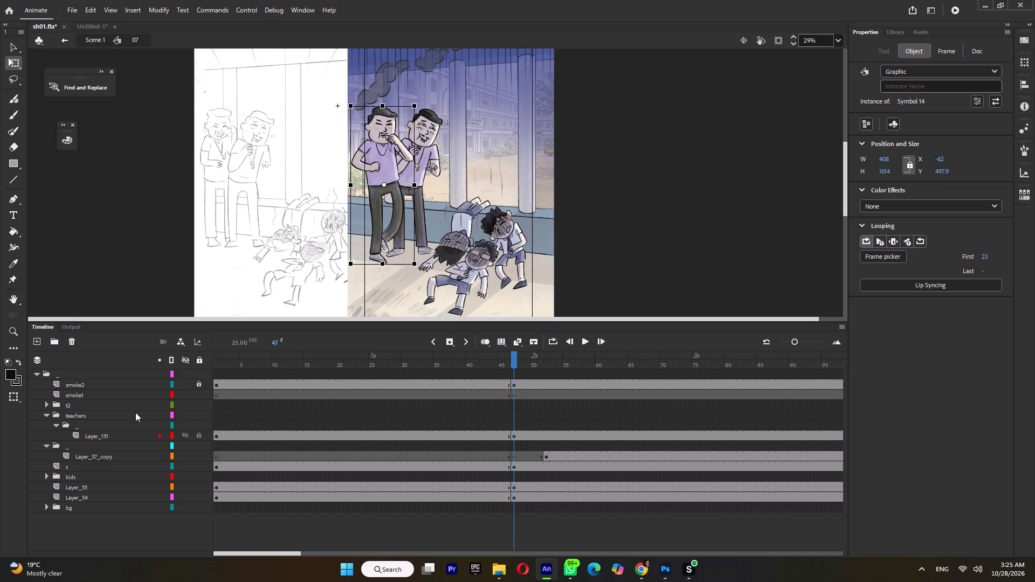
# Expand the t2 folder, add a classic tween to Layer_59_copy_3 between frames 1 and 47, and play back the walk.
pyautogui.click(48, 406)
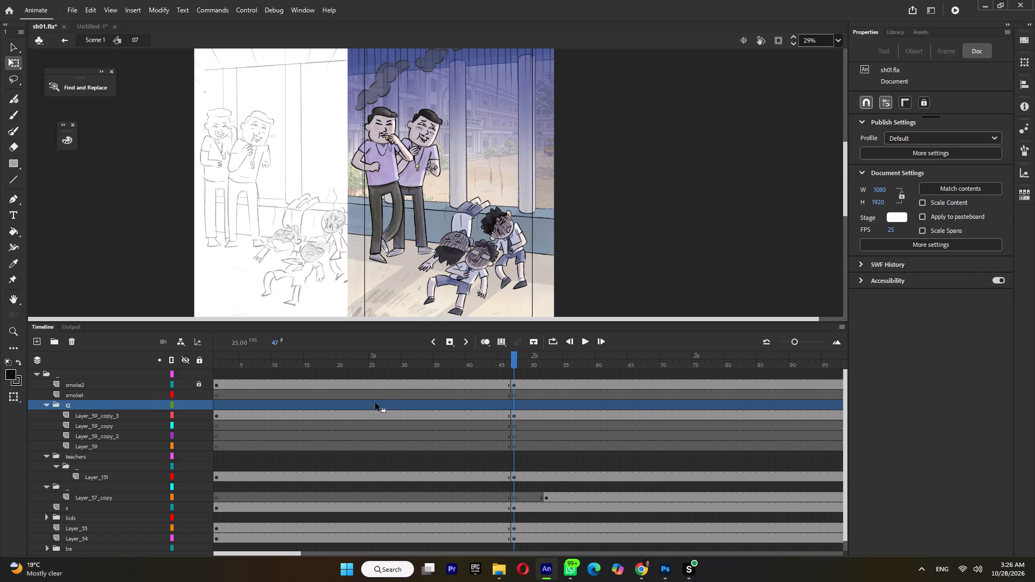
pyautogui.click(370, 412)
pyautogui.hotkey('ctrl', 'm')
pyautogui.moveTo(264, 355); pyautogui.dragTo(114, 379)
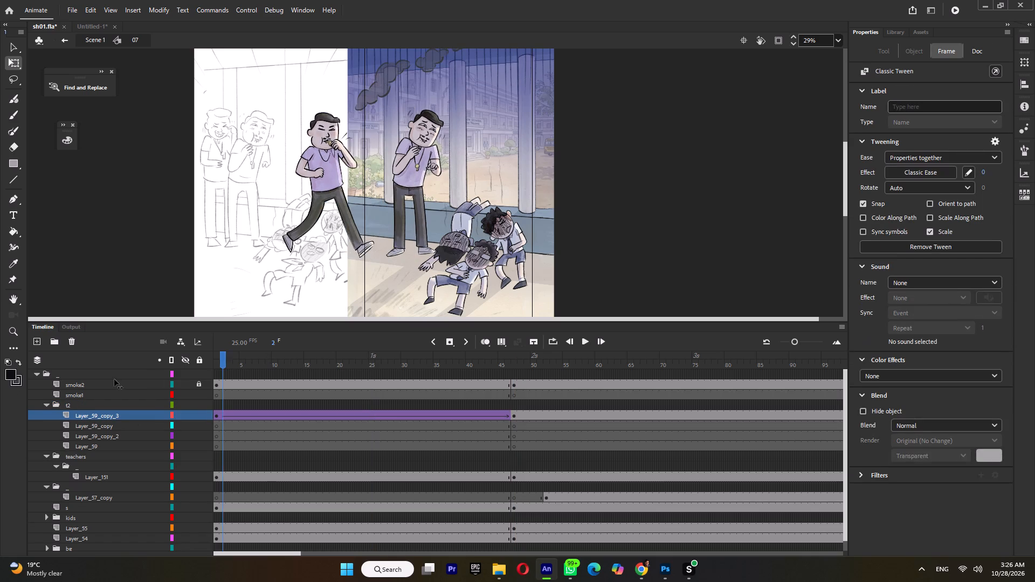
pyautogui.moveTo(114, 379); pyautogui.dragTo(111, 380)
pyautogui.press('Return')
pyautogui.press('Return')
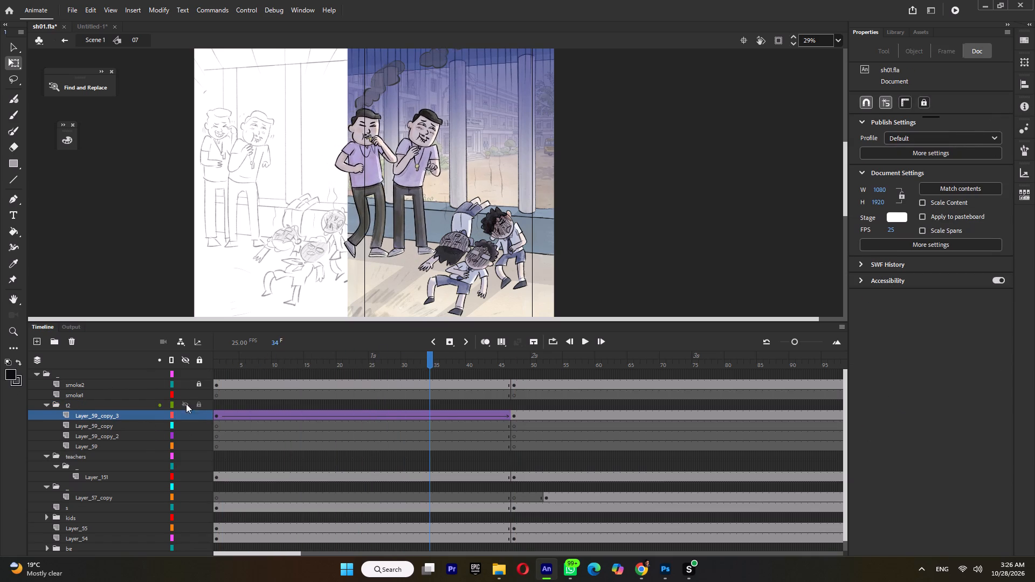
# At frame 1, move the walking teacher further left and scale him down to about 569 × 893, at about X -651, Y 545, and play it back.
pyautogui.click(216, 416)
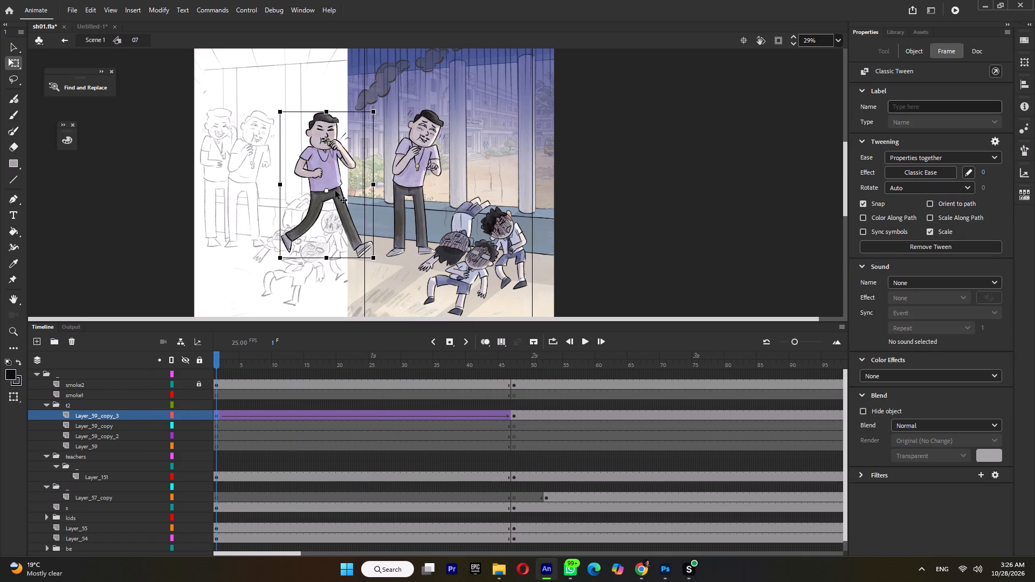
pyautogui.moveTo(338, 197); pyautogui.dragTo(302, 189)
pyautogui.moveTo(294, 179); pyautogui.dragTo(293, 183)
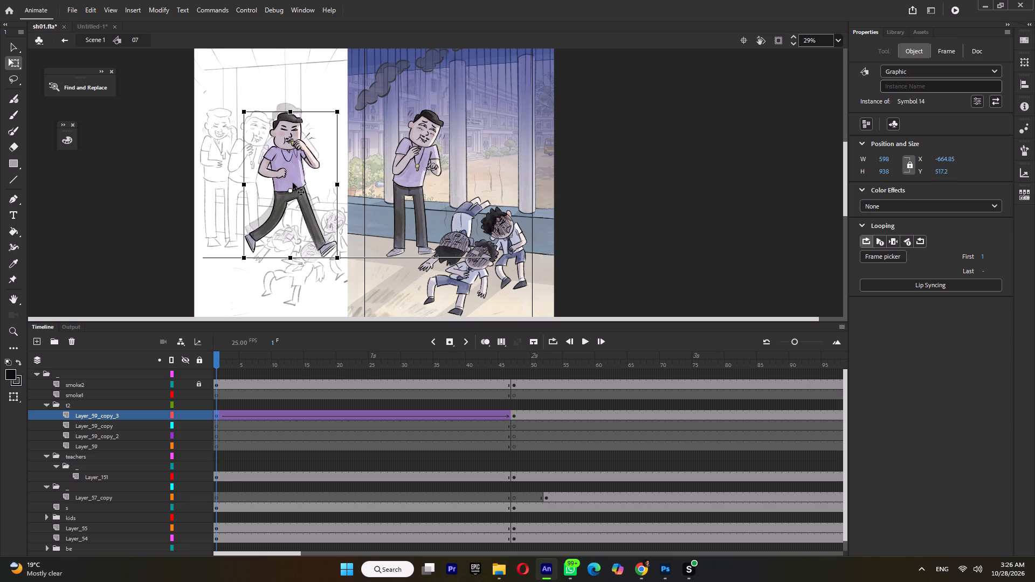
pyautogui.moveTo(293, 183); pyautogui.dragTo(293, 186)
pyautogui.keyDown('shift'); pyautogui.click(335, 109); pyautogui.keyUp('shift')
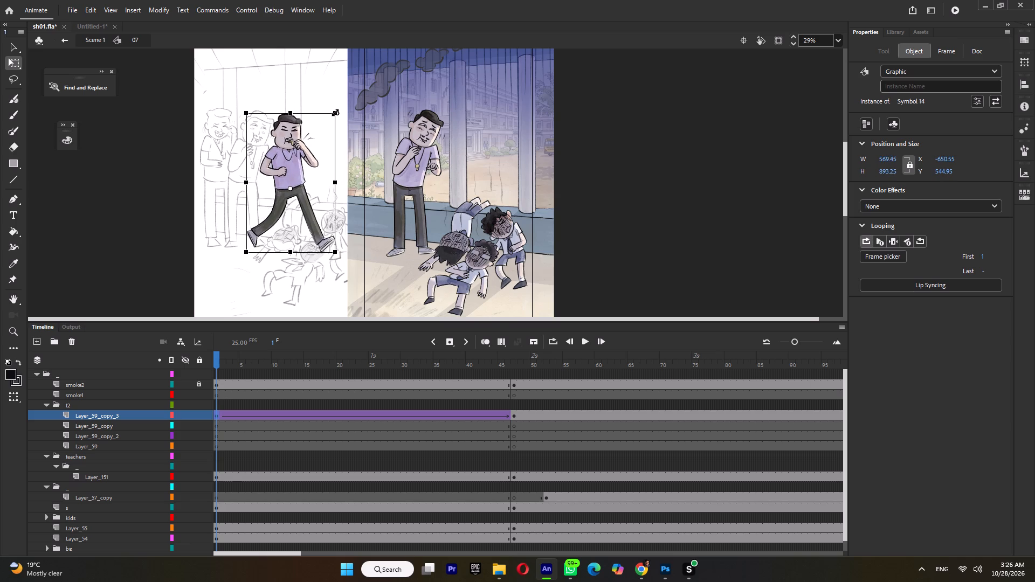
pyautogui.press('Return')
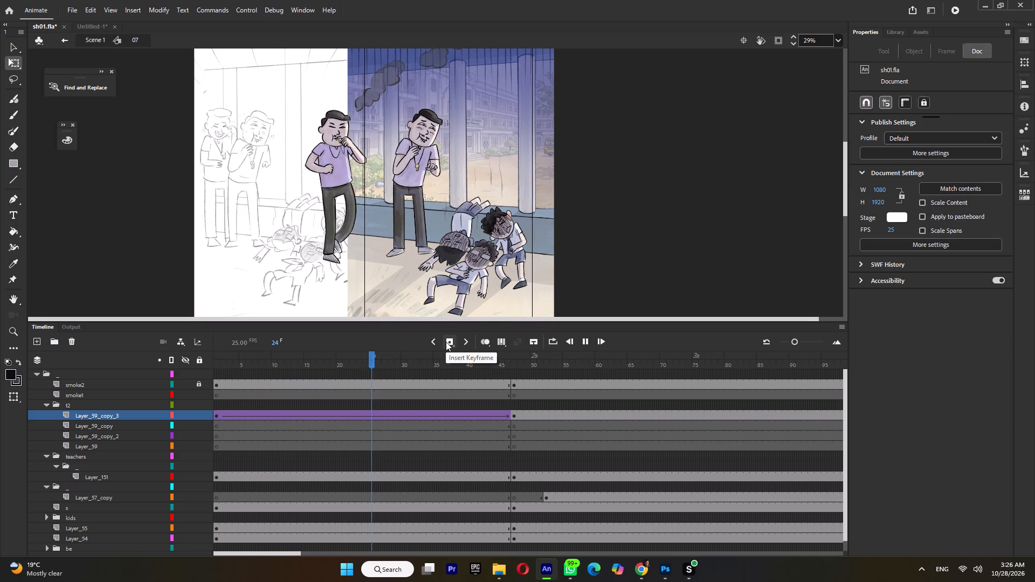
pyautogui.press('Return')
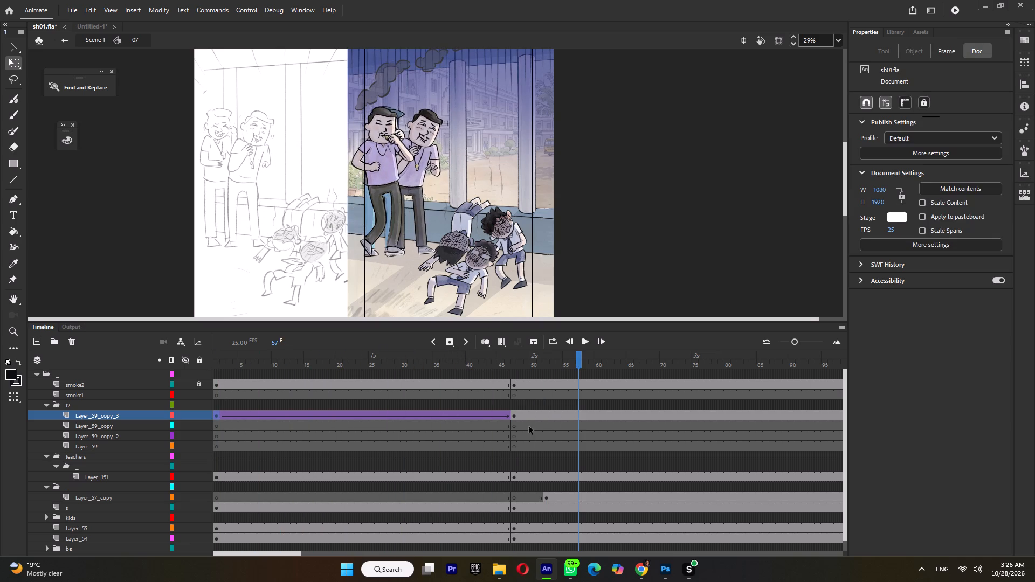
# Delete the laughing teacher in the purple shirt from the Layer_151 span before frame 47.
pyautogui.click(512, 414)
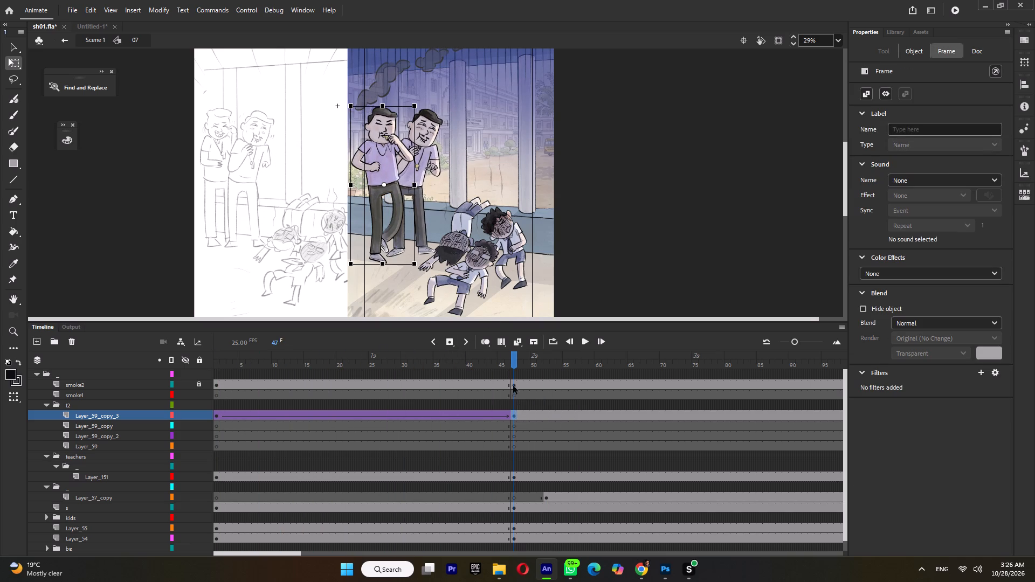
pyautogui.click(425, 136)
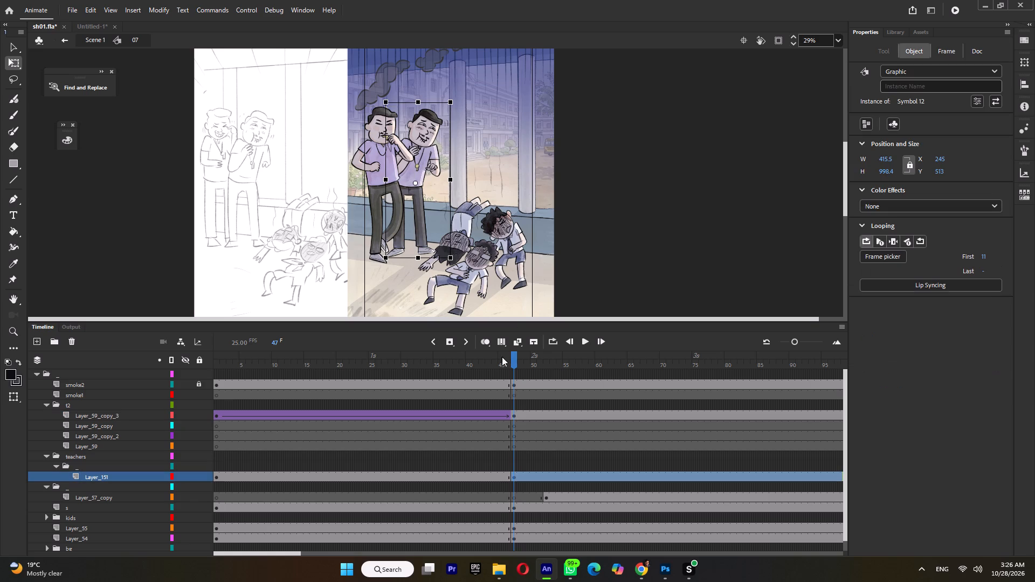
pyautogui.click(505, 475)
pyautogui.press('Delete')
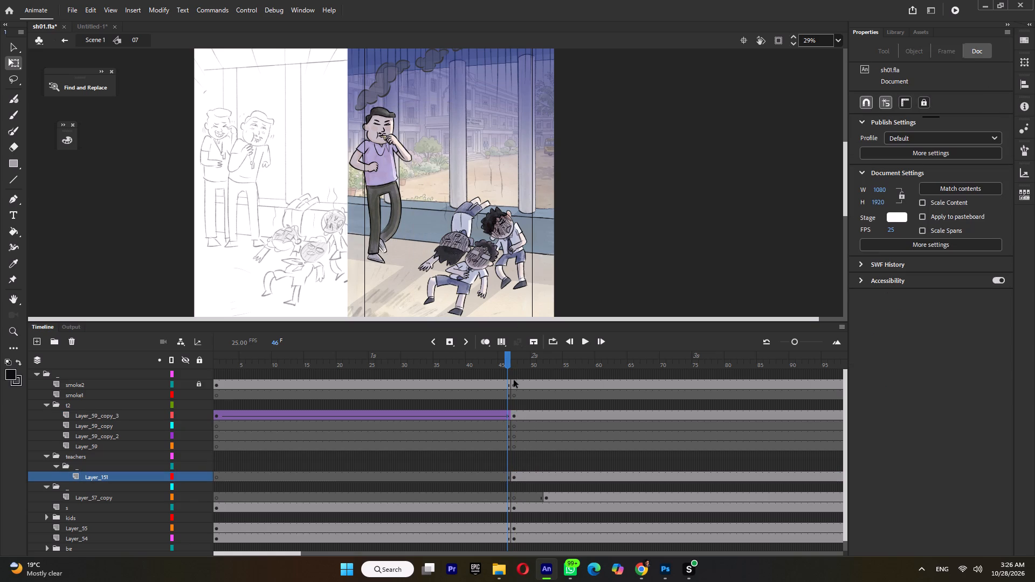
# Add a keyframe at frame 46 on Layer_59_copy_3 and delete the walking teacher from frame 47 onward.
pyautogui.click(508, 416)
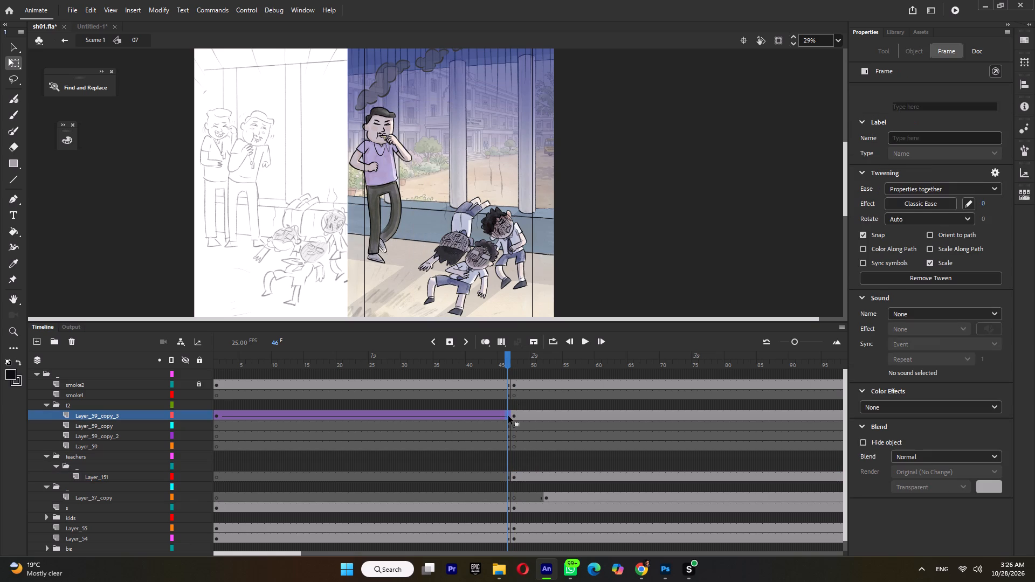
pyautogui.click(514, 416)
pyautogui.hotkey('shift', 'Left')
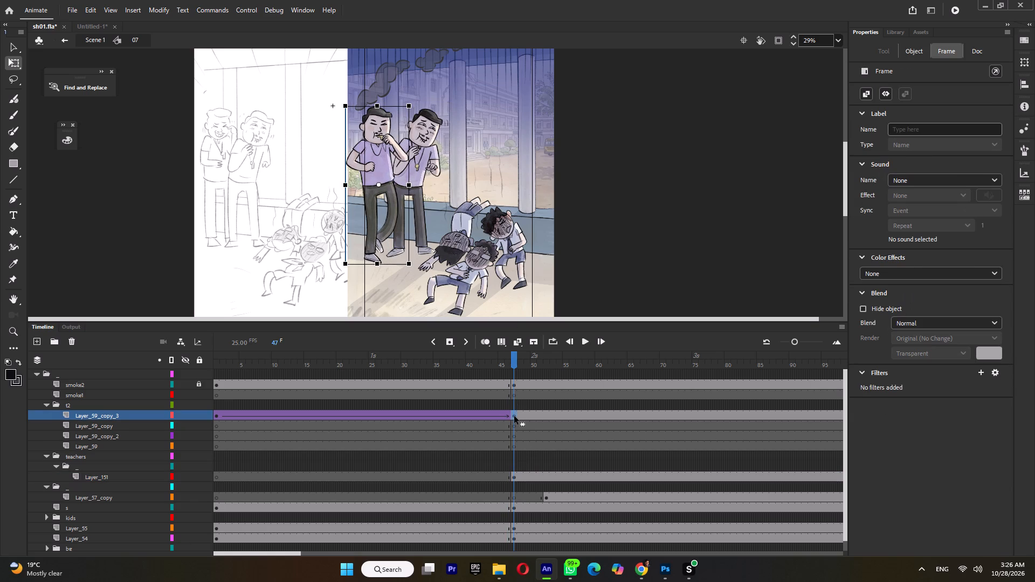
pyautogui.hotkey('shift', 'Right')
pyautogui.click(508, 416)
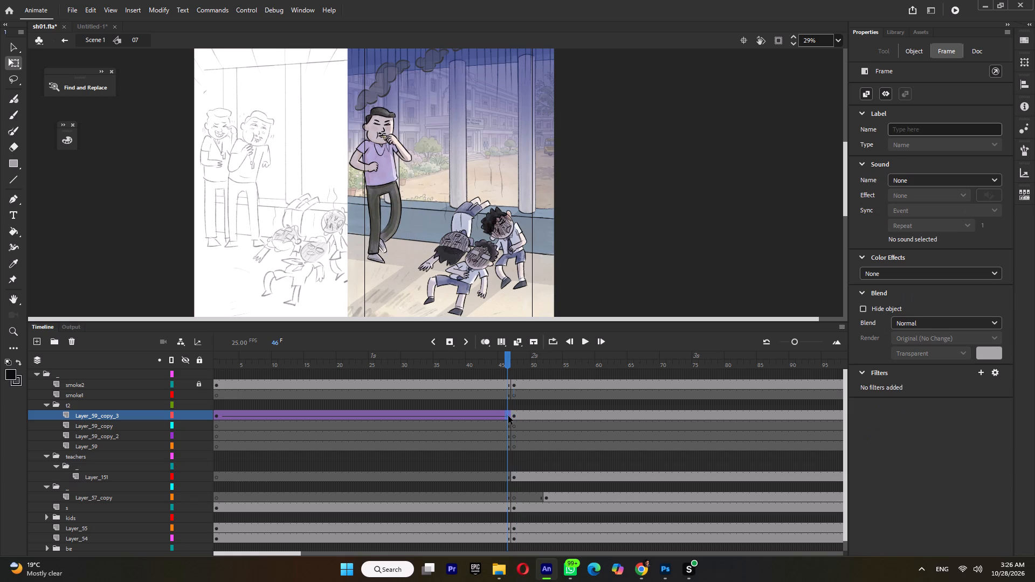
pyautogui.press('F6')
pyautogui.click(513, 414)
pyautogui.press('Delete')
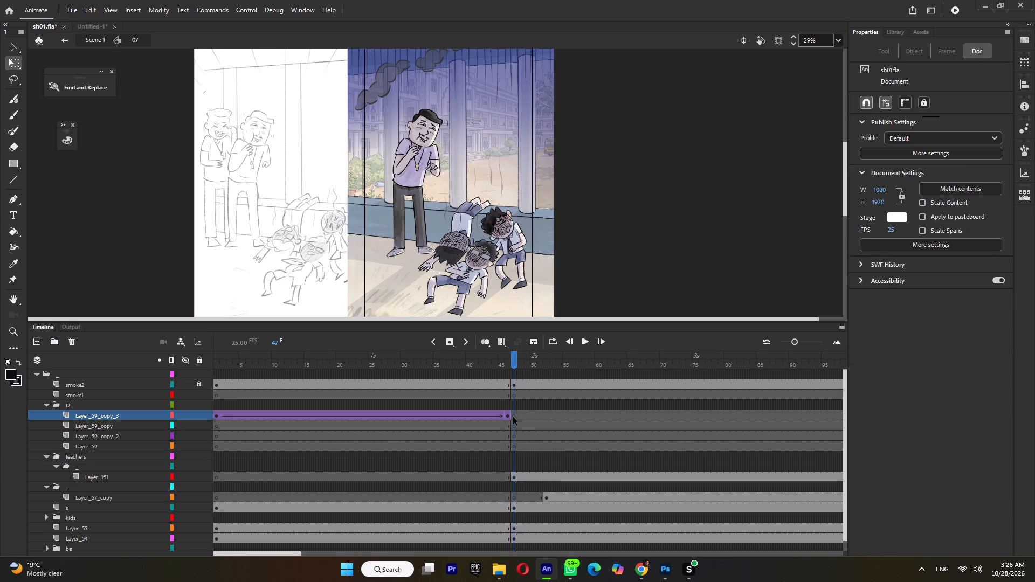
# Play back the shot from the beginning to check the switch from the walking teacher to the laughing teachers.
pyautogui.click(467, 364)
pyautogui.press('Return')
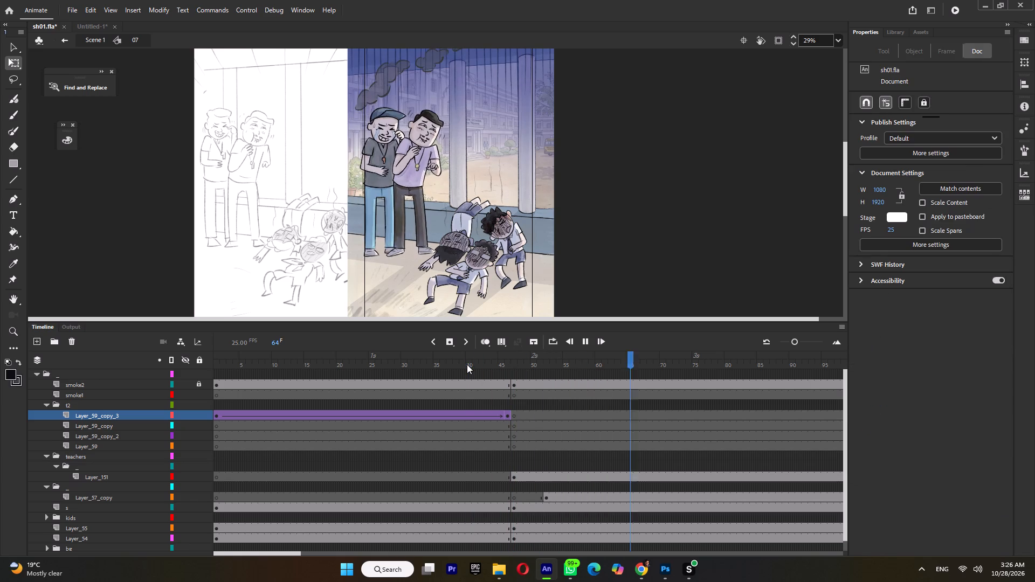
pyautogui.click(467, 364)
pyautogui.press('Return')
pyautogui.moveTo(467, 364); pyautogui.dragTo(176, 379)
pyautogui.press('Return')
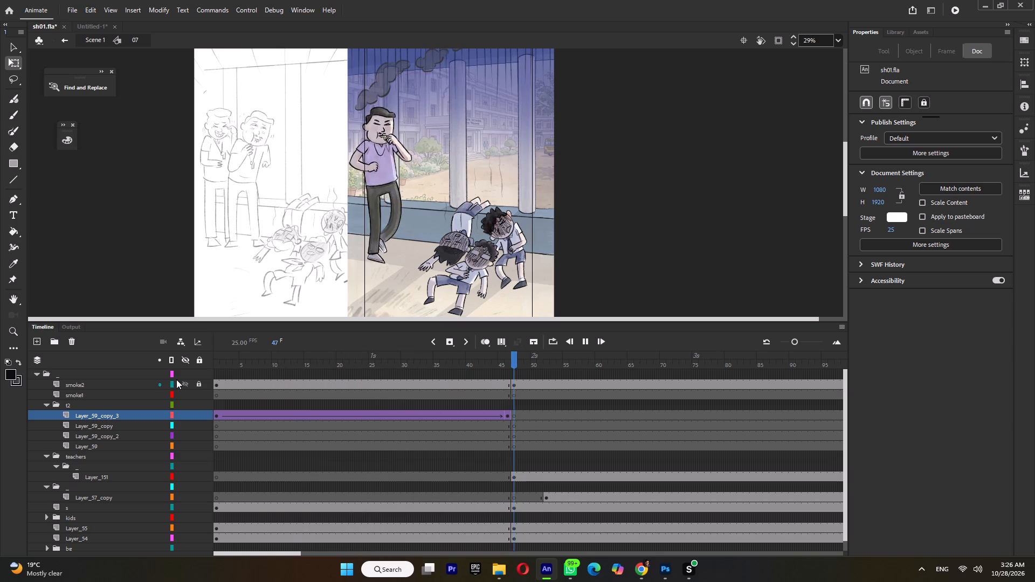
pyautogui.press('Return')
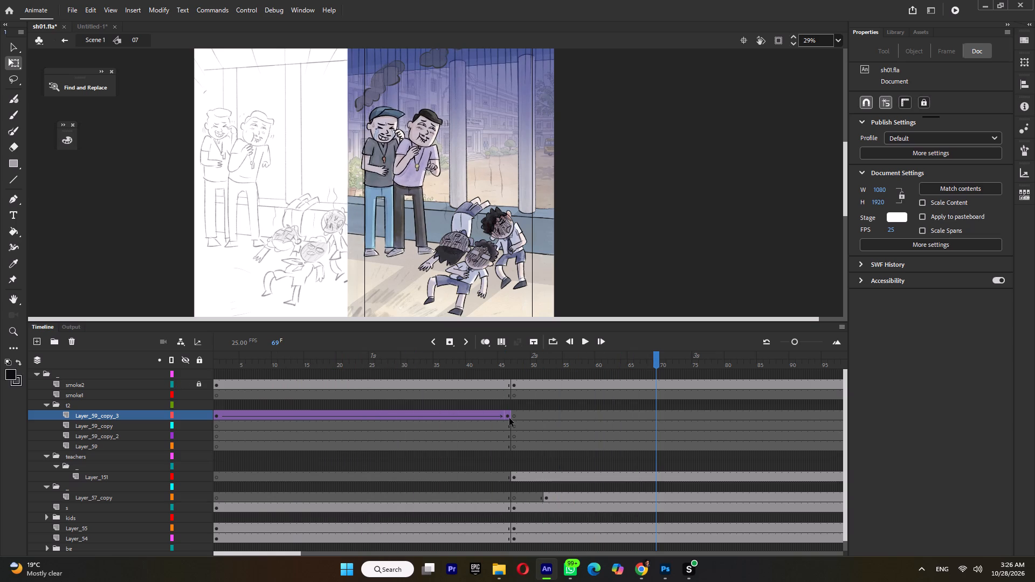
# At frame 46 on Layer_59_copy_3, nudge the walking teacher two large steps right and two down, and play back the switch.
pyautogui.click(509, 418)
pyautogui.click(515, 414)
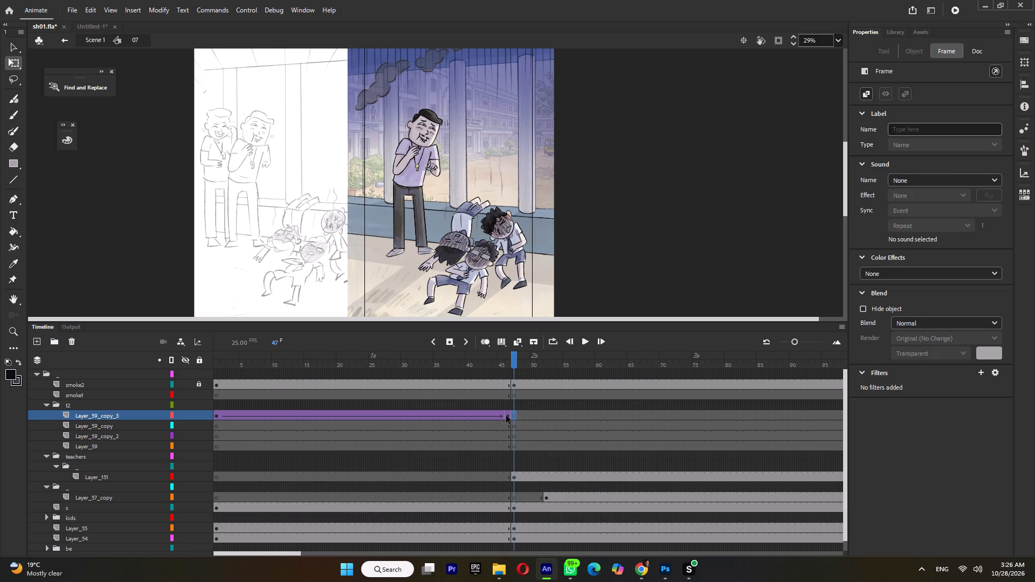
pyautogui.click(506, 415)
pyautogui.hotkey('shift', 'Right')
pyautogui.hotkey('shift', 'Right')
pyautogui.hotkey('shift', 'Down')
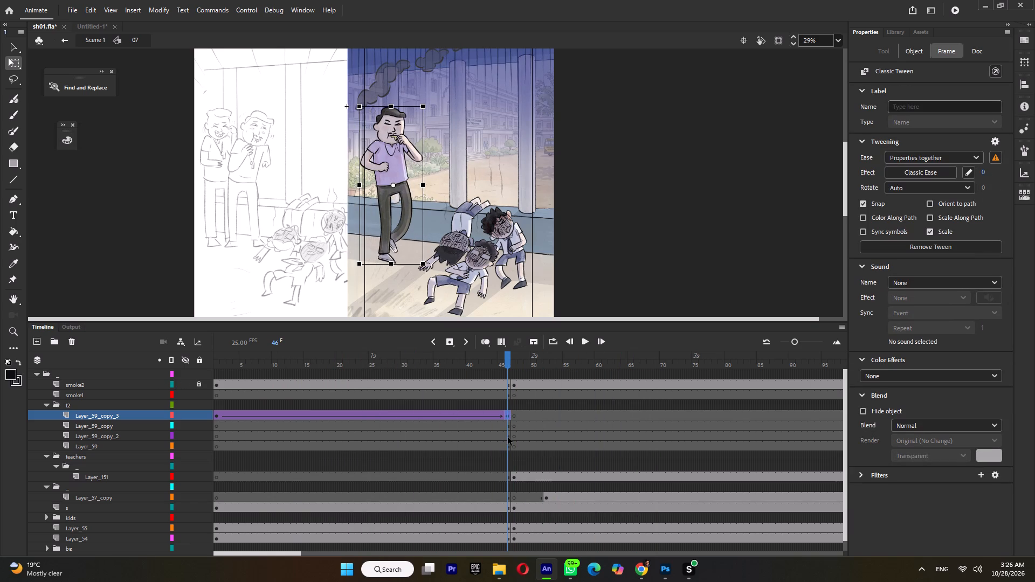
pyautogui.hotkey('shift', 'Down')
pyautogui.click(513, 414)
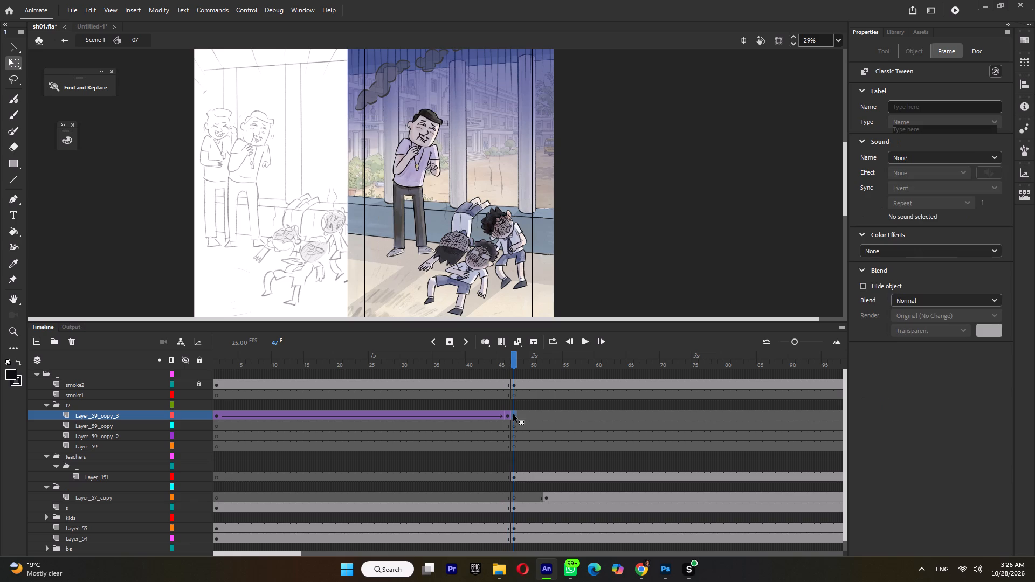
pyautogui.press('Return')
pyautogui.press('Return')
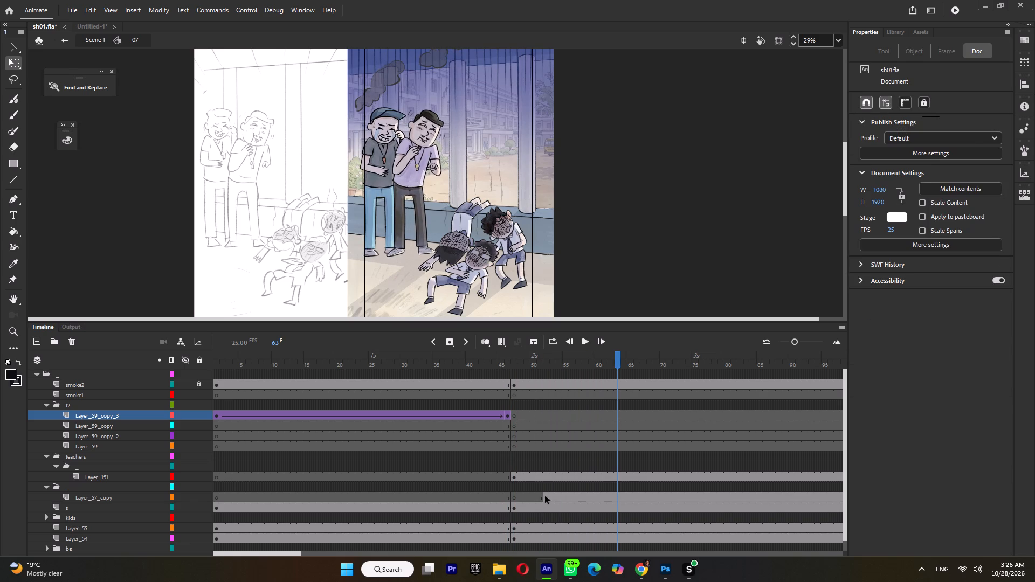
# Move the capped teacher's keyframe on Layer_57_copy from frame 52 to frame 47 and play back the switch.
pyautogui.click(545, 496)
pyautogui.moveTo(546, 495); pyautogui.dragTo(514, 495)
pyautogui.press('Return')
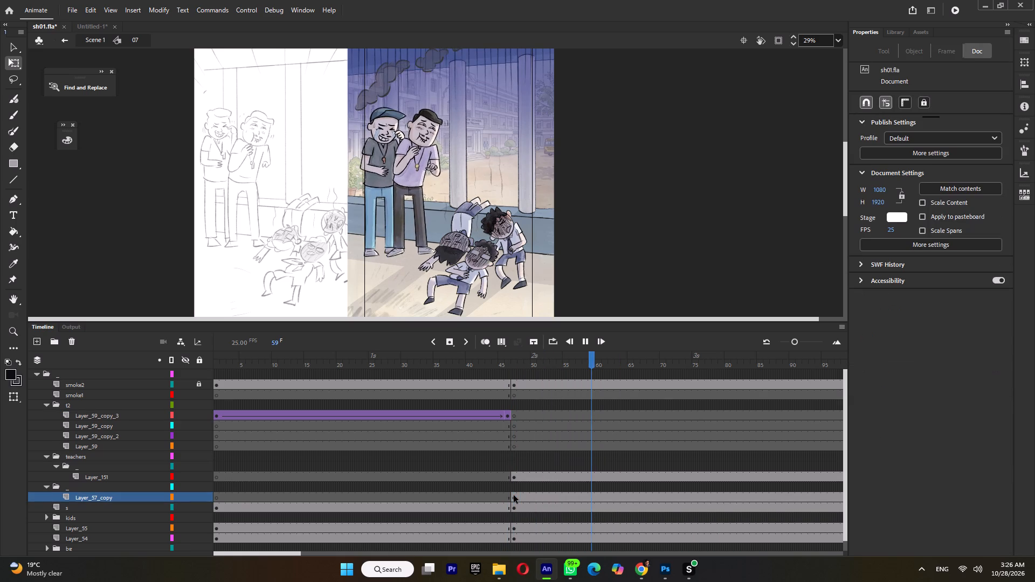
pyautogui.press('Return')
pyautogui.click(503, 370)
pyautogui.press('Return')
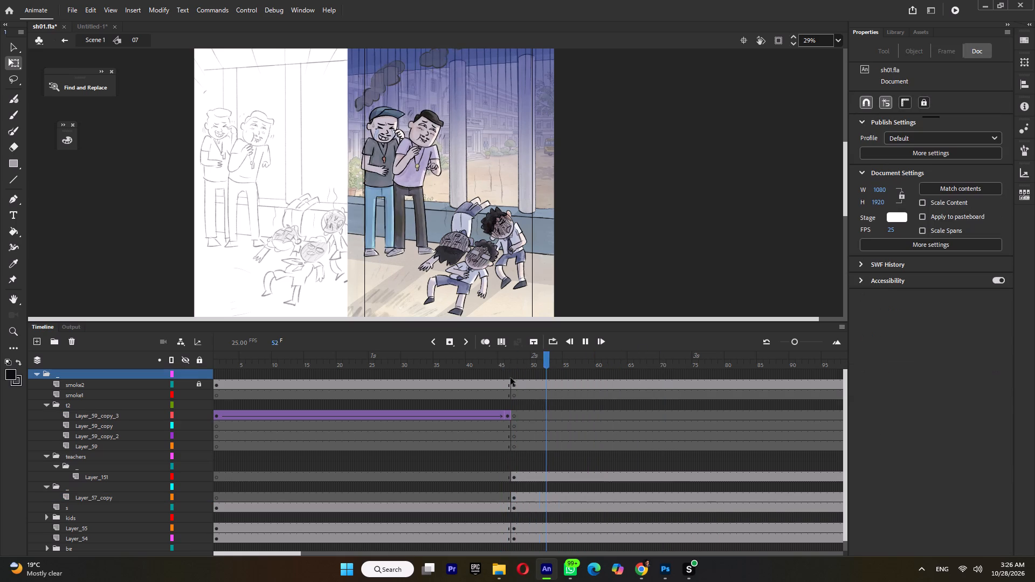
pyautogui.press('Return')
# Add a keyframe at frame 50 on Layer_57_copy and insert one frame before frame 47, shifting the capped teacher's keyframes to 48 and 51.
pyautogui.click(539, 497)
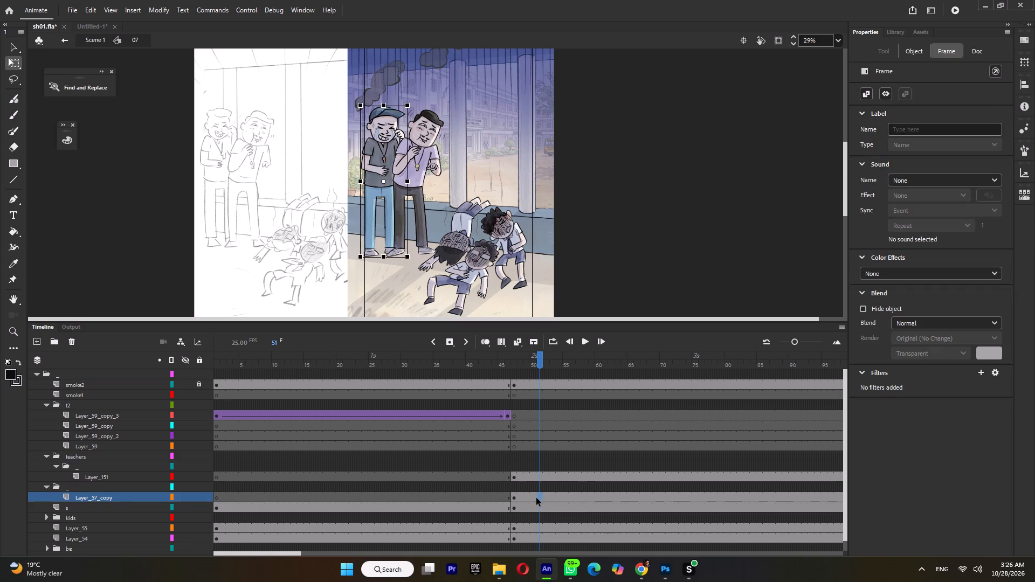
pyautogui.click(536, 498)
pyautogui.press('F6')
pyautogui.click(499, 498)
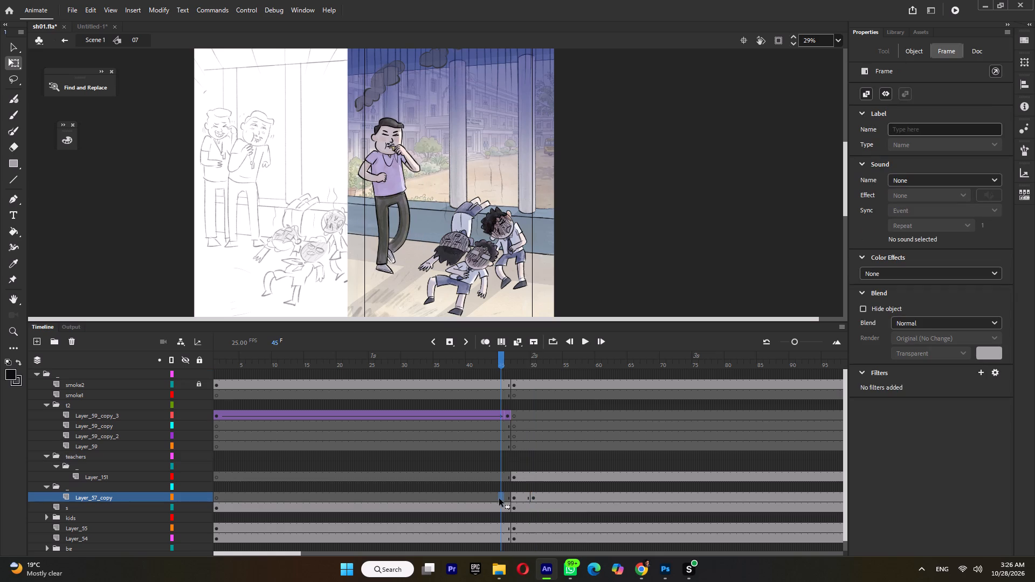
pyautogui.press('F5')
# At frame 48, set the capped teacher's pivot at his feet, shift him left to about X -129, and rotate and skew him leaning left.
pyautogui.click(520, 496)
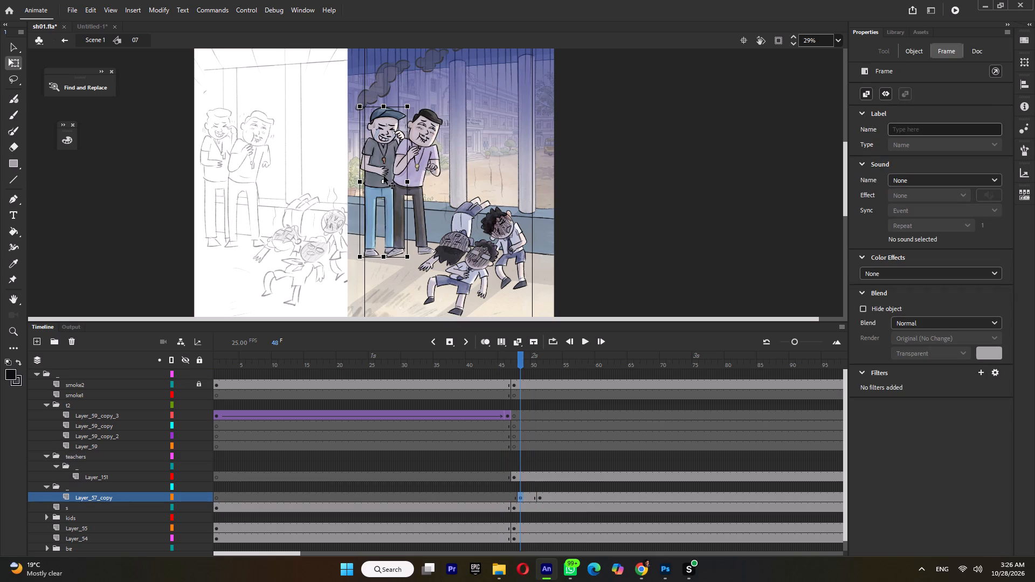
pyautogui.moveTo(383, 182); pyautogui.dragTo(378, 253)
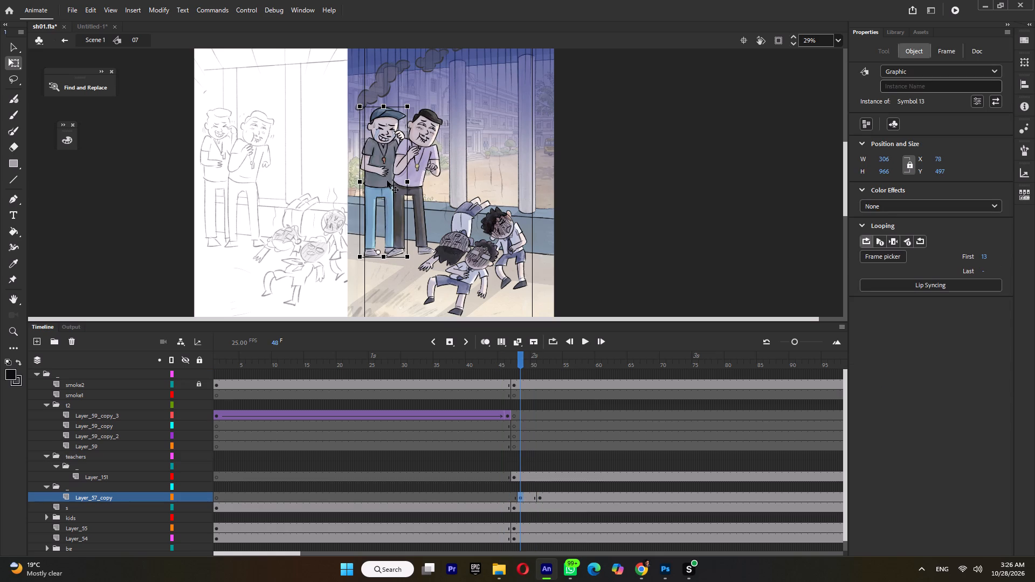
pyautogui.hotkey('shift', 'Left')
pyautogui.hotkey('shift', 'Left')
pyautogui.hotkey('shift', 'Left')
pyautogui.hotkey('shift', 'Left')
pyautogui.hotkey('shift', 'Left')
pyautogui.hotkey('shift', 'Left')
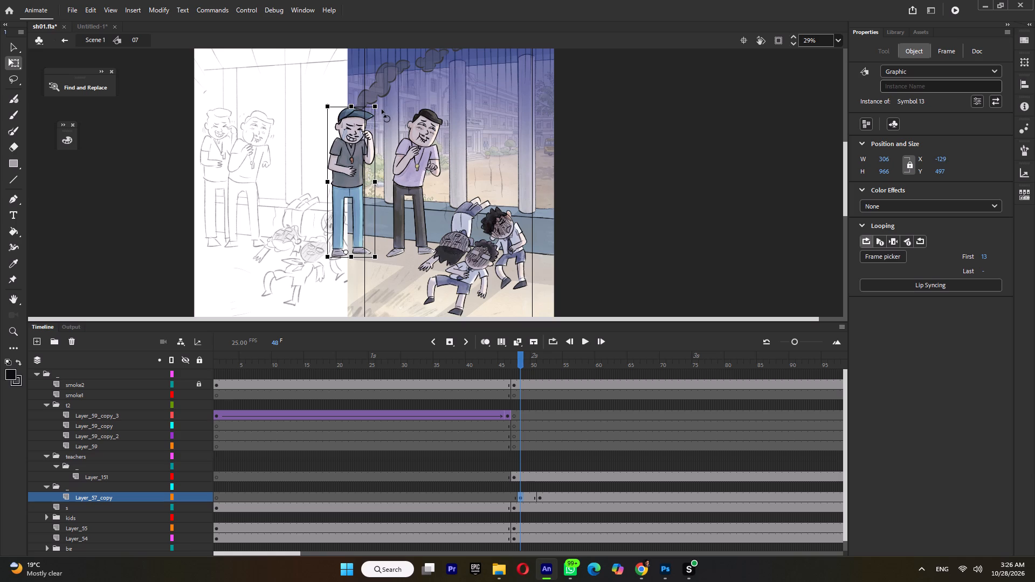
pyautogui.moveTo(381, 110); pyautogui.dragTo(364, 112)
pyautogui.moveTo(341, 107); pyautogui.dragTo(330, 108)
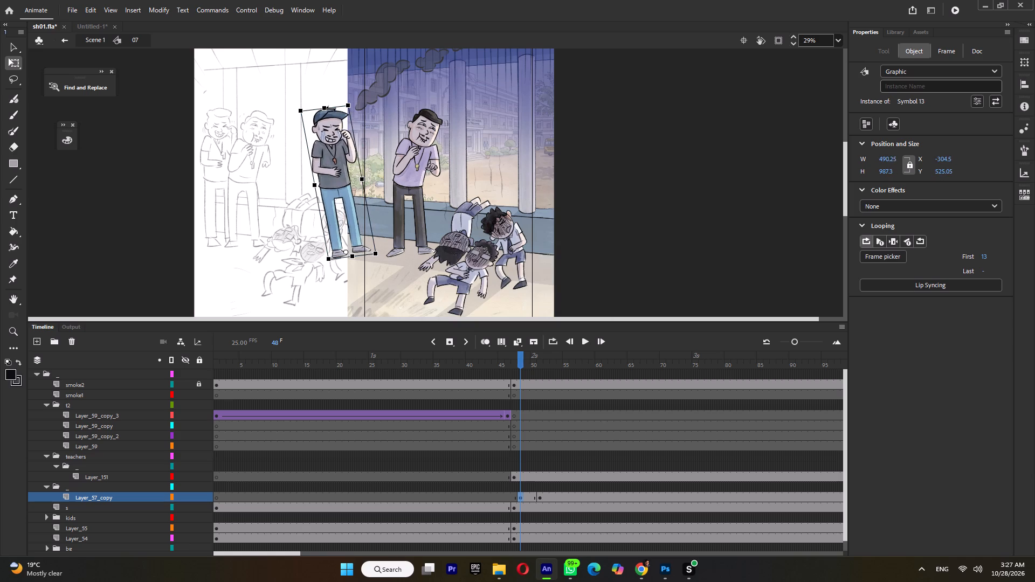
pyautogui.moveTo(330, 108); pyautogui.dragTo(330, 109)
# Add a keyframe at frame 55 on Layer_57_copy and, at frame 51, skew the capped teacher slightly right from a pivot at his feet.
pyautogui.click(563, 496)
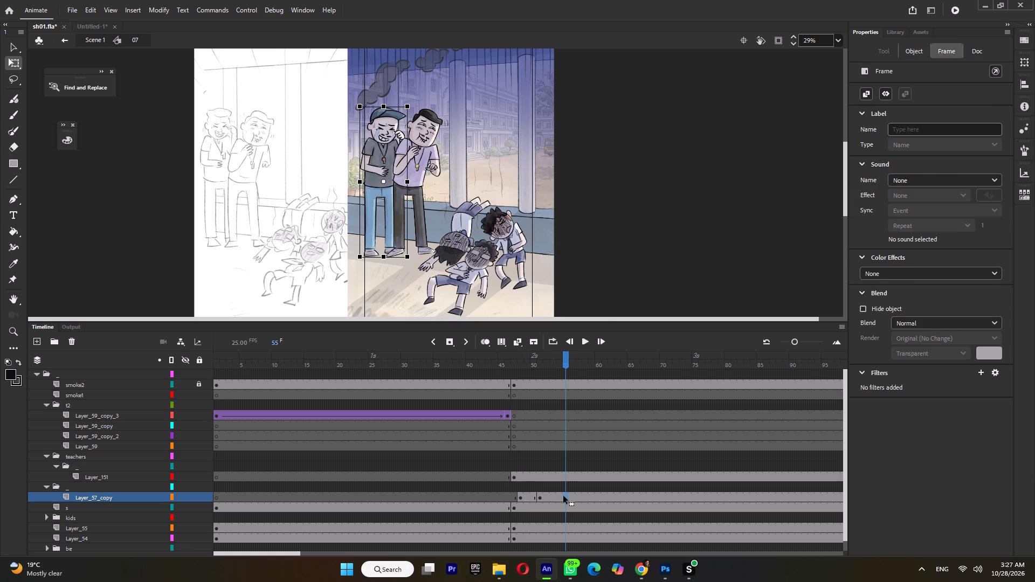
pyautogui.press('F6')
pyautogui.click(540, 496)
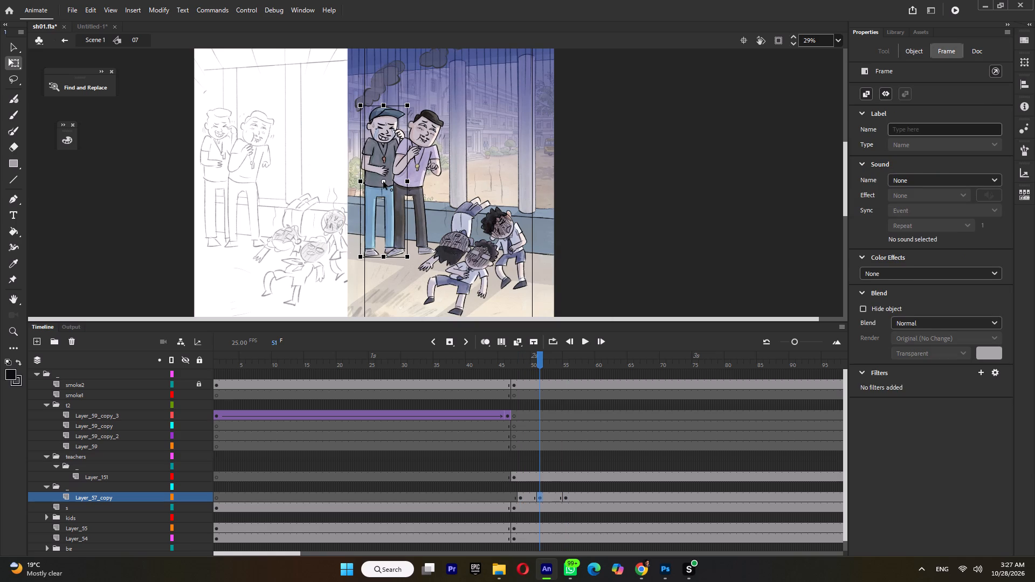
pyautogui.moveTo(384, 181); pyautogui.dragTo(381, 254)
pyautogui.click(393, 106)
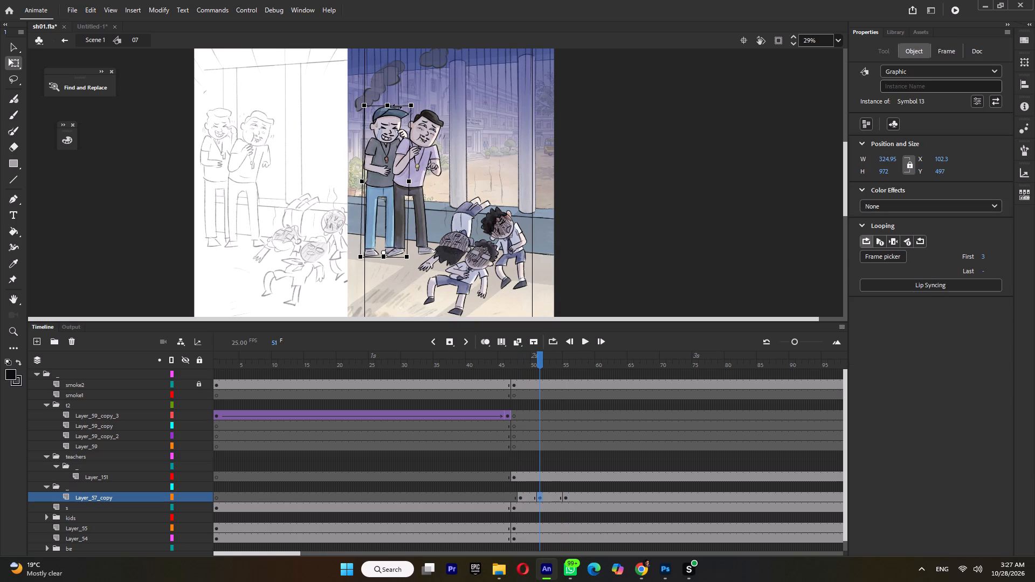
# Add a keyframe at frame 50 on Layer_151, skew the purple-shirted teacher slightly right from his feet at frame 47, and play it back.
pyautogui.click(535, 474)
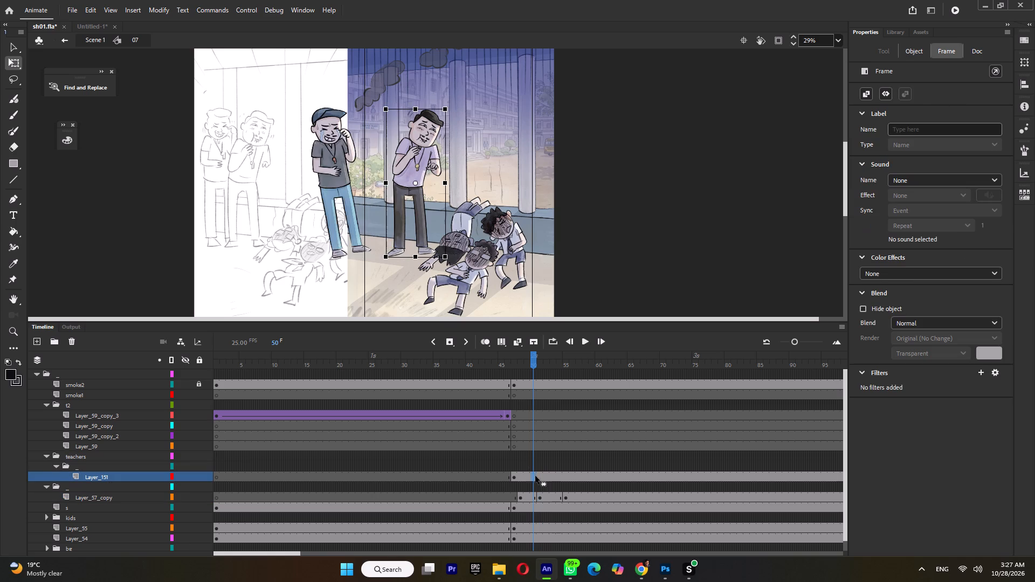
pyautogui.press('F6')
pyautogui.click(505, 474)
pyautogui.click(517, 475)
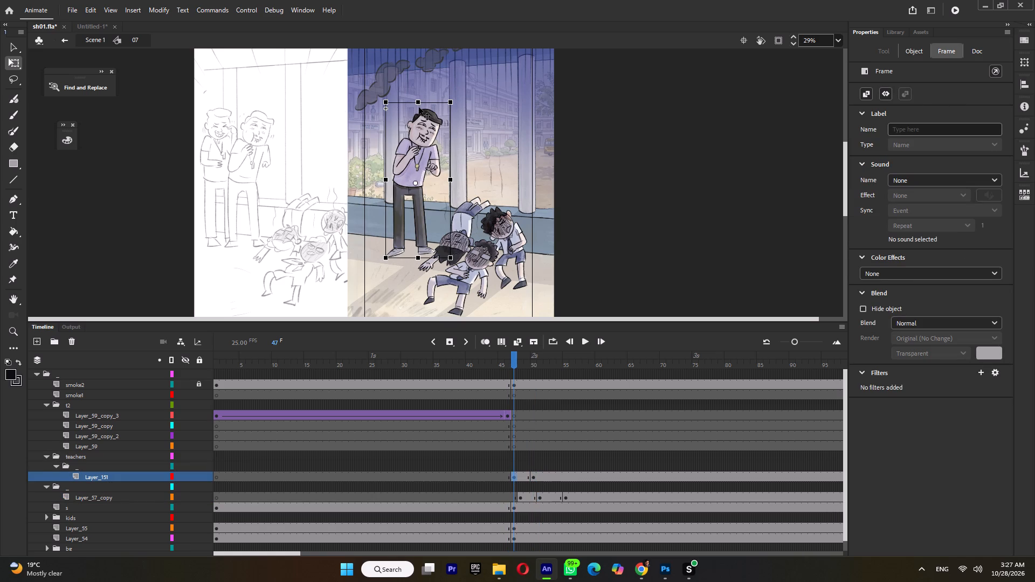
pyautogui.moveTo(414, 182); pyautogui.dragTo(411, 257)
pyautogui.keyDown('ctrl'); pyautogui.scroll(3, 416, 95); pyautogui.keyUp('ctrl')
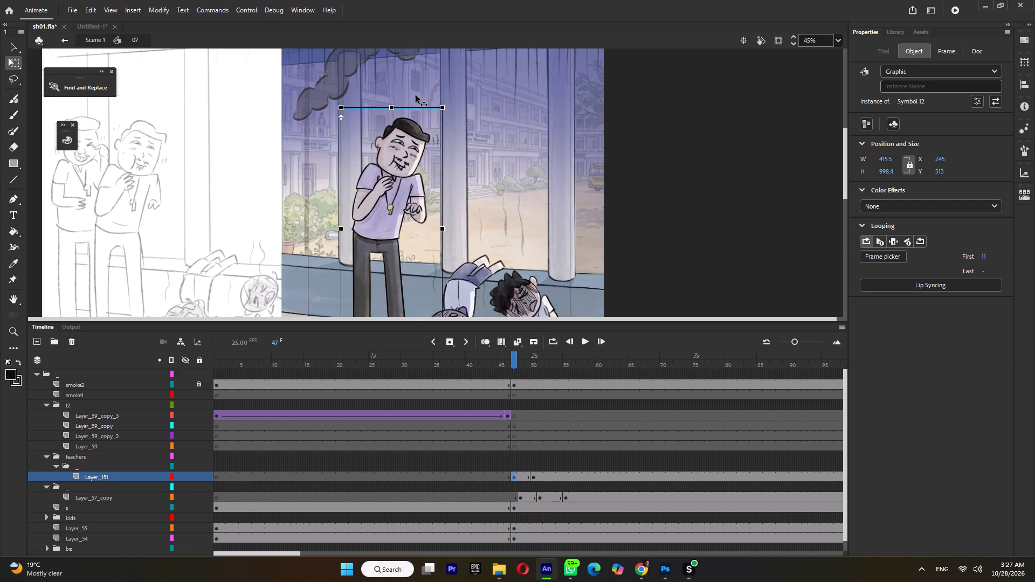
pyautogui.keyDown('ctrl'); pyautogui.scroll(2, 398, 113); pyautogui.keyUp('ctrl')
pyautogui.moveTo(399, 112); pyautogui.dragTo(404, 113)
pyautogui.keyDown('ctrl'); pyautogui.scroll(-5, 406, 117); pyautogui.keyUp('ctrl')
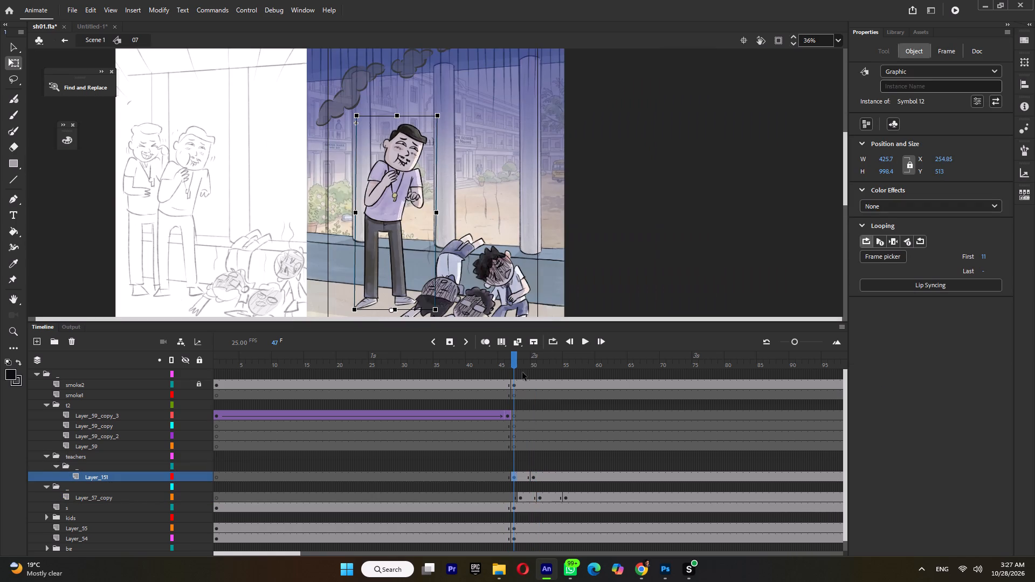
pyautogui.click(485, 366)
pyautogui.press('Return')
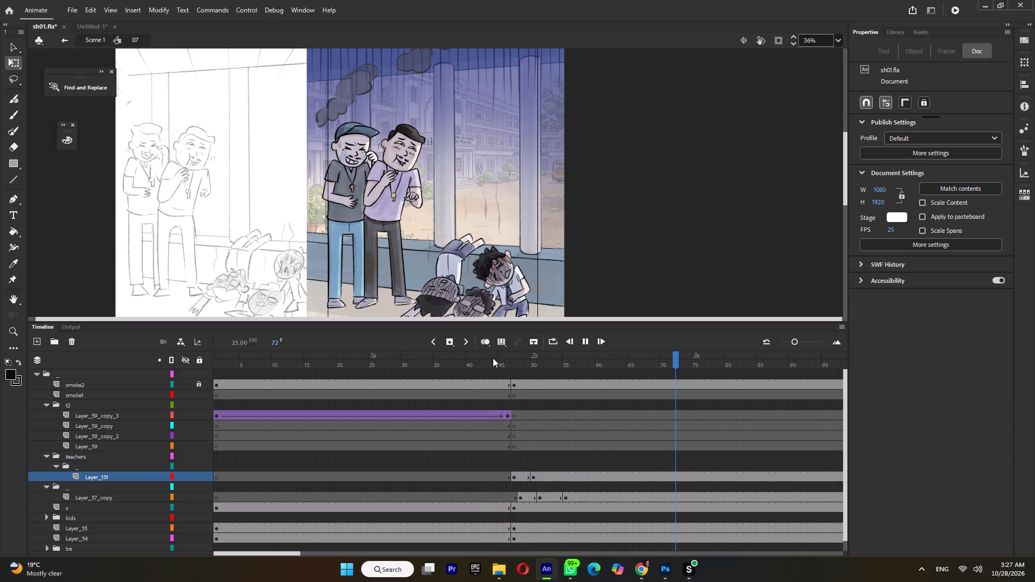
# Stop the playback, leave symbol 07 for Scene 1, and save sh01.fla.
pyautogui.press('Return')
pyautogui.doubleClick(633, 239)
pyautogui.keyDown('ctrl'); pyautogui.scroll(-4, 622, 224); pyautogui.keyUp('ctrl')
pyautogui.hotkey('ctrl', 's')
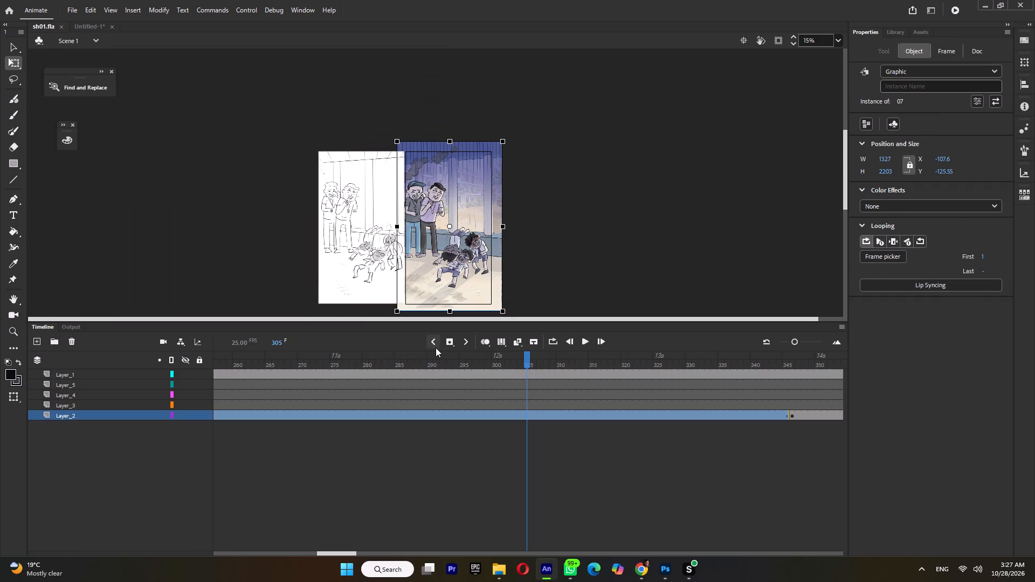
# Scrub back on the Scene 1 timeline and play the laughing teachers' shot to check their entrance.
pyautogui.moveTo(422, 363); pyautogui.dragTo(99, 405)
pyautogui.press('Return')
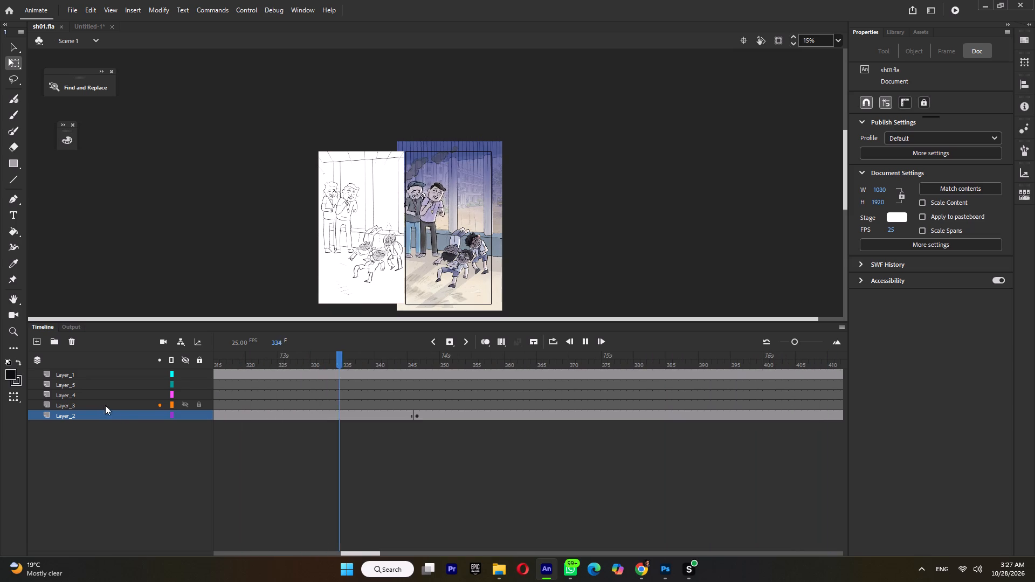
pyautogui.press('Return')
pyautogui.moveTo(343, 360); pyautogui.dragTo(308, 361)
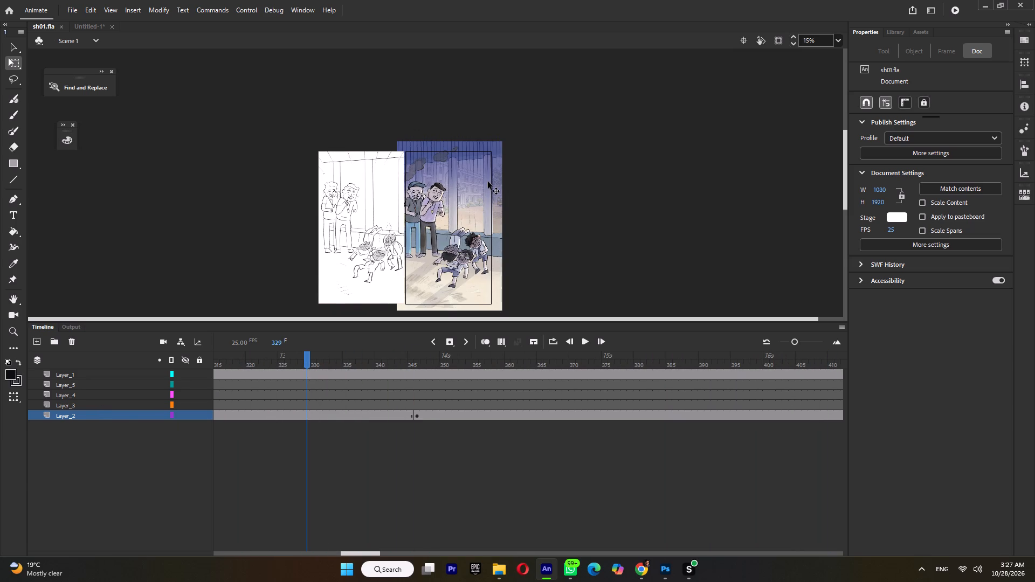
# In symbol 07, extend the shorter layers to frame 105, including Layer_151, and return to Scene 1.
pyautogui.doubleClick(488, 182)
pyautogui.doubleClick(812, 355)
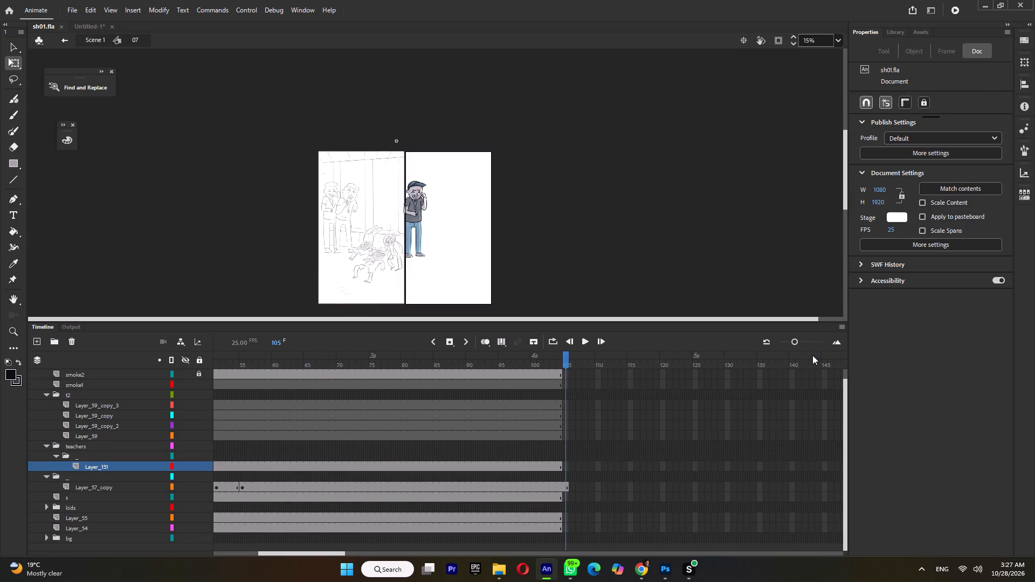
pyautogui.press('F5')
pyautogui.doubleClick(652, 237)
# Play back the cut from the laughing teachers to the next shot at frame 346 and save the file.
pyautogui.press('Return')
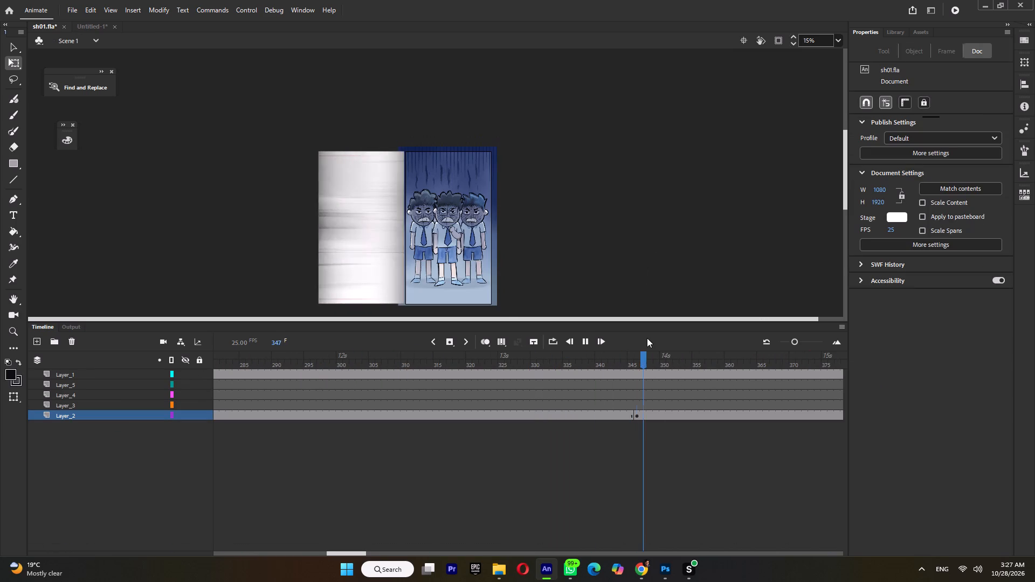
pyautogui.press('Return')
pyautogui.press('Return')
pyautogui.click(638, 363)
pyautogui.hotkey('ctrl', 's')
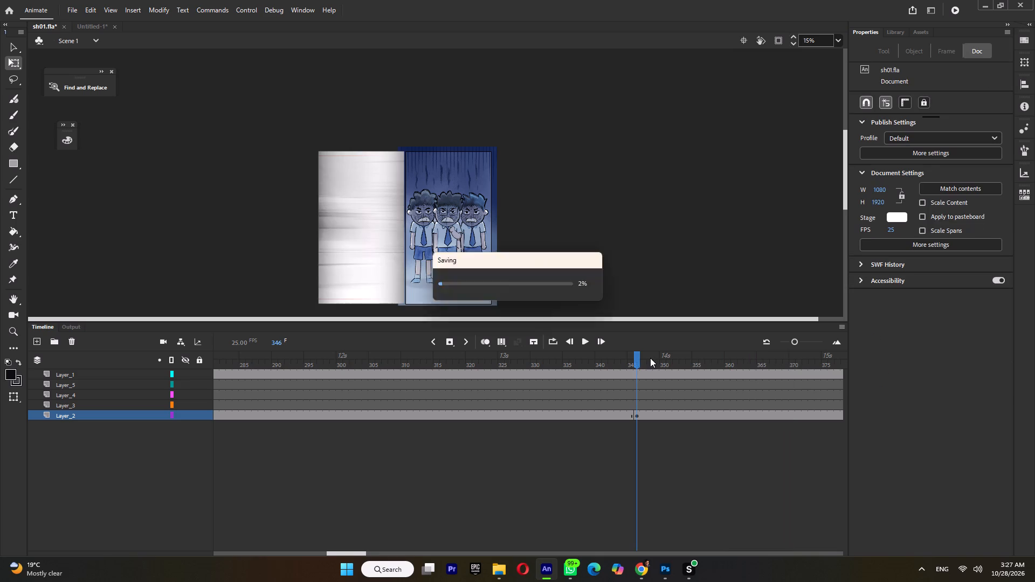
# Scrub the Scene 1 timeline through the remaining shots to the last frame, 959.
pyautogui.moveTo(652, 358); pyautogui.dragTo(951, 404)
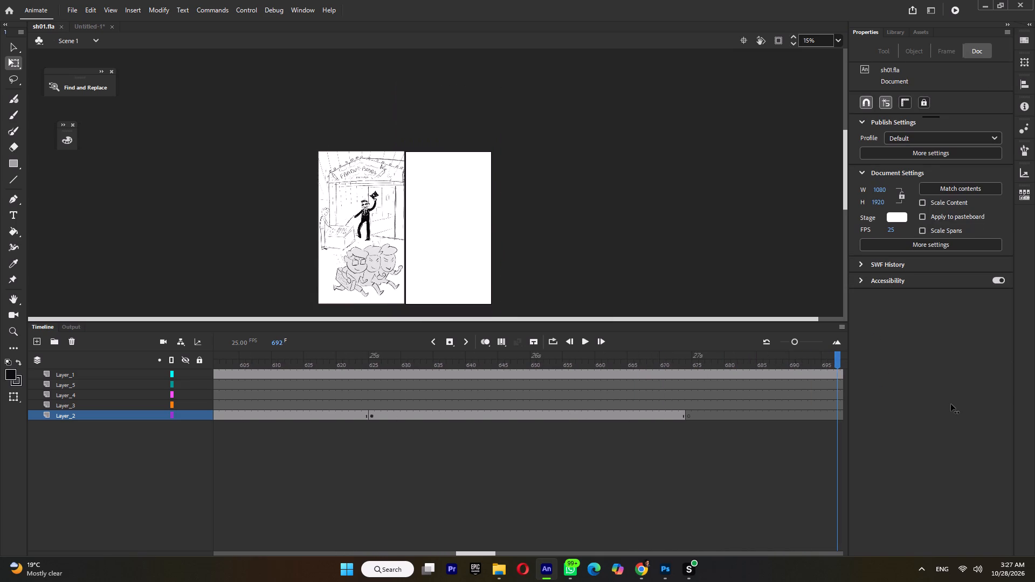
pyautogui.moveTo(951, 404); pyautogui.dragTo(831, 428)
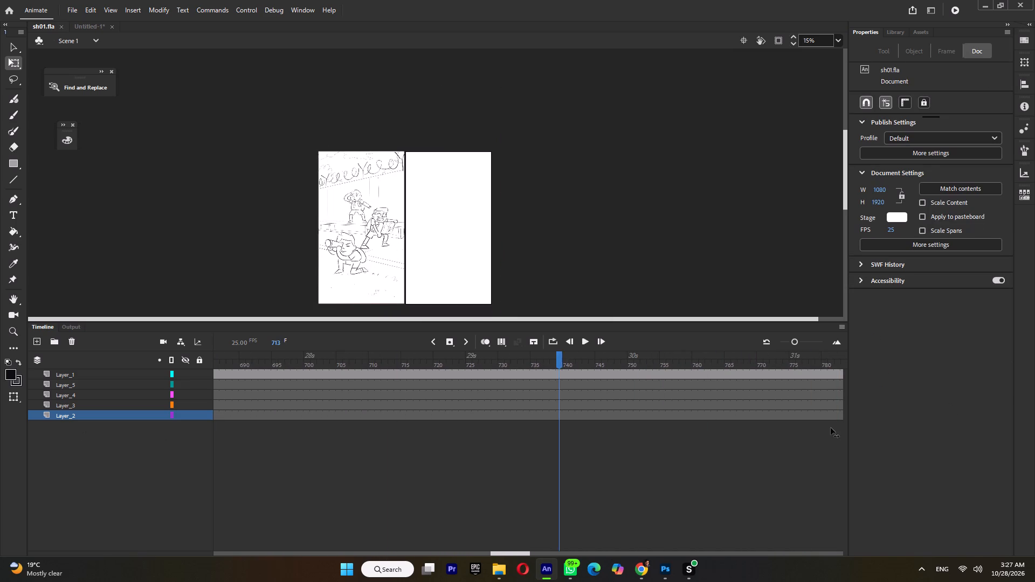
pyautogui.moveTo(831, 428); pyautogui.dragTo(933, 427)
# Save sh01.fla and quit Animate, discarding the changes to Untitled-1.
pyautogui.hotkey('ctrl', 's')
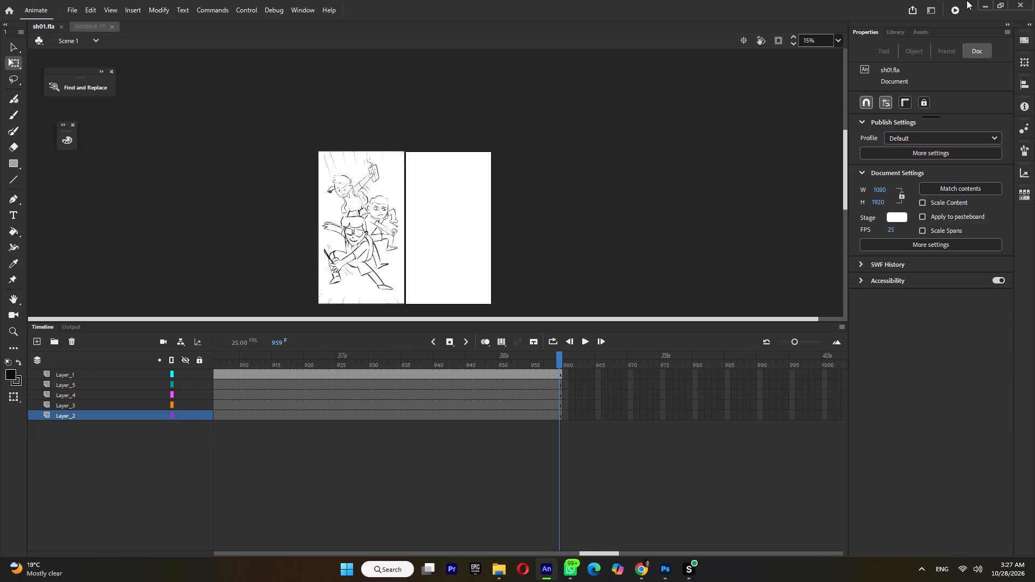
pyautogui.click(968, 0)
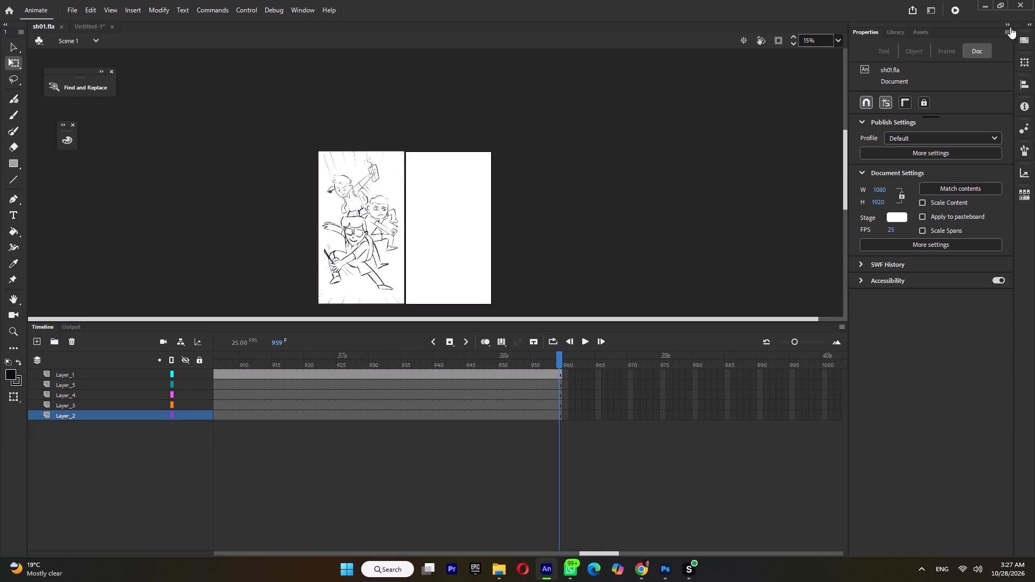
pyautogui.click(1027, 4)
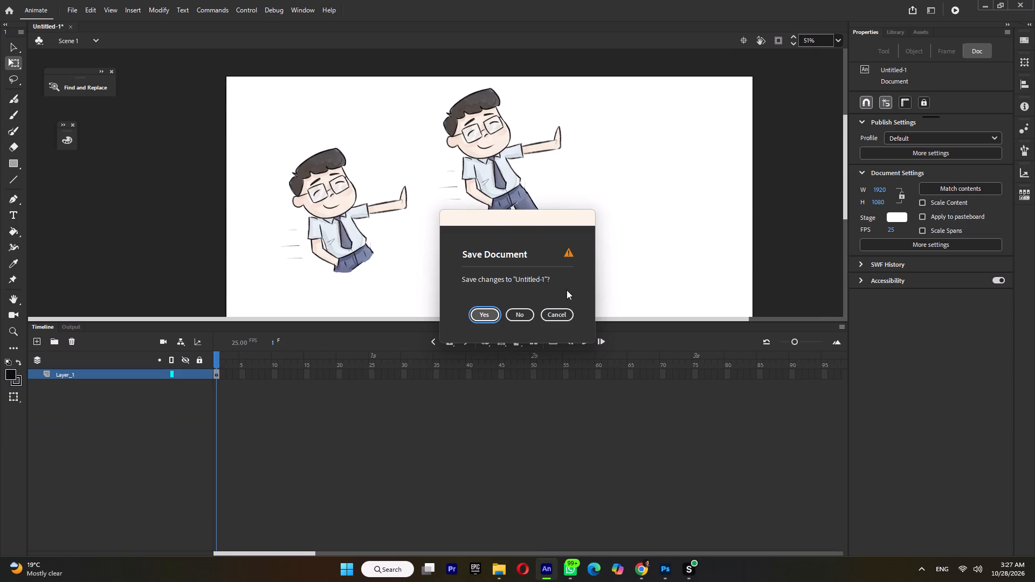
pyautogui.click(515, 313)
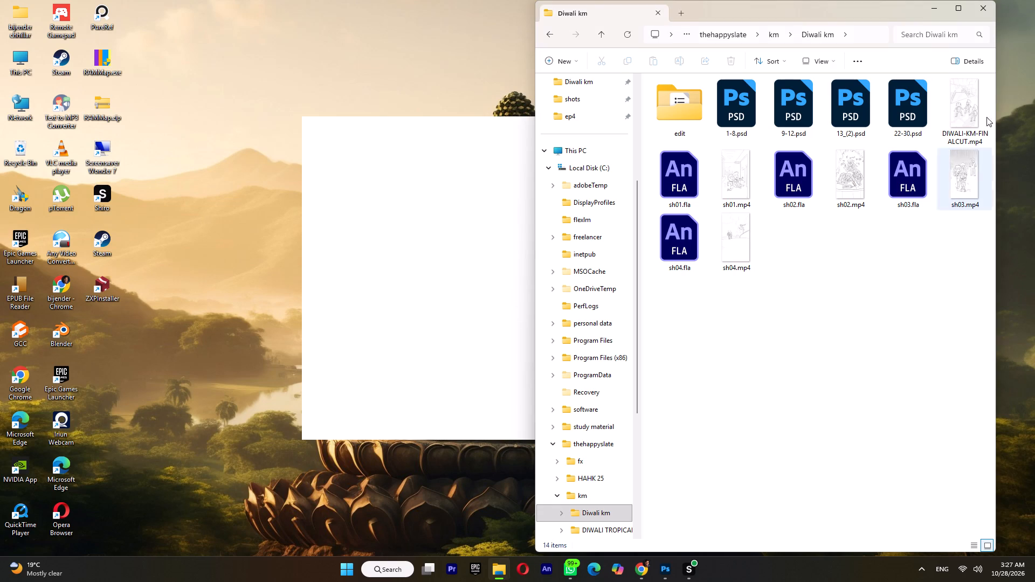